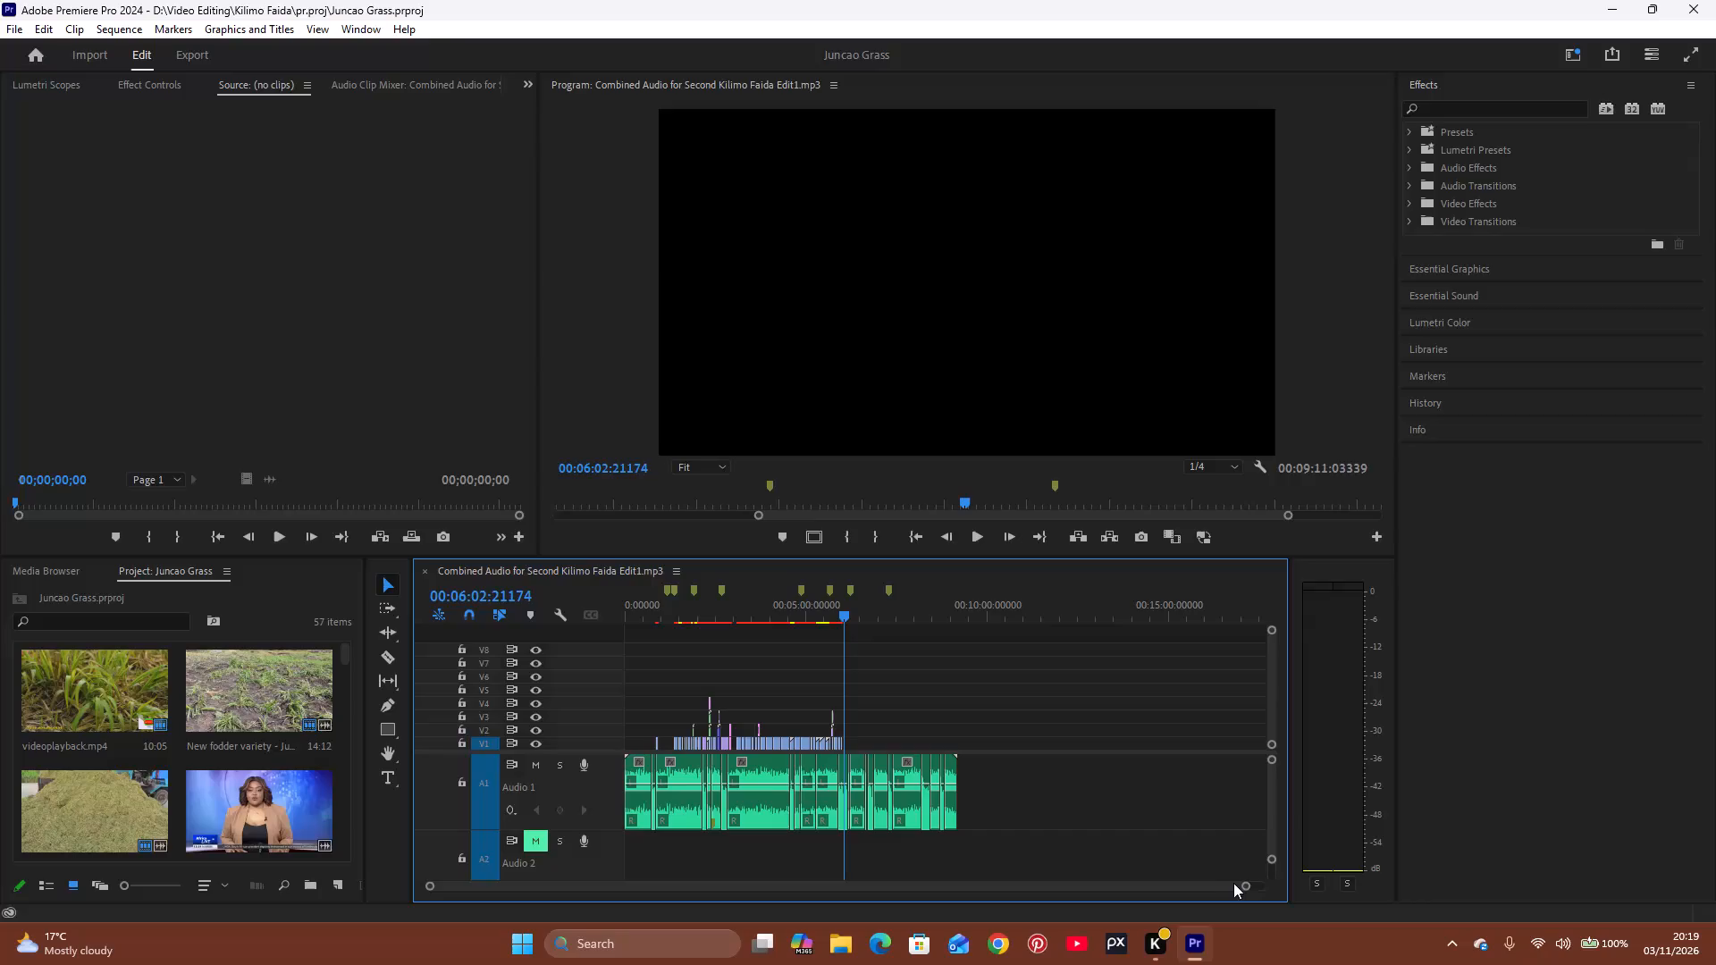
Locate the end of the edited video on V1 and play the sequence from about 00:05:57.
{"action": "left_click_drag", "start_coordinate": [1249, 883], "coordinate": [1071, 936]}
{"action": "left_click", "coordinate": [913, 610]}
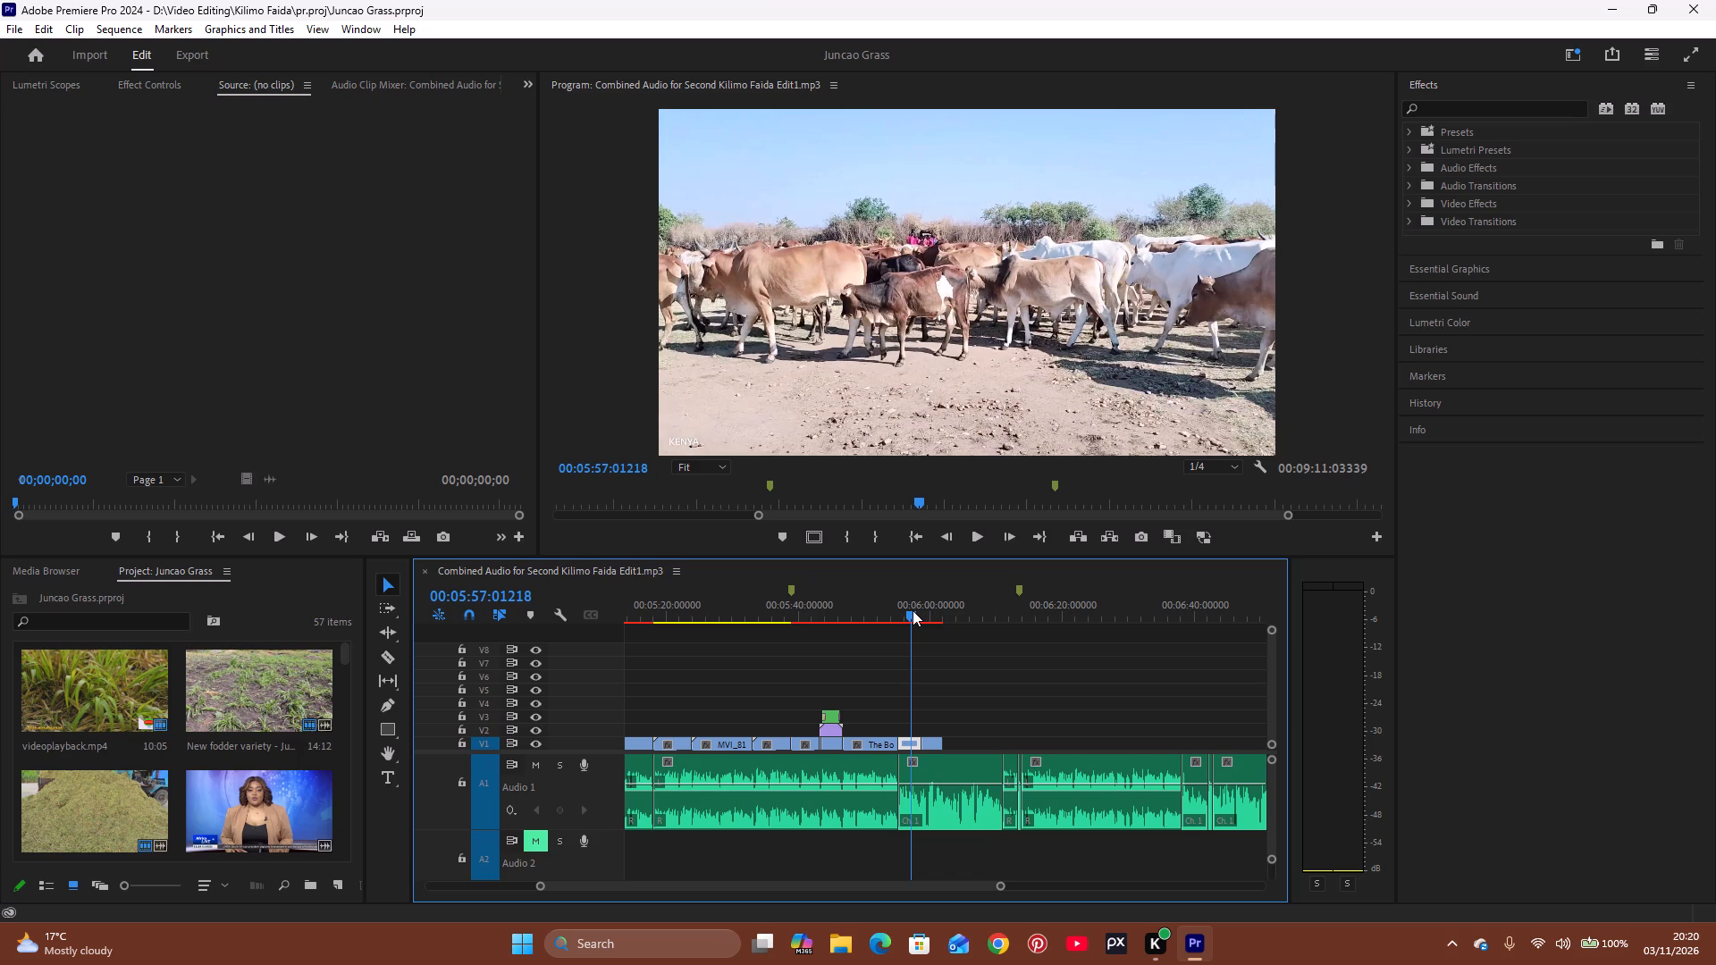
{"action": "left_click", "coordinate": [1026, 533]}
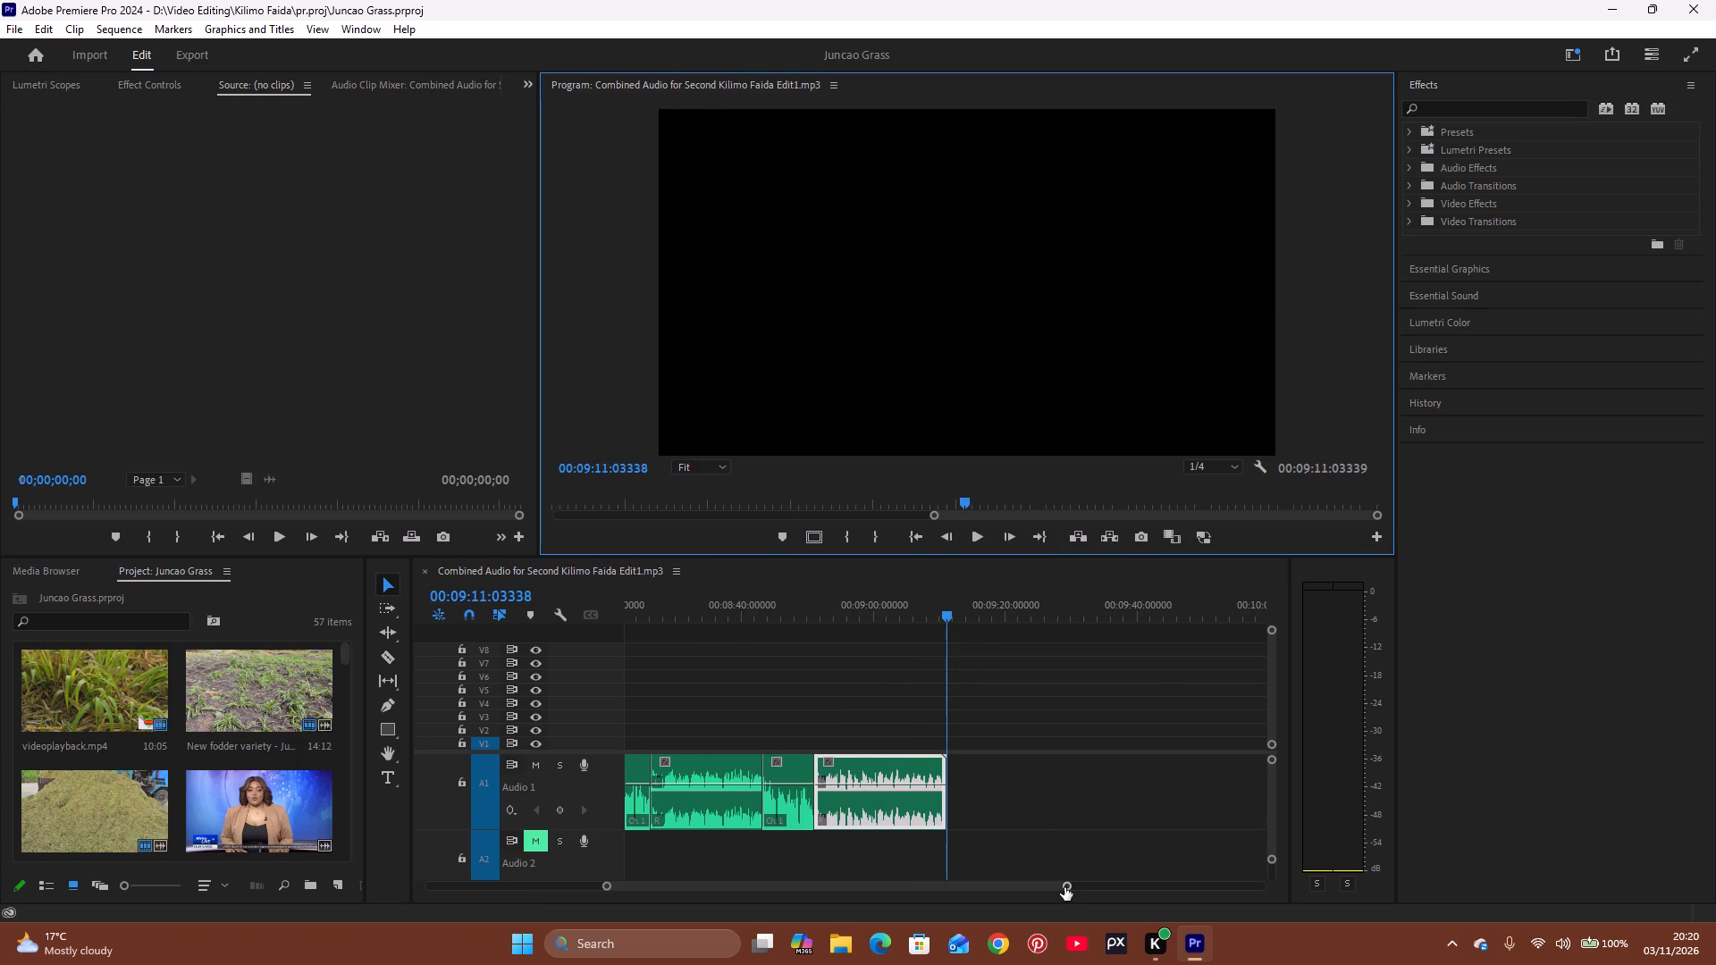
{"action": "left_click_drag", "start_coordinate": [1066, 887], "coordinate": [1157, 881]}
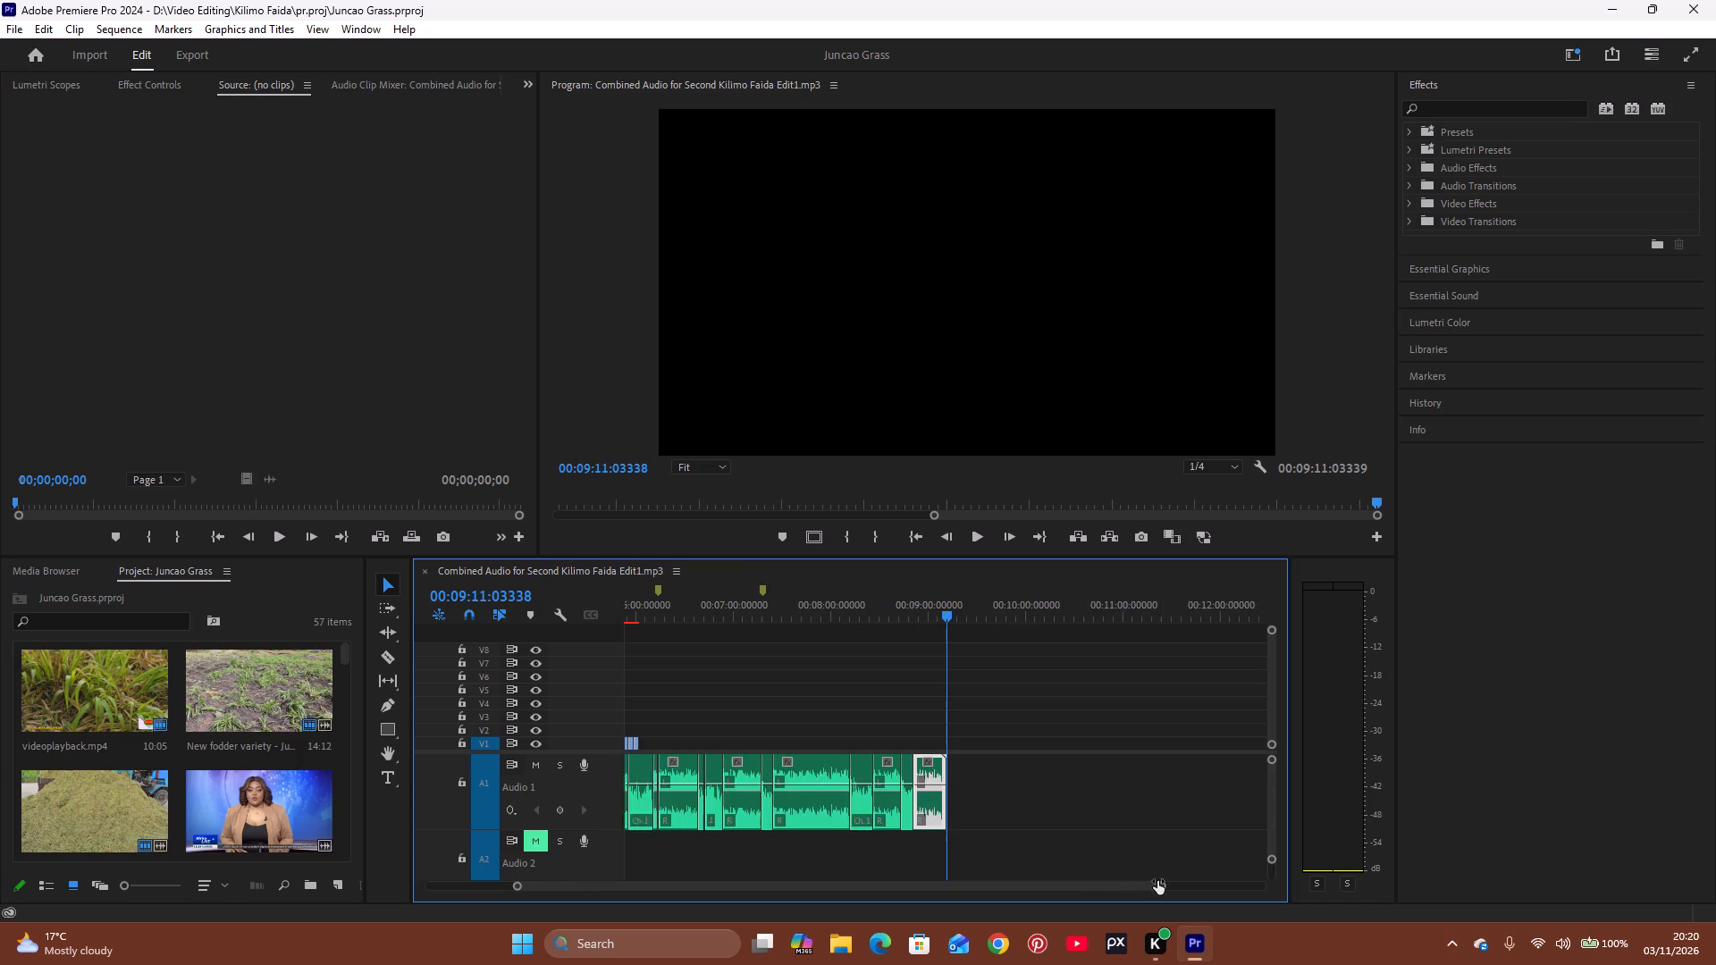
{"action": "left_click_drag", "start_coordinate": [1157, 881], "coordinate": [1178, 885]}
{"action": "left_click", "coordinate": [710, 615]}
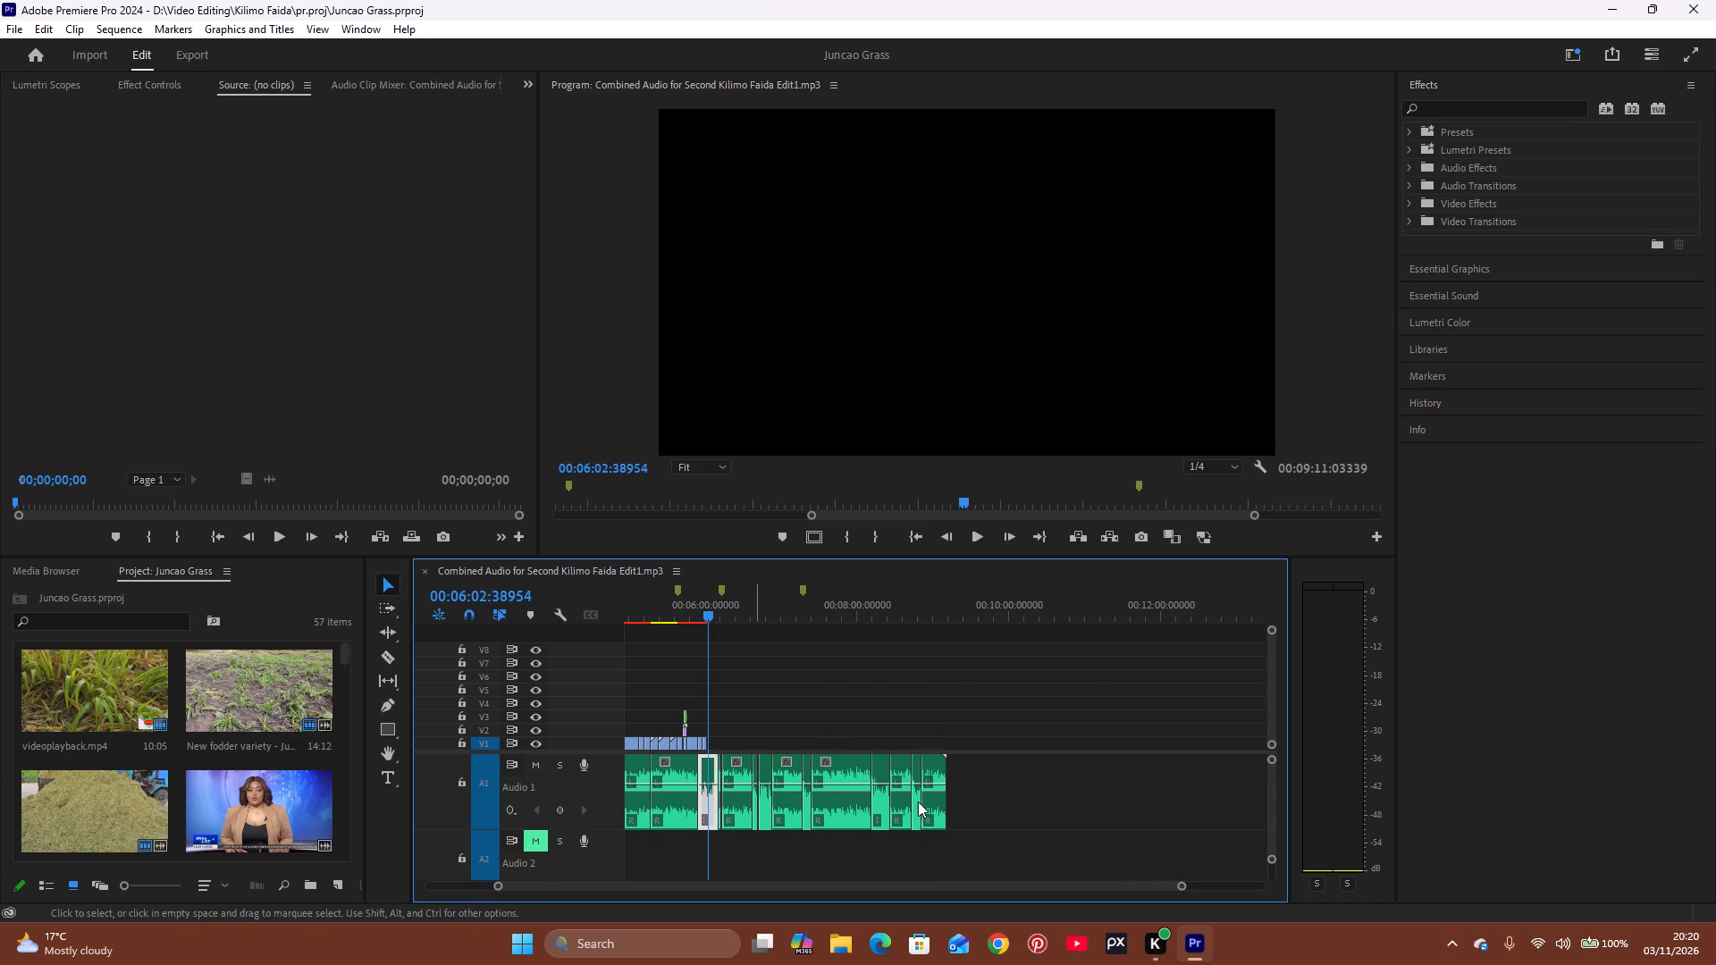
{"action": "left_click_drag", "start_coordinate": [1182, 885], "coordinate": [1064, 917]}
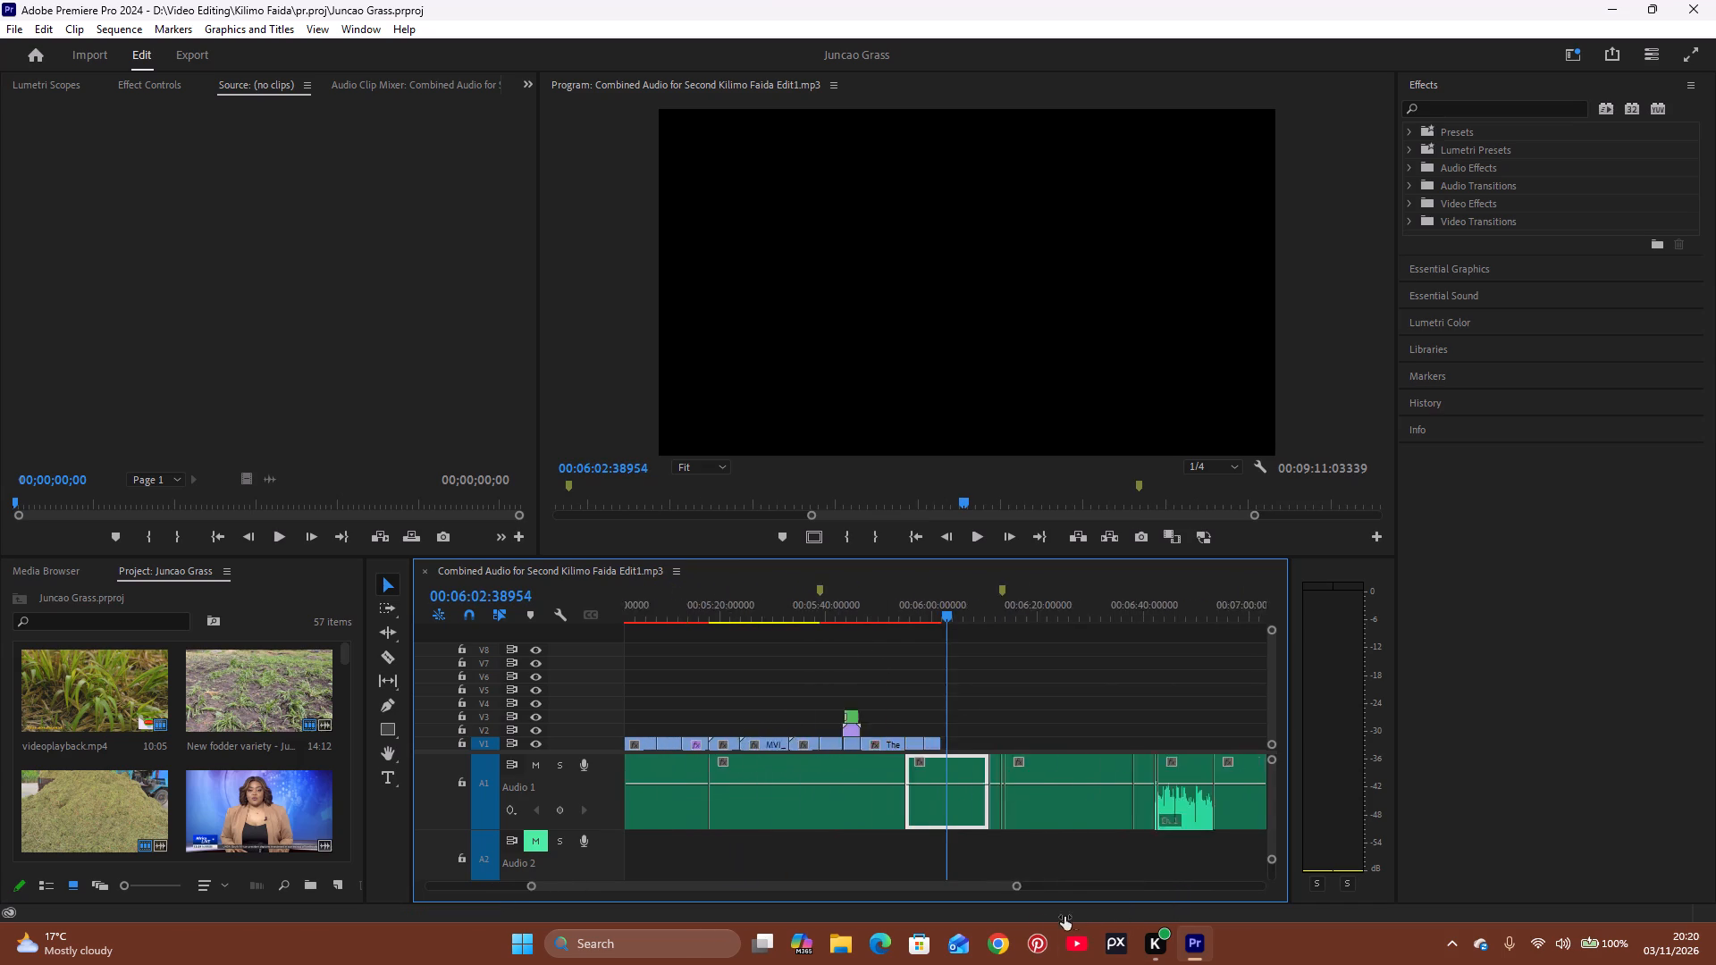
{"action": "left_click_drag", "start_coordinate": [1064, 917], "coordinate": [1030, 927]}
{"action": "left_click", "coordinate": [847, 582]}
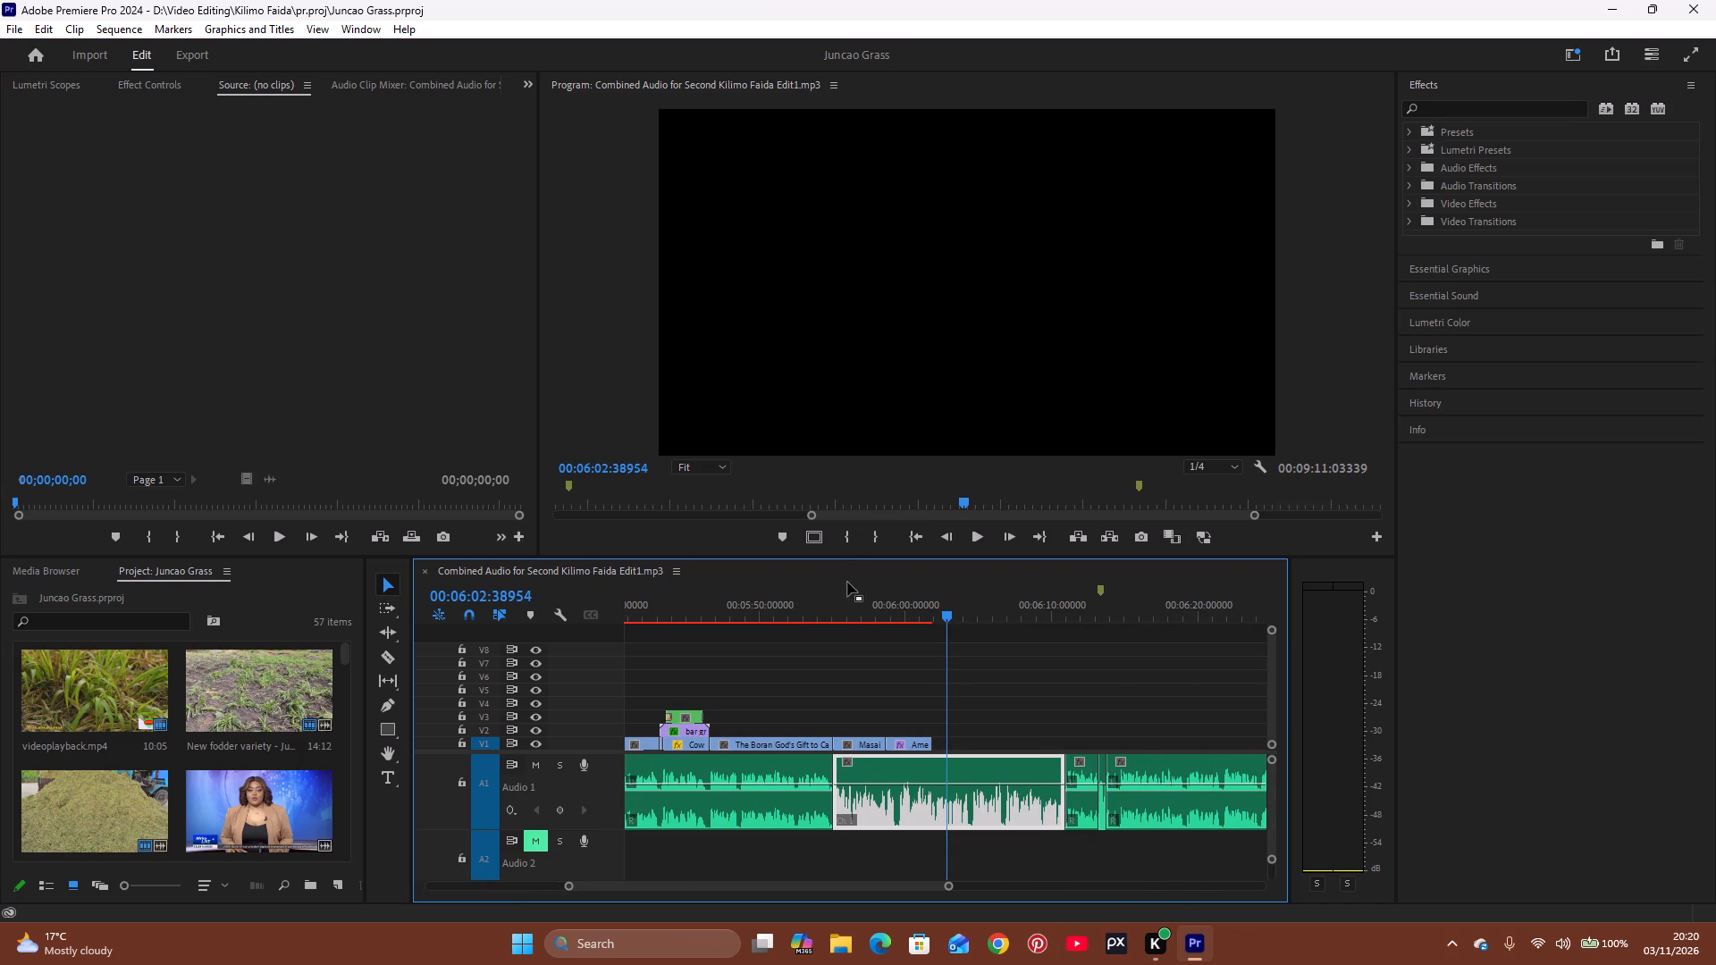
{"action": "left_click", "coordinate": [865, 619]}
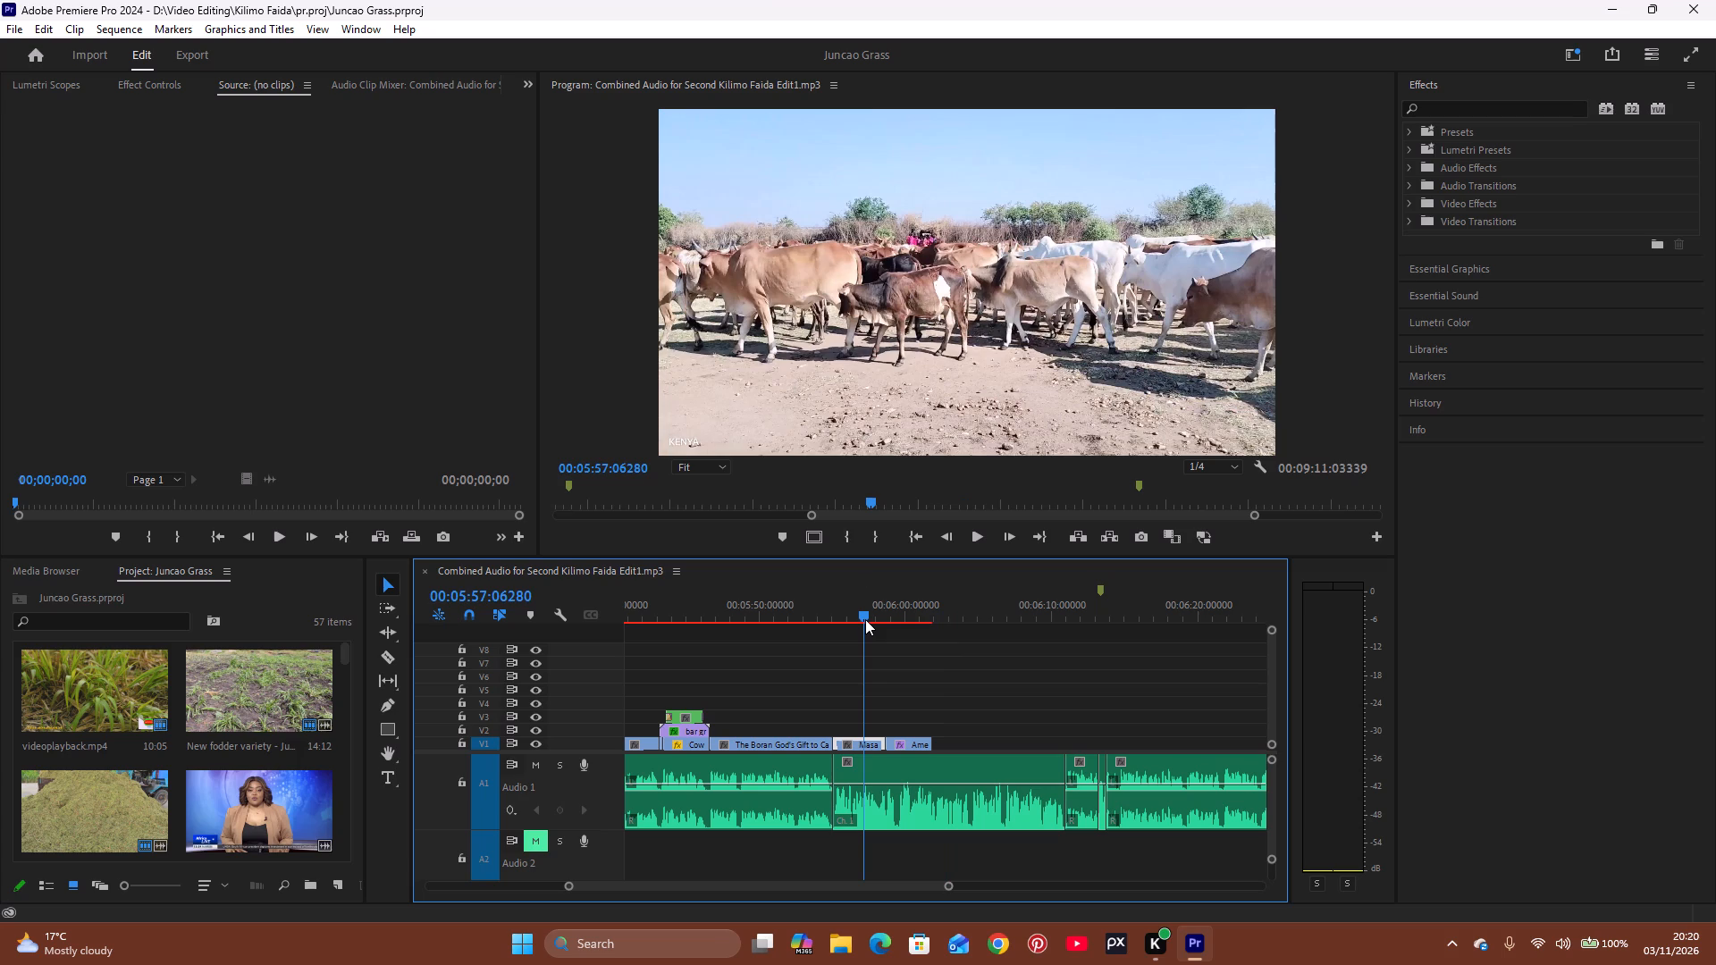
{"action": "key", "text": "space"}
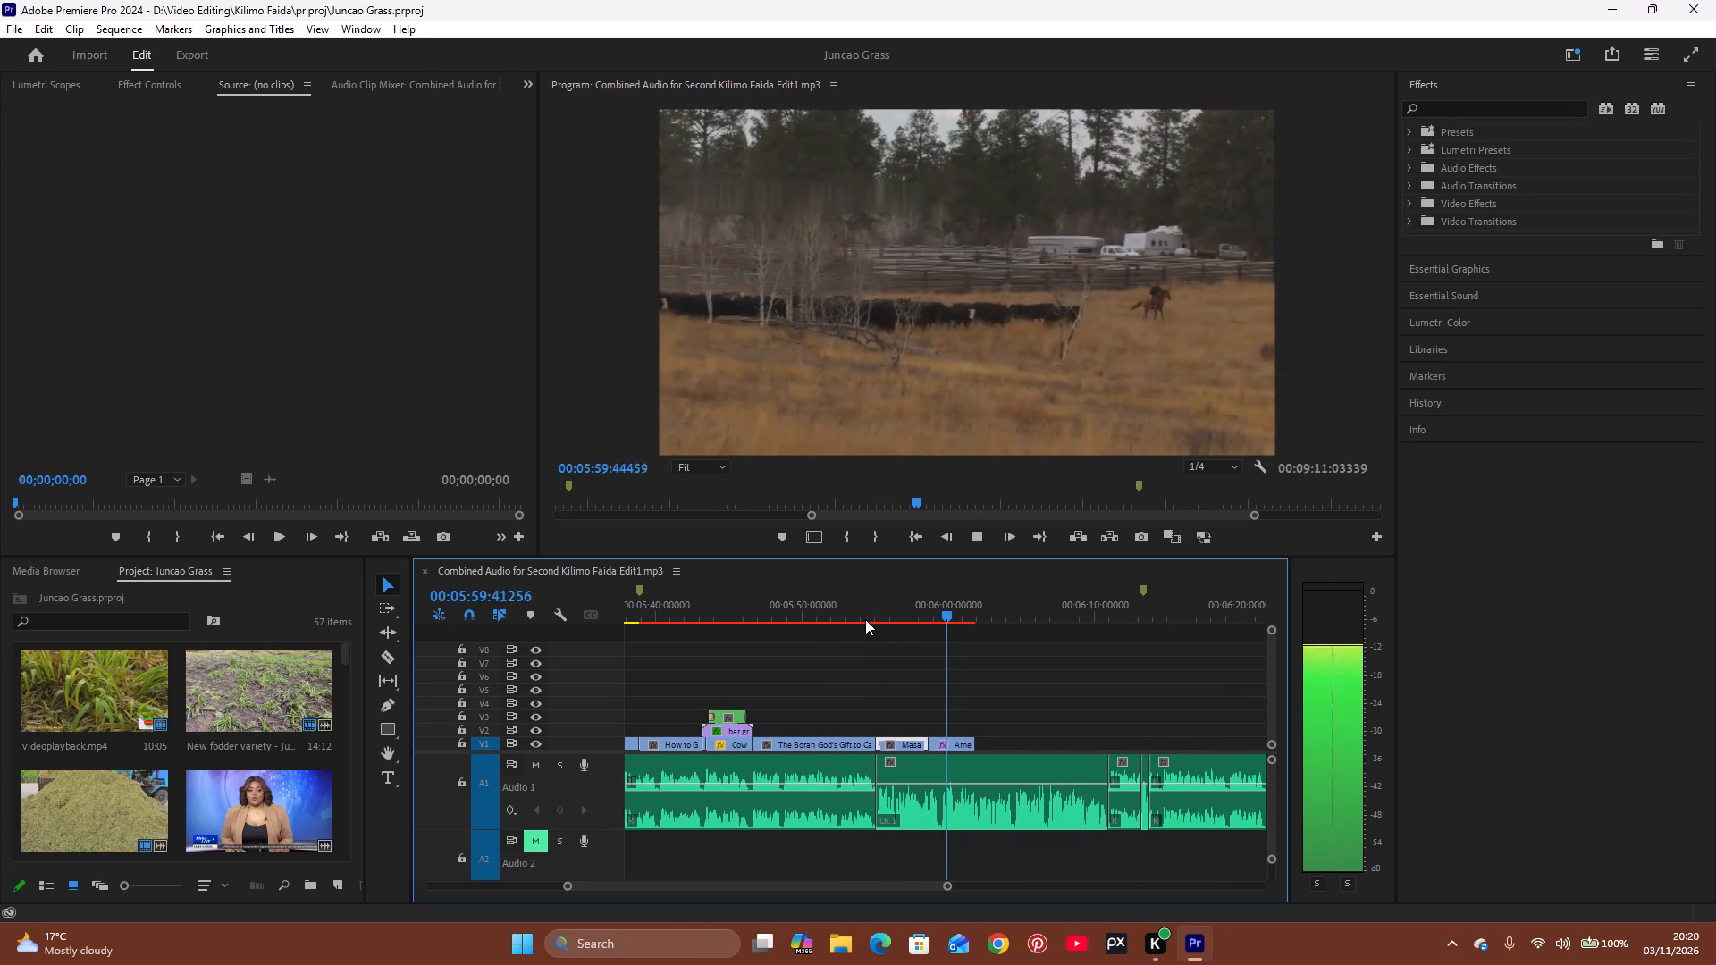
{"action": "key", "text": "space"}
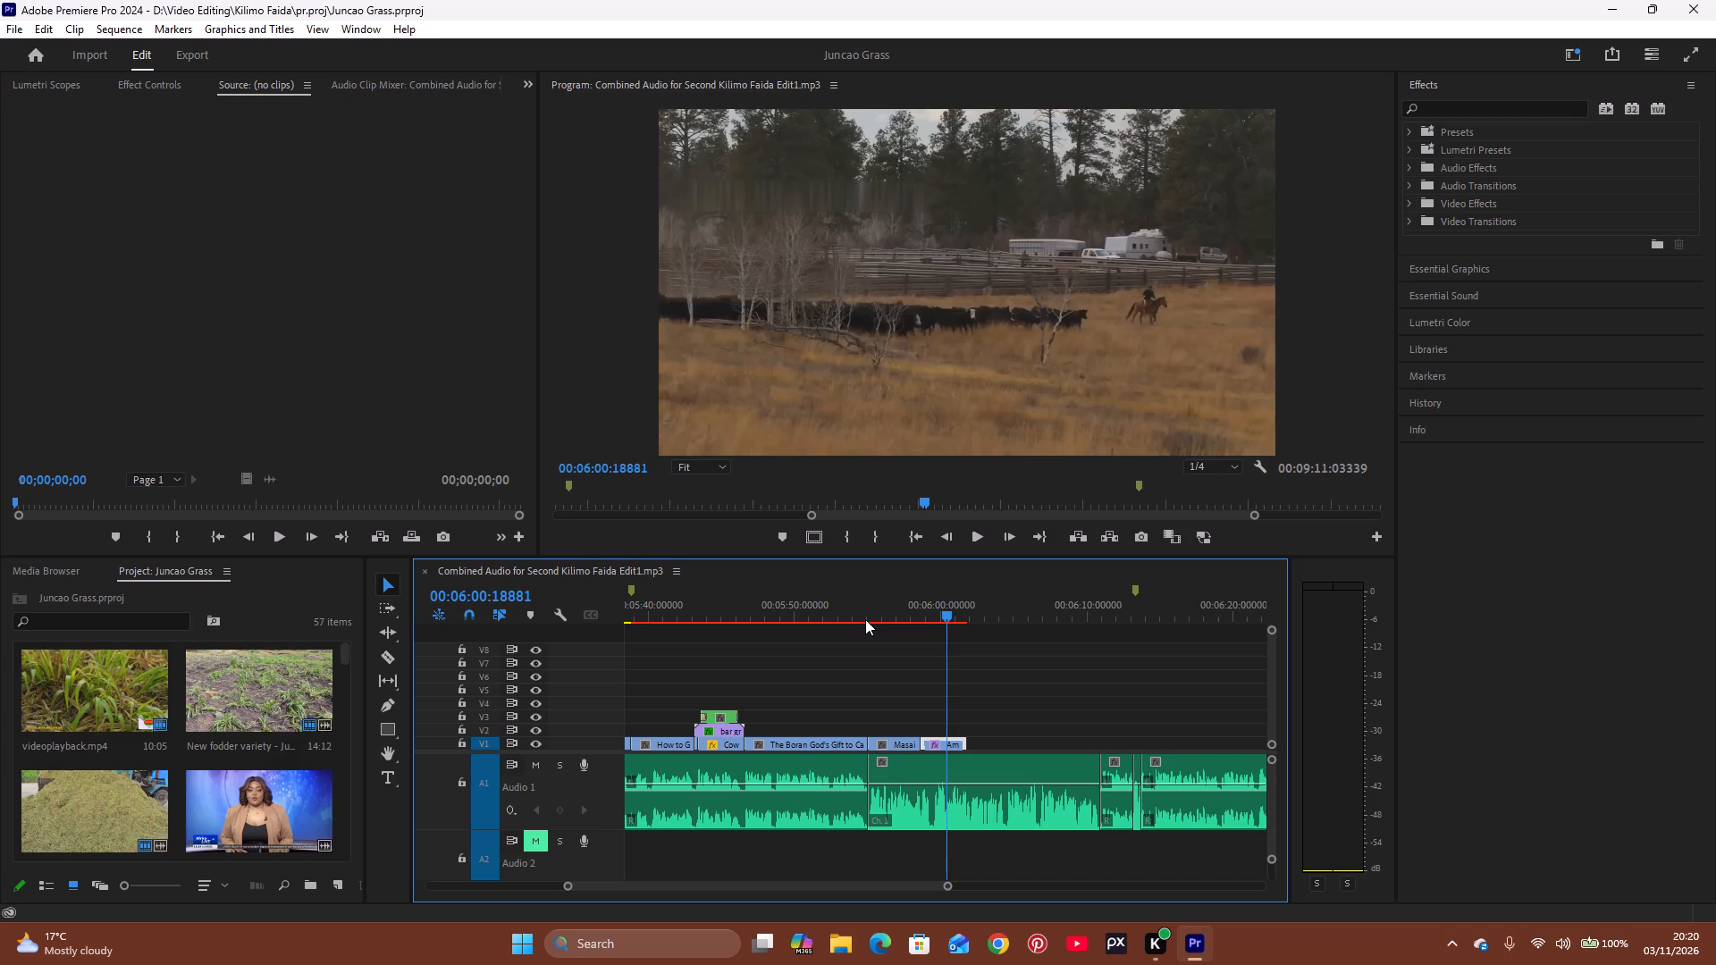
Replay the sequence from about 00:05:54 past the end of the last V1 clip.
{"action": "left_click", "coordinate": [865, 619]}
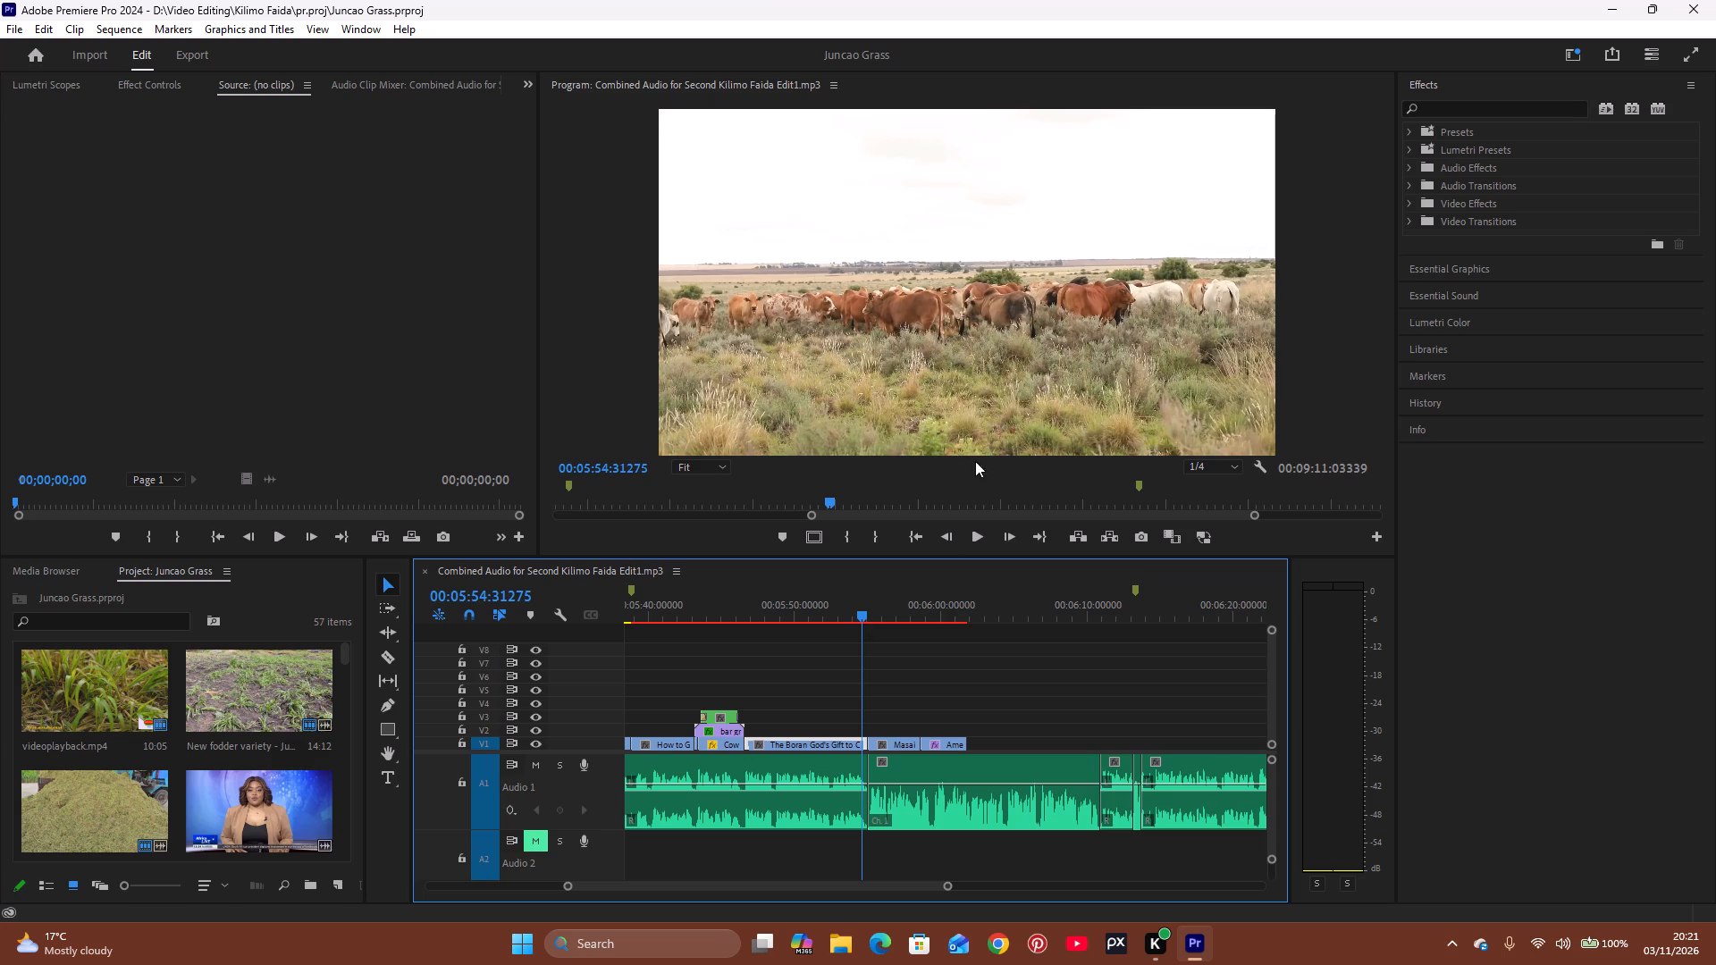
{"action": "key", "text": "space"}
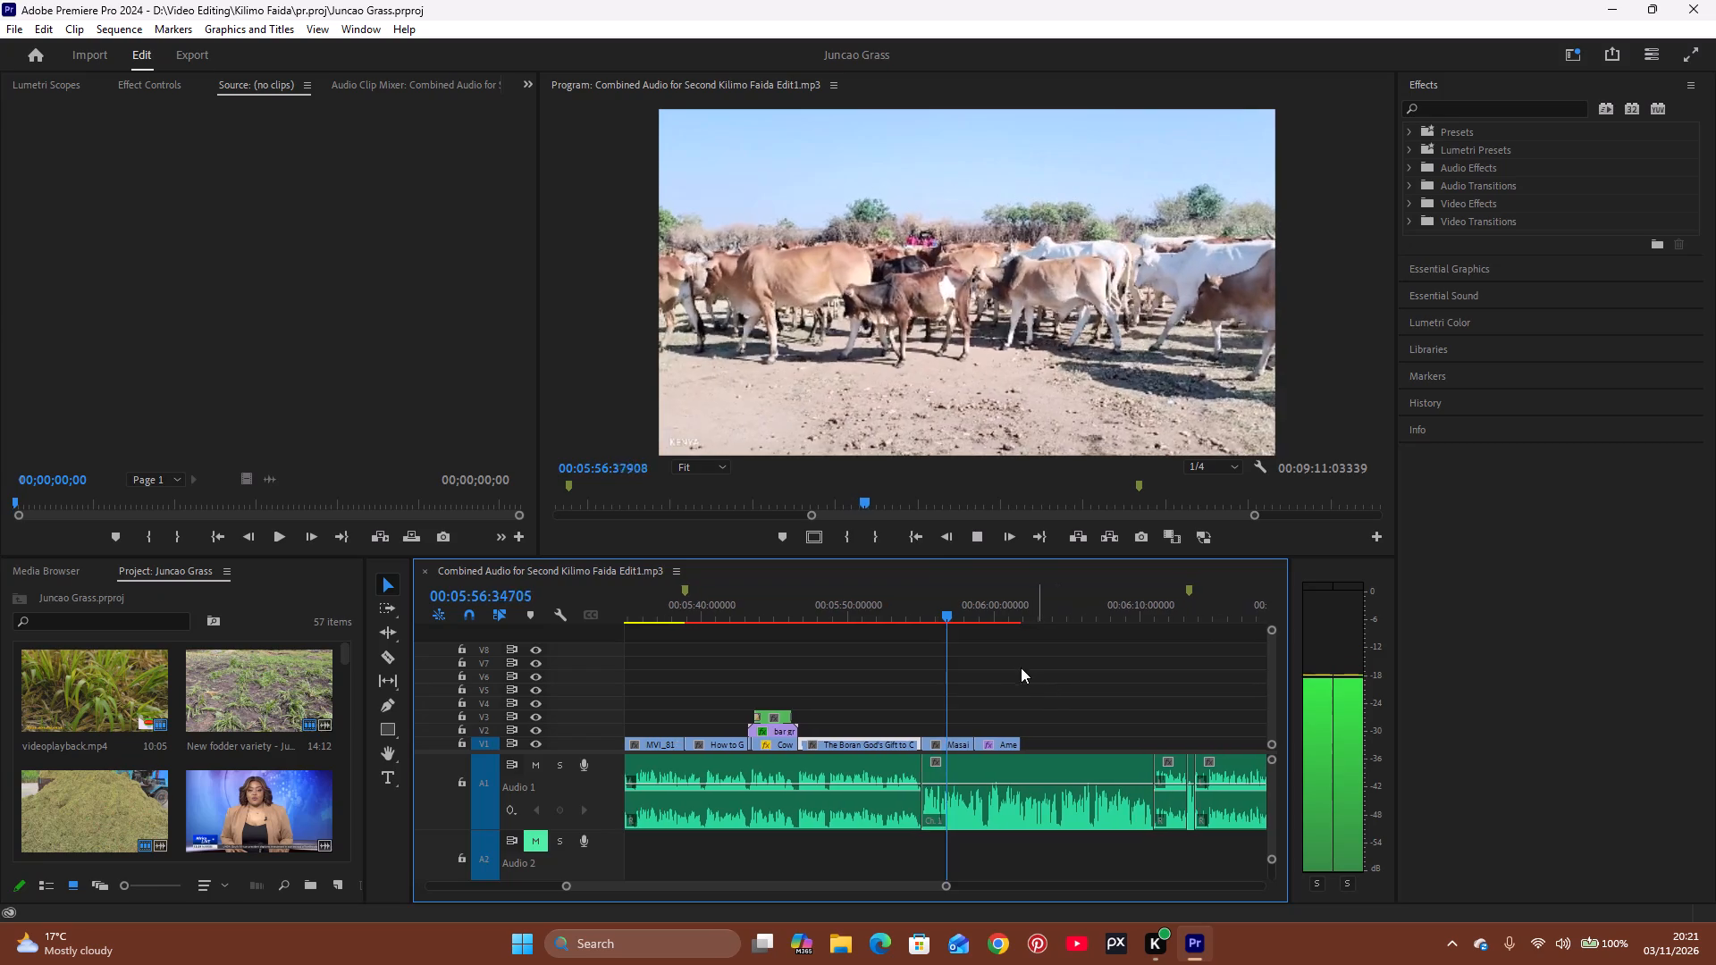
{"action": "left_click", "coordinate": [989, 655]}
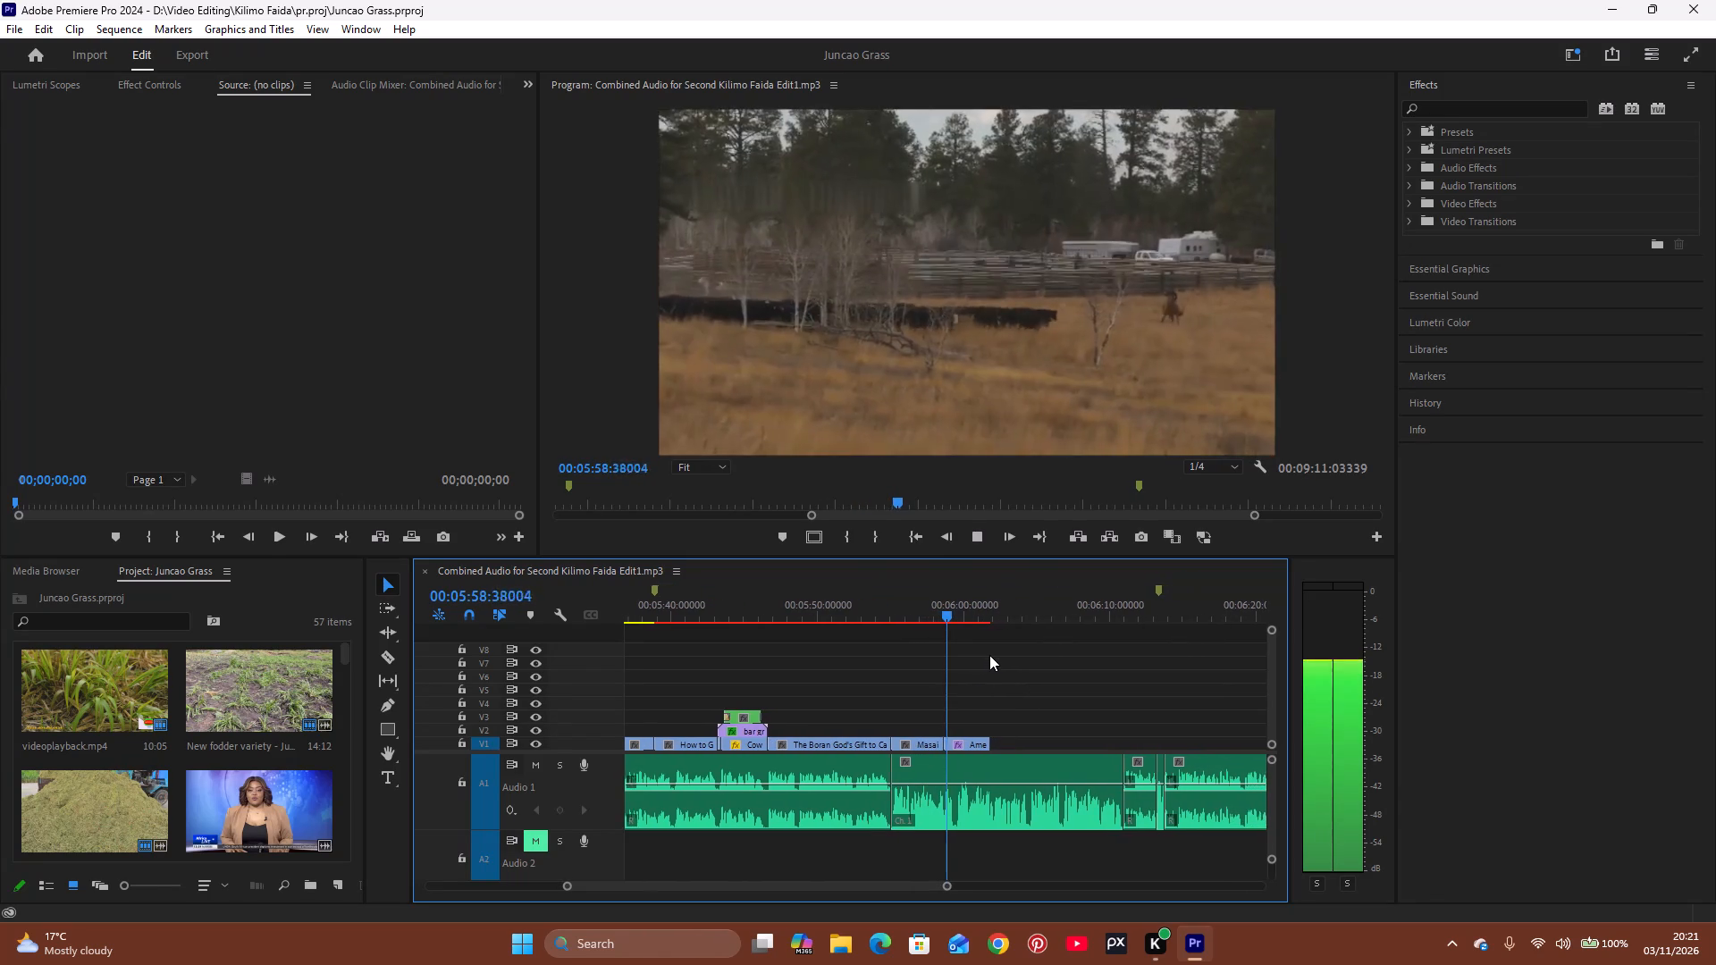
{"action": "key", "text": "space"}
{"action": "key", "text": "space"}
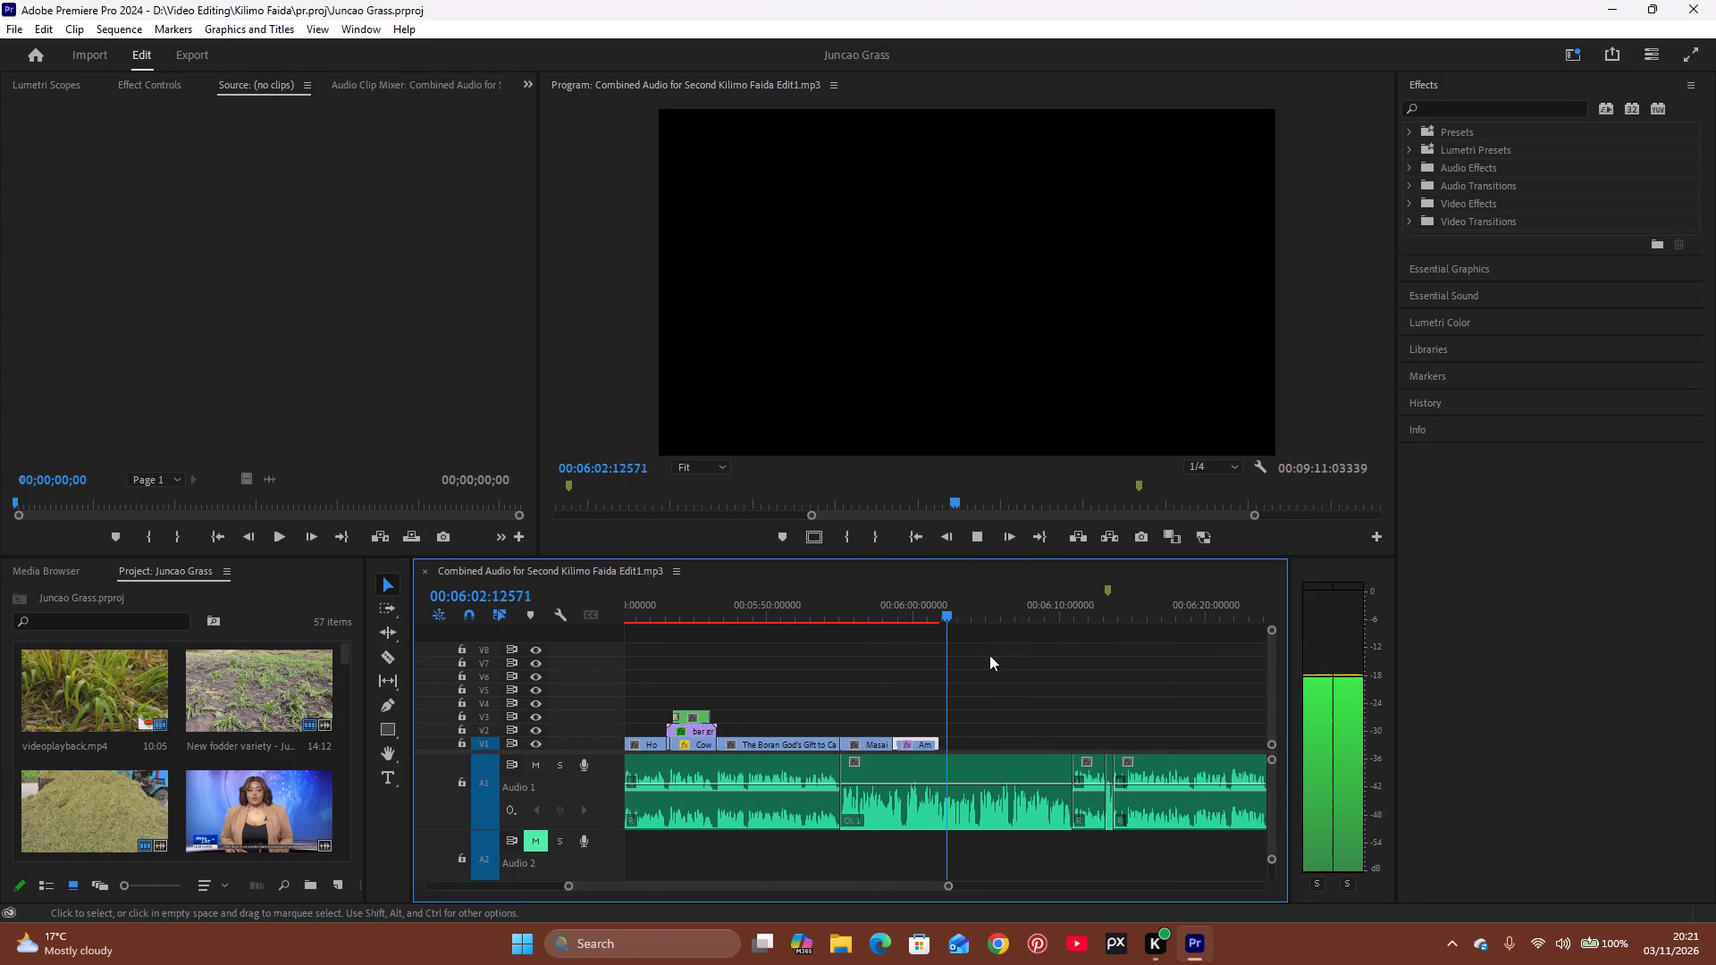
{"action": "key", "text": "space"}
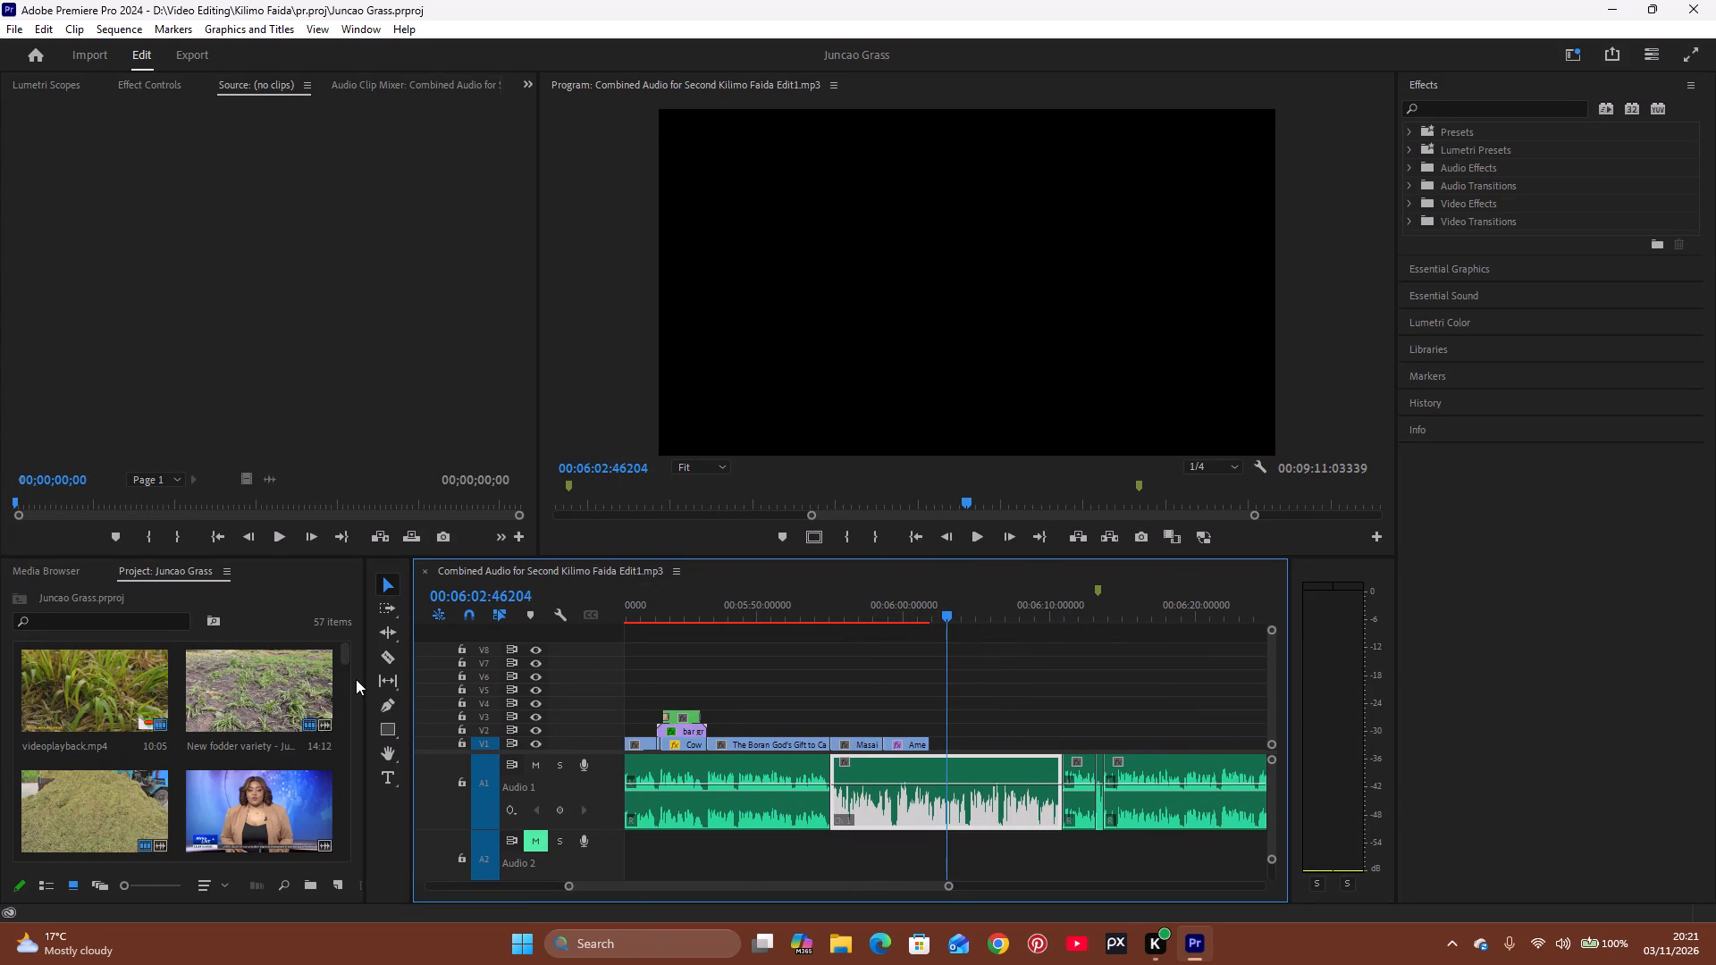
Load the How to Grow King Grass to Fast harvest clip as the source and preview it from about 00:08:00.
{"action": "double_click", "coordinate": [116, 785]}
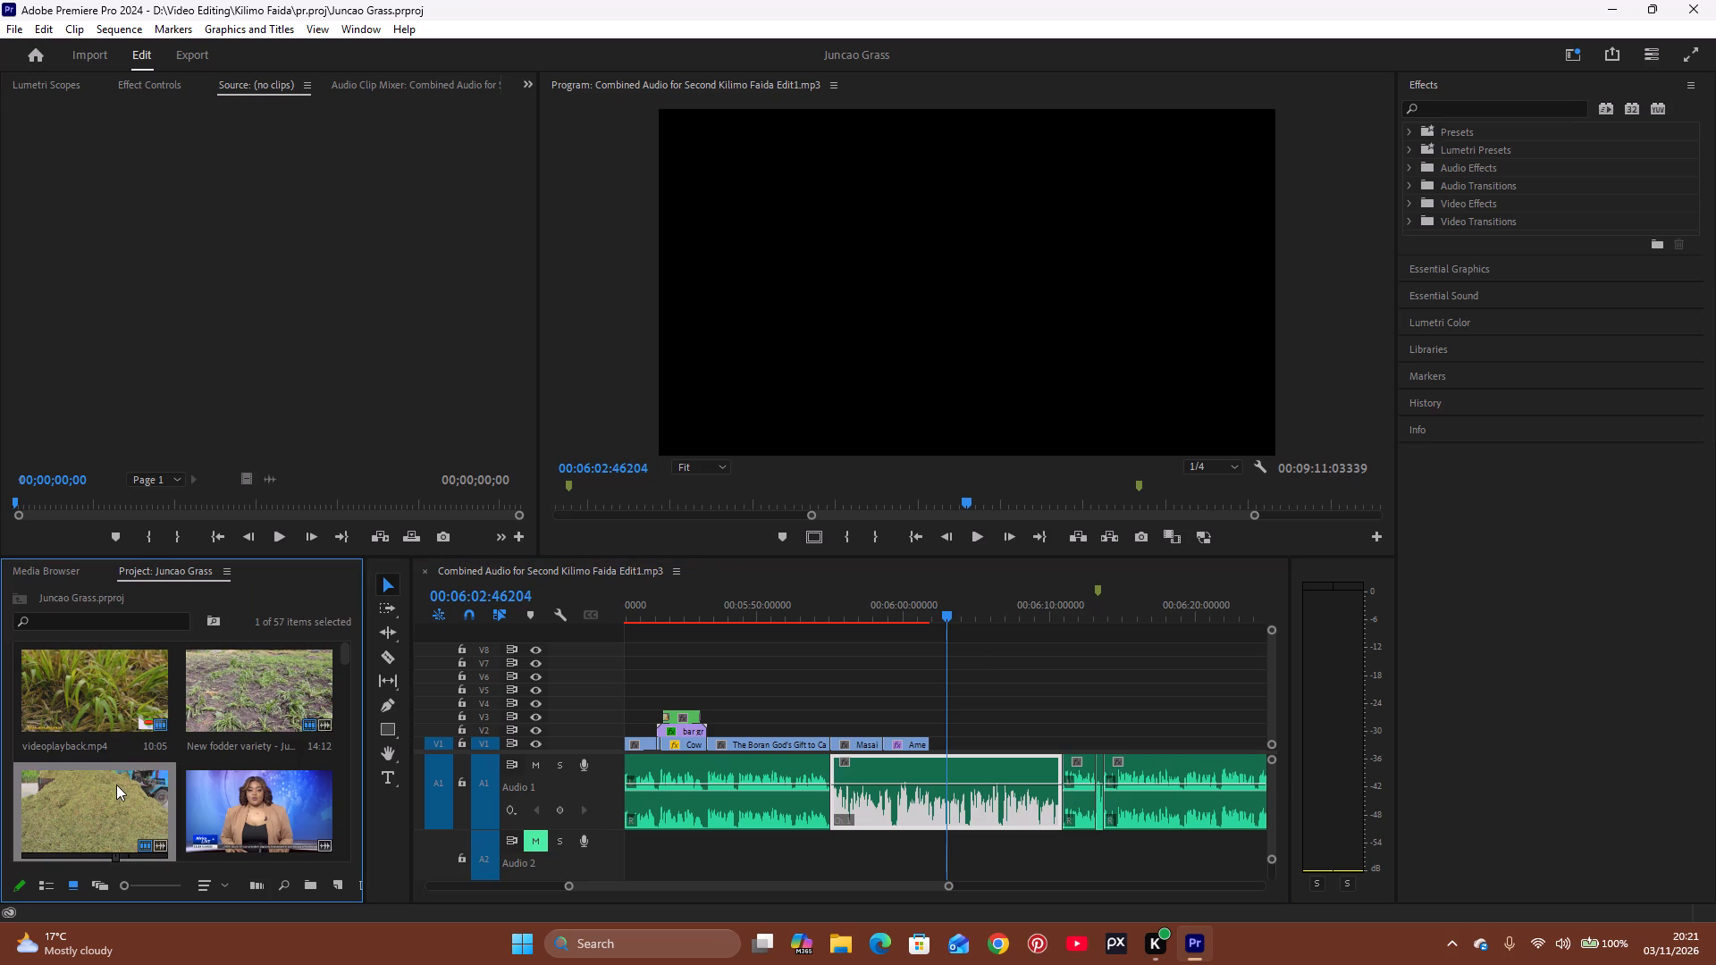
{"action": "double_click", "coordinate": [132, 797]}
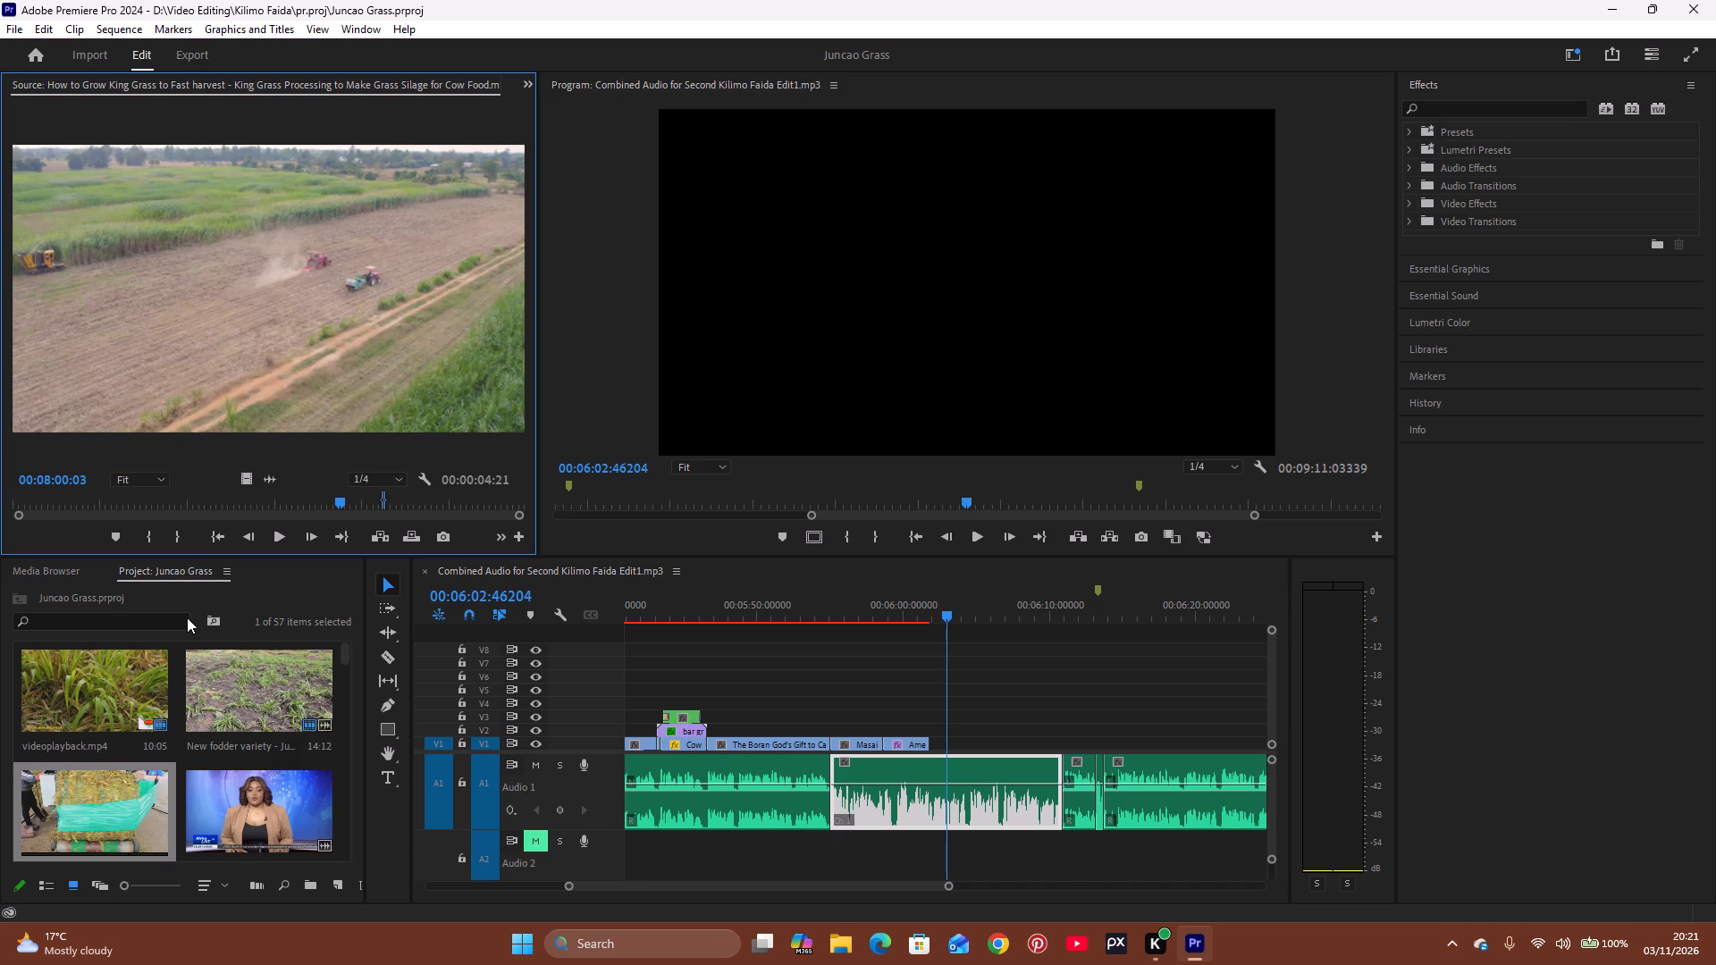
{"action": "key", "text": "space"}
{"action": "key", "text": "space"}
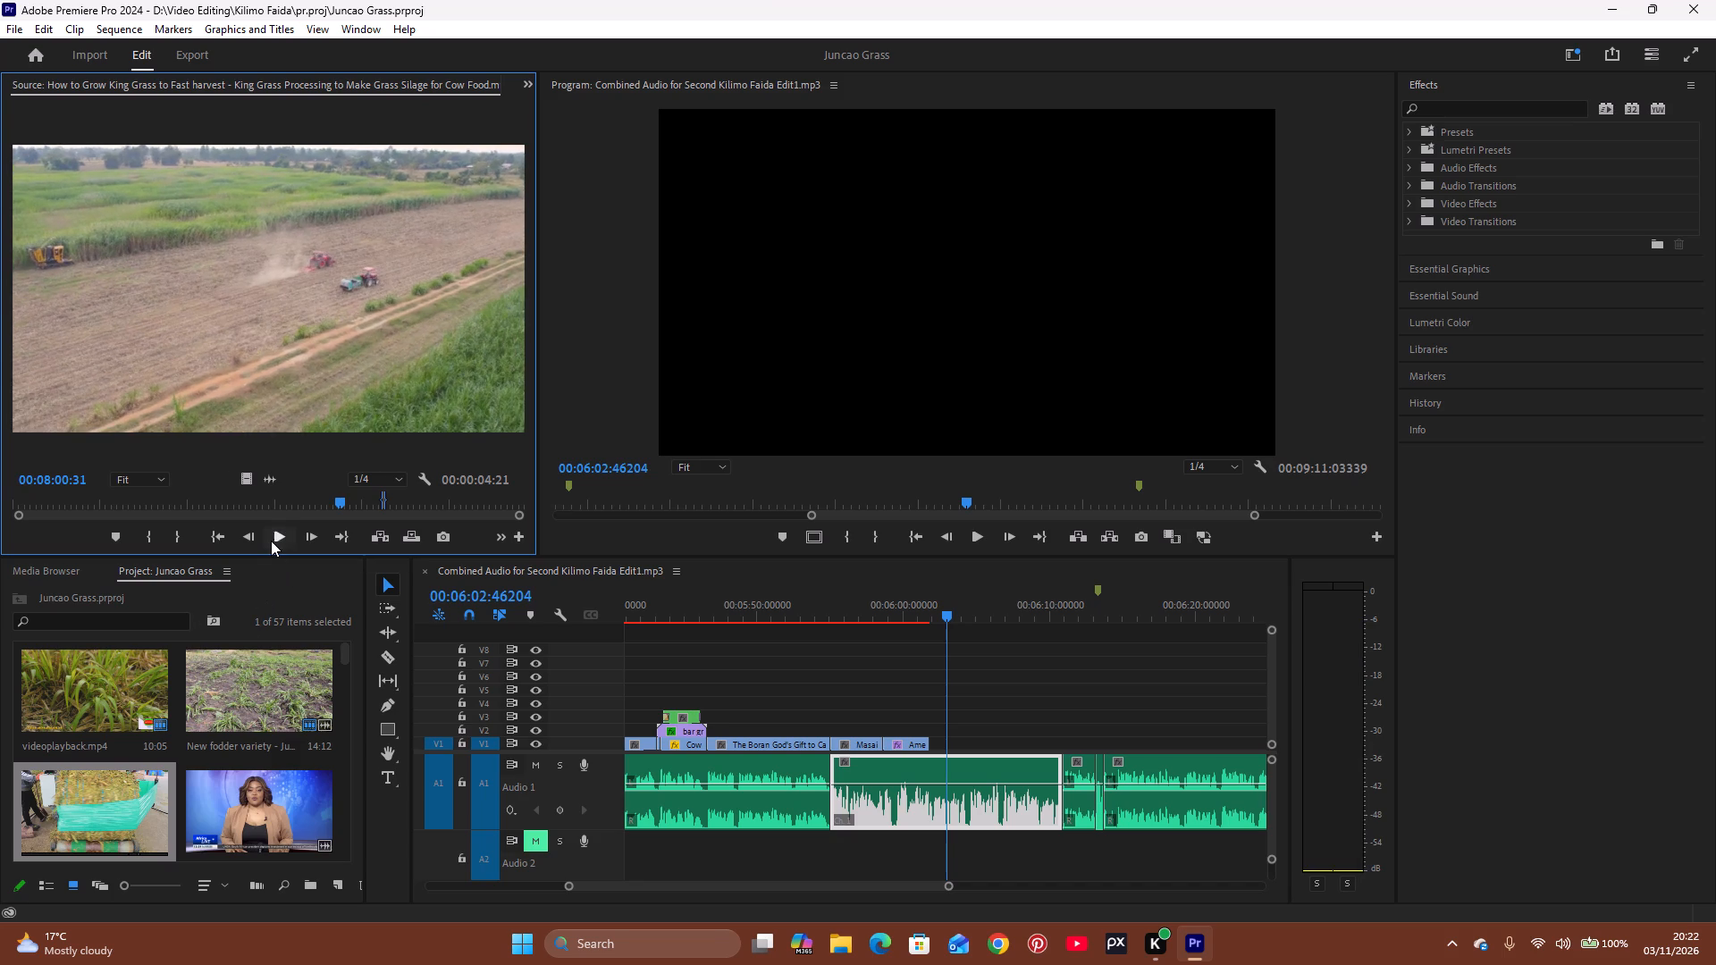
{"action": "key", "text": "space"}
{"action": "key", "text": "space"}
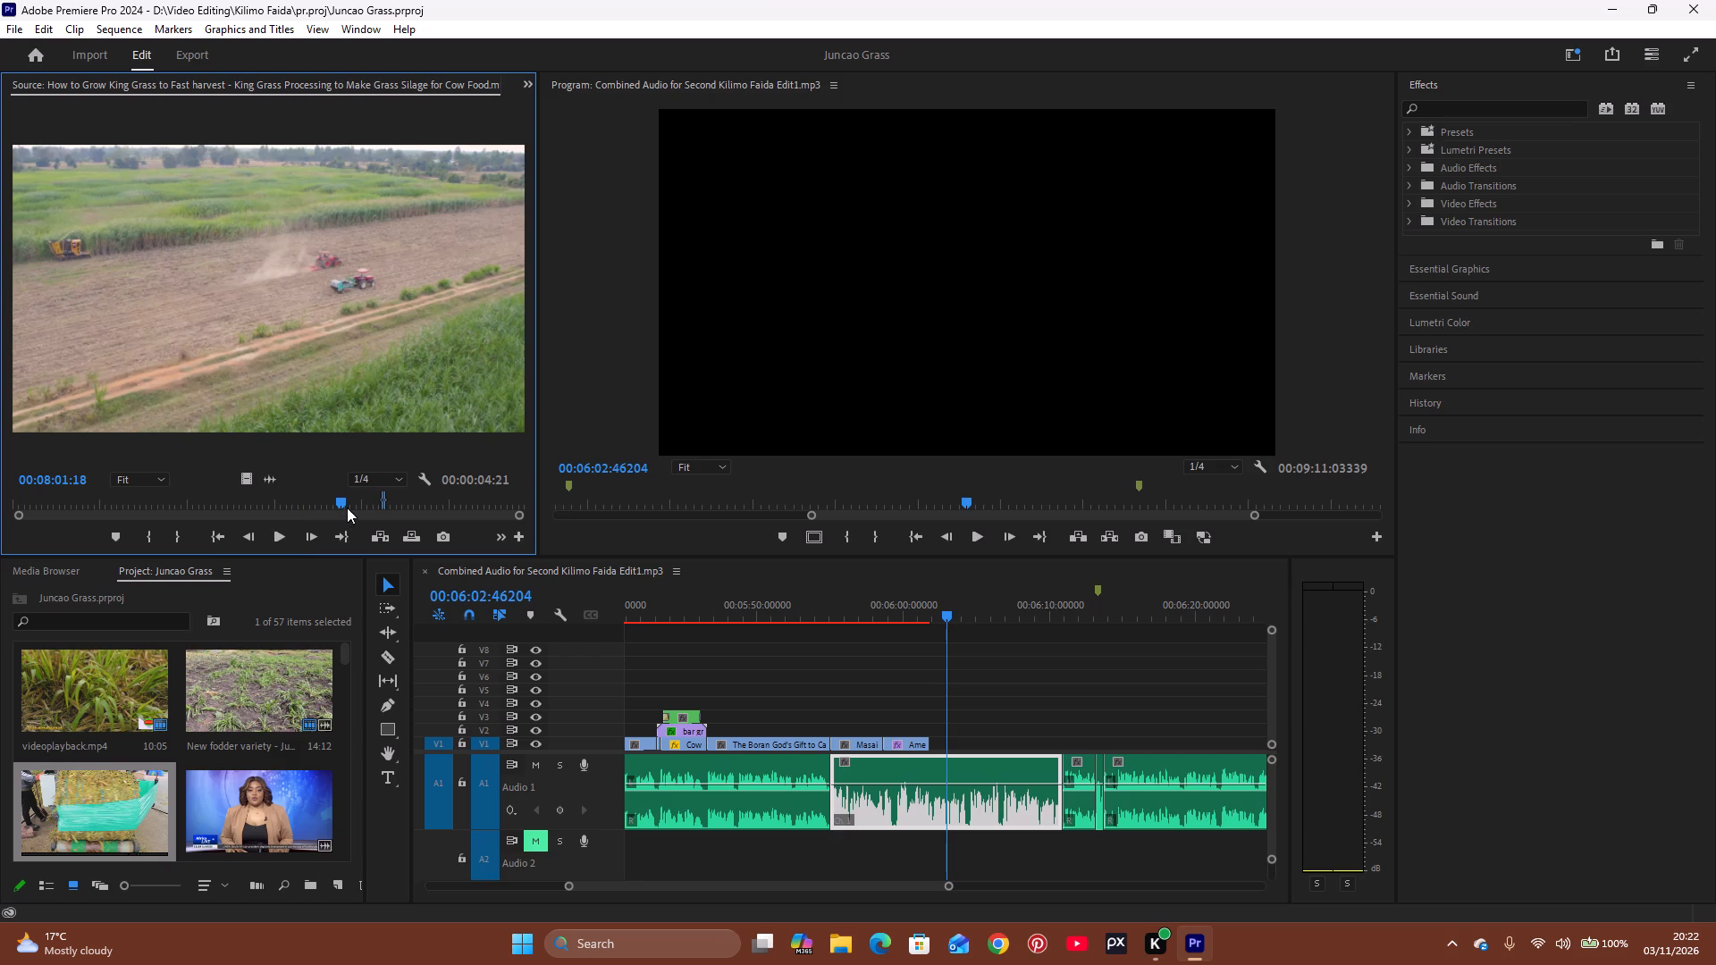
Find the chopped-grass pile shot in the King Grass source clip and mark the In point at 00:09:03:06.
{"action": "left_click_drag", "start_coordinate": [347, 508], "coordinate": [387, 503]}
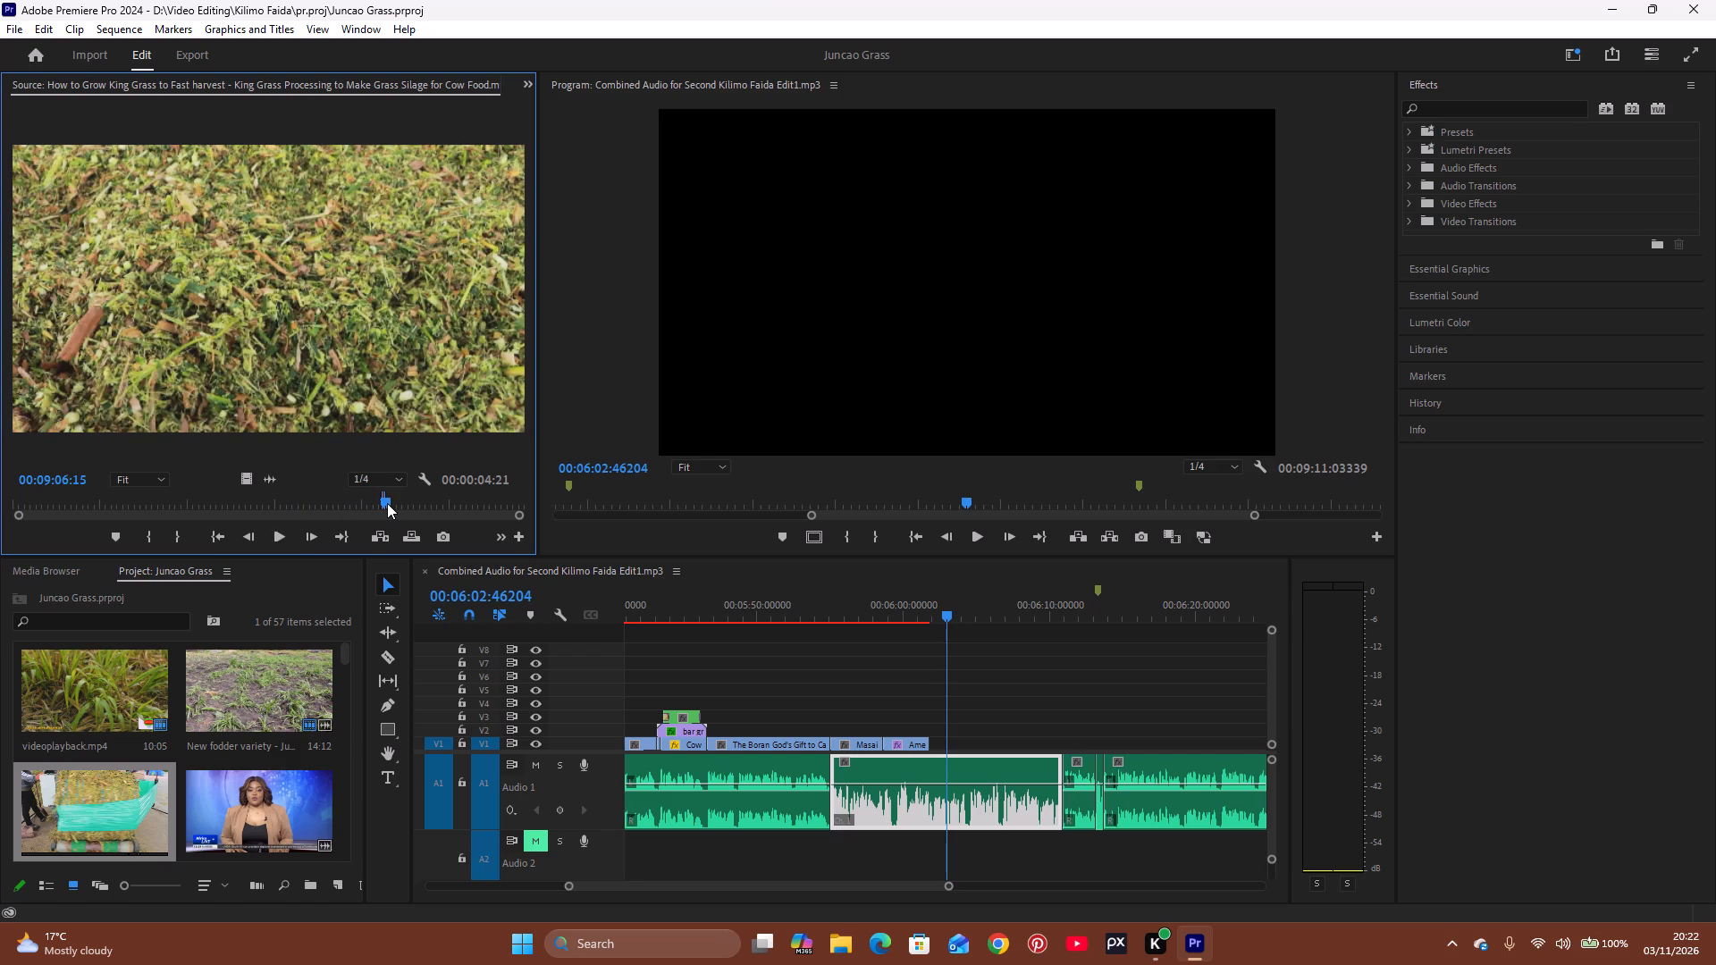
{"action": "left_click_drag", "start_coordinate": [387, 503], "coordinate": [385, 508]}
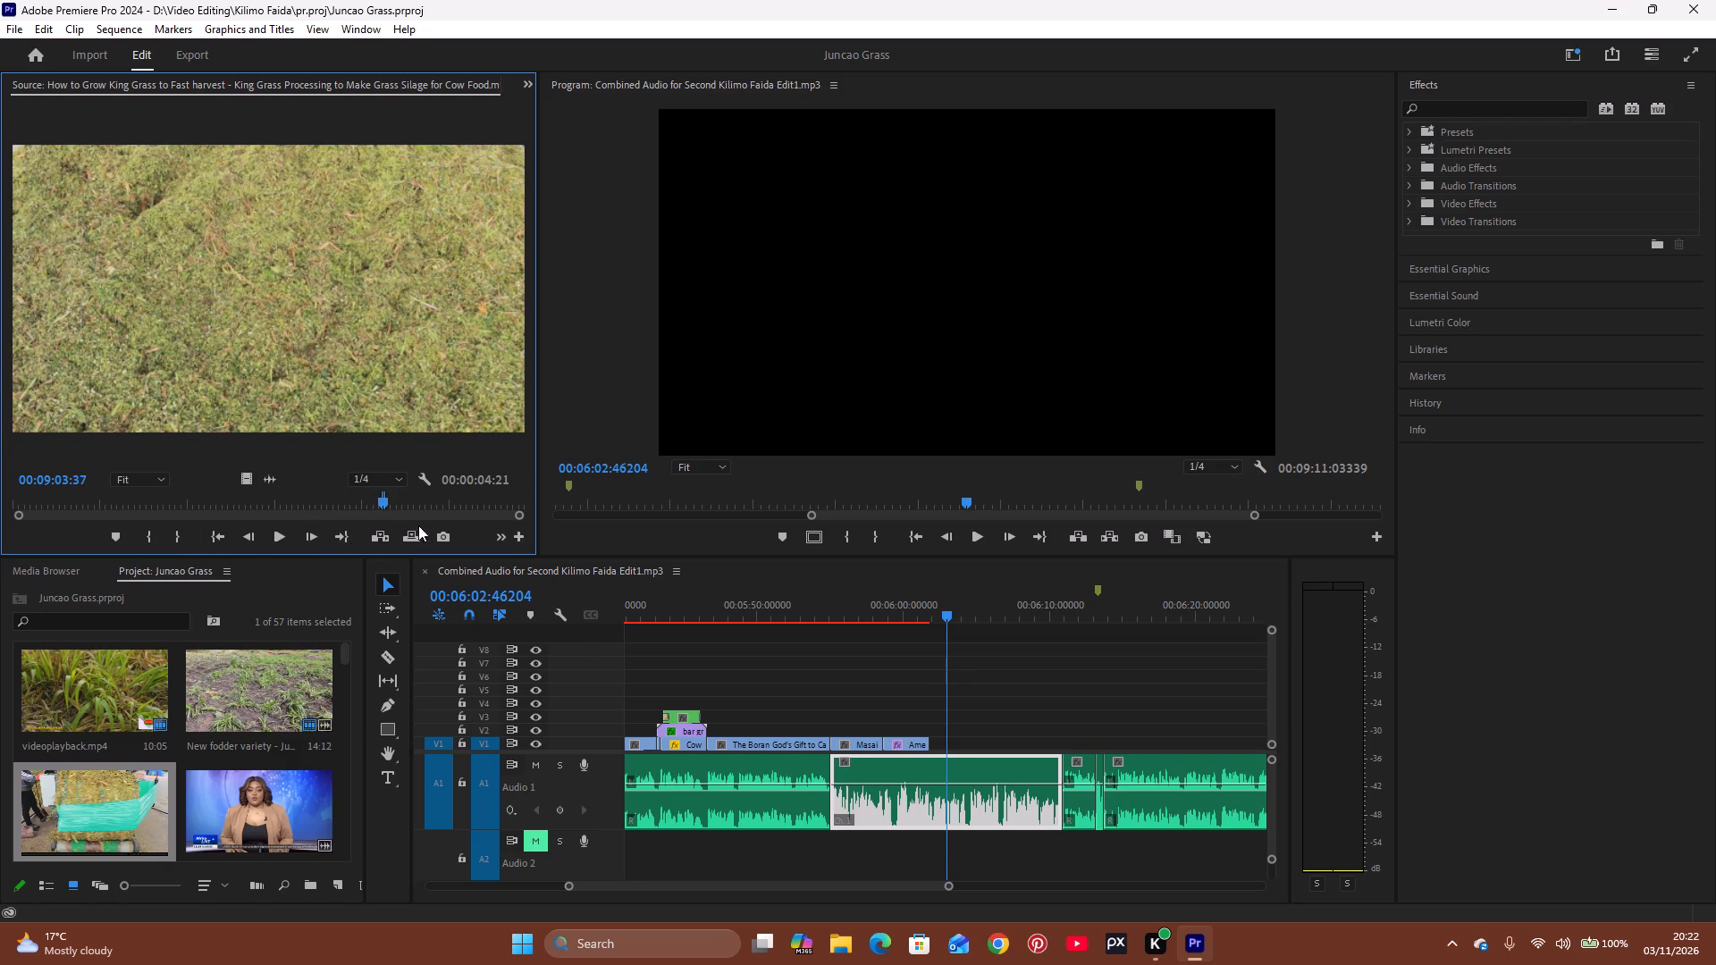
{"action": "left_click_drag", "start_coordinate": [522, 514], "coordinate": [416, 566]}
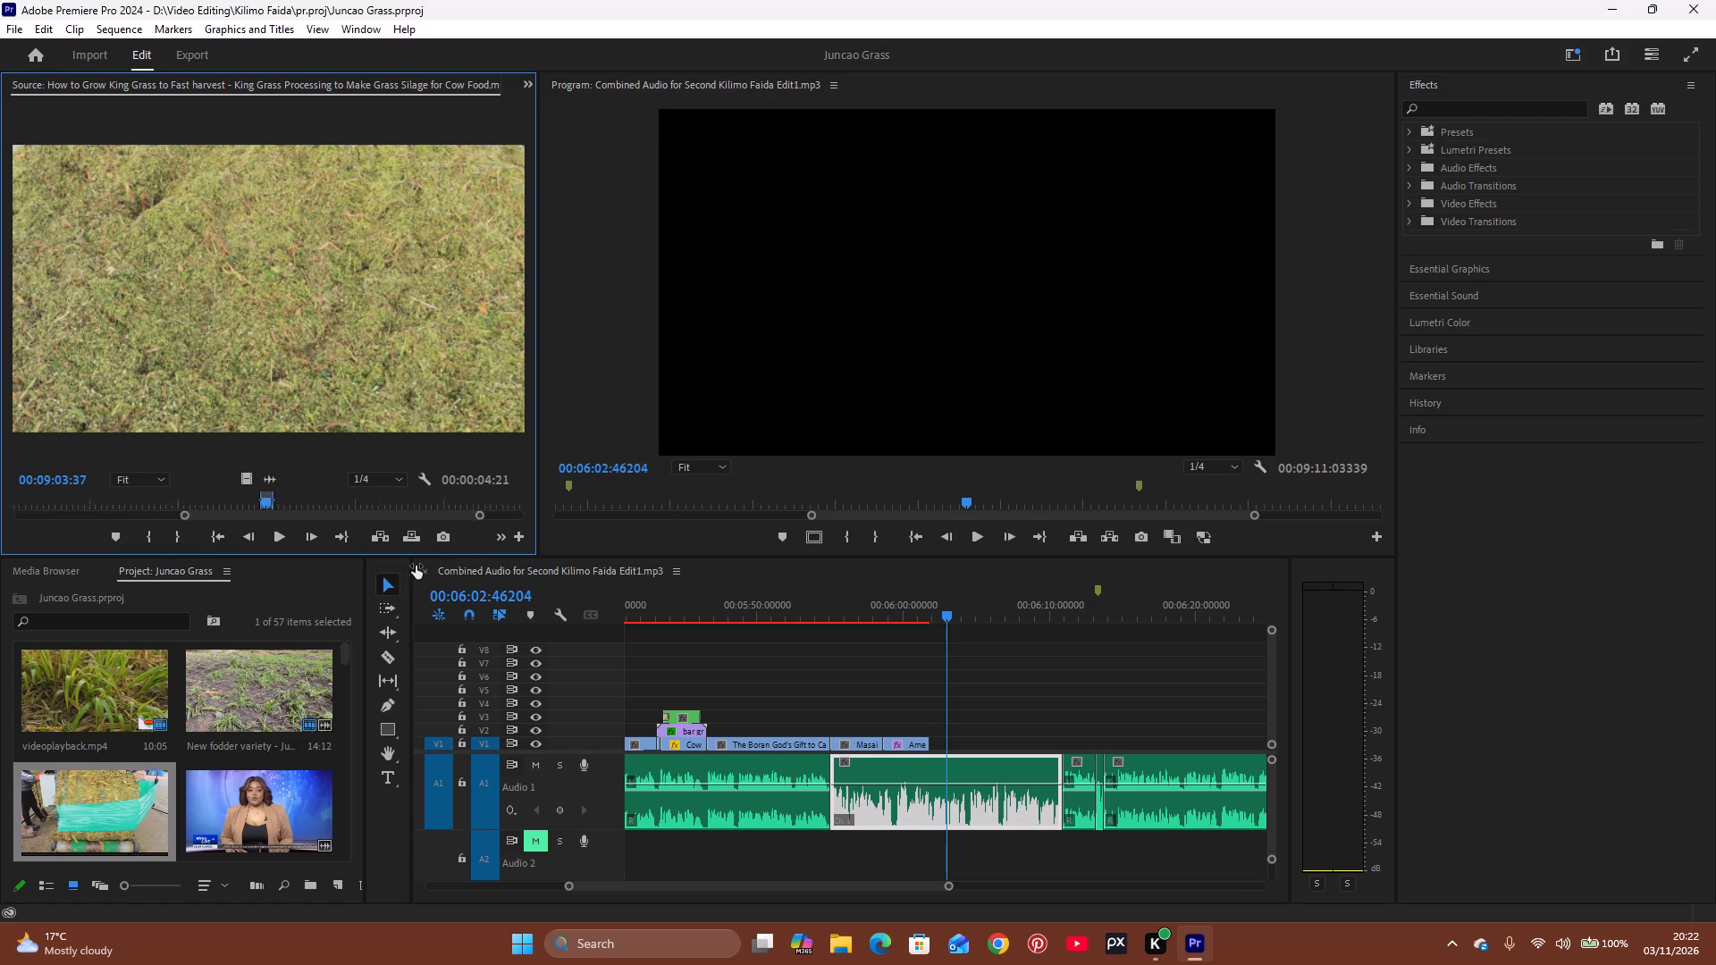
{"action": "left_click_drag", "start_coordinate": [416, 566], "coordinate": [381, 581]}
{"action": "left_click_drag", "start_coordinate": [265, 499], "coordinate": [272, 501]}
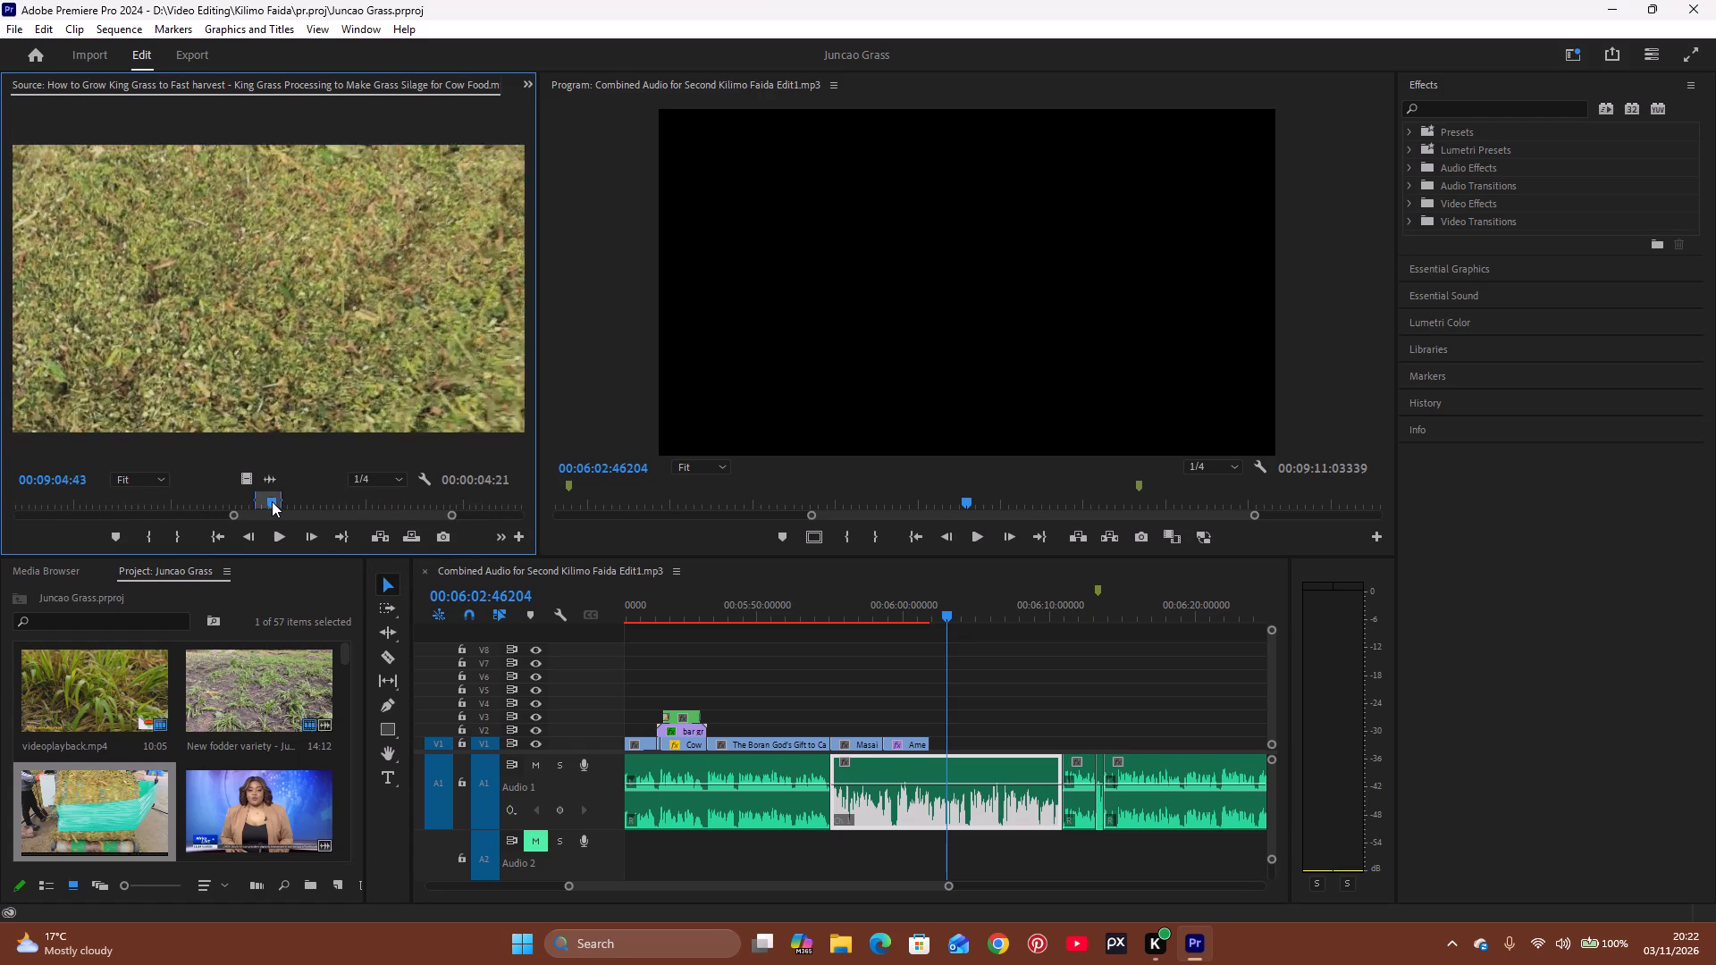
{"action": "left_click_drag", "start_coordinate": [272, 501], "coordinate": [262, 519]}
{"action": "left_click", "coordinate": [153, 544]}
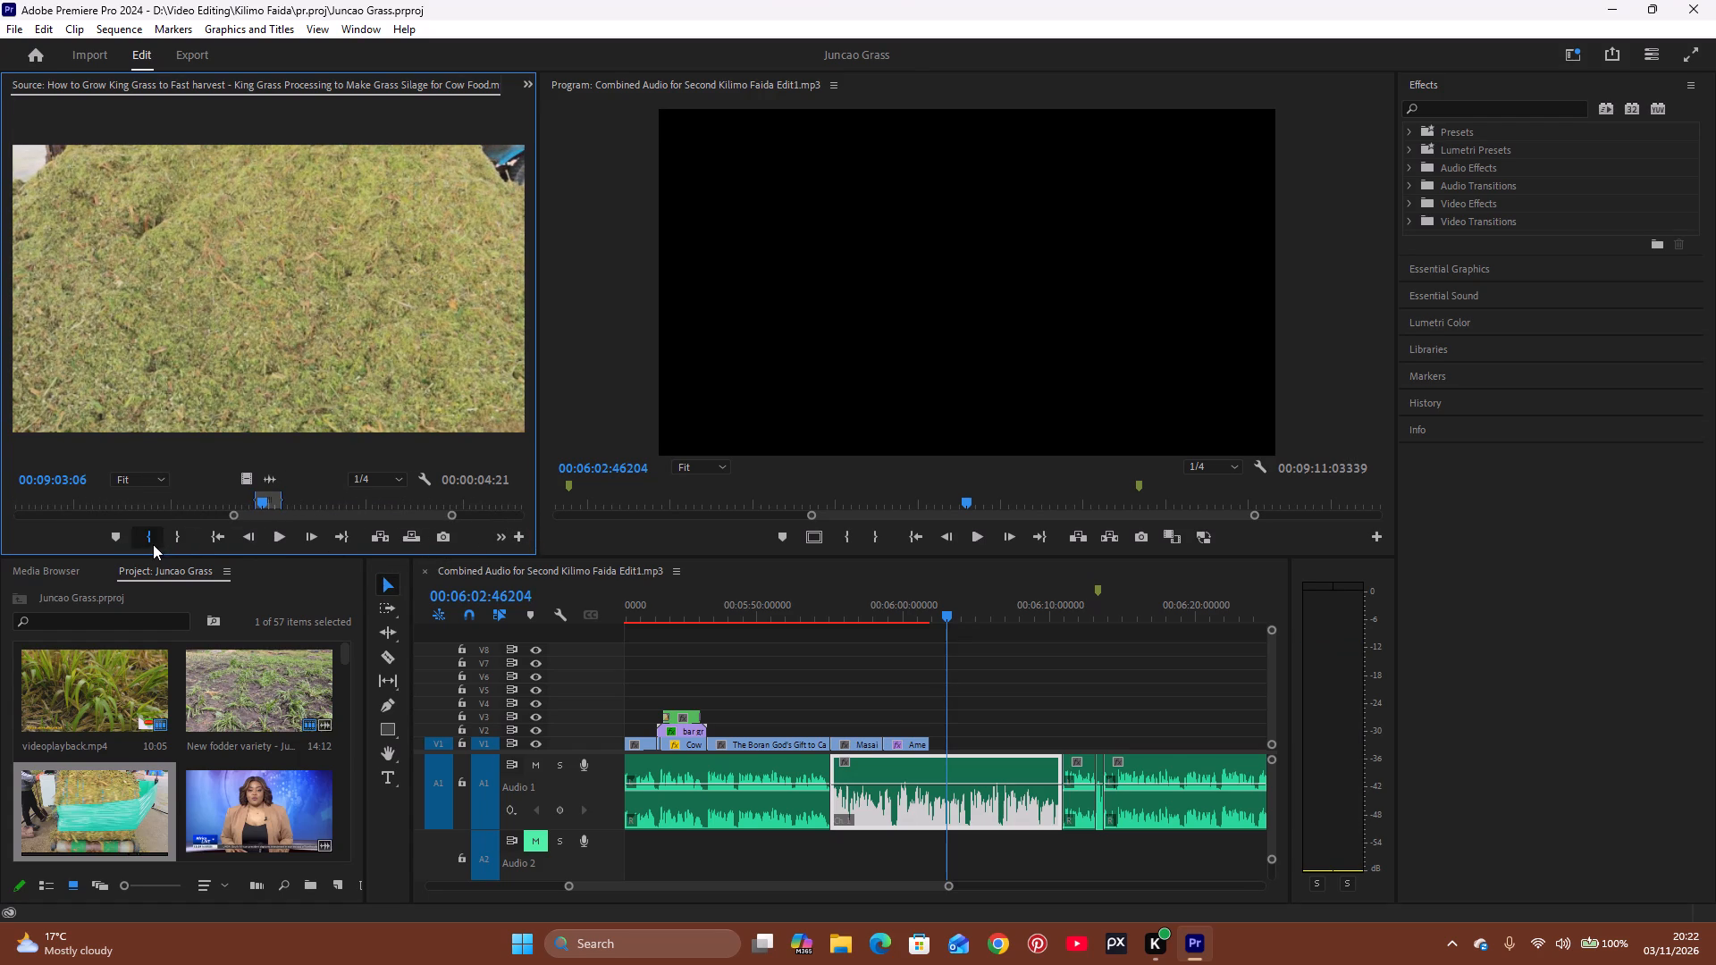
Extend the source selection to the end of the chopped-grass shot, marking the Out point at 00:09:17:29.
{"action": "key", "text": "space"}
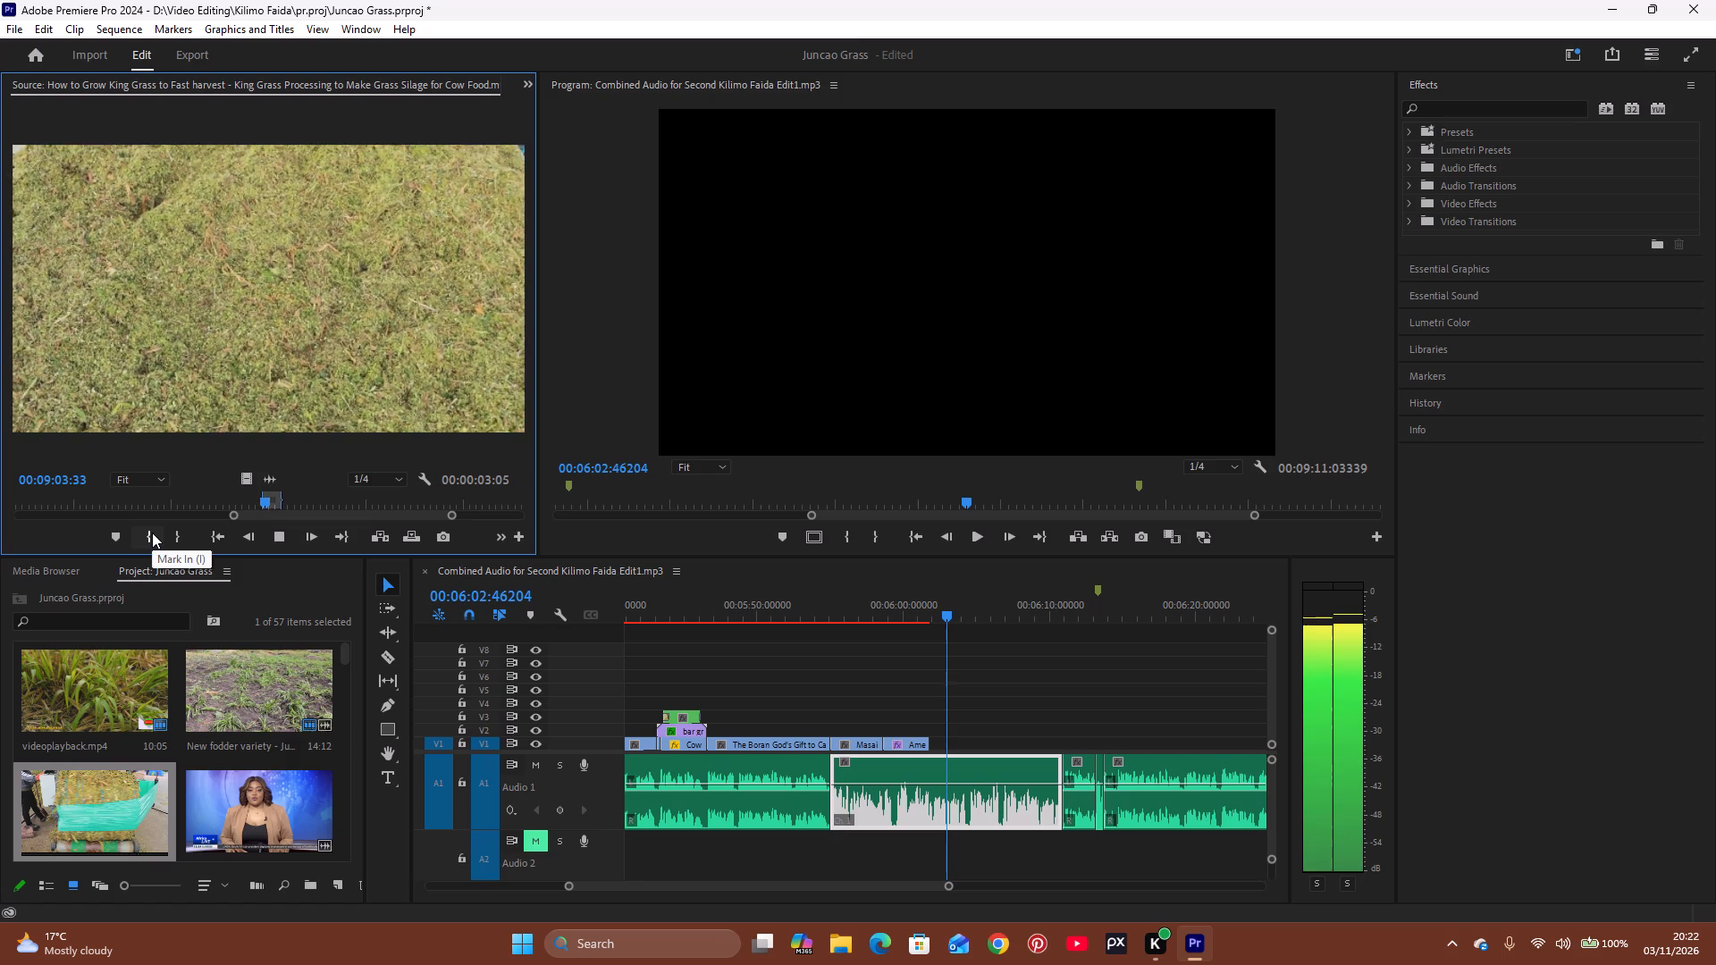
{"action": "key", "text": "space"}
{"action": "left_click_drag", "start_coordinate": [284, 498], "coordinate": [290, 500]}
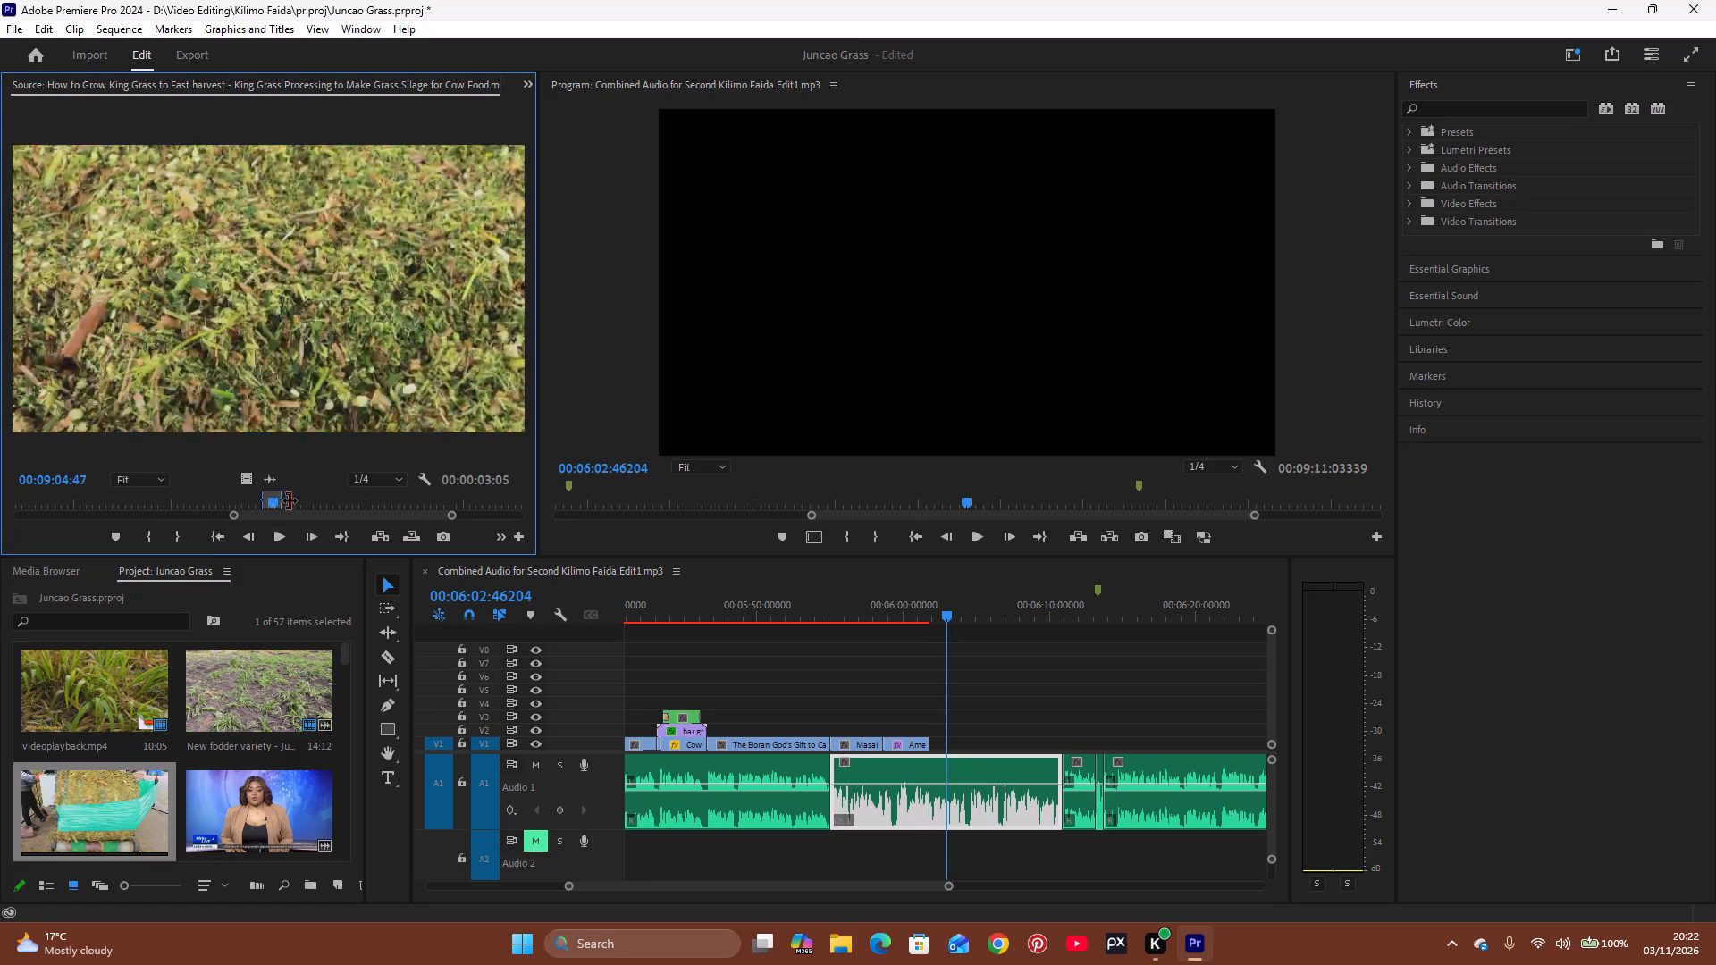
{"action": "left_click_drag", "start_coordinate": [290, 500], "coordinate": [345, 500]}
{"action": "key", "text": "space"}
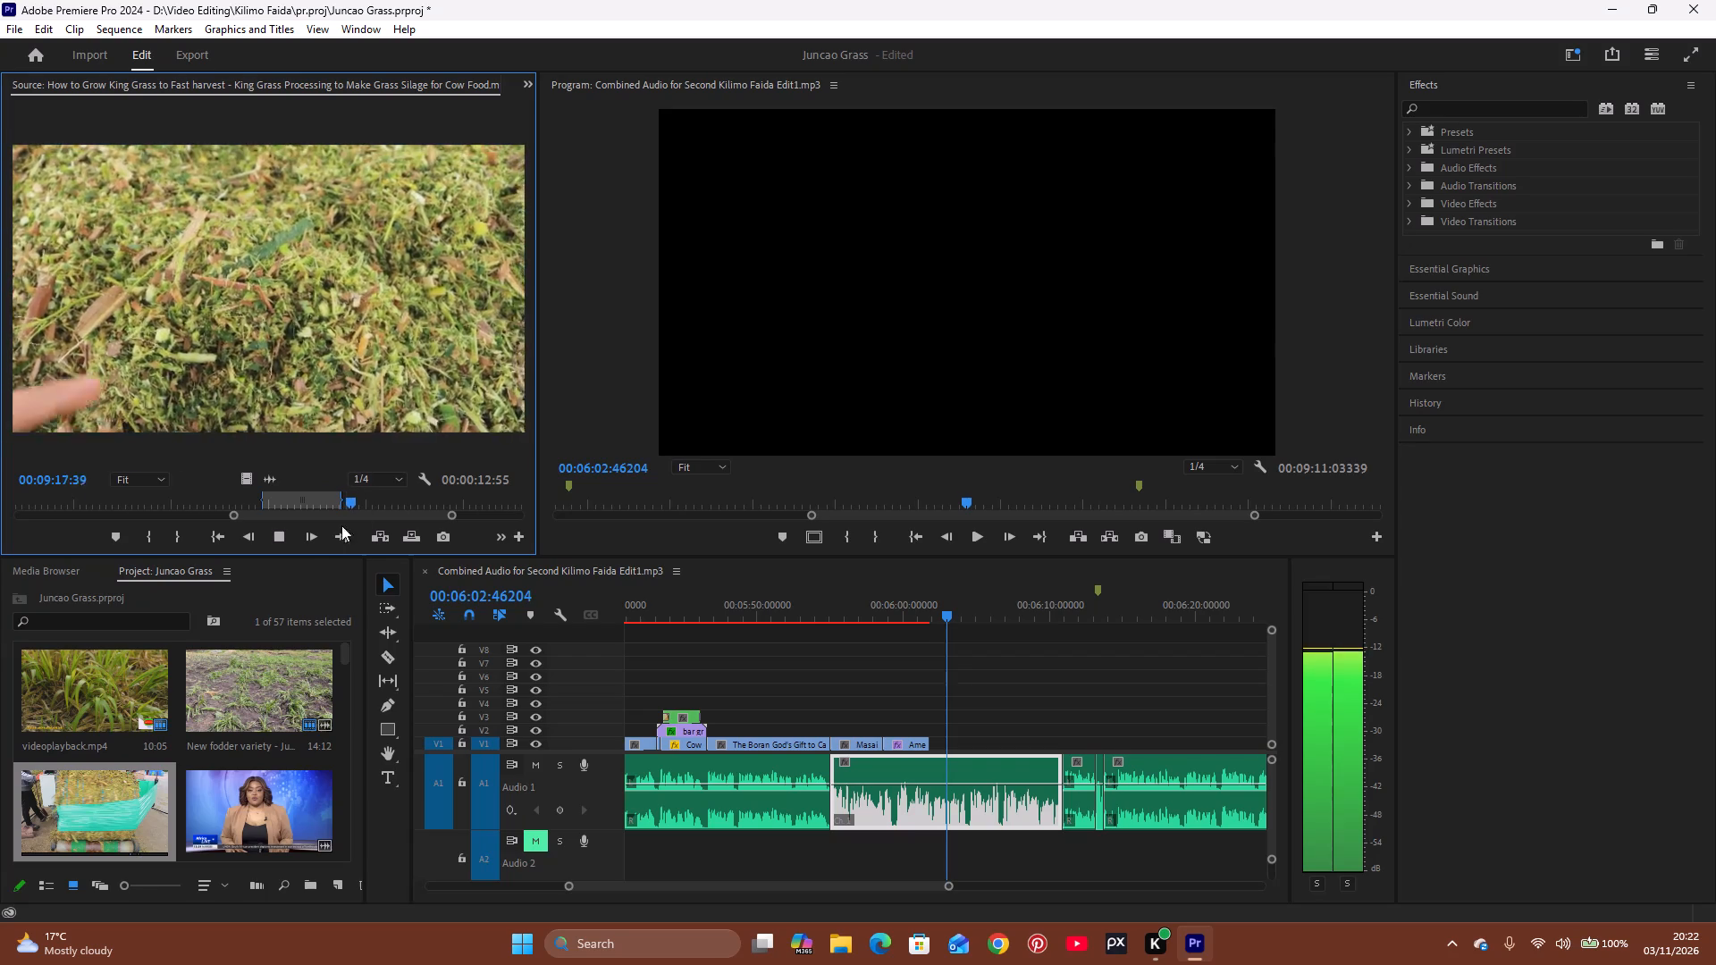
{"action": "key", "text": "space"}
{"action": "left_click_drag", "start_coordinate": [361, 505], "coordinate": [361, 506]}
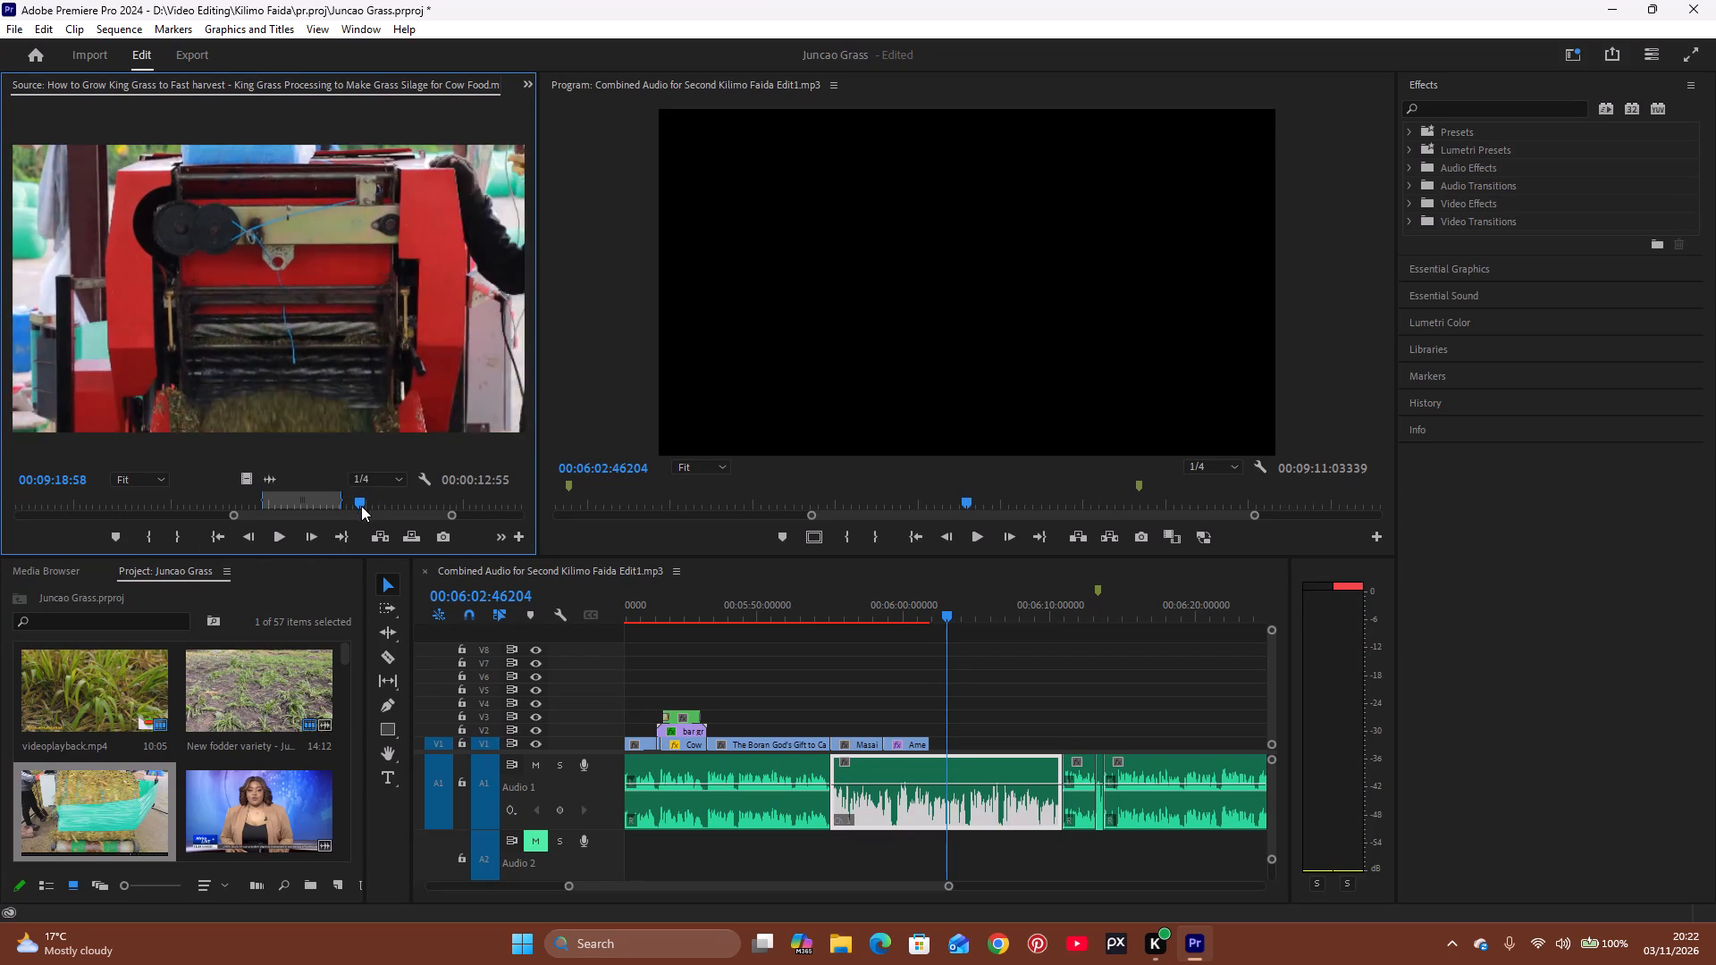
{"action": "left_click_drag", "start_coordinate": [361, 506], "coordinate": [352, 532]}
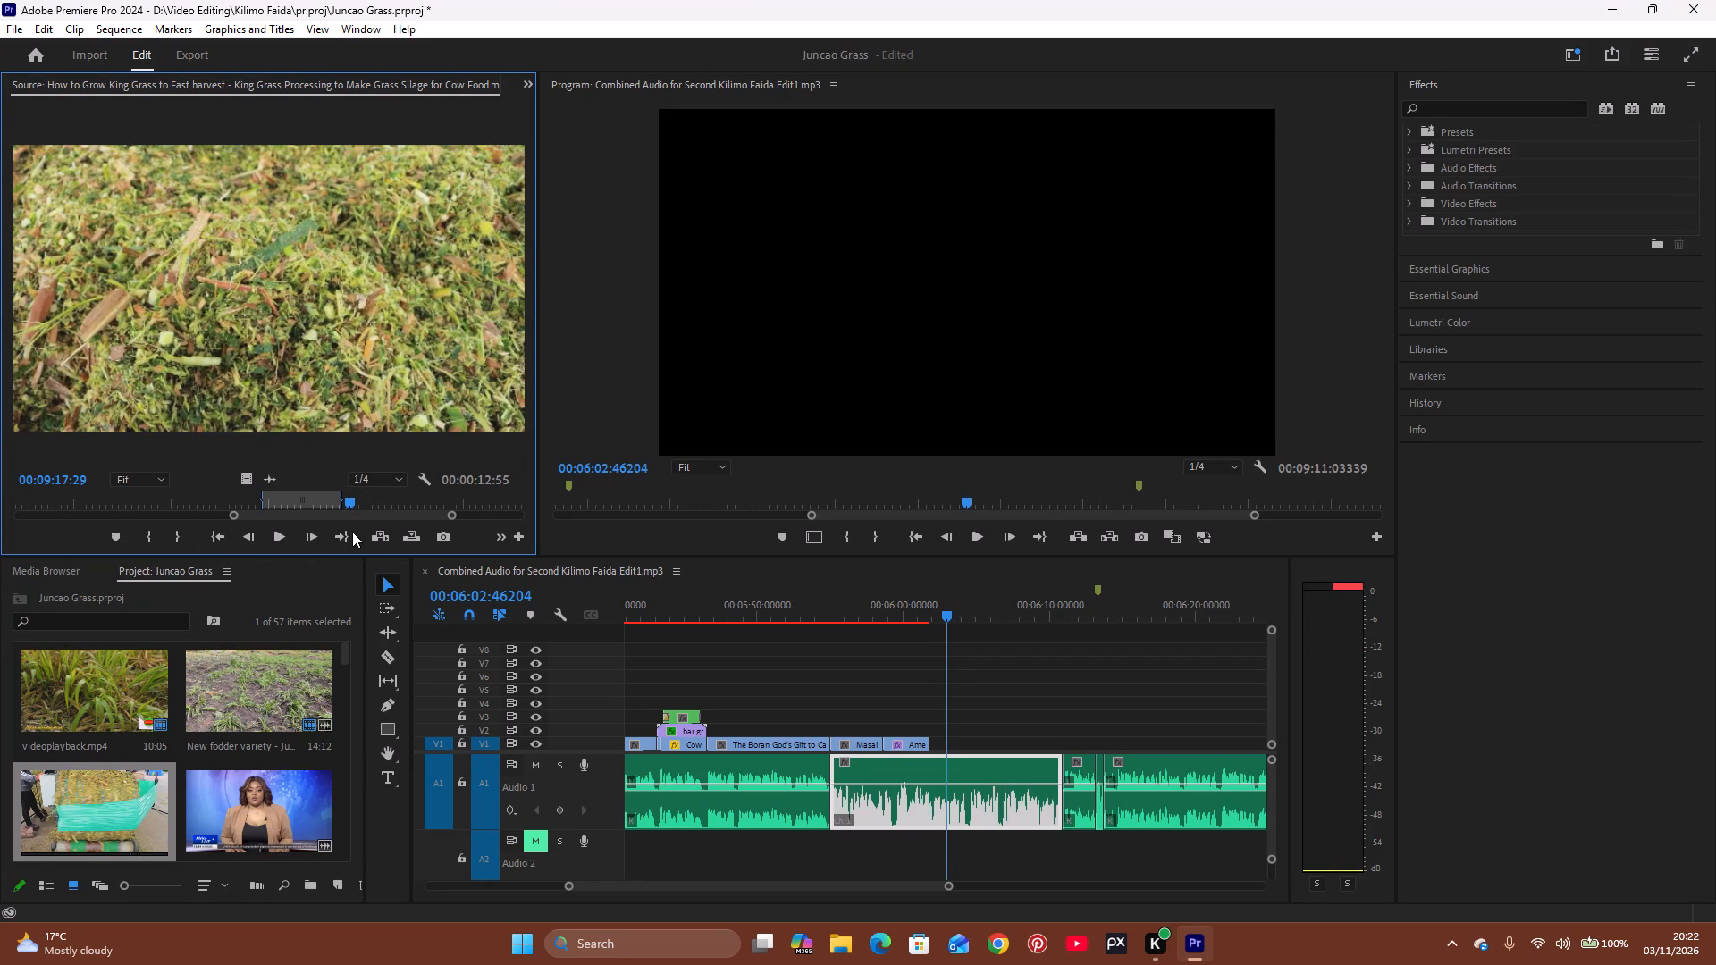
{"action": "left_click_drag", "start_coordinate": [352, 532], "coordinate": [352, 534]}
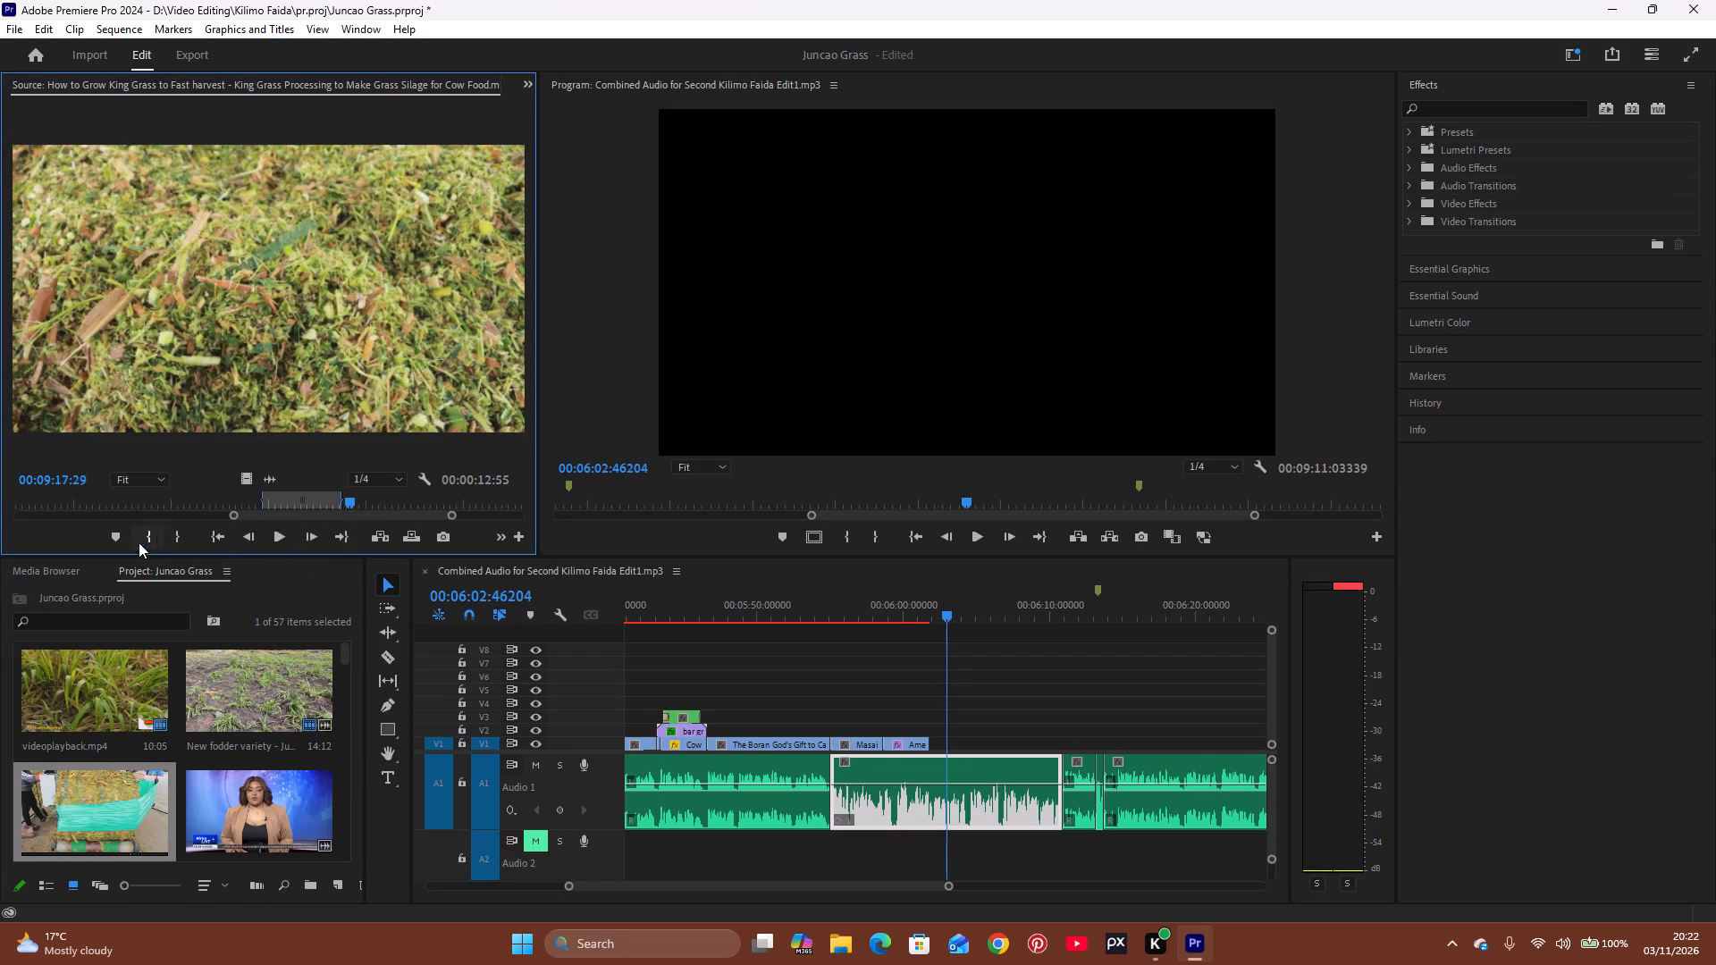
{"action": "left_click", "coordinate": [177, 540]}
Place only the video of the marked King Grass range on V1, directly after the last clip.
{"action": "left_click_drag", "start_coordinate": [245, 481], "coordinate": [925, 734]}
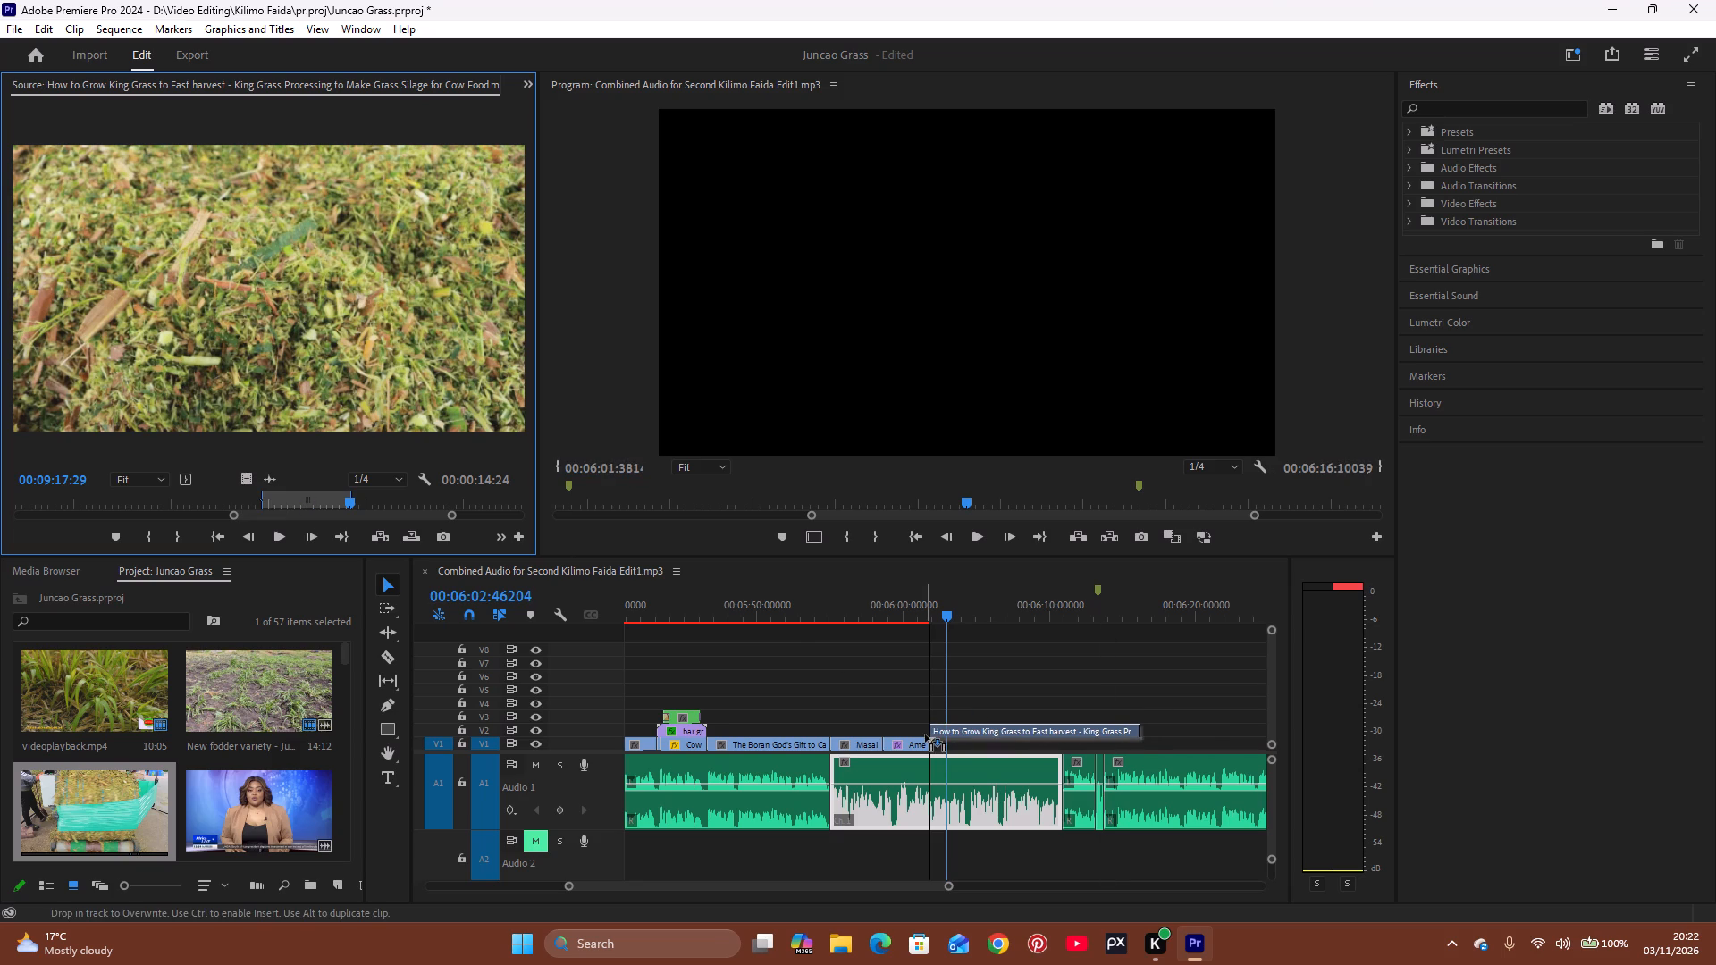
{"action": "left_click_drag", "start_coordinate": [925, 734], "coordinate": [926, 751]}
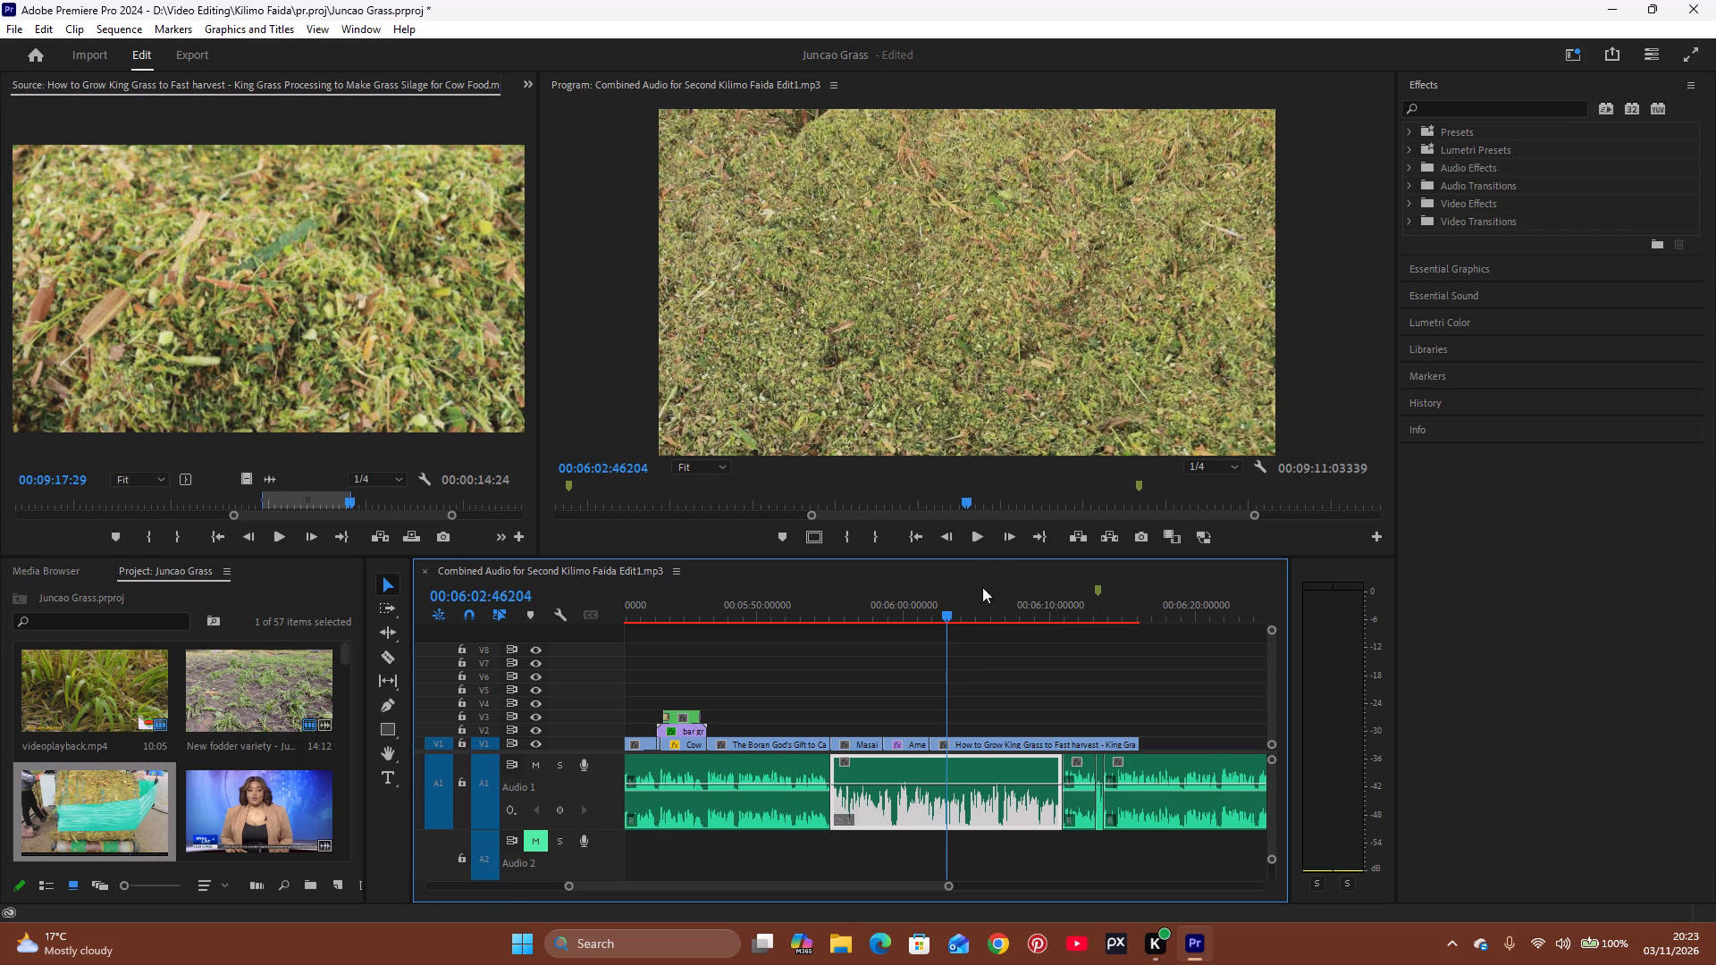
Play the sequence from about 00:06:01 across the cut into the added King Grass clip.
{"action": "left_click", "coordinate": [930, 614]}
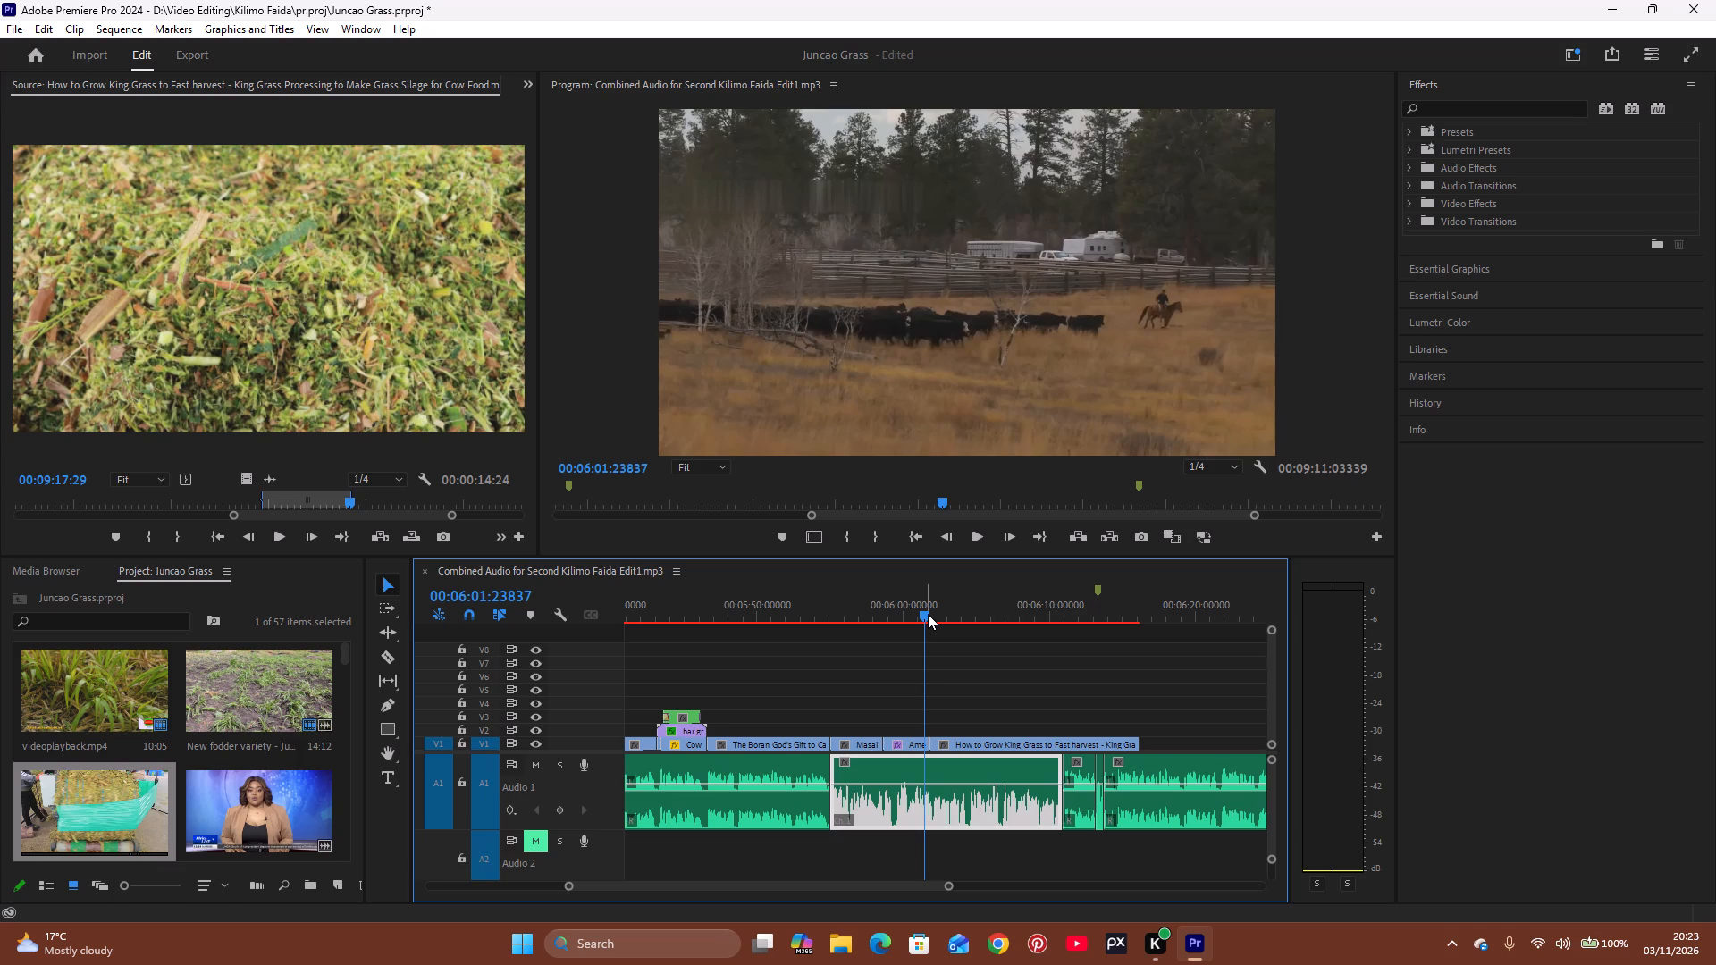
{"action": "key", "text": "space"}
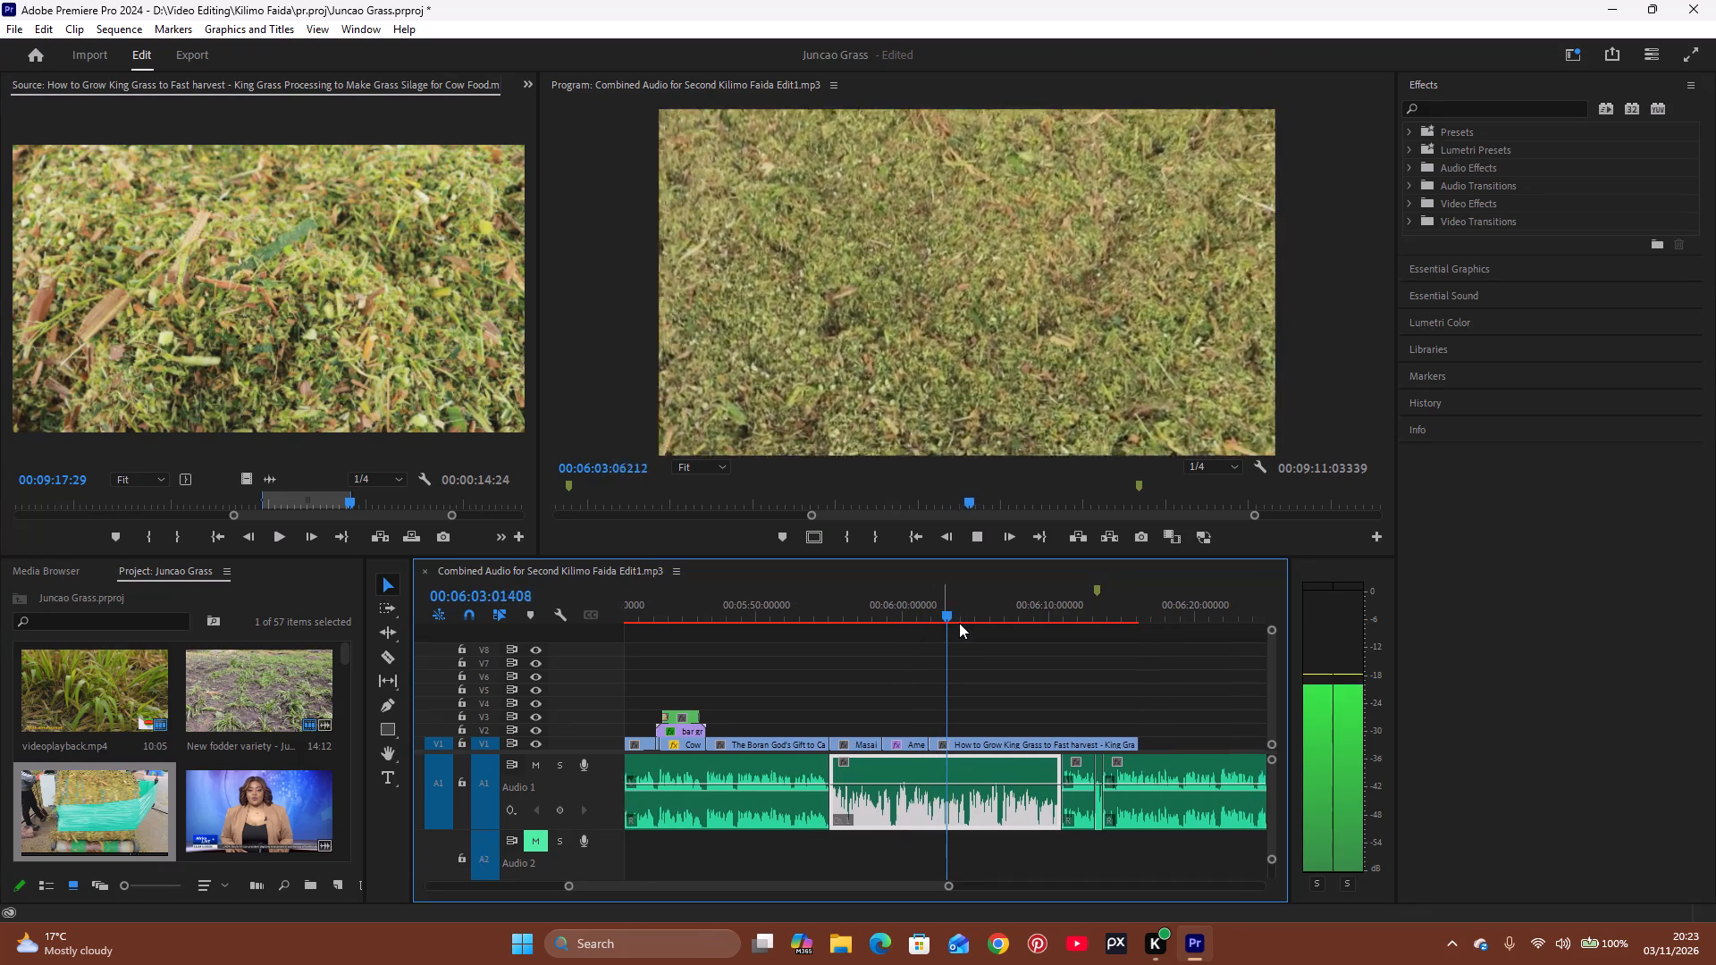
{"action": "key", "text": "space"}
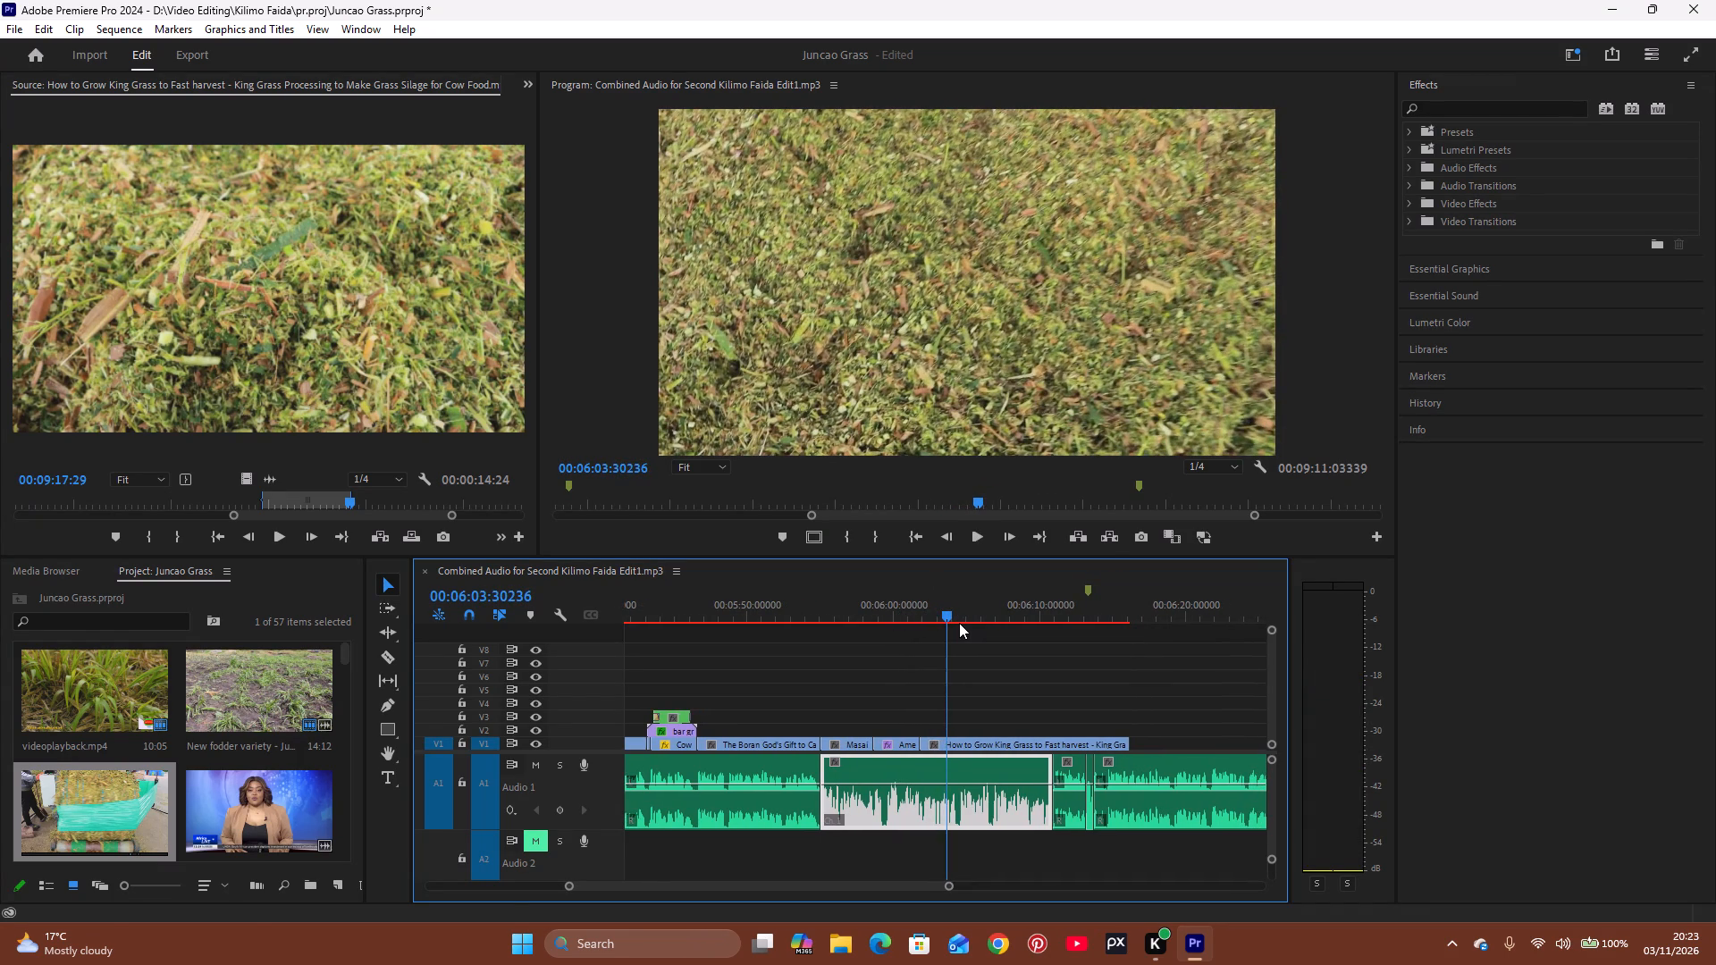
Play the sequence from about 00:06:01 through the added King Grass clip to about 00:06:10, checking it against the narration.
{"action": "left_click", "coordinate": [914, 615]}
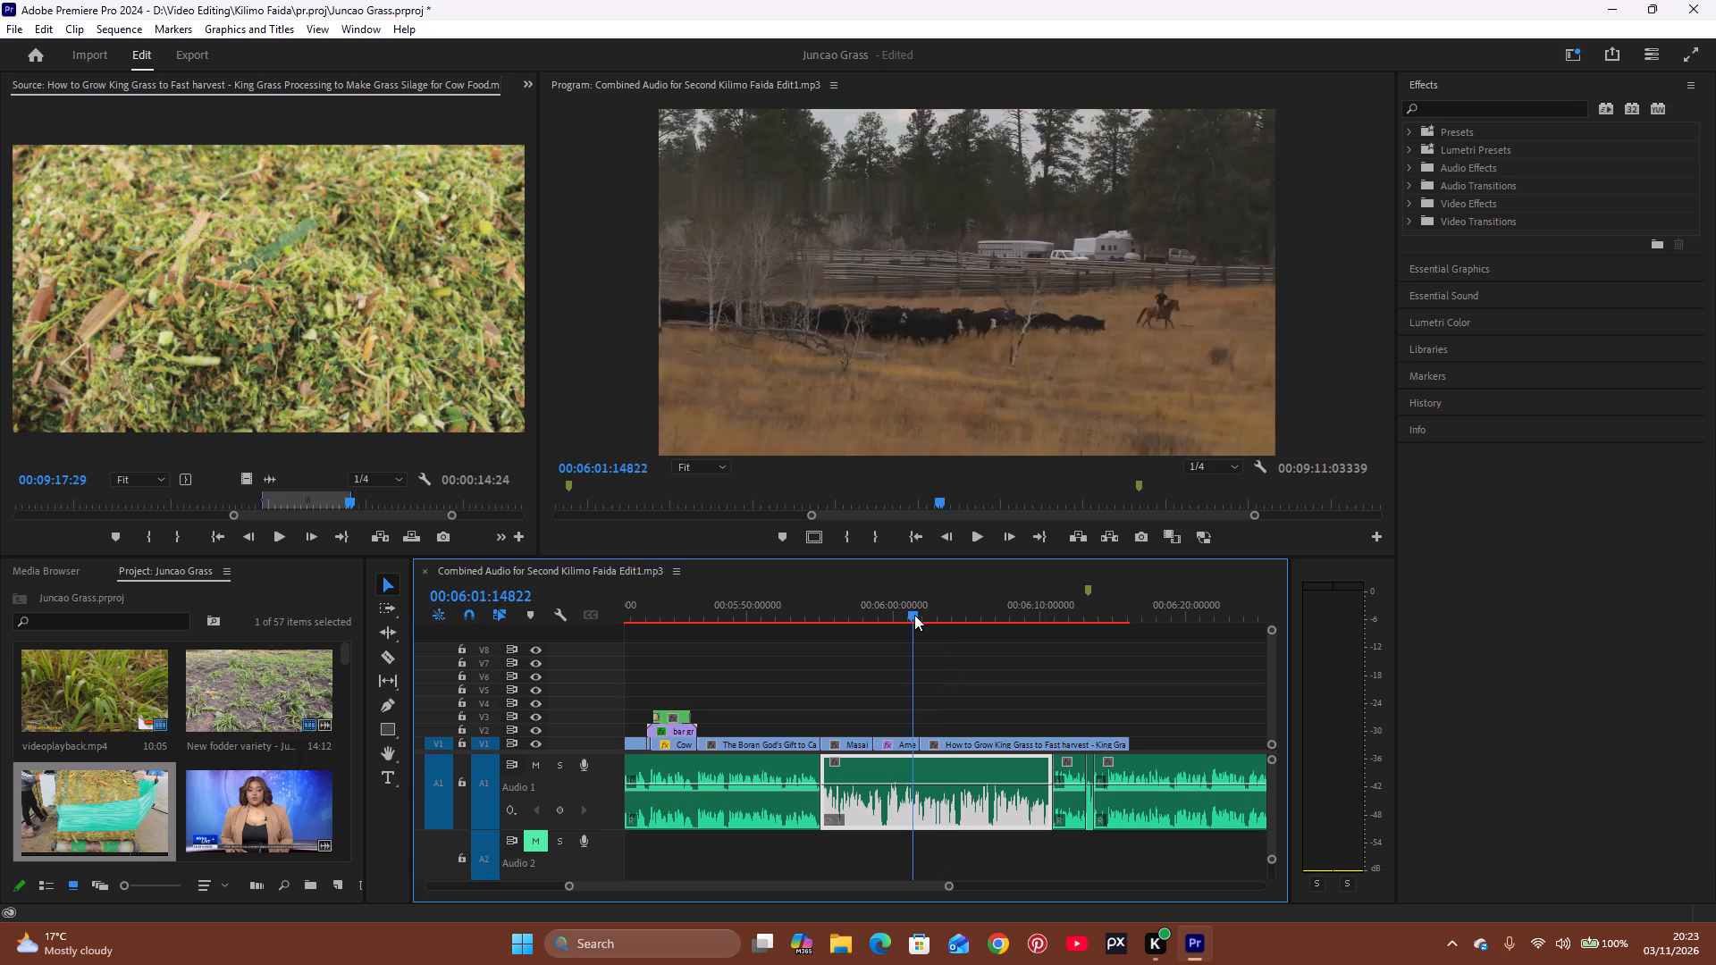
{"action": "key", "text": "space"}
{"action": "key", "text": "space"}
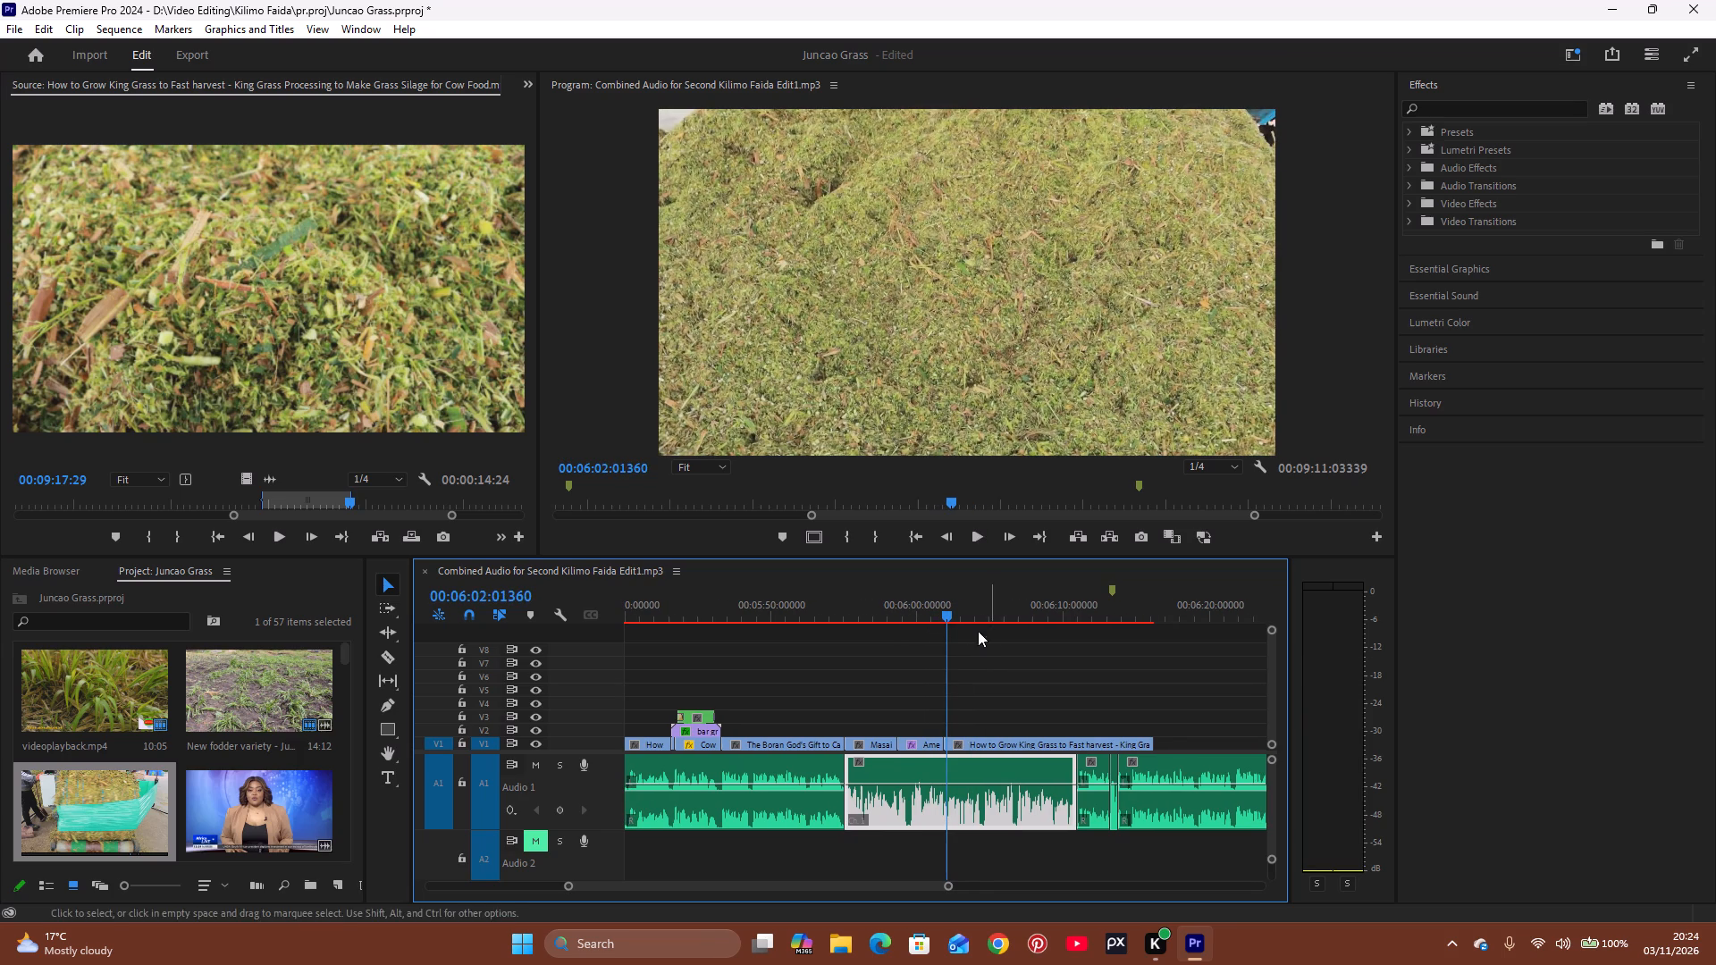
{"action": "left_click", "coordinate": [928, 617]}
{"action": "key", "text": "space"}
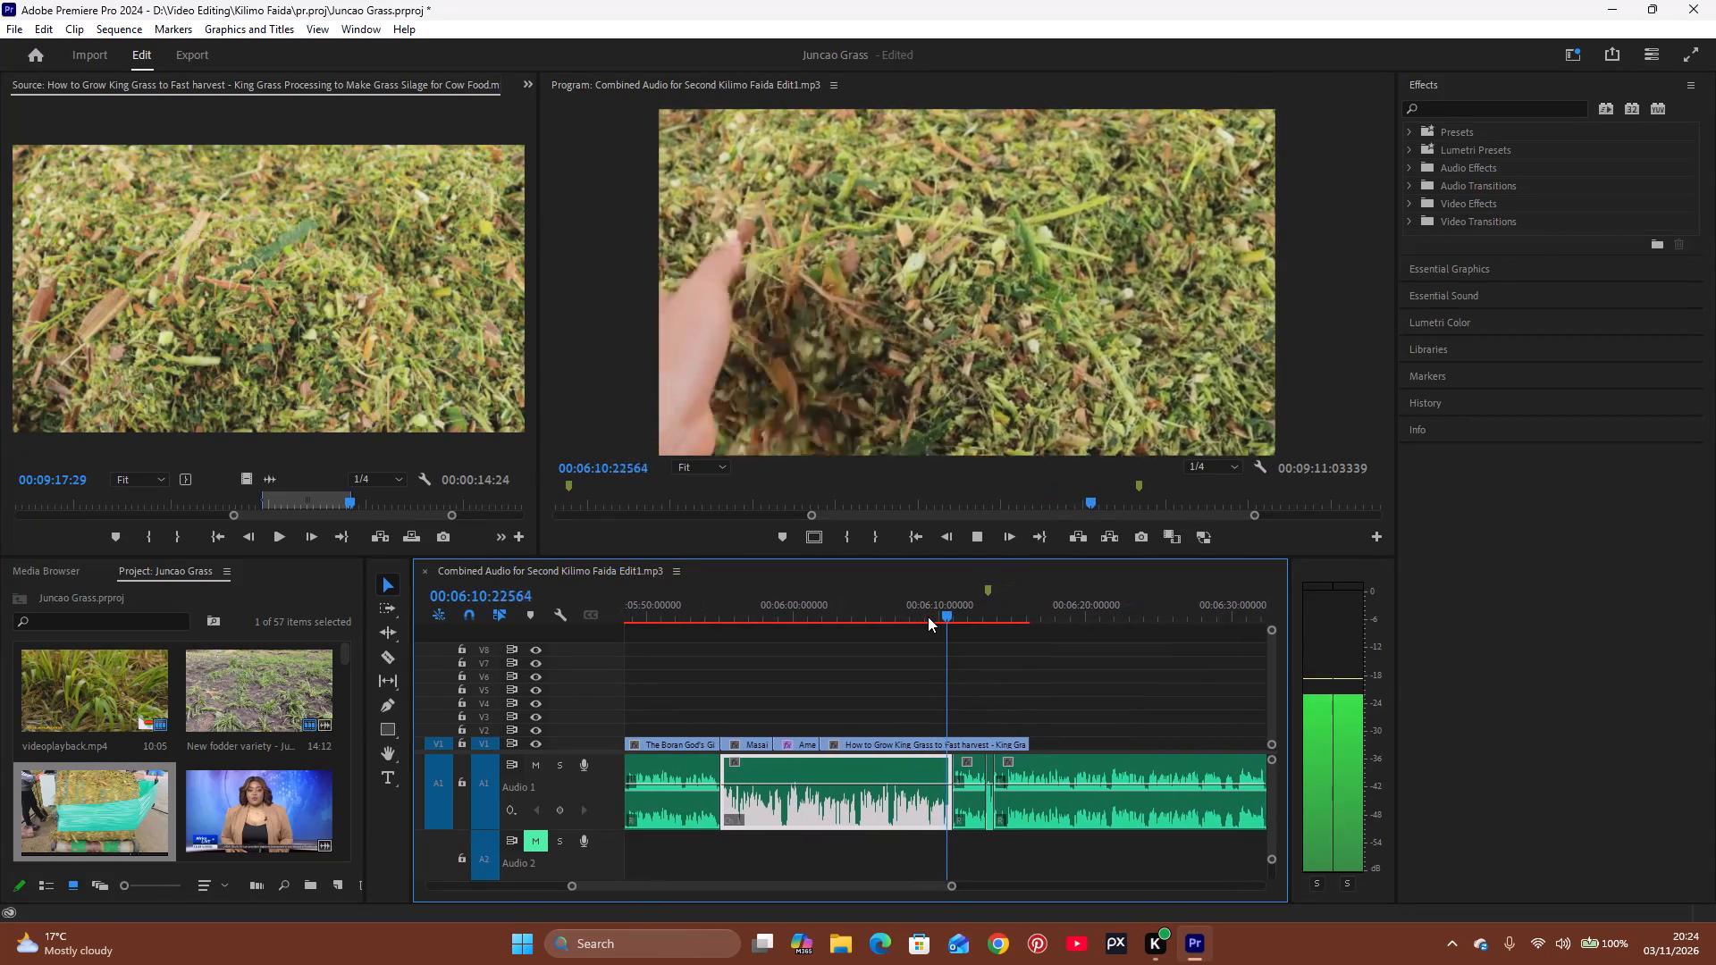
{"action": "key", "text": "space"}
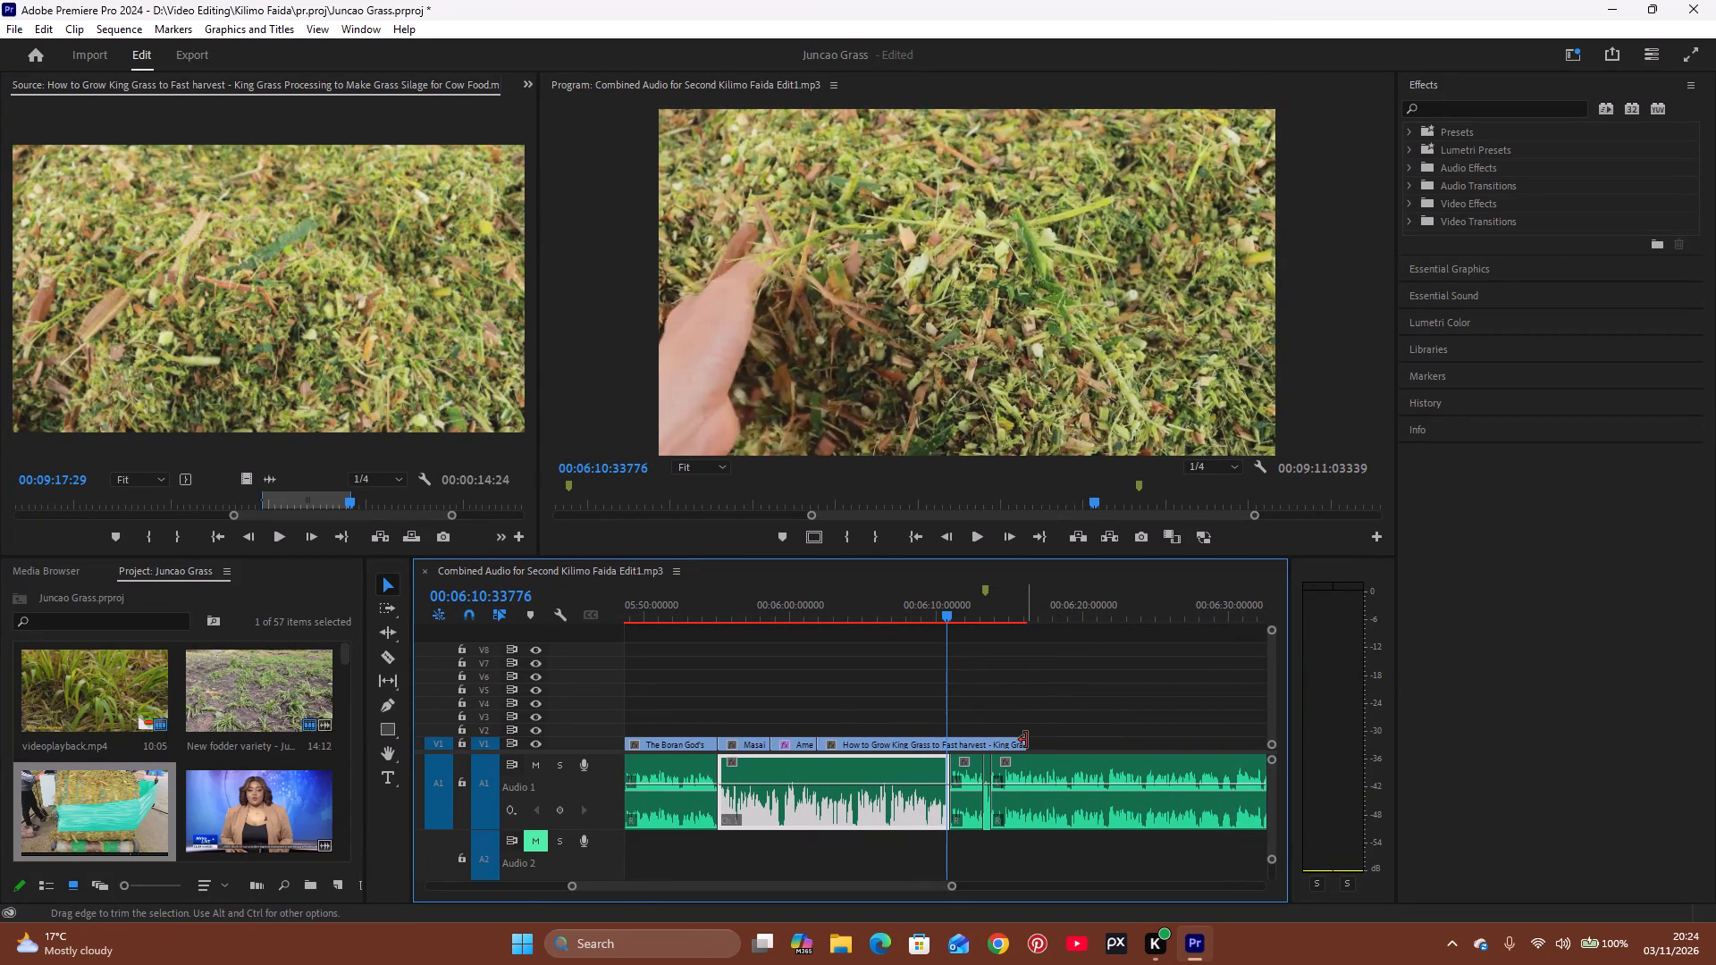
Trim the end of the King Grass clip on V1 back to about 00:06:11, in line with the end of the long narration segment on A1.
{"action": "key", "text": "space"}
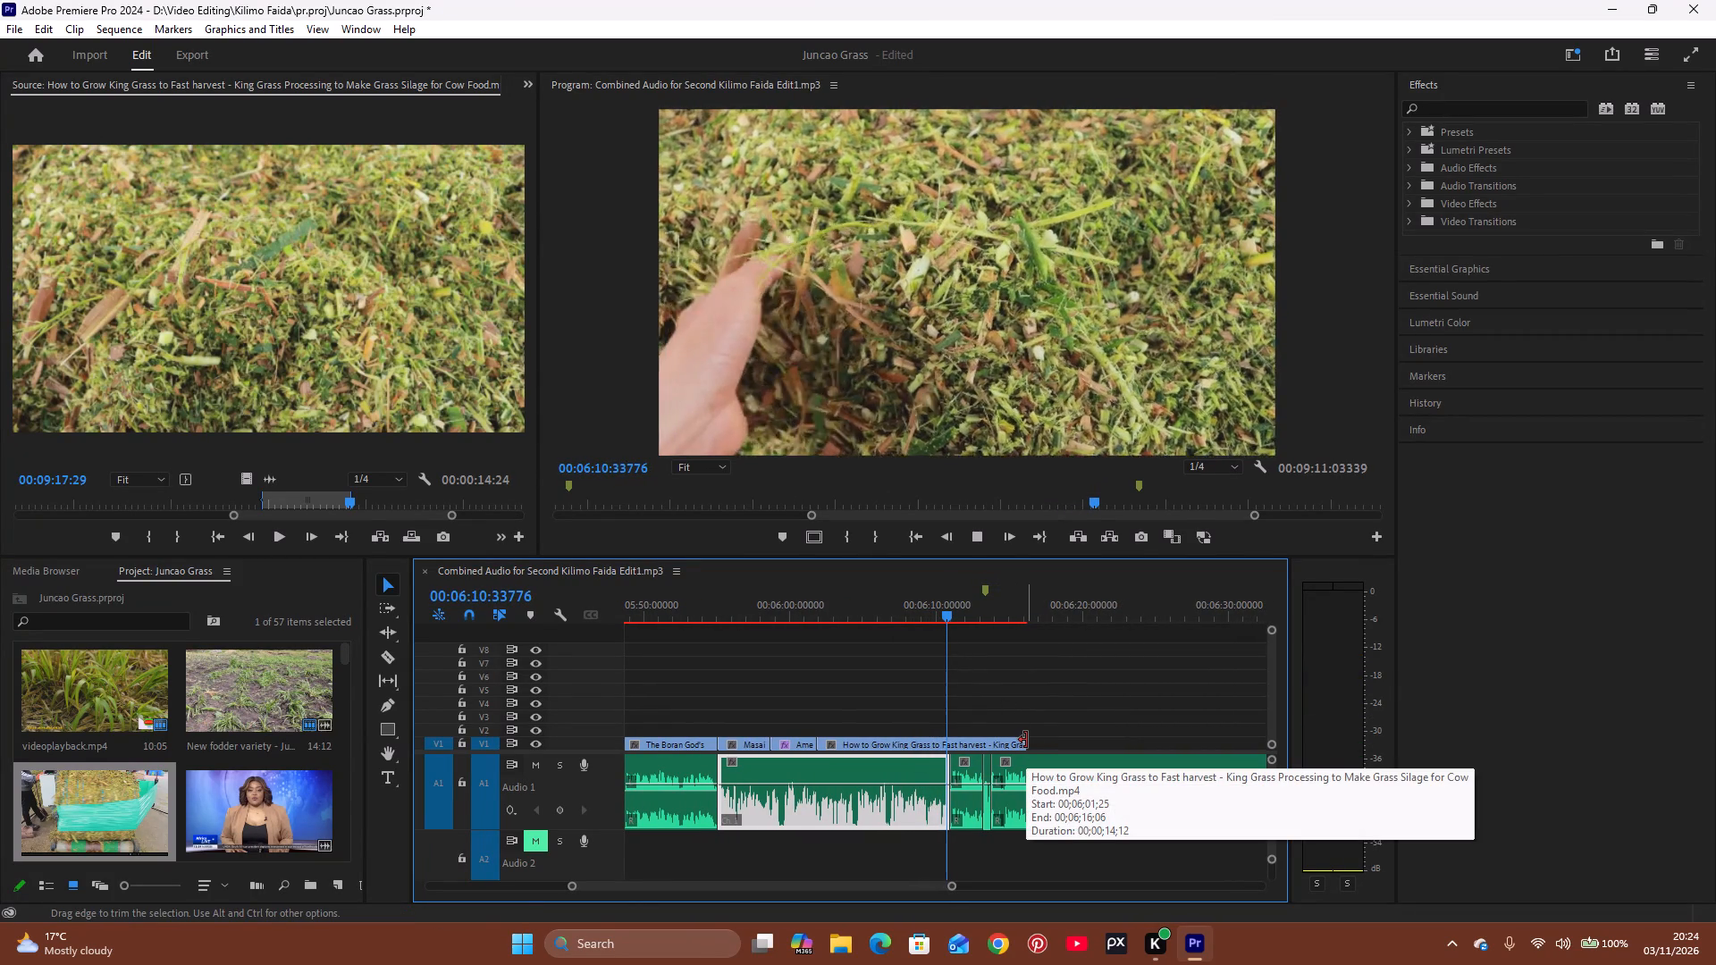
{"action": "key", "text": "space"}
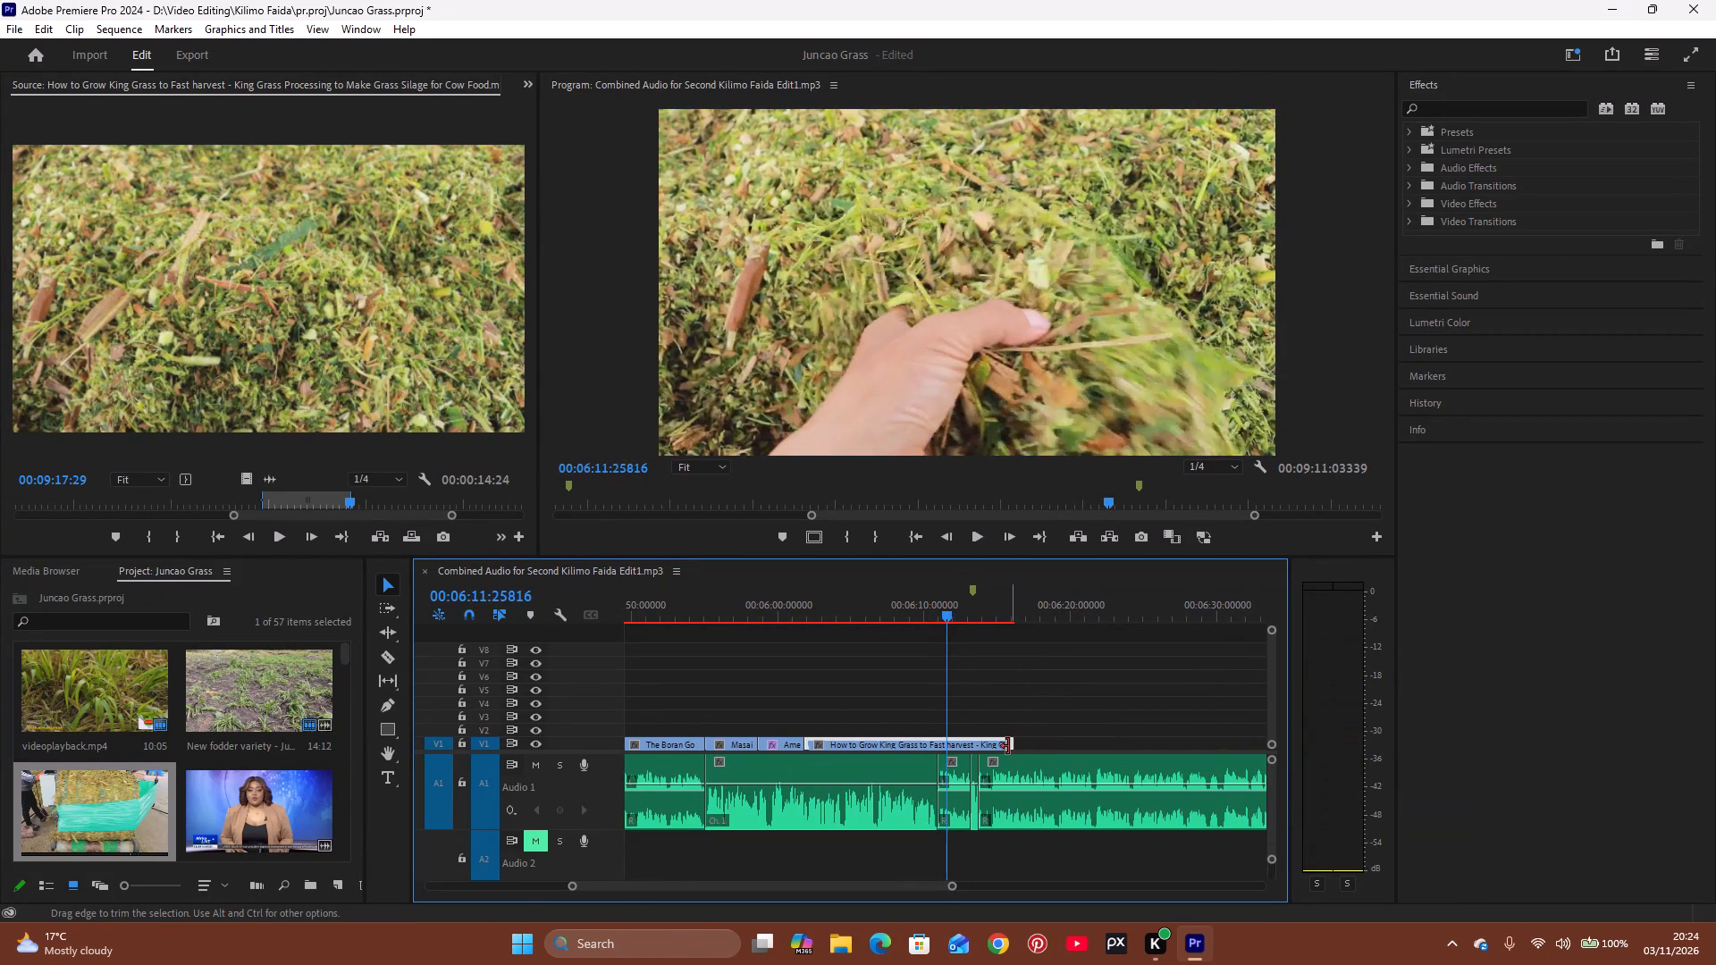
{"action": "left_click_drag", "start_coordinate": [1009, 741], "coordinate": [959, 744]}
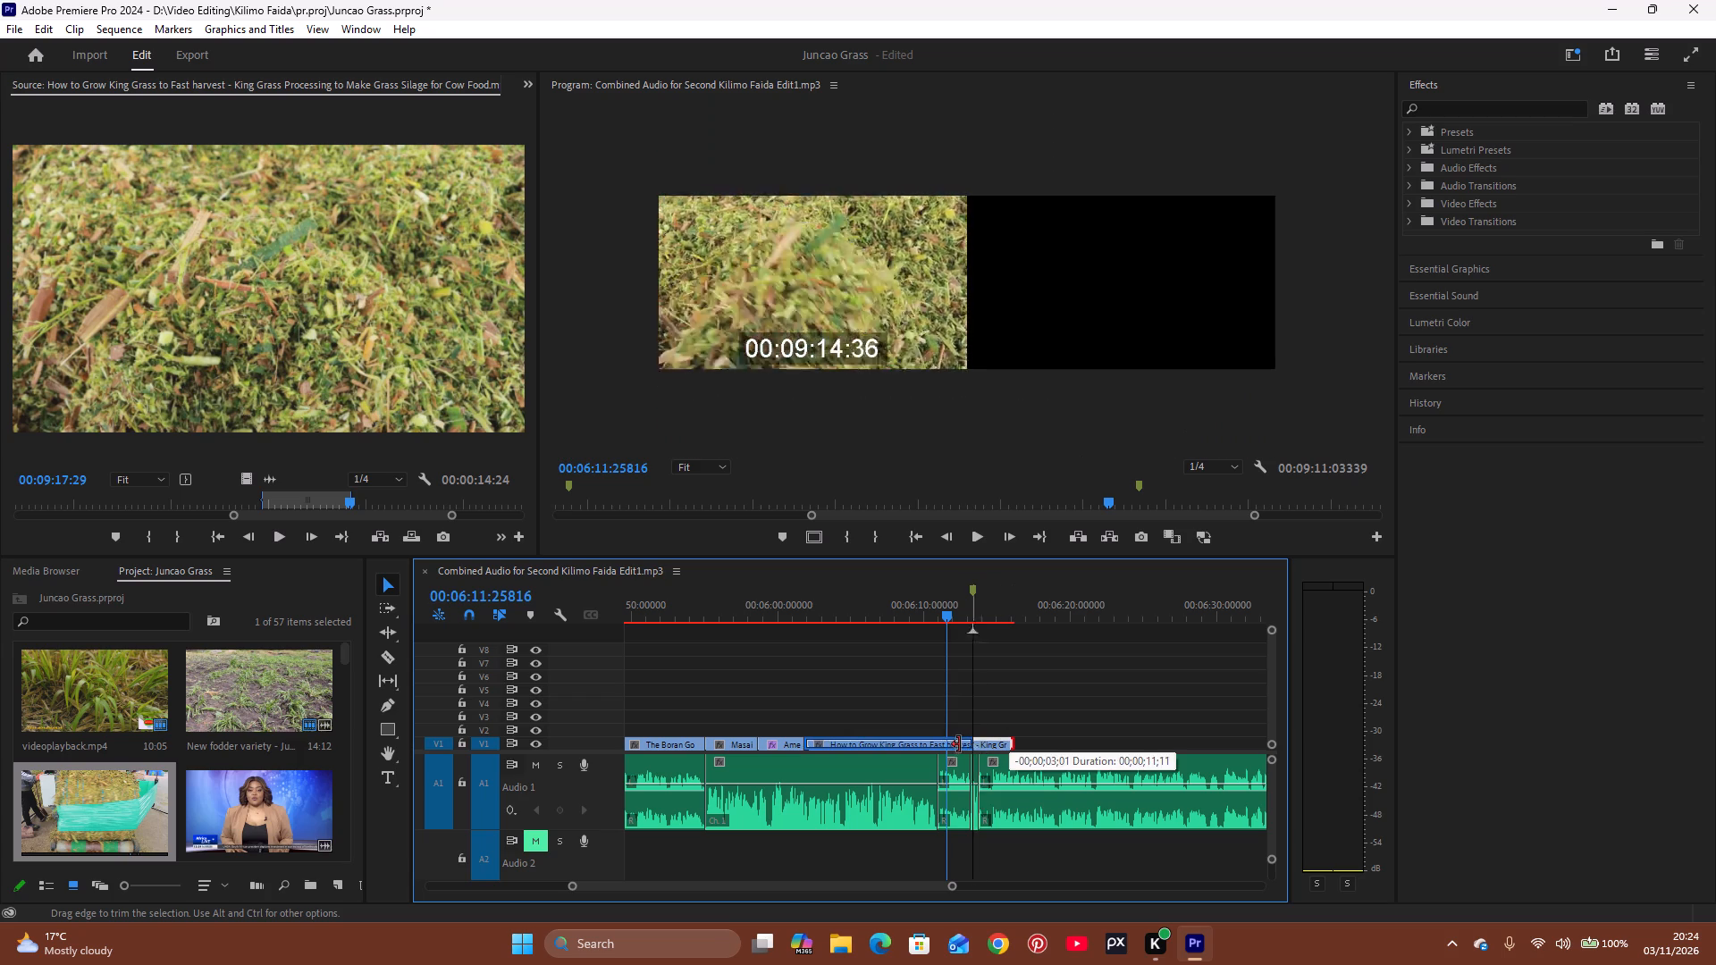
{"action": "left_click_drag", "start_coordinate": [959, 744], "coordinate": [926, 770]}
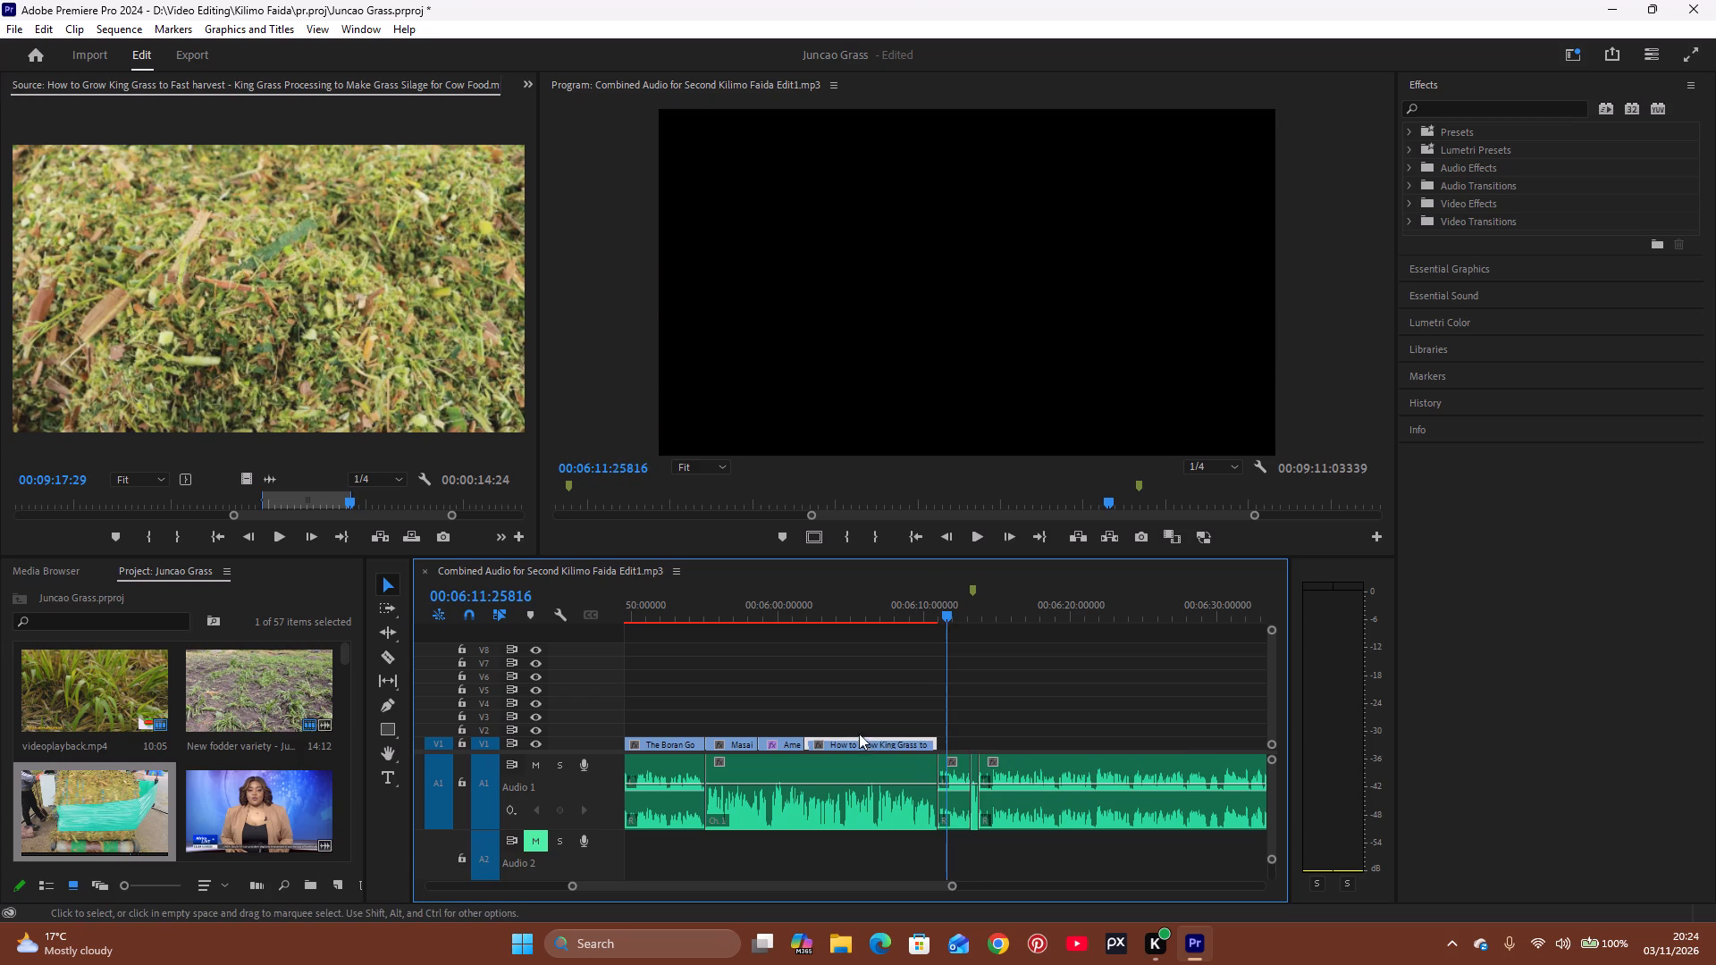
Listen to the narration that follows the trimmed King Grass clip, up to about 00:06:14.
{"action": "key", "text": "space"}
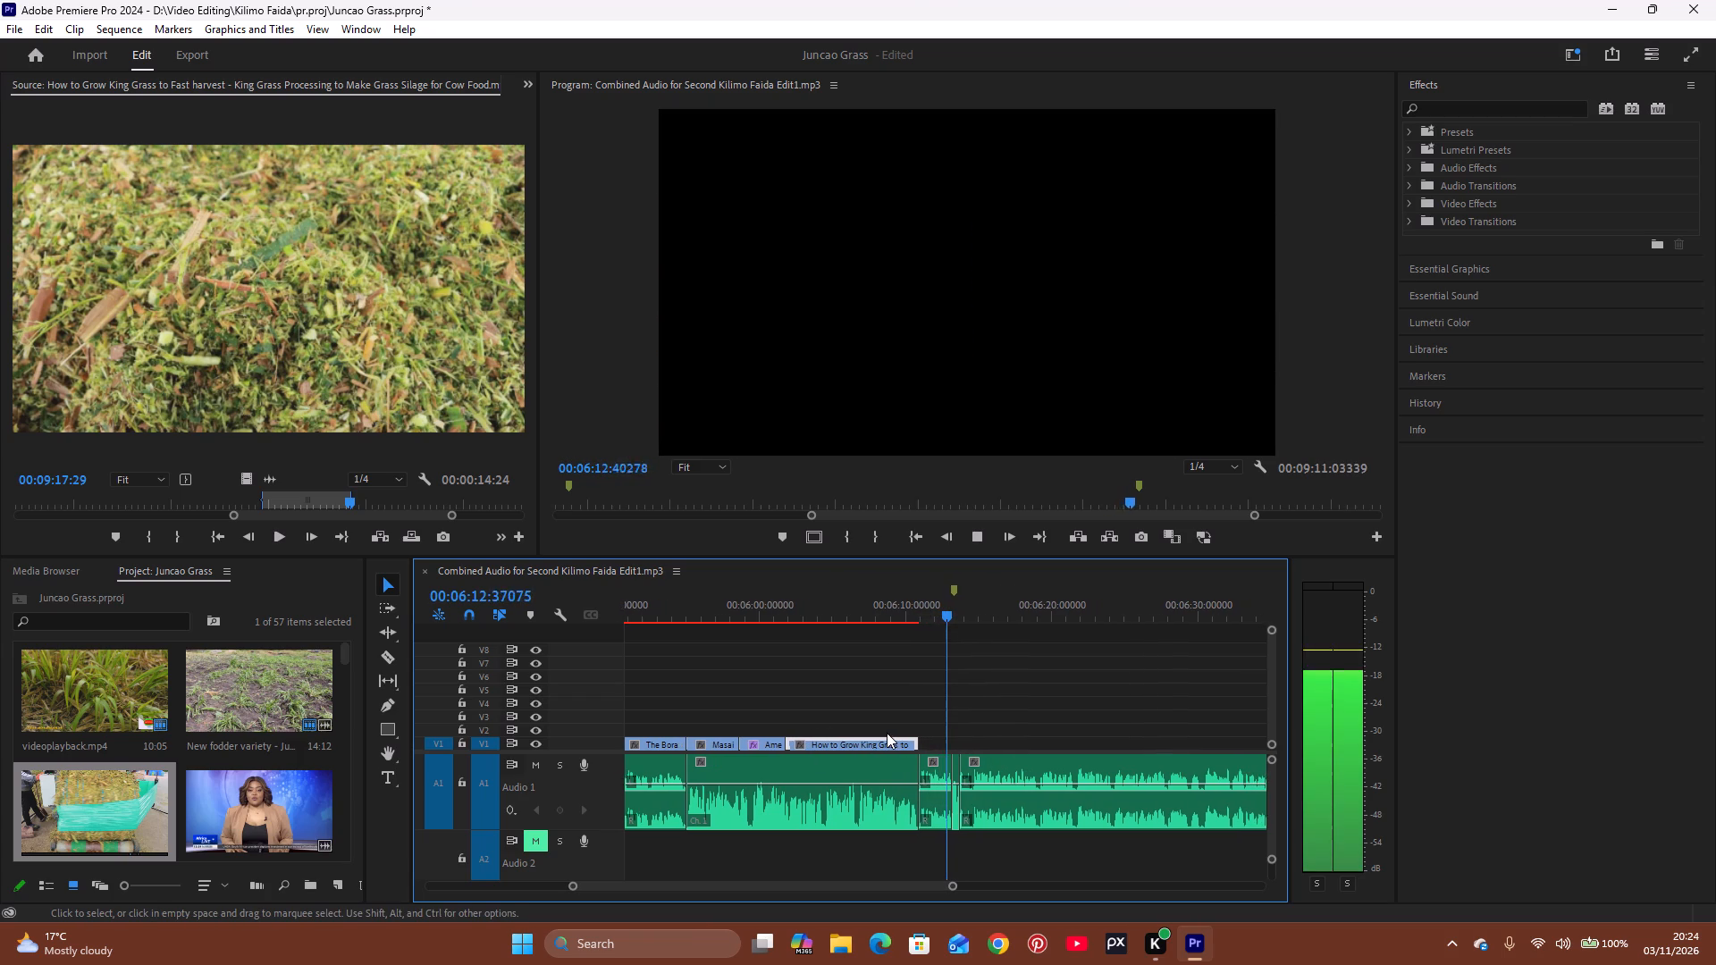
{"action": "key", "text": "space"}
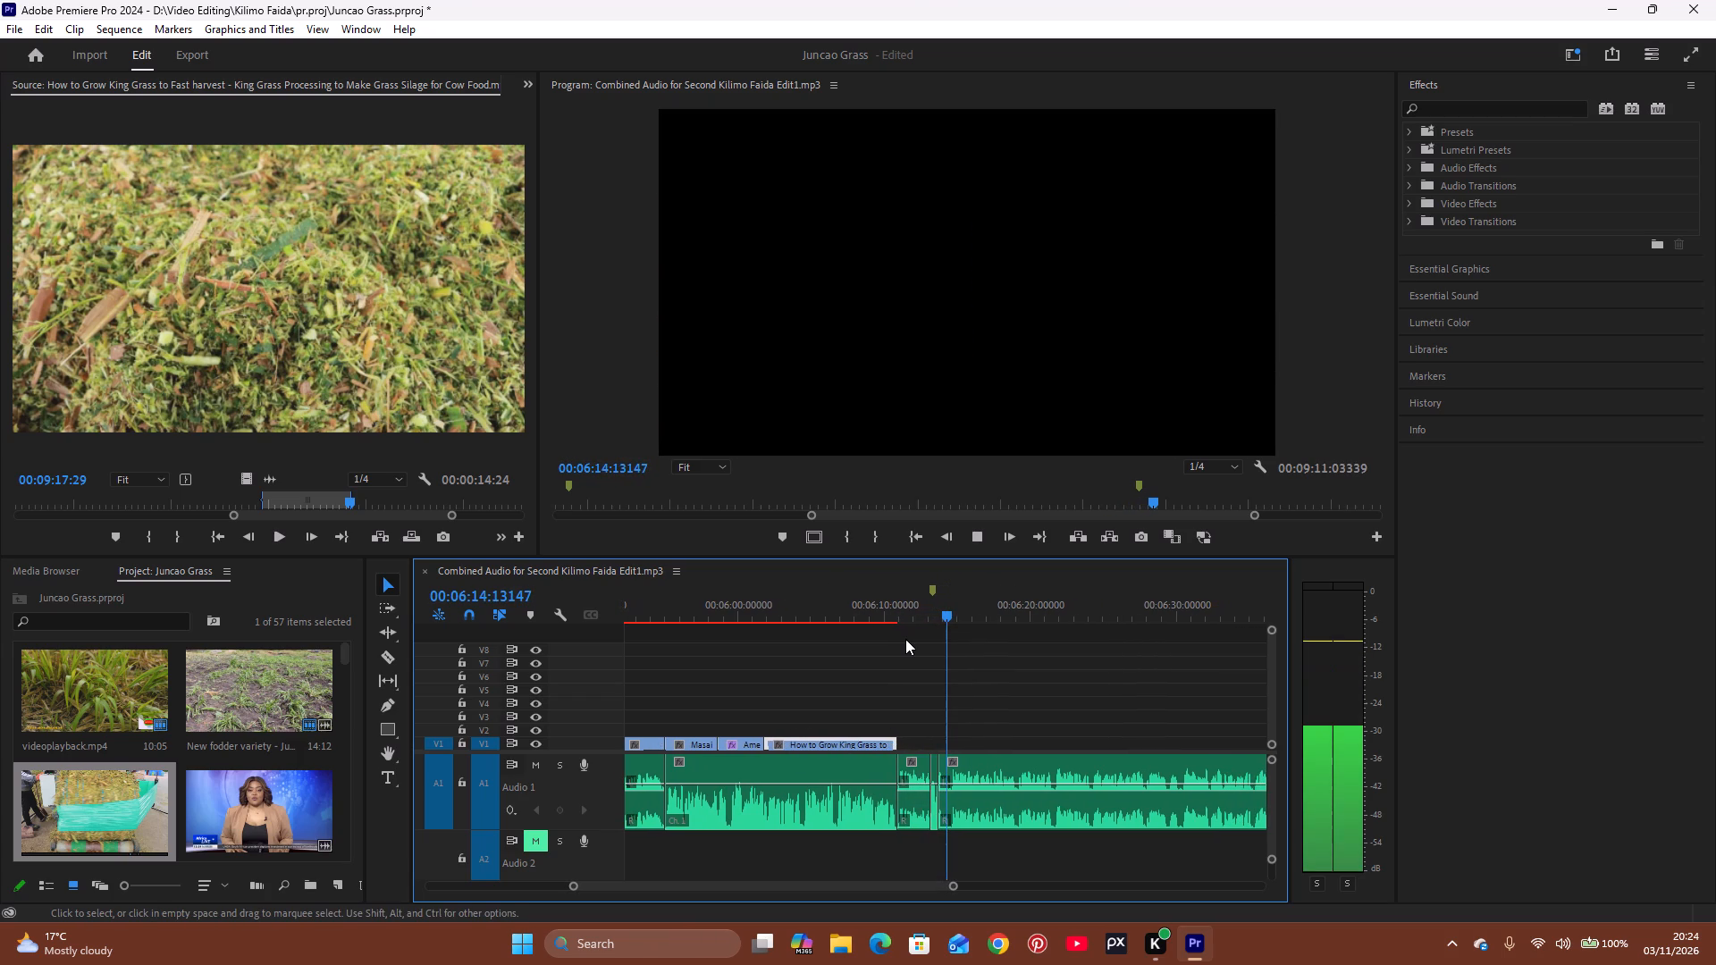
{"action": "left_click", "coordinate": [900, 611]}
{"action": "key", "text": "space"}
{"action": "key", "text": "space"}
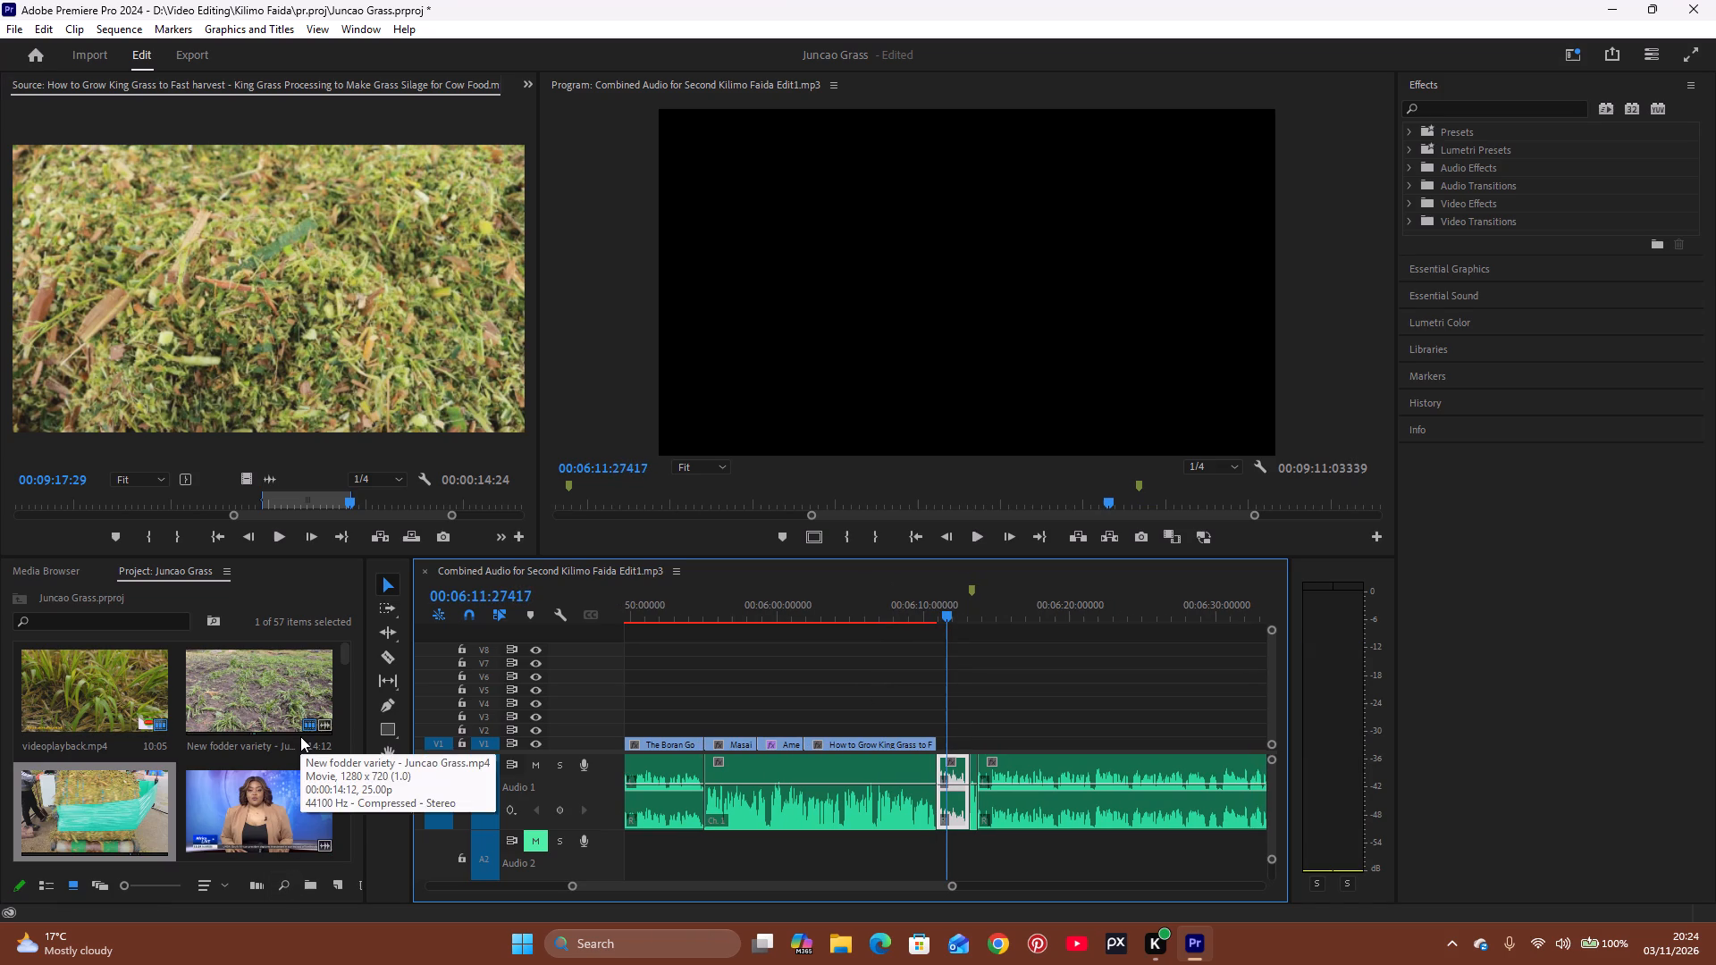
Browse the project footage and open the Masai Cattle in Masai Mara Kenya clip in the Source Monitor.
{"action": "scroll", "coordinate": [300, 736], "scroll_direction": "down", "scroll_amount": 2}
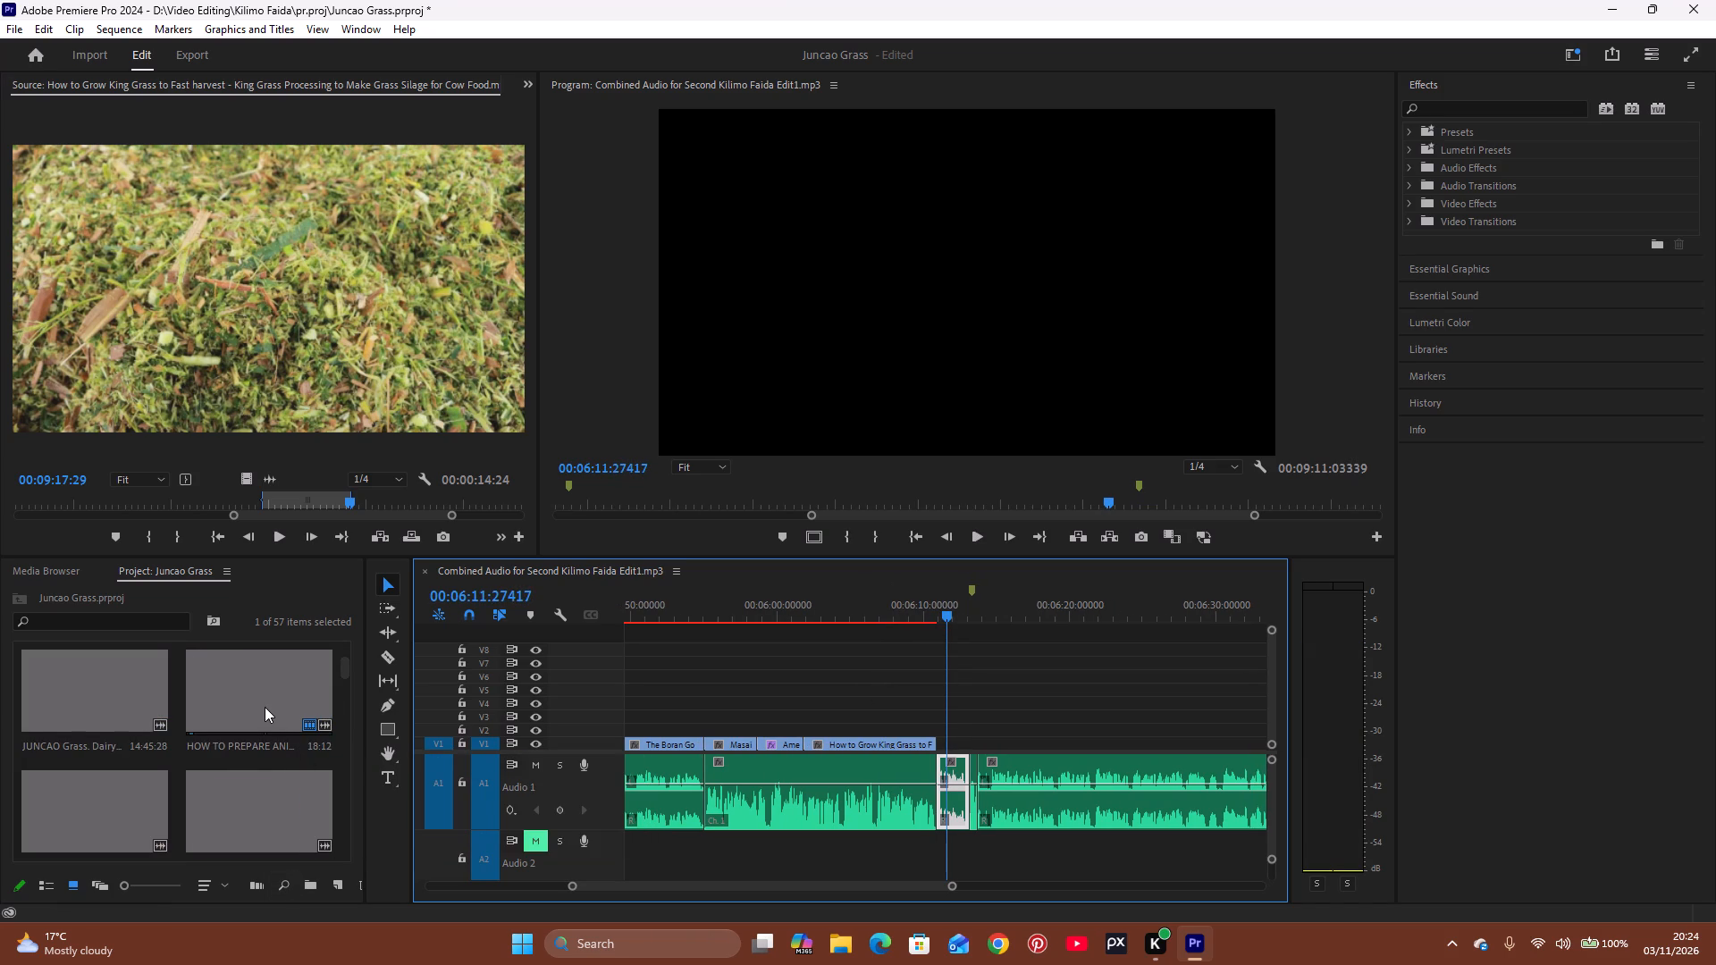
{"action": "scroll", "coordinate": [265, 707], "scroll_direction": "down", "scroll_amount": 1}
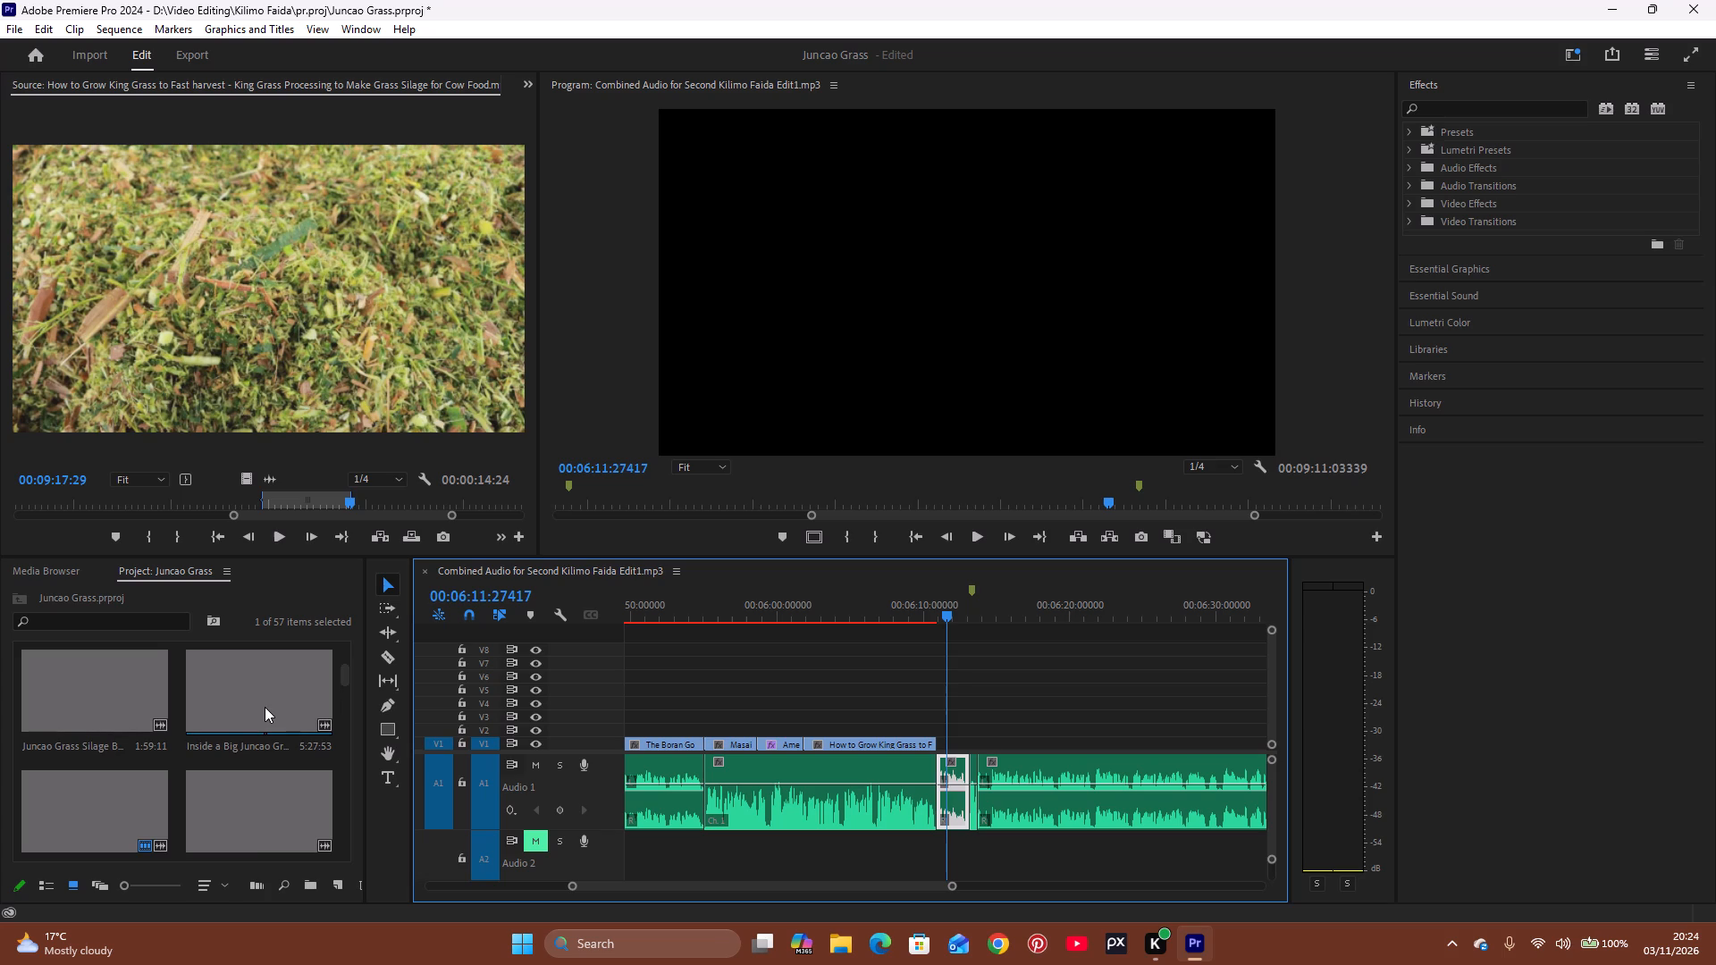
{"action": "scroll", "coordinate": [265, 707], "scroll_direction": "down", "scroll_amount": 2}
{"action": "scroll", "coordinate": [265, 707], "scroll_direction": "up", "scroll_amount": 1}
{"action": "scroll", "coordinate": [265, 707], "scroll_direction": "down", "scroll_amount": 6}
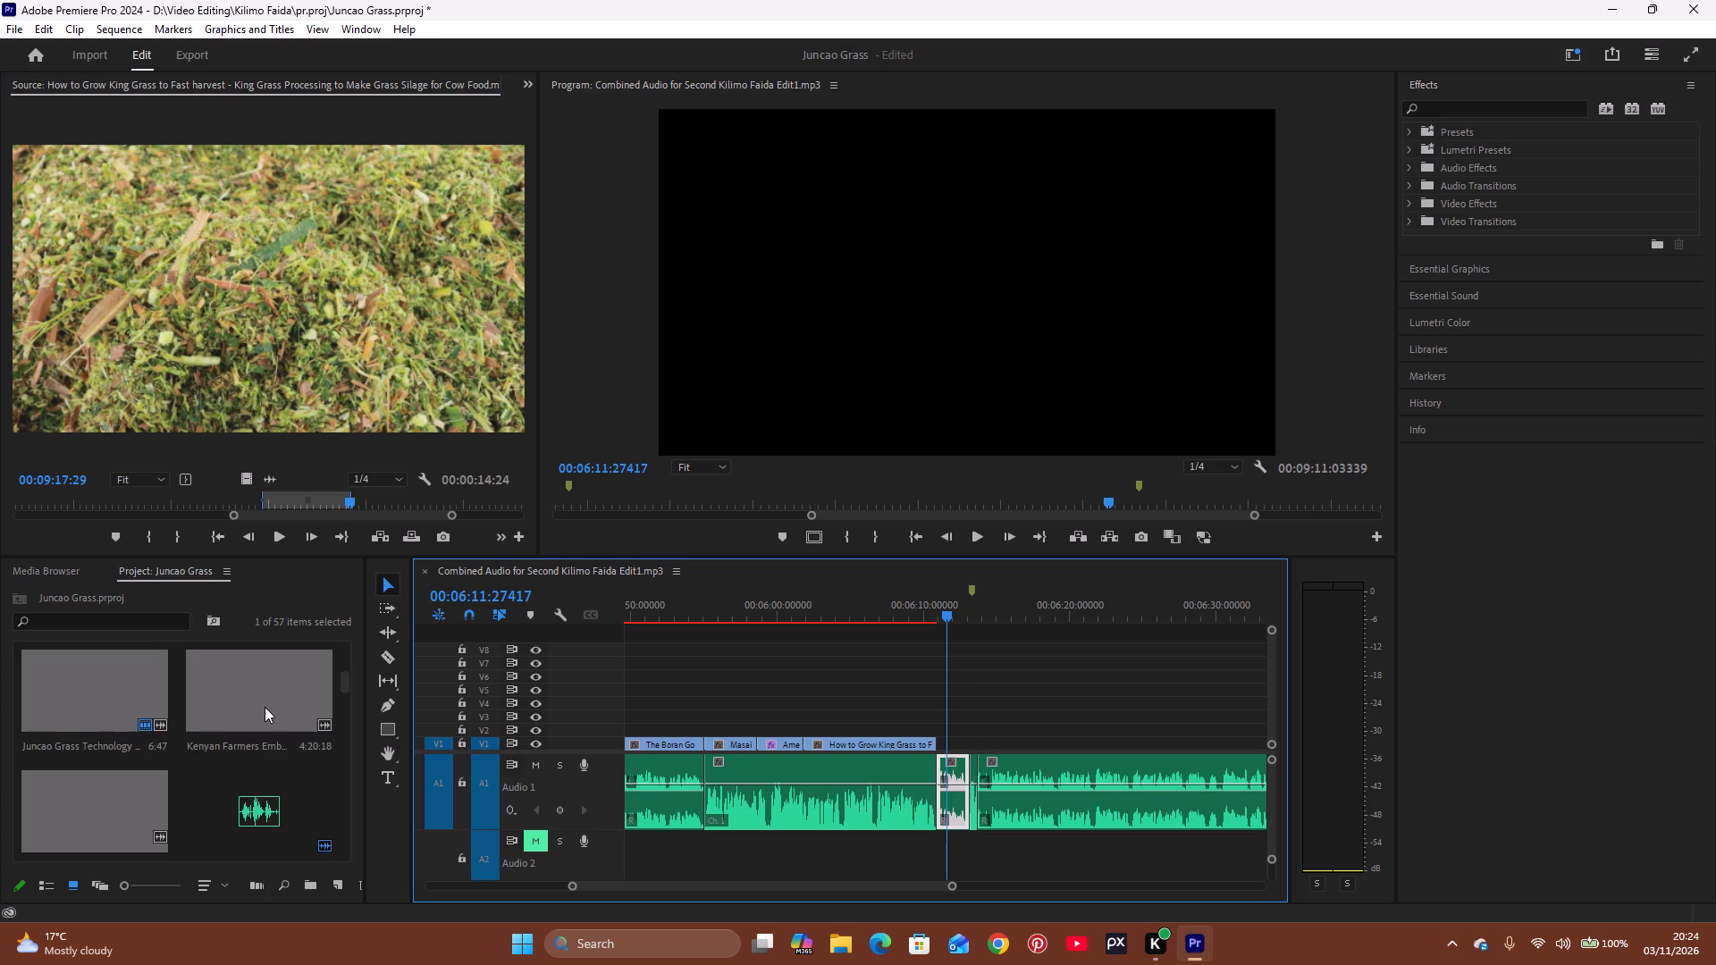
{"action": "scroll", "coordinate": [265, 707], "scroll_direction": "up", "scroll_amount": 2}
{"action": "scroll", "coordinate": [265, 707], "scroll_direction": "down", "scroll_amount": 8}
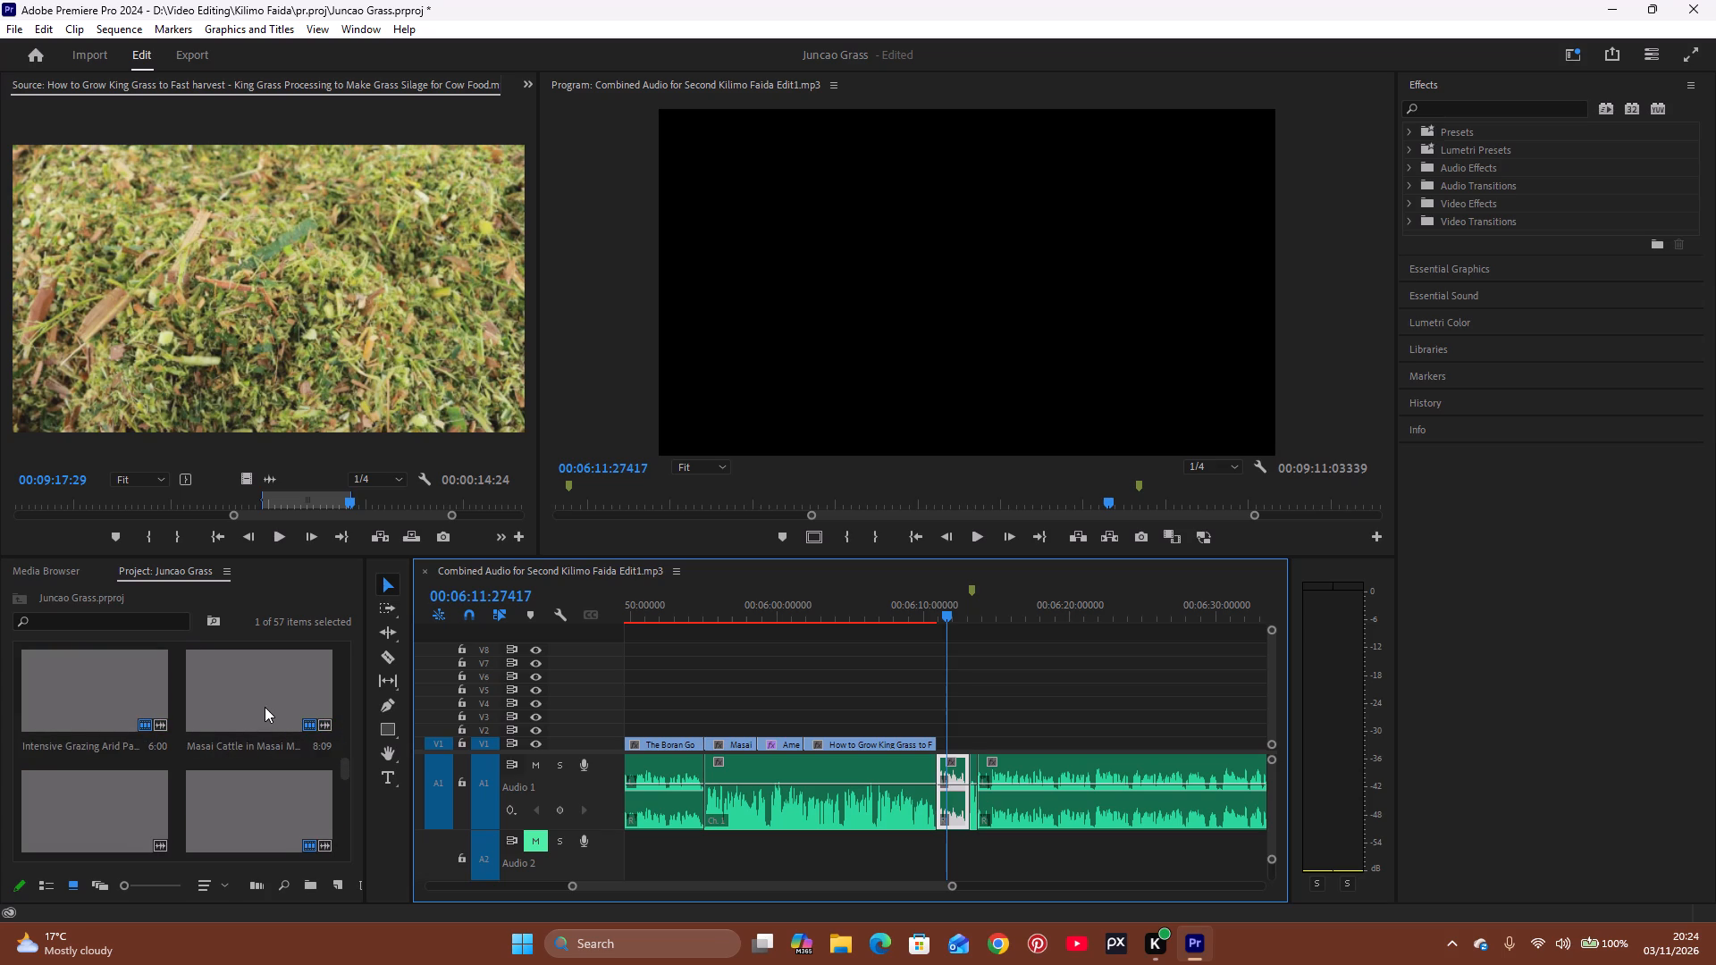
{"action": "double_click", "coordinate": [273, 709]}
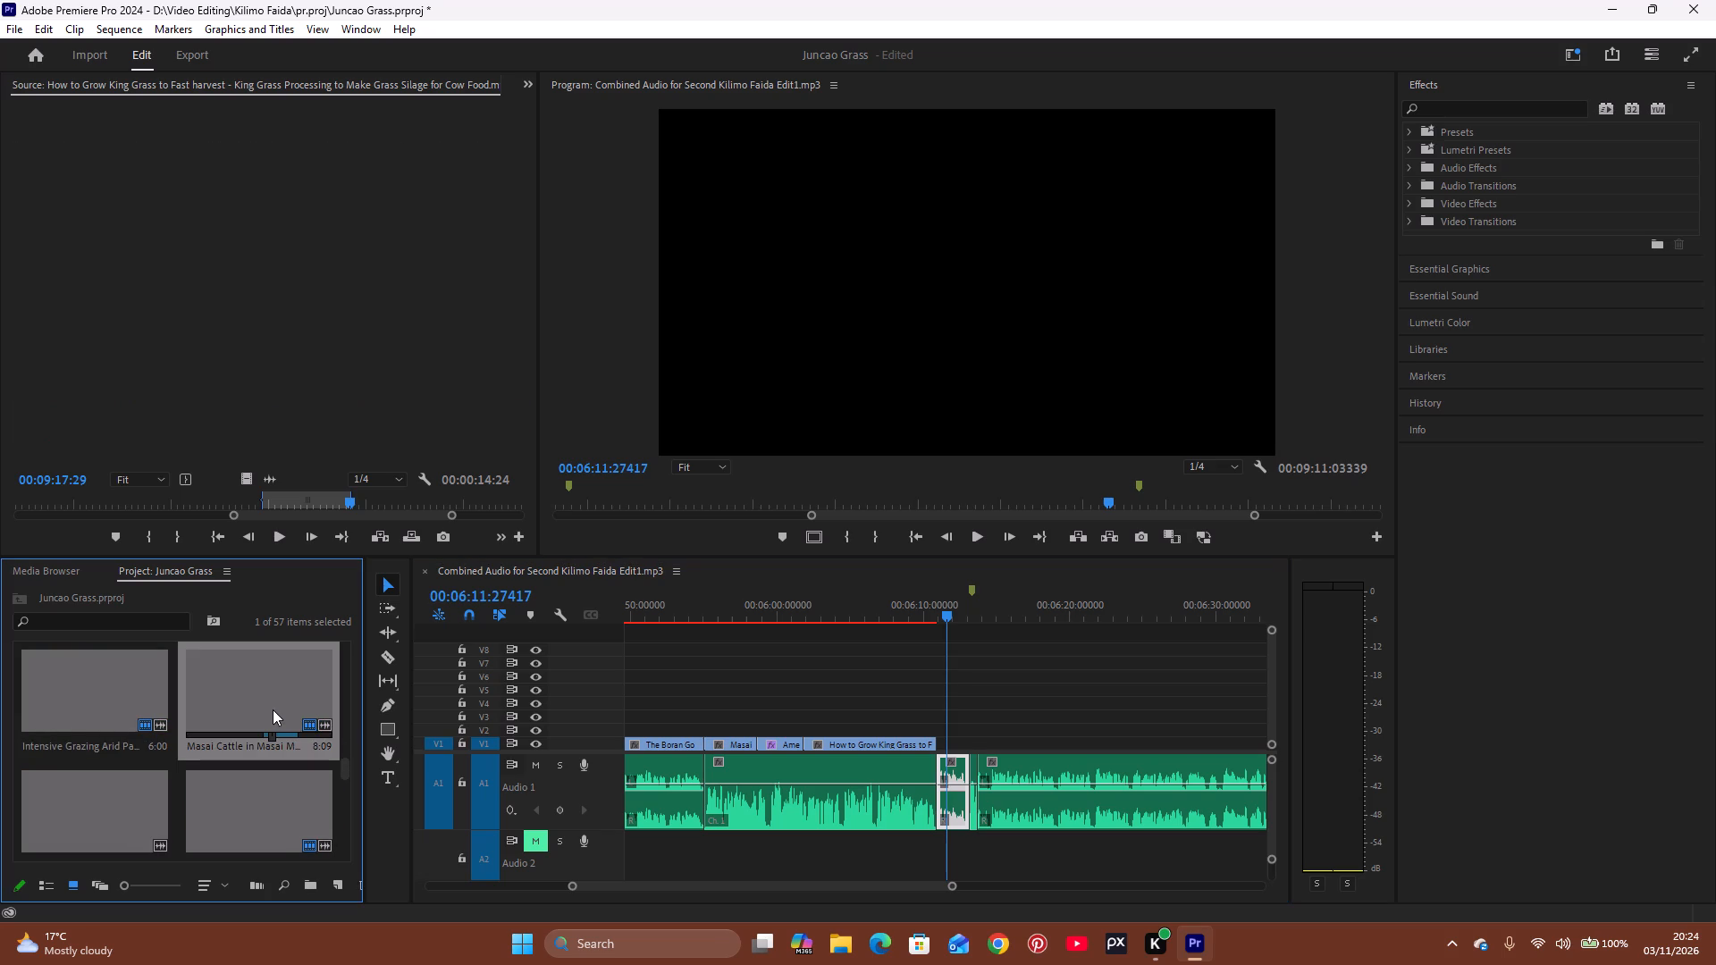
{"action": "left_click", "coordinate": [248, 693]}
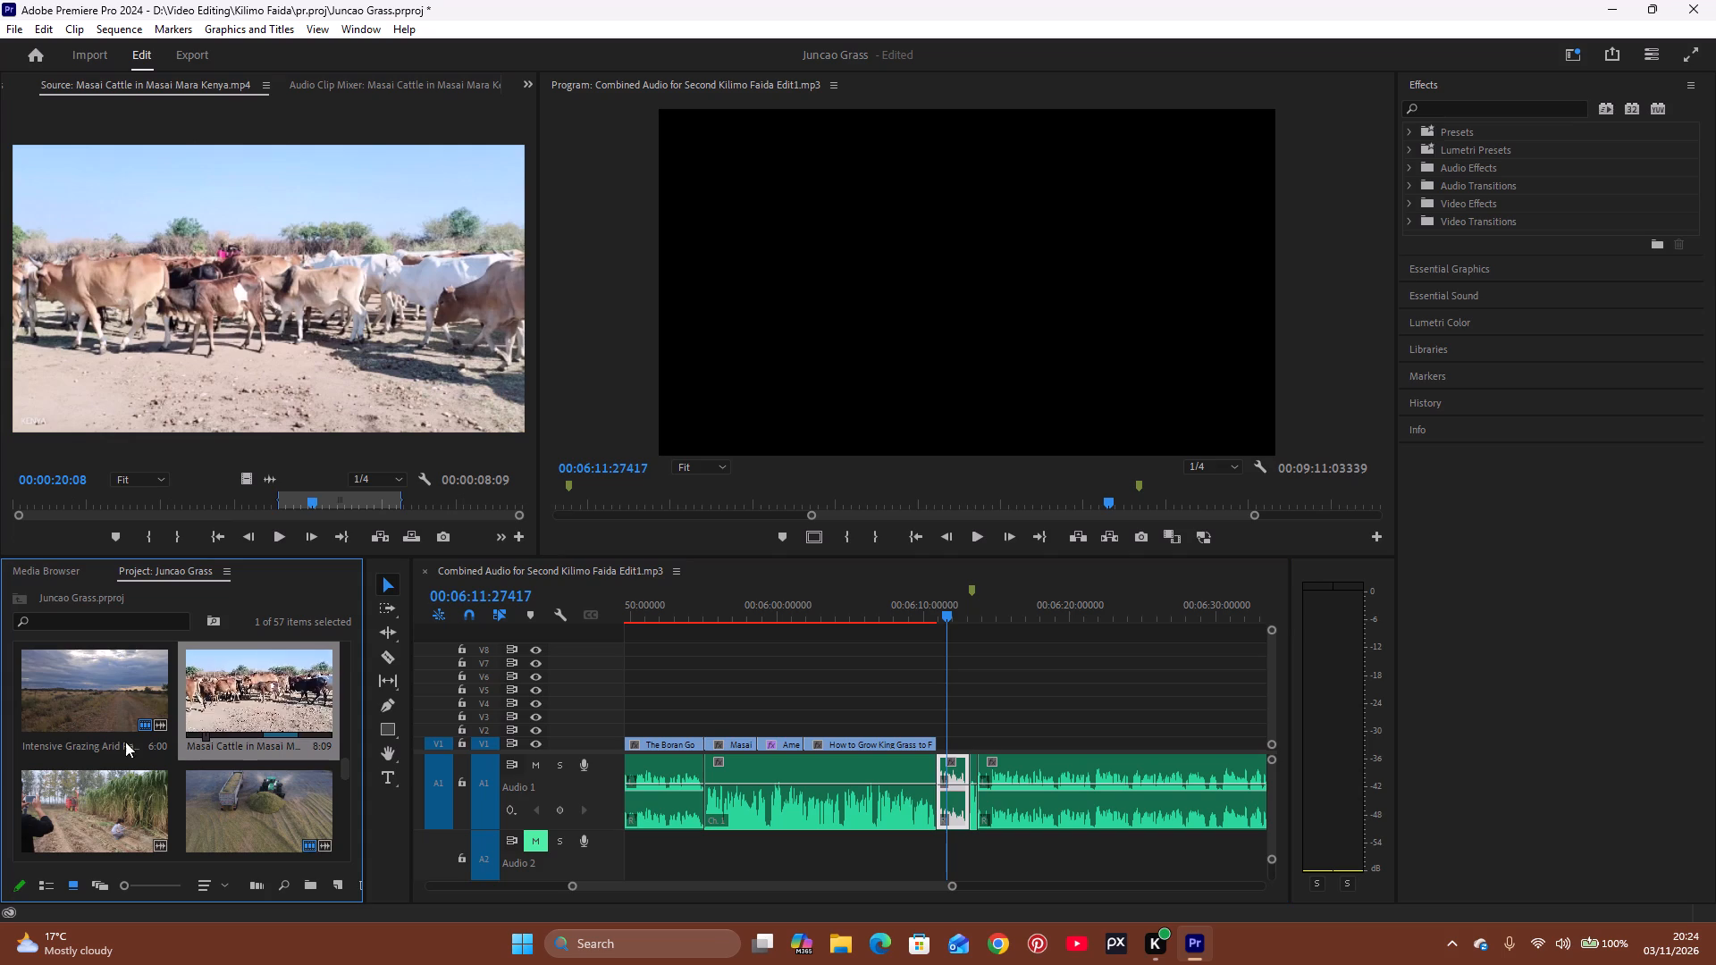
Look through the project clips after the Masai Cattle clip for footage matching the next narration segment.
{"action": "scroll", "coordinate": [127, 745], "scroll_direction": "down", "scroll_amount": 1}
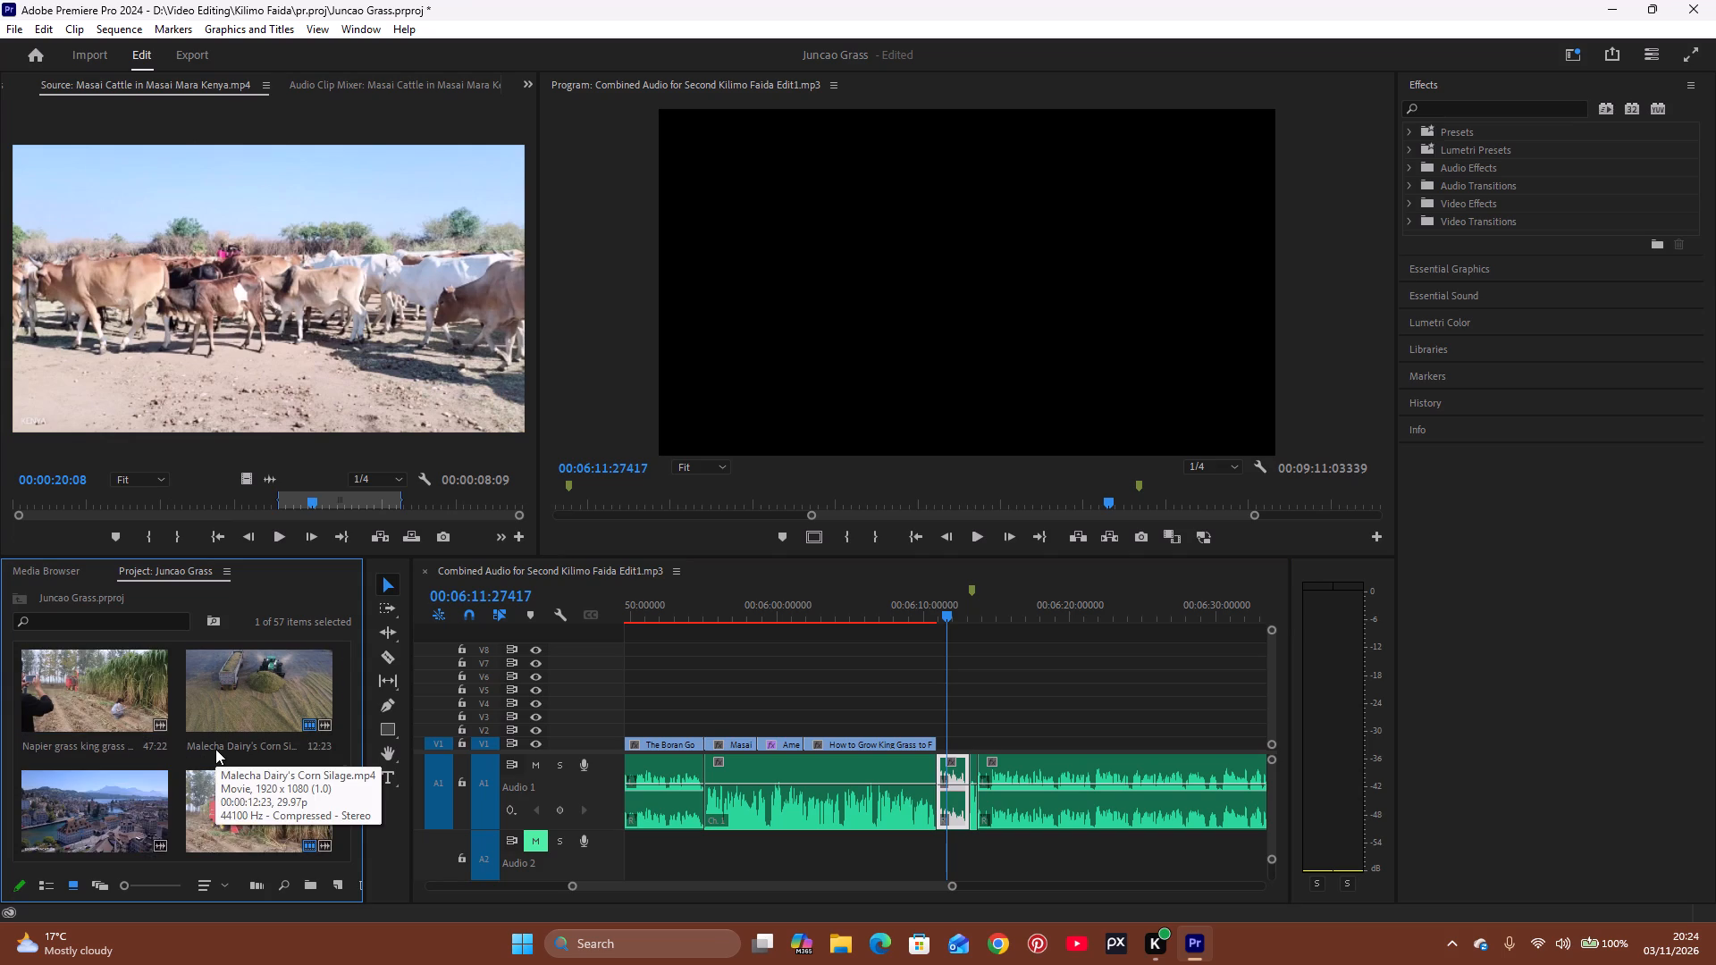
{"action": "scroll", "coordinate": [219, 747], "scroll_direction": "down", "scroll_amount": 2}
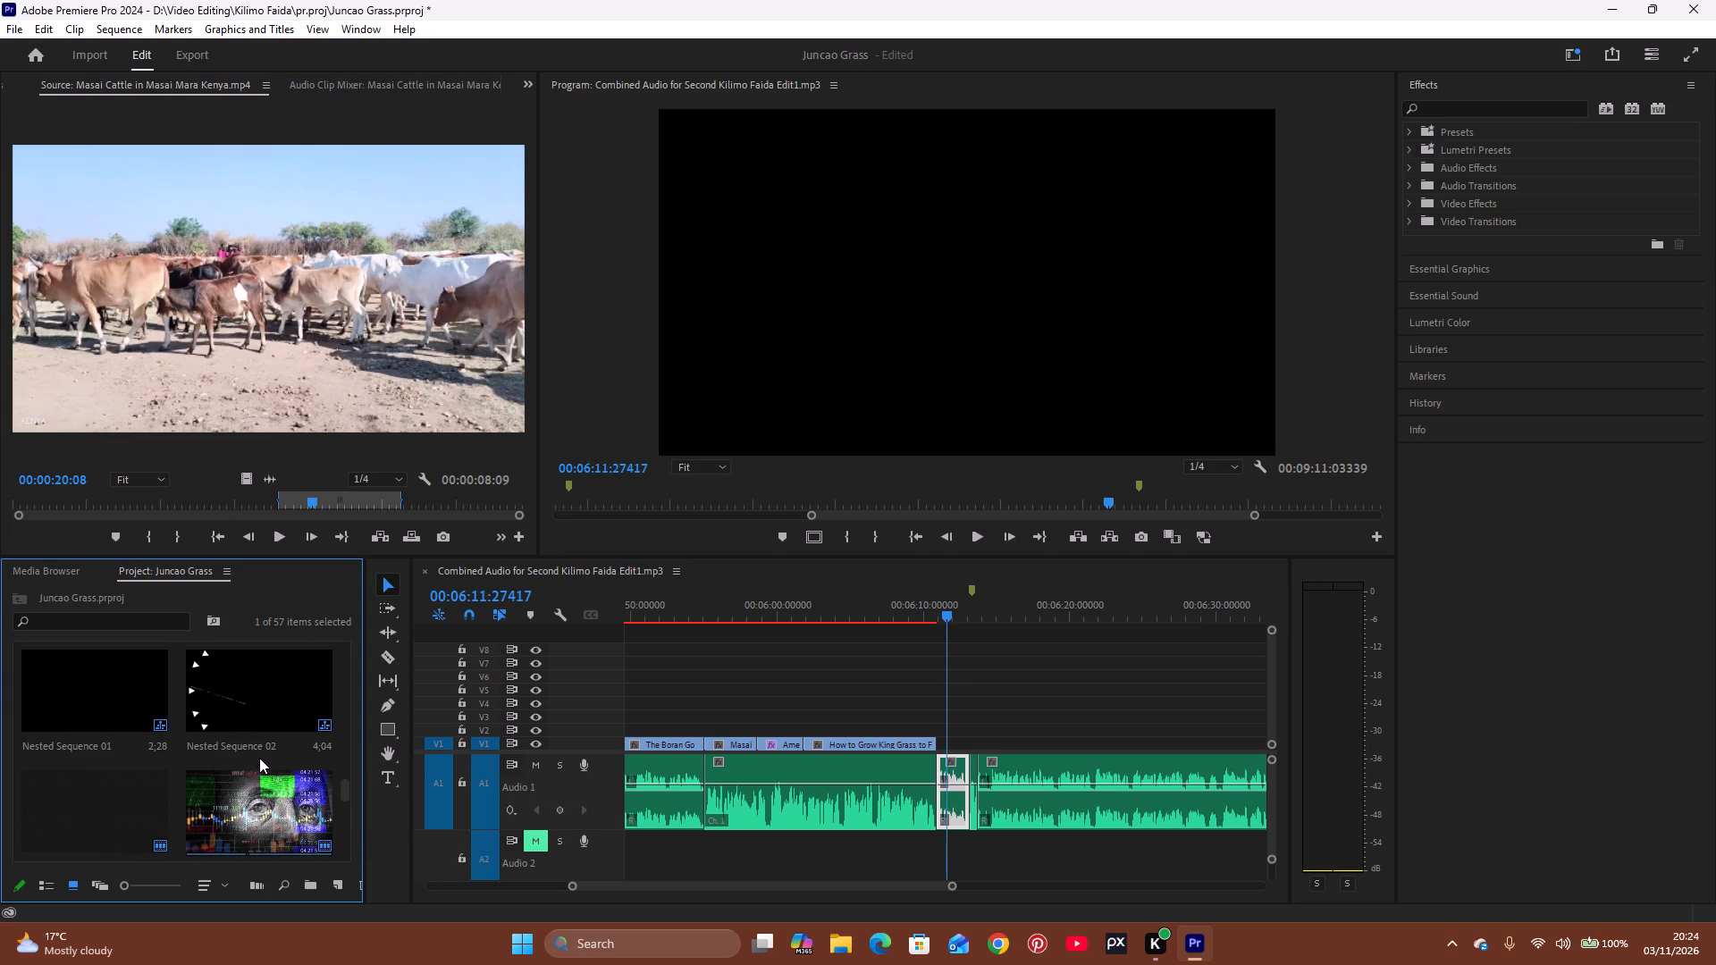
{"action": "scroll", "coordinate": [244, 768], "scroll_direction": "up", "scroll_amount": 2}
{"action": "scroll", "coordinate": [244, 768], "scroll_direction": "down", "scroll_amount": 1}
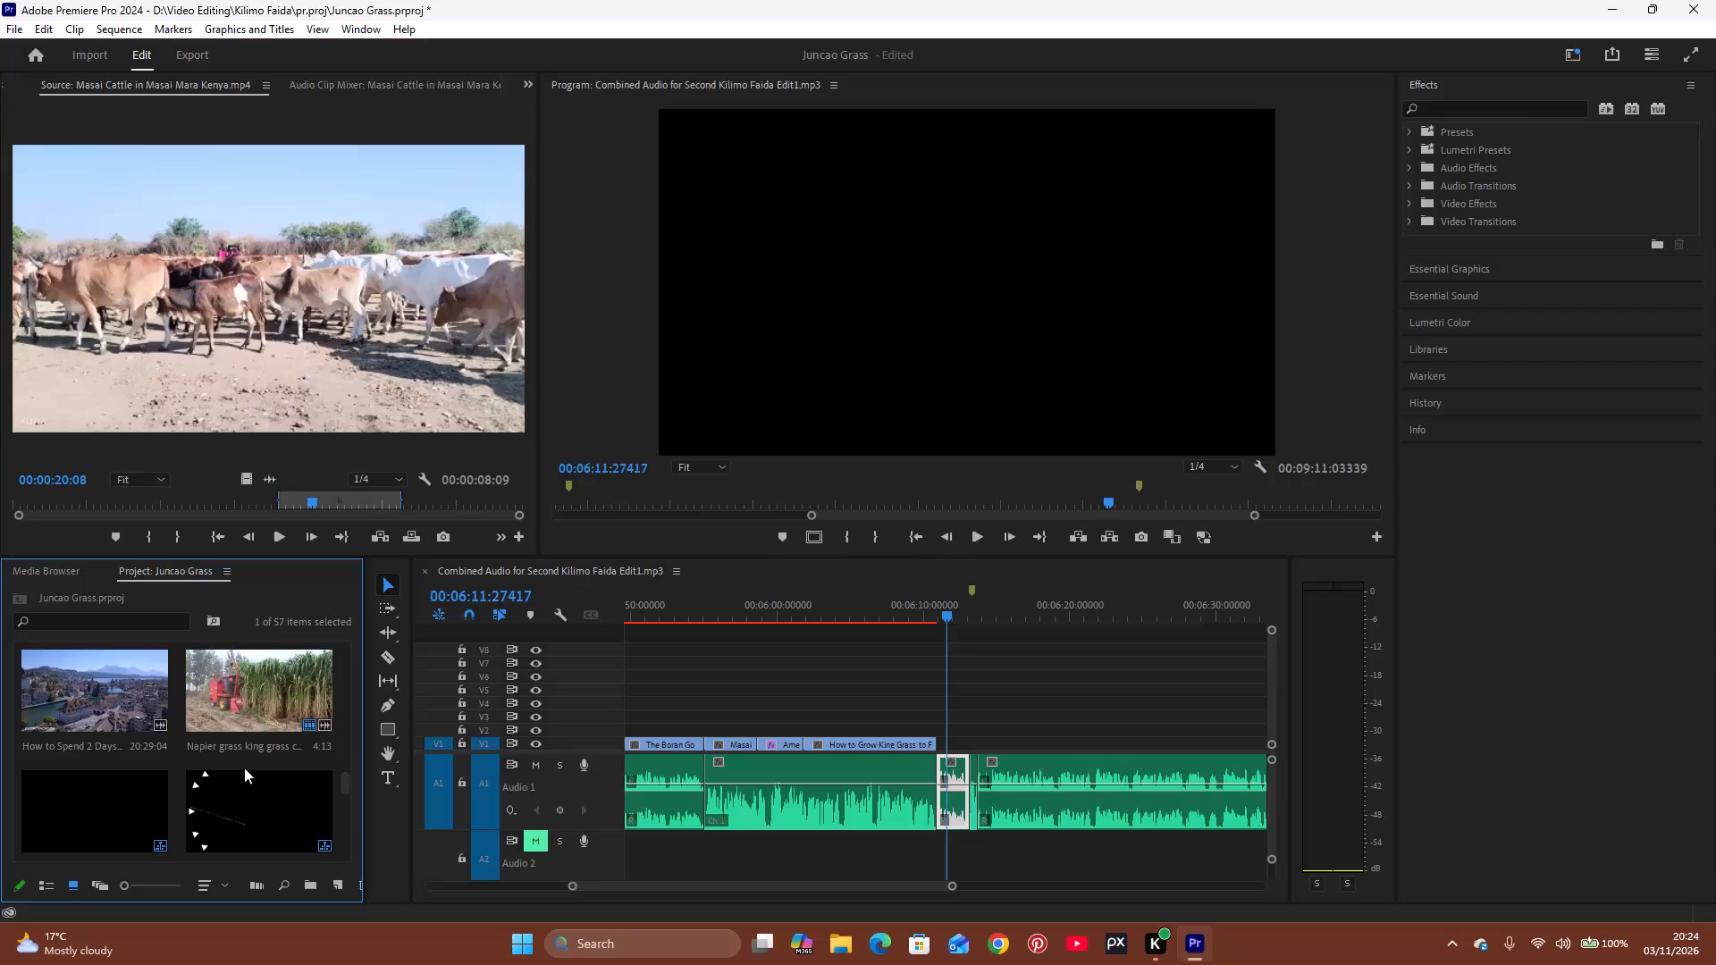
{"action": "scroll", "coordinate": [244, 768], "scroll_direction": "down", "scroll_amount": 1}
{"action": "scroll", "coordinate": [244, 768], "scroll_direction": "up", "scroll_amount": 1}
{"action": "scroll", "coordinate": [244, 768], "scroll_direction": "down", "scroll_amount": 1}
{"action": "scroll", "coordinate": [244, 768], "scroll_direction": "up", "scroll_amount": 1}
{"action": "scroll", "coordinate": [242, 769], "scroll_direction": "down", "scroll_amount": 2}
{"action": "scroll", "coordinate": [240, 779], "scroll_direction": "up", "scroll_amount": 3}
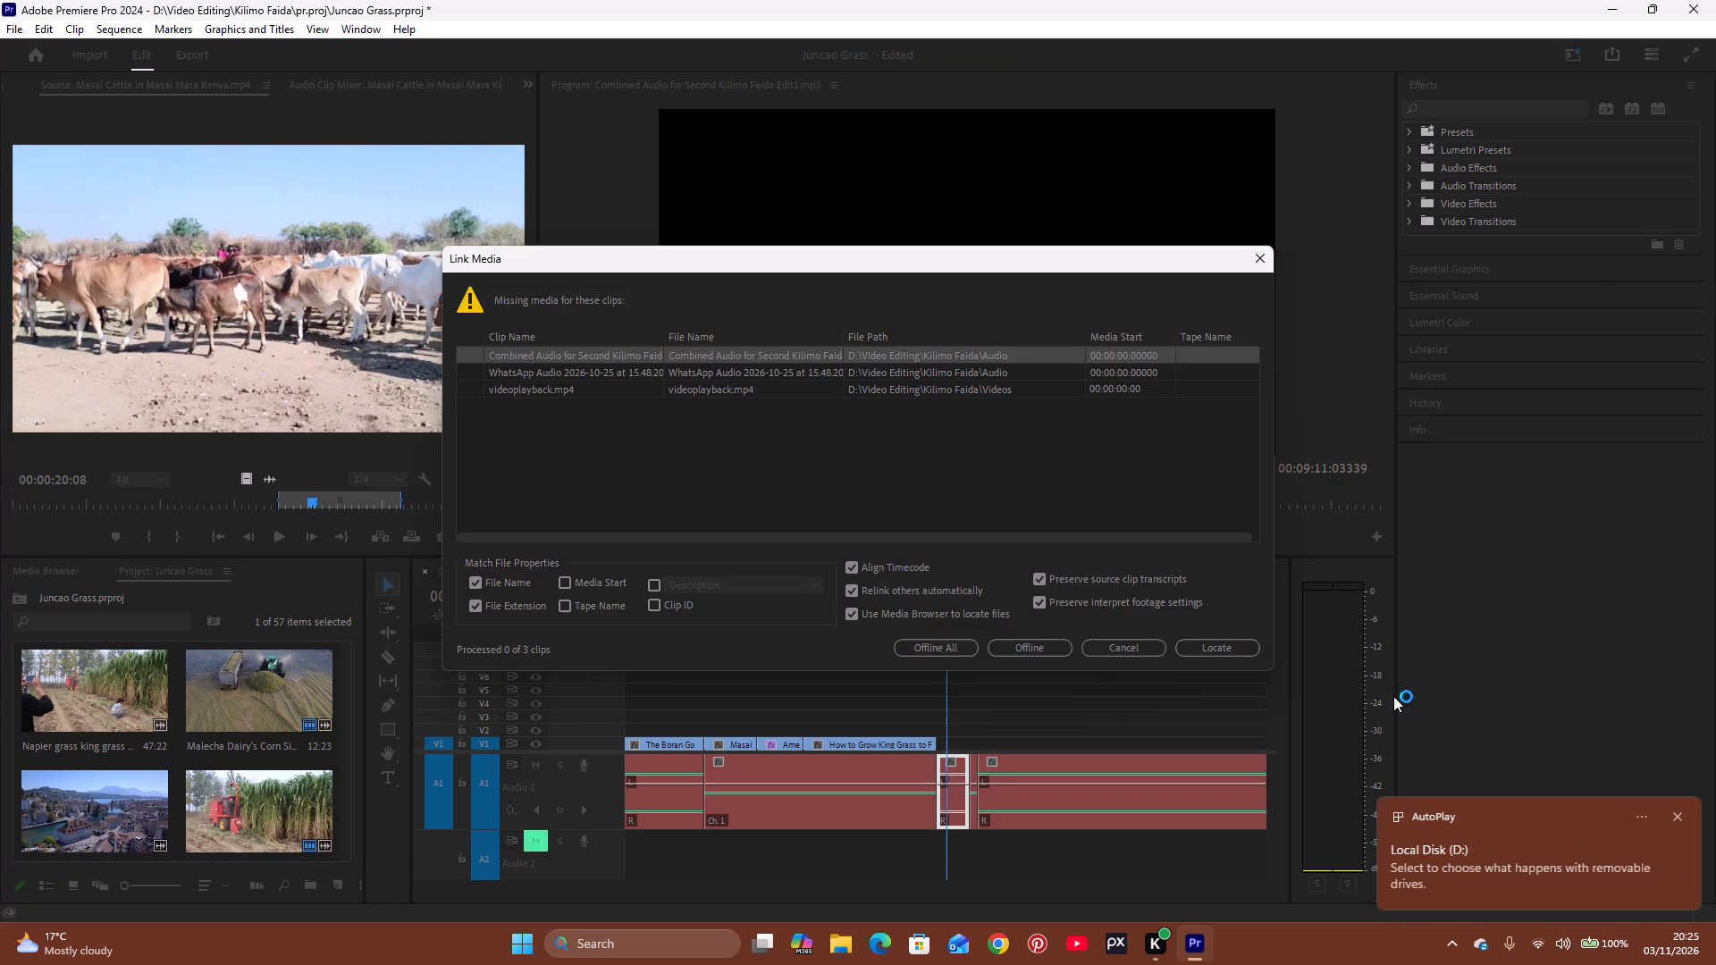
Relink the missing media by locating Combined Audio for Second Kilimo Faida Edit1.mp3.mpeg in D:\Video Editing\Kilimo Faida\Audio.
{"action": "left_click", "coordinate": [1203, 648]}
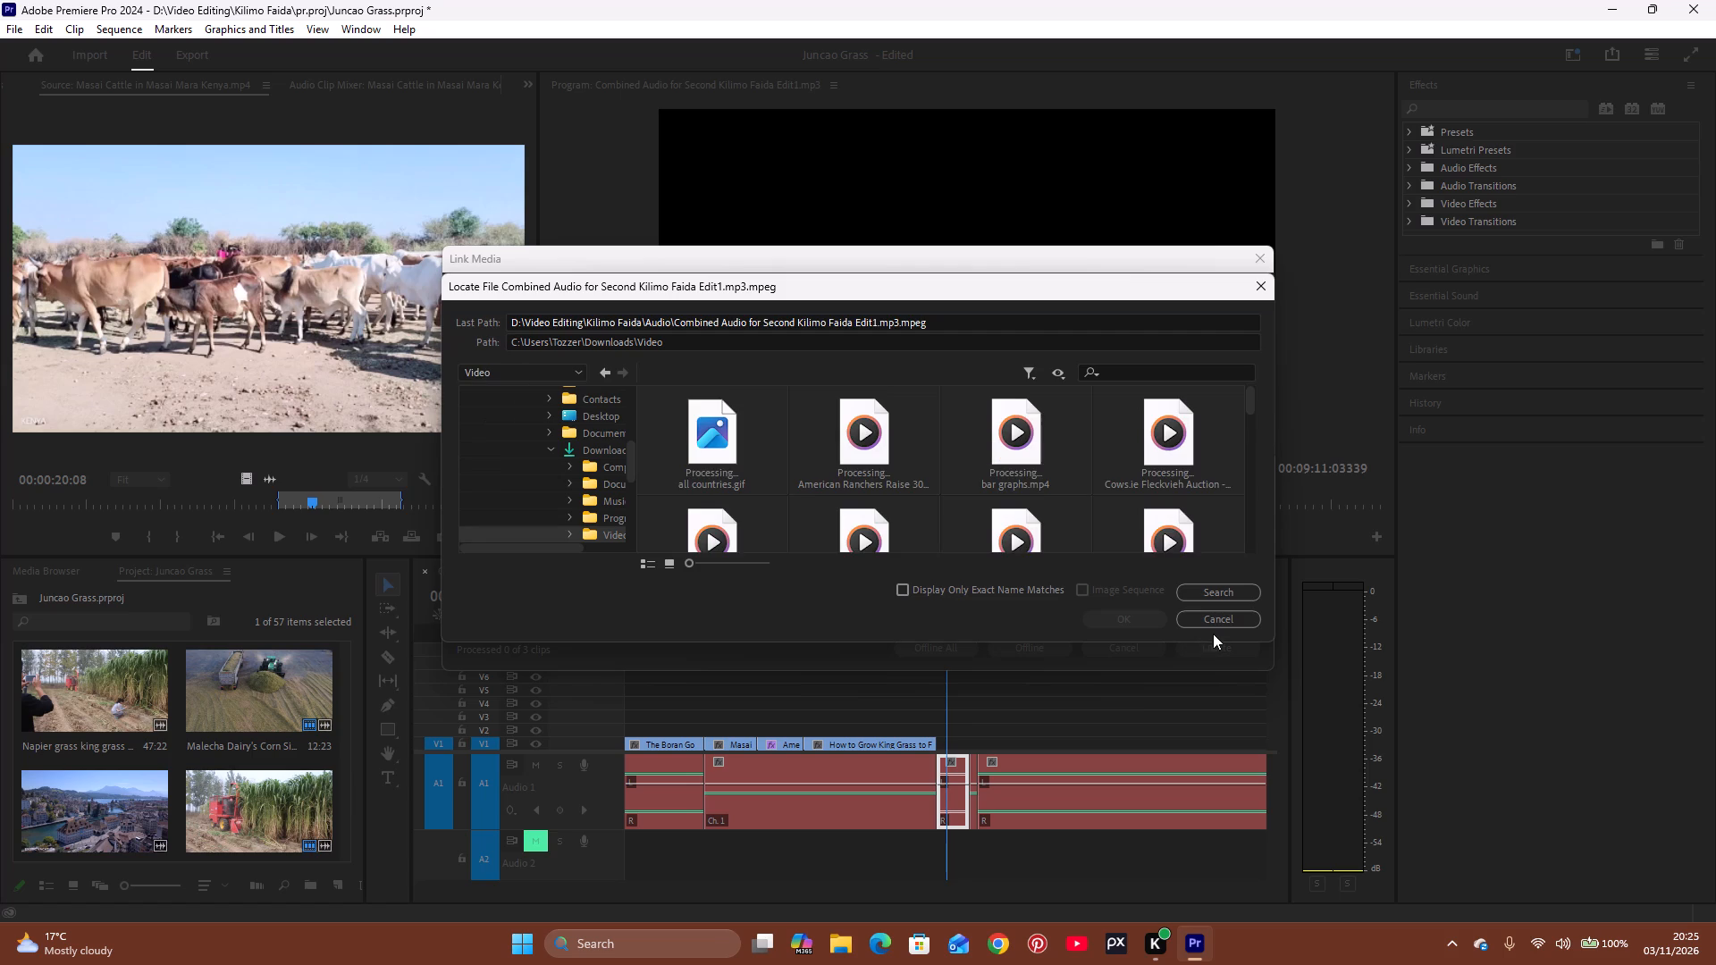
{"action": "left_click", "coordinate": [1199, 617]}
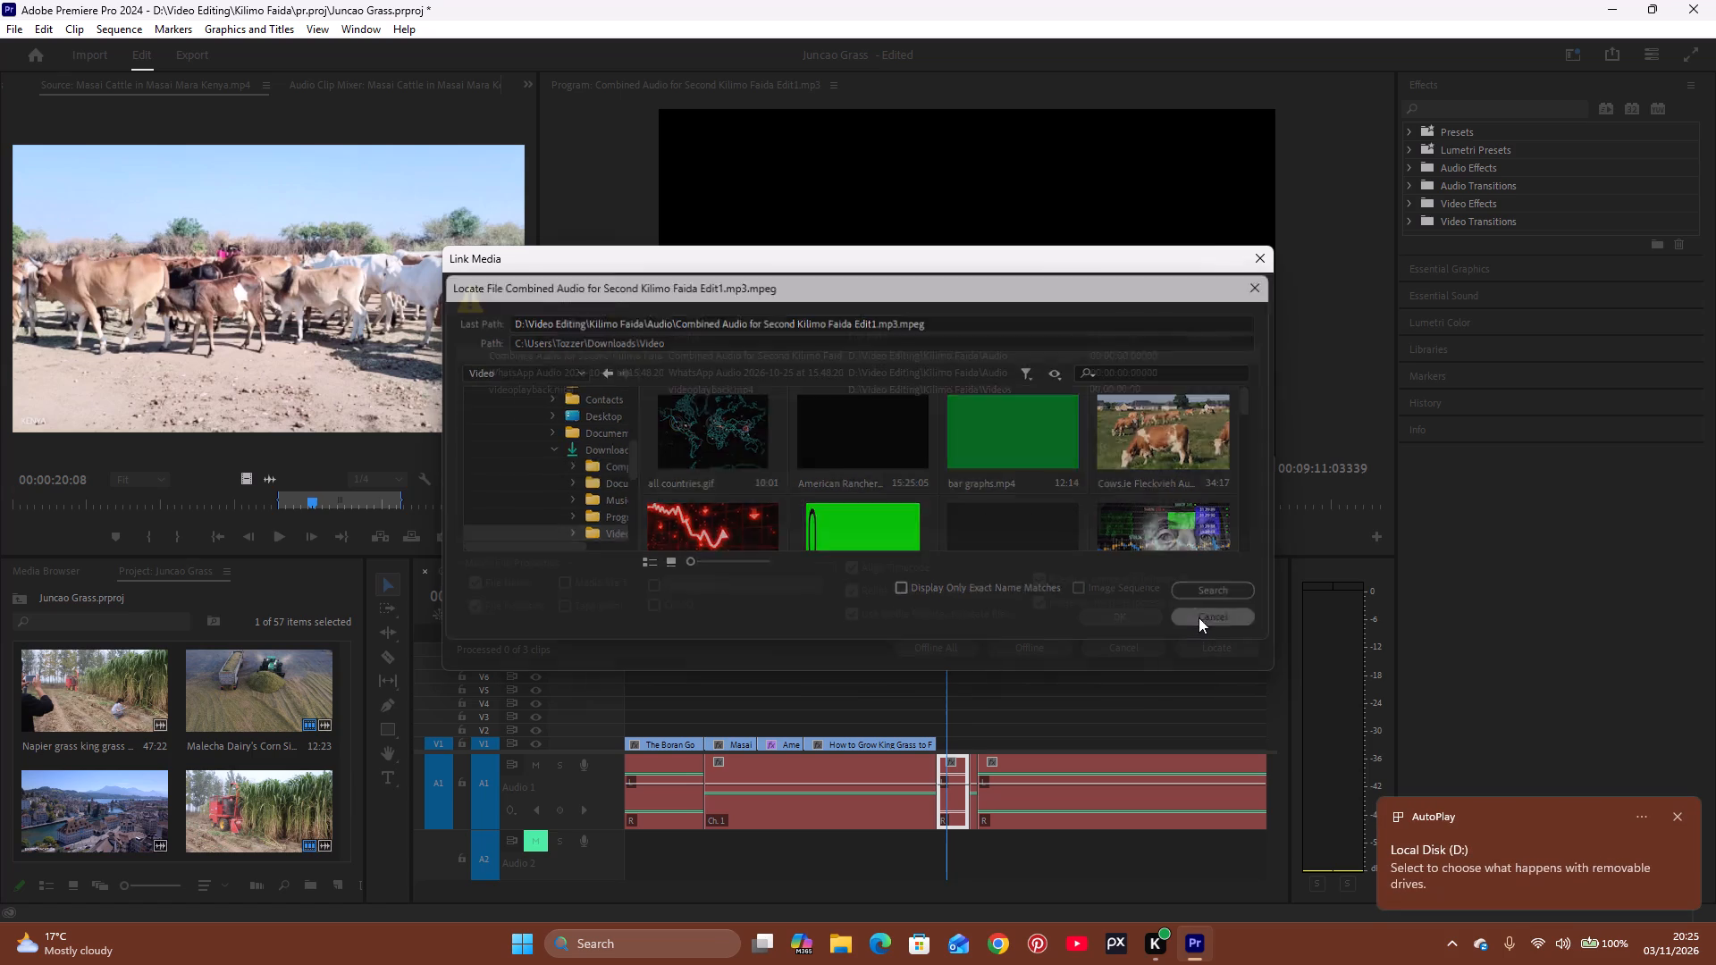
{"action": "left_click", "coordinate": [1204, 647]}
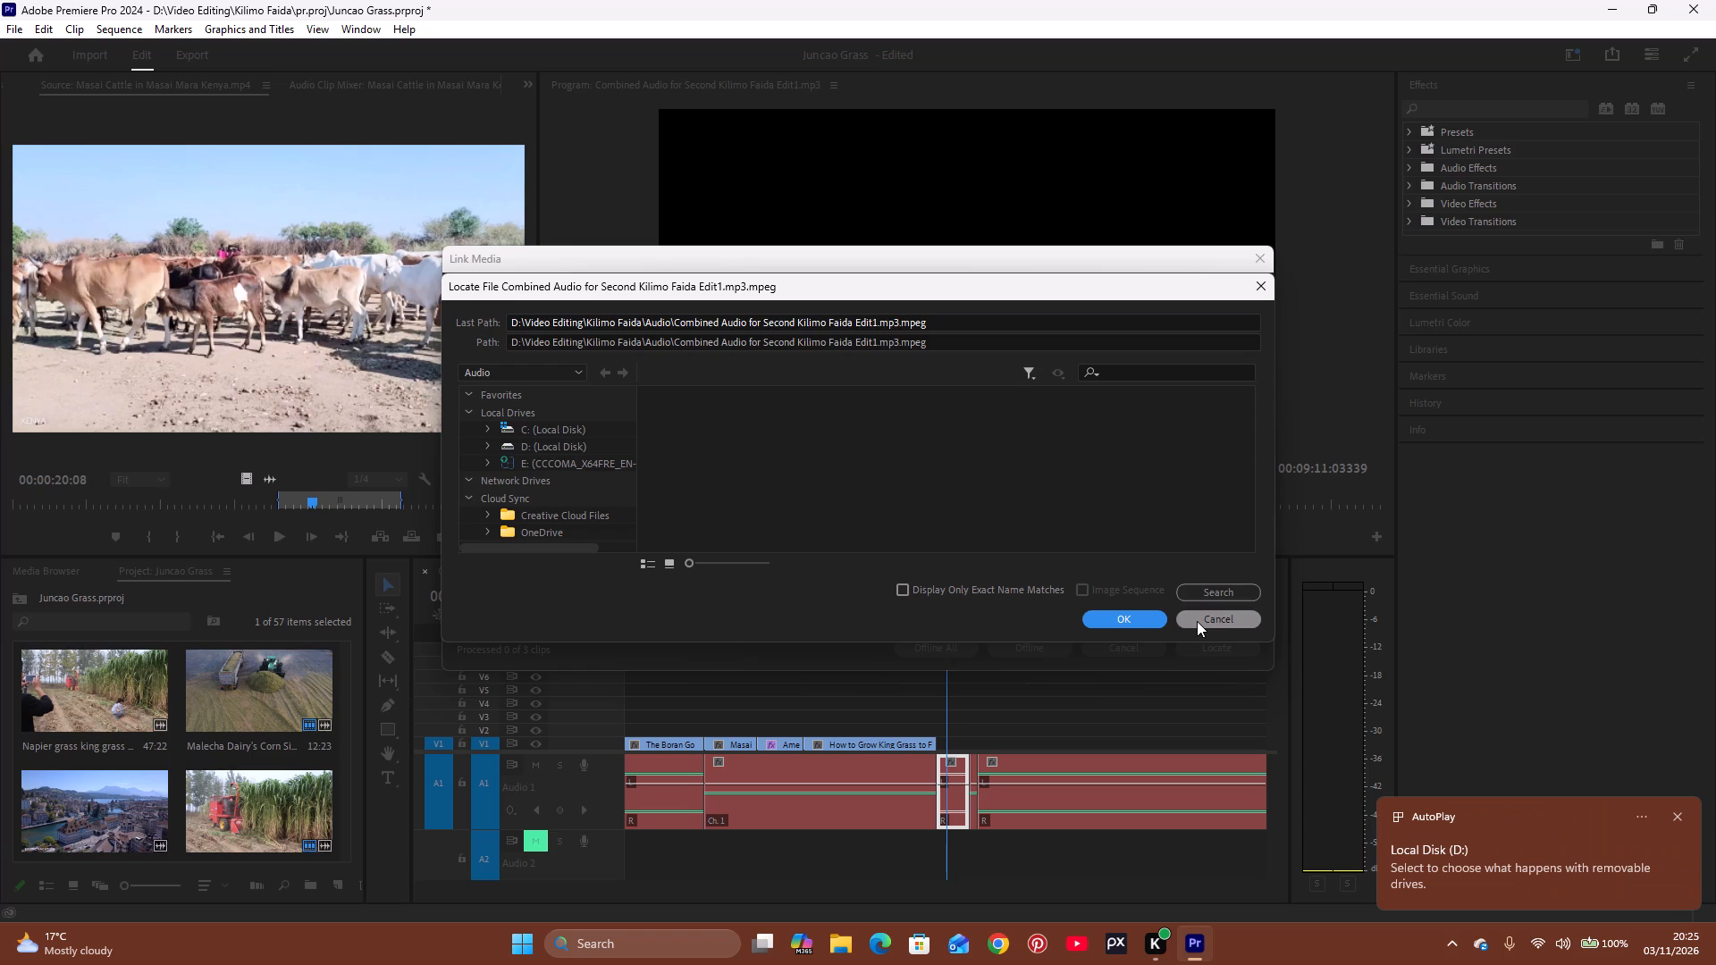
{"action": "left_click", "coordinate": [1141, 618]}
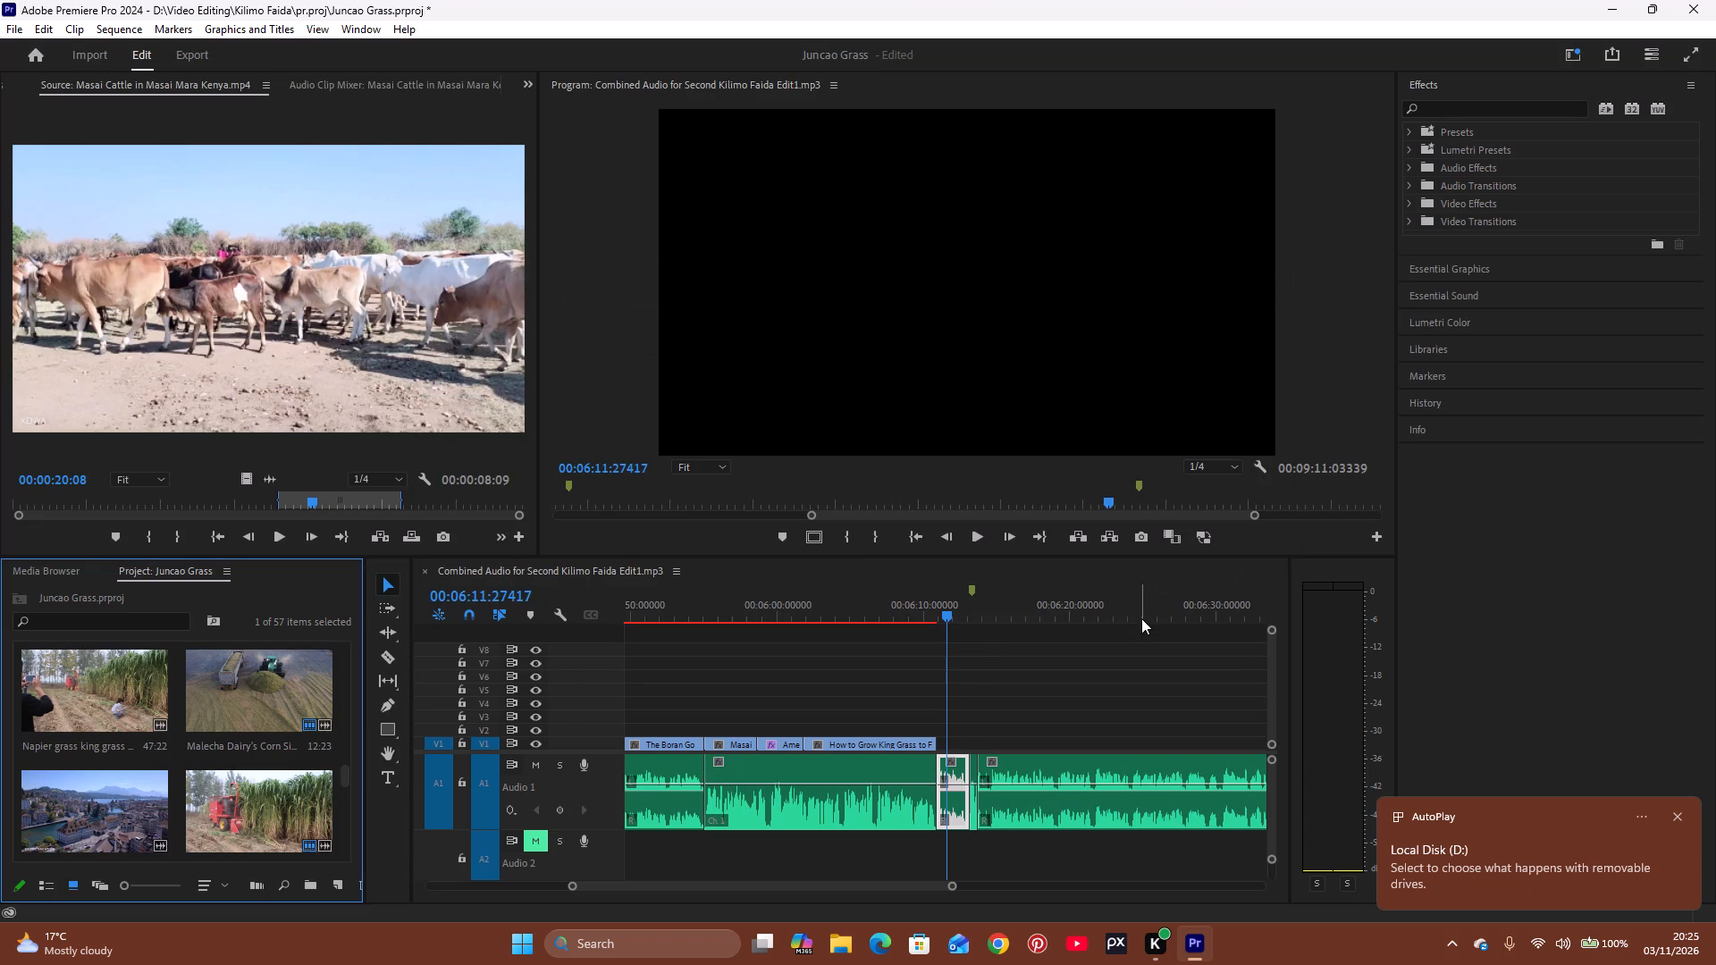
Save the project.
{"action": "key", "text": "ctrl+s"}
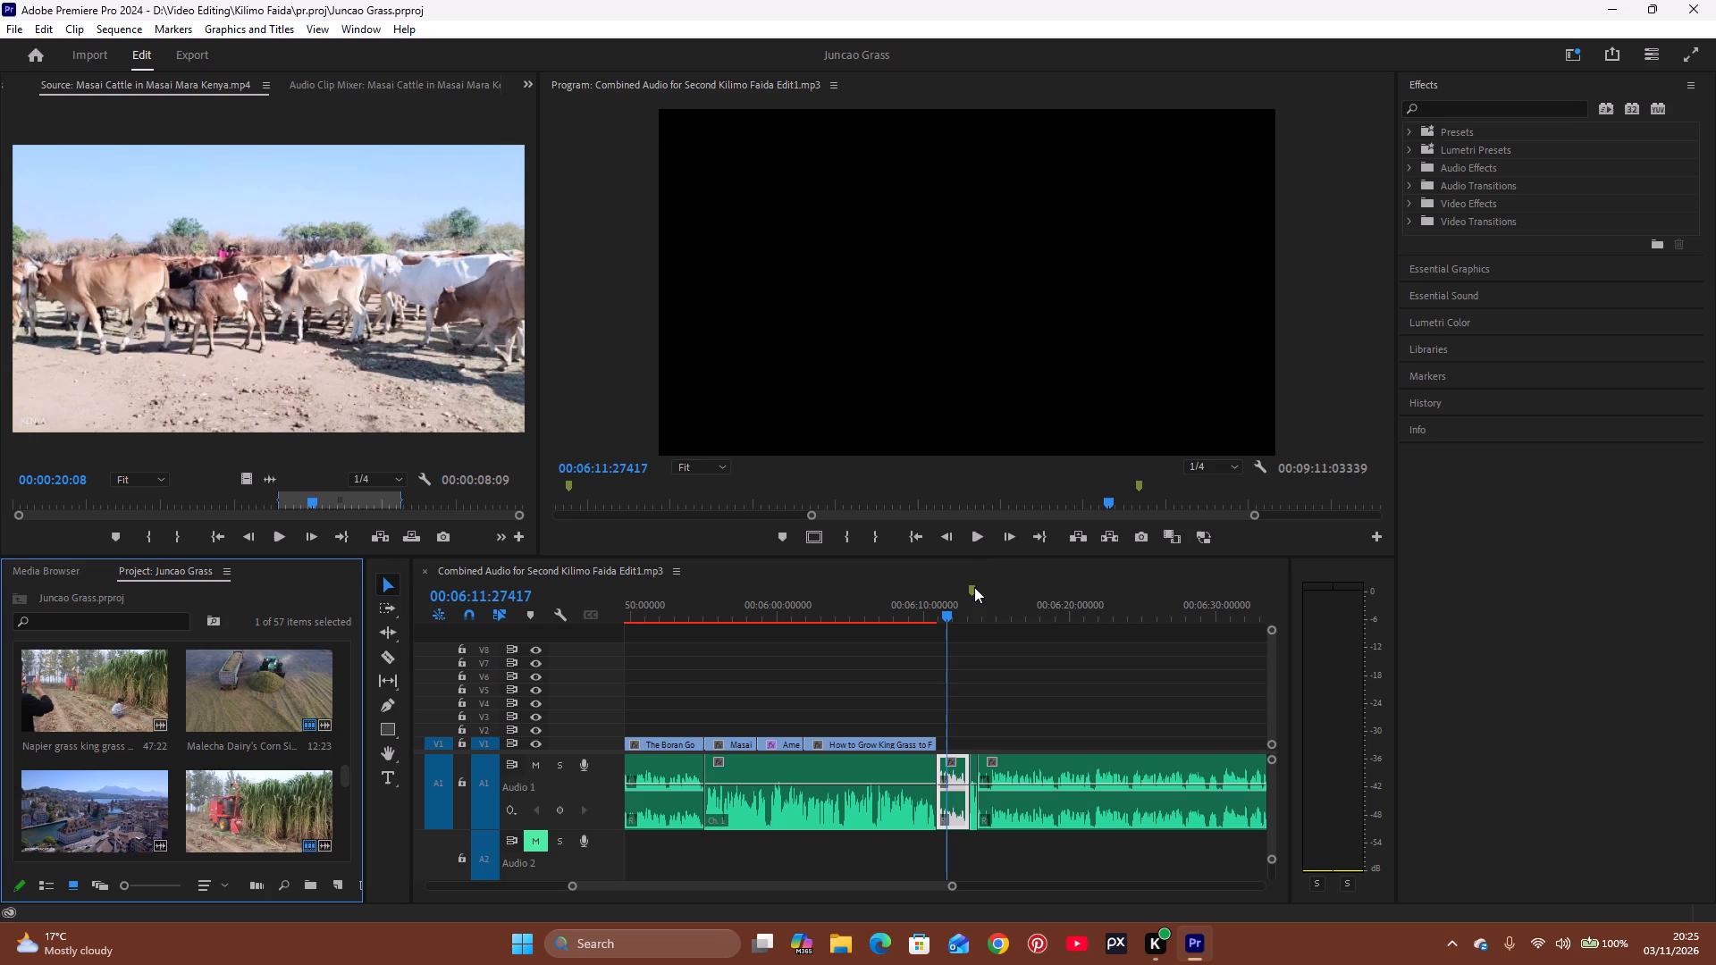
Replay the narration from just before the end of the King Grass clip, about 00:06:10, to about 00:06:13.
{"action": "left_click", "coordinate": [935, 612]}
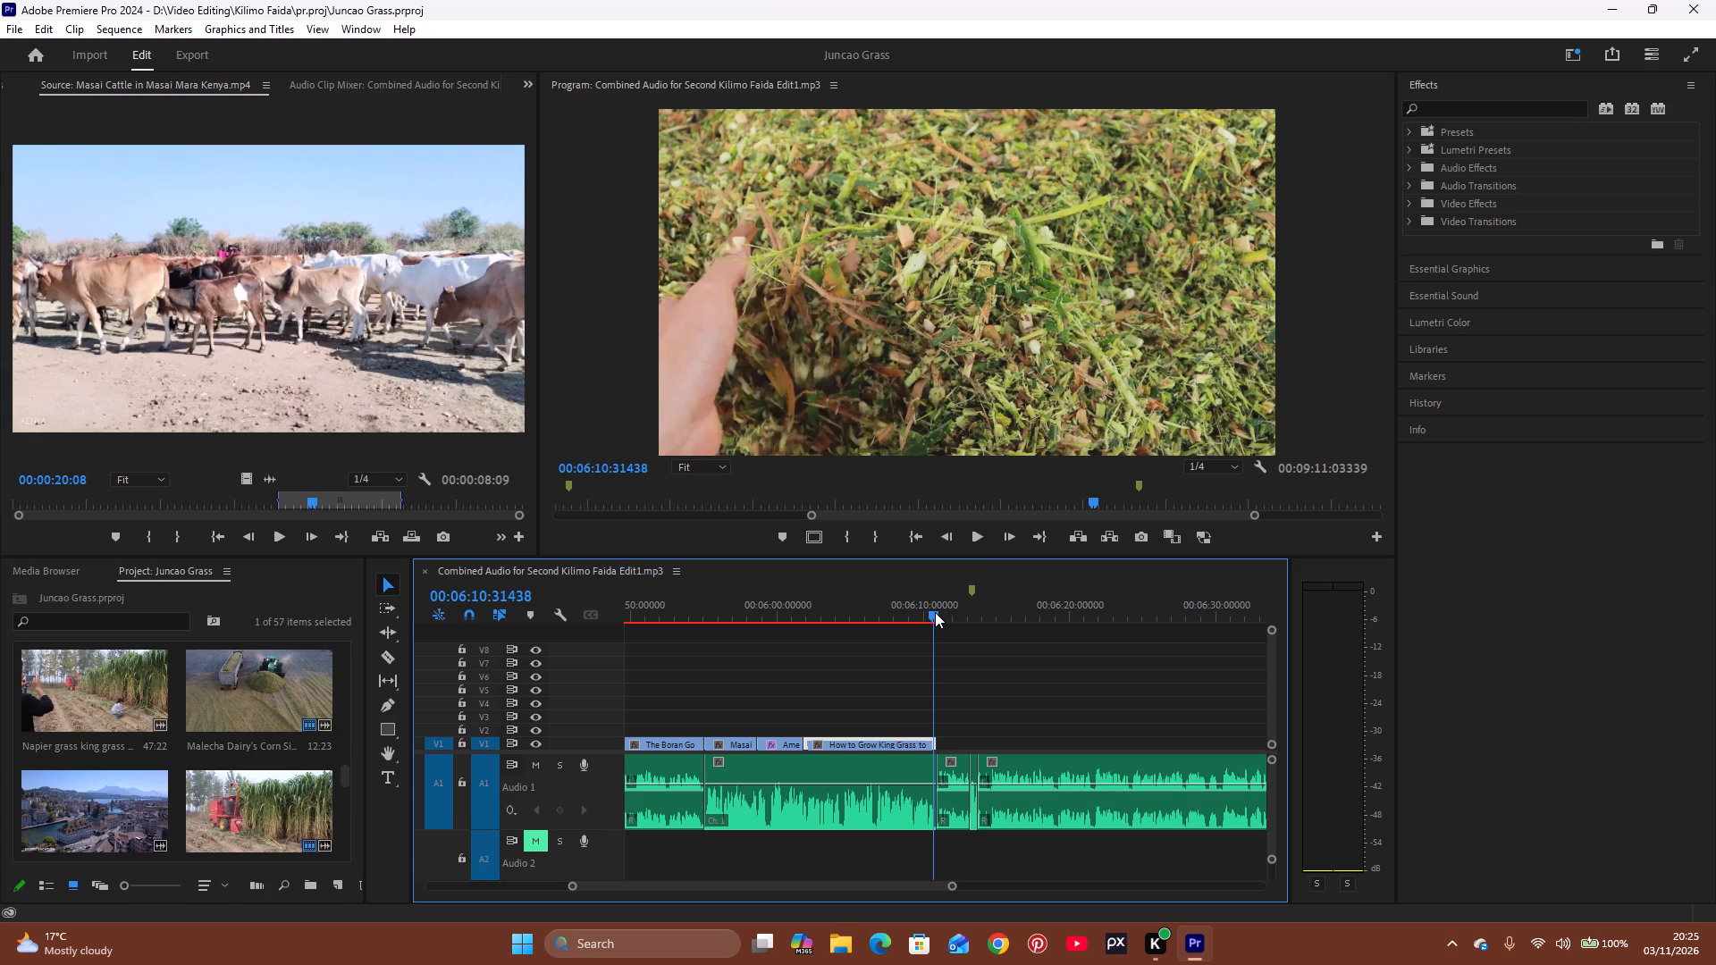
{"action": "key", "text": "space"}
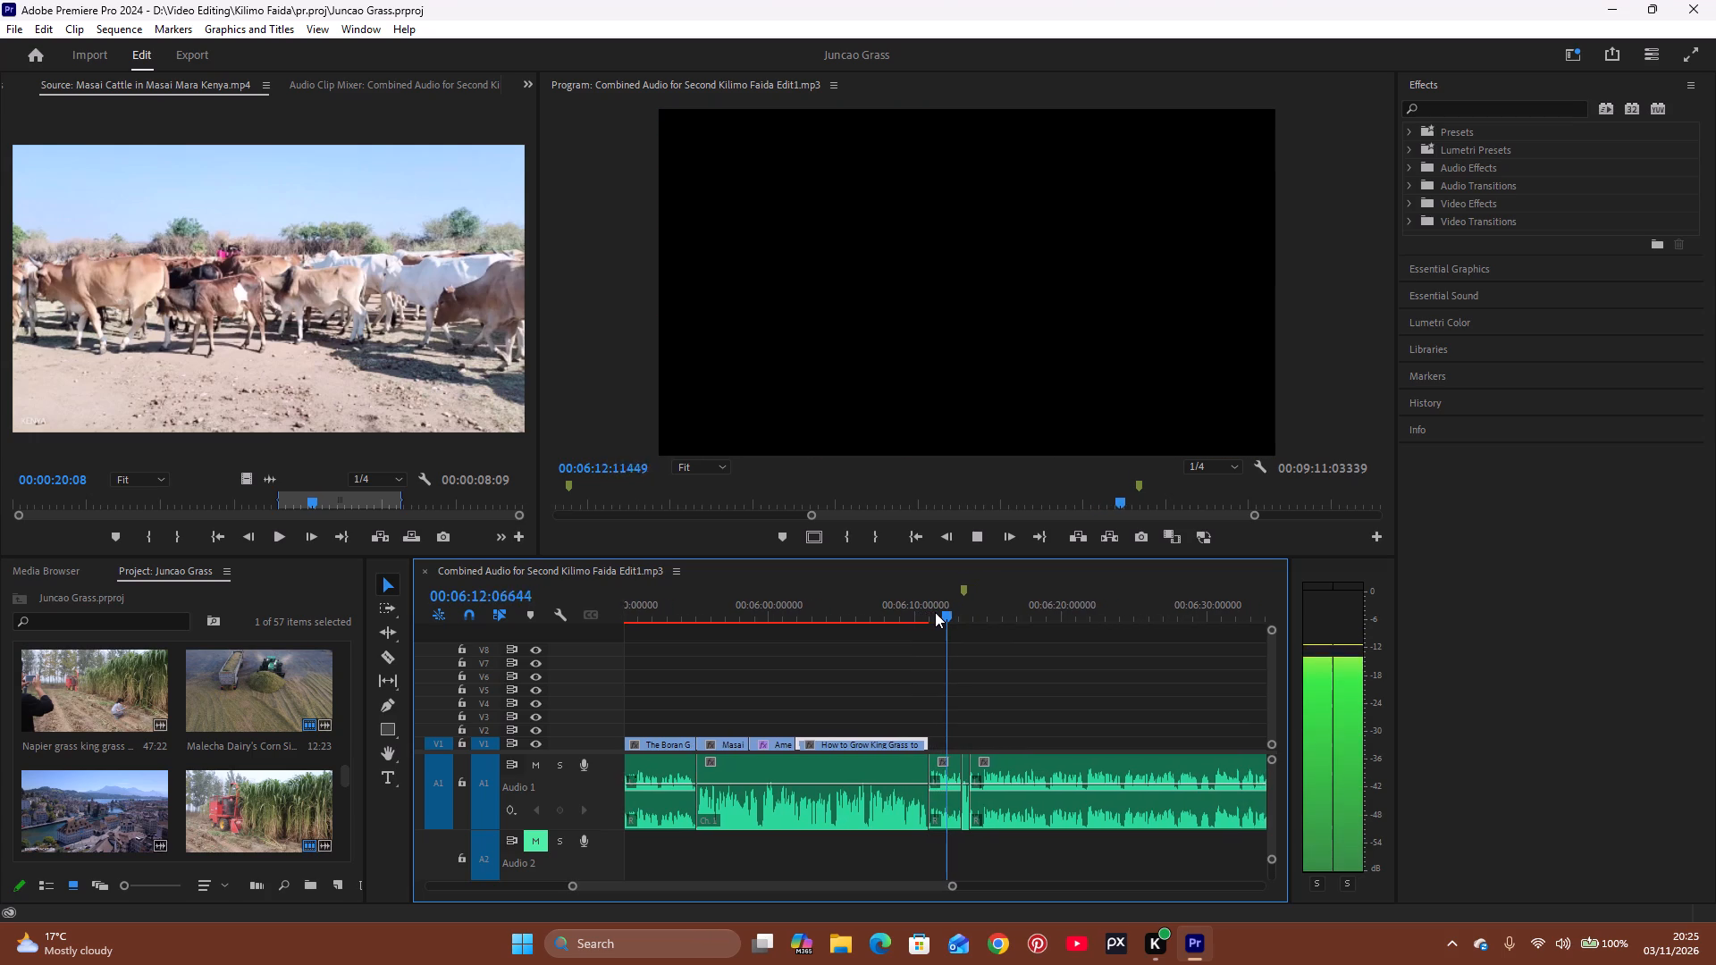
{"action": "key", "text": "space"}
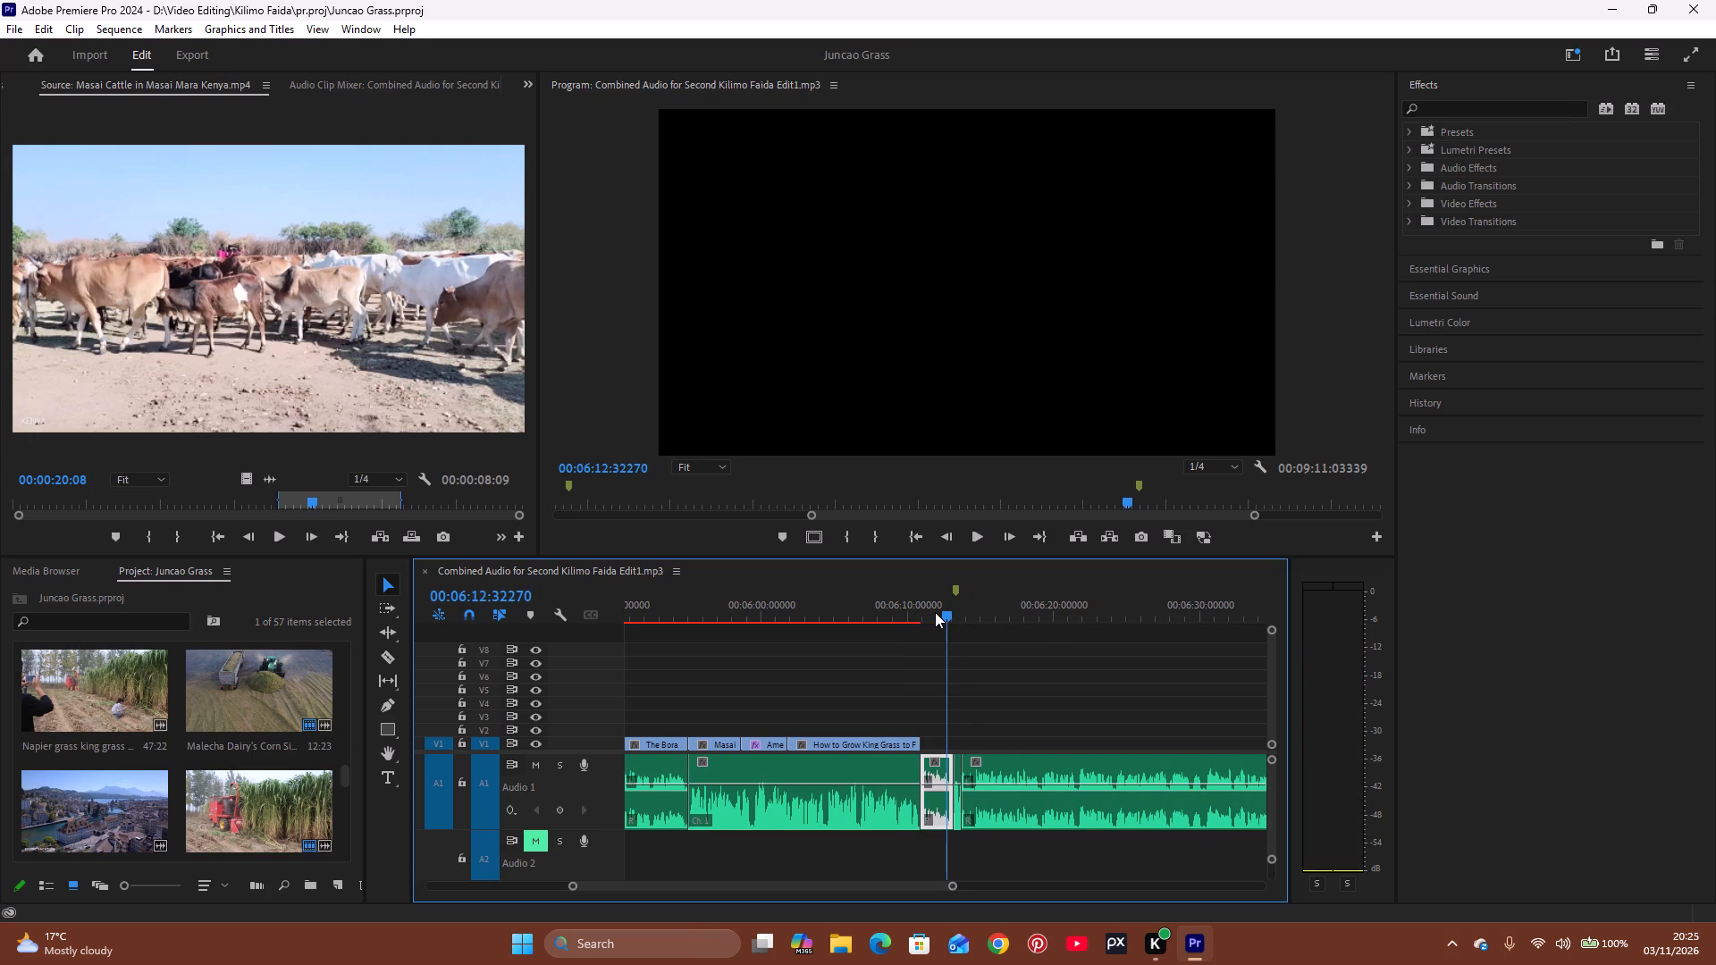
{"action": "key", "text": "space"}
{"action": "key", "text": "space"}
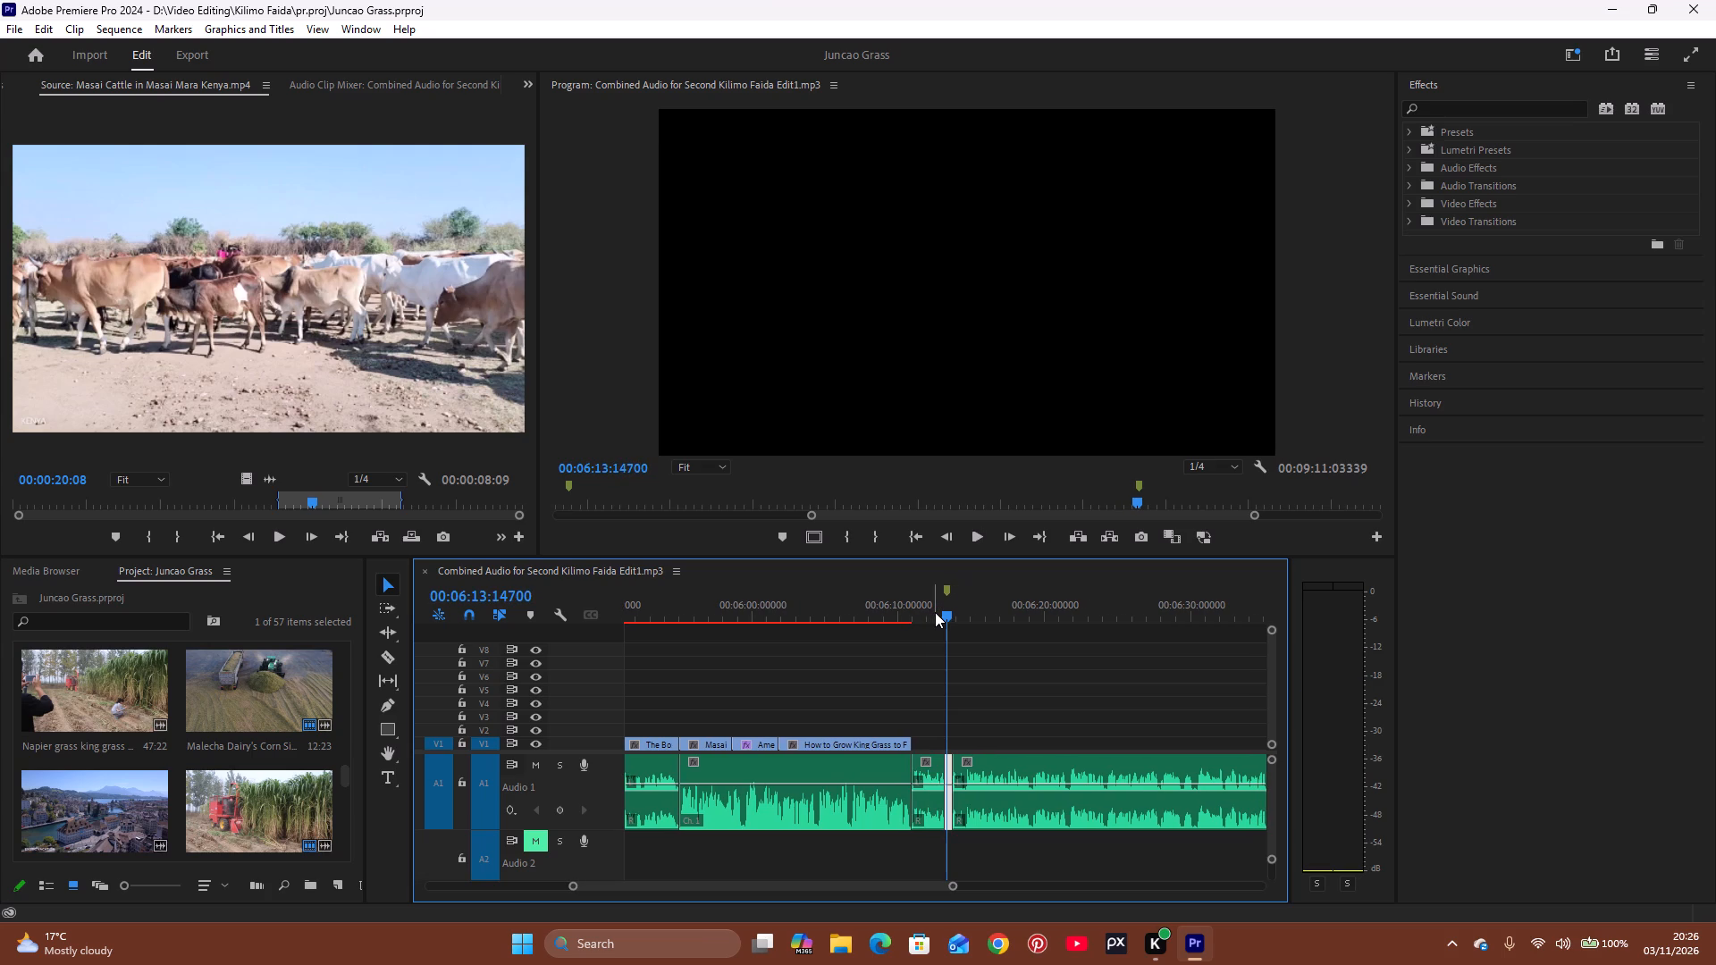
Replay the narration from just before the end of the King Grass clip, about 00:06:10, to about 00:06:11.
{"action": "left_click_drag", "start_coordinate": [346, 764], "coordinate": [346, 759]}
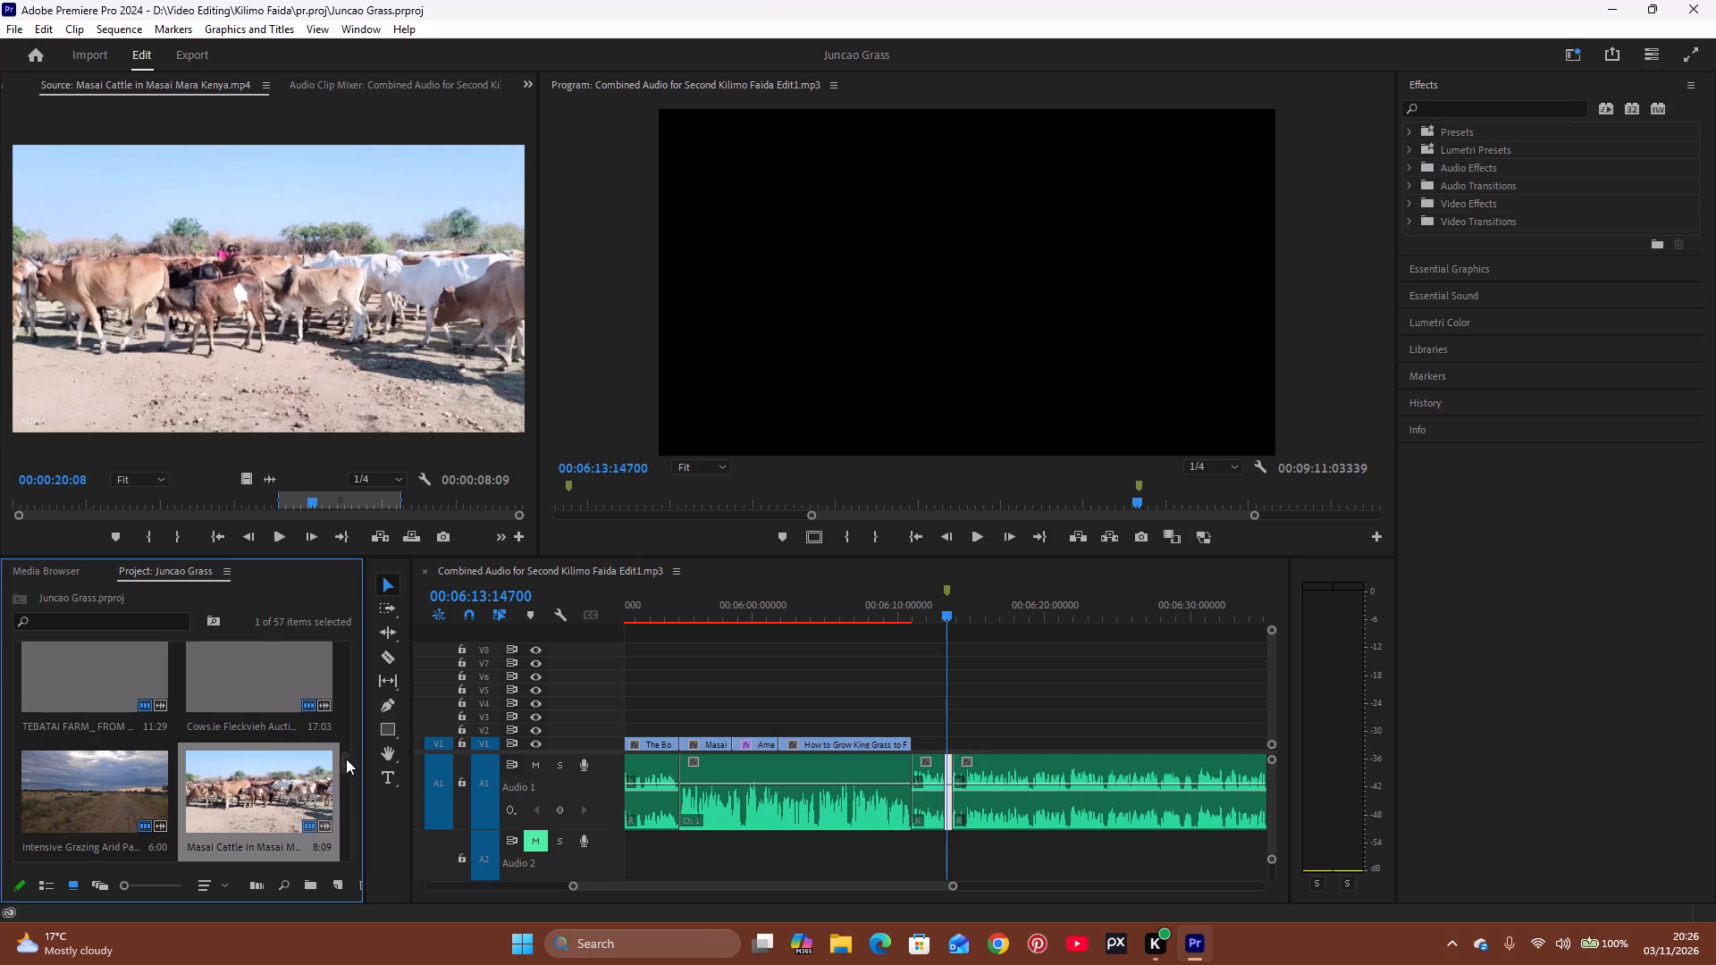
{"action": "left_click_drag", "start_coordinate": [346, 759], "coordinate": [342, 780]}
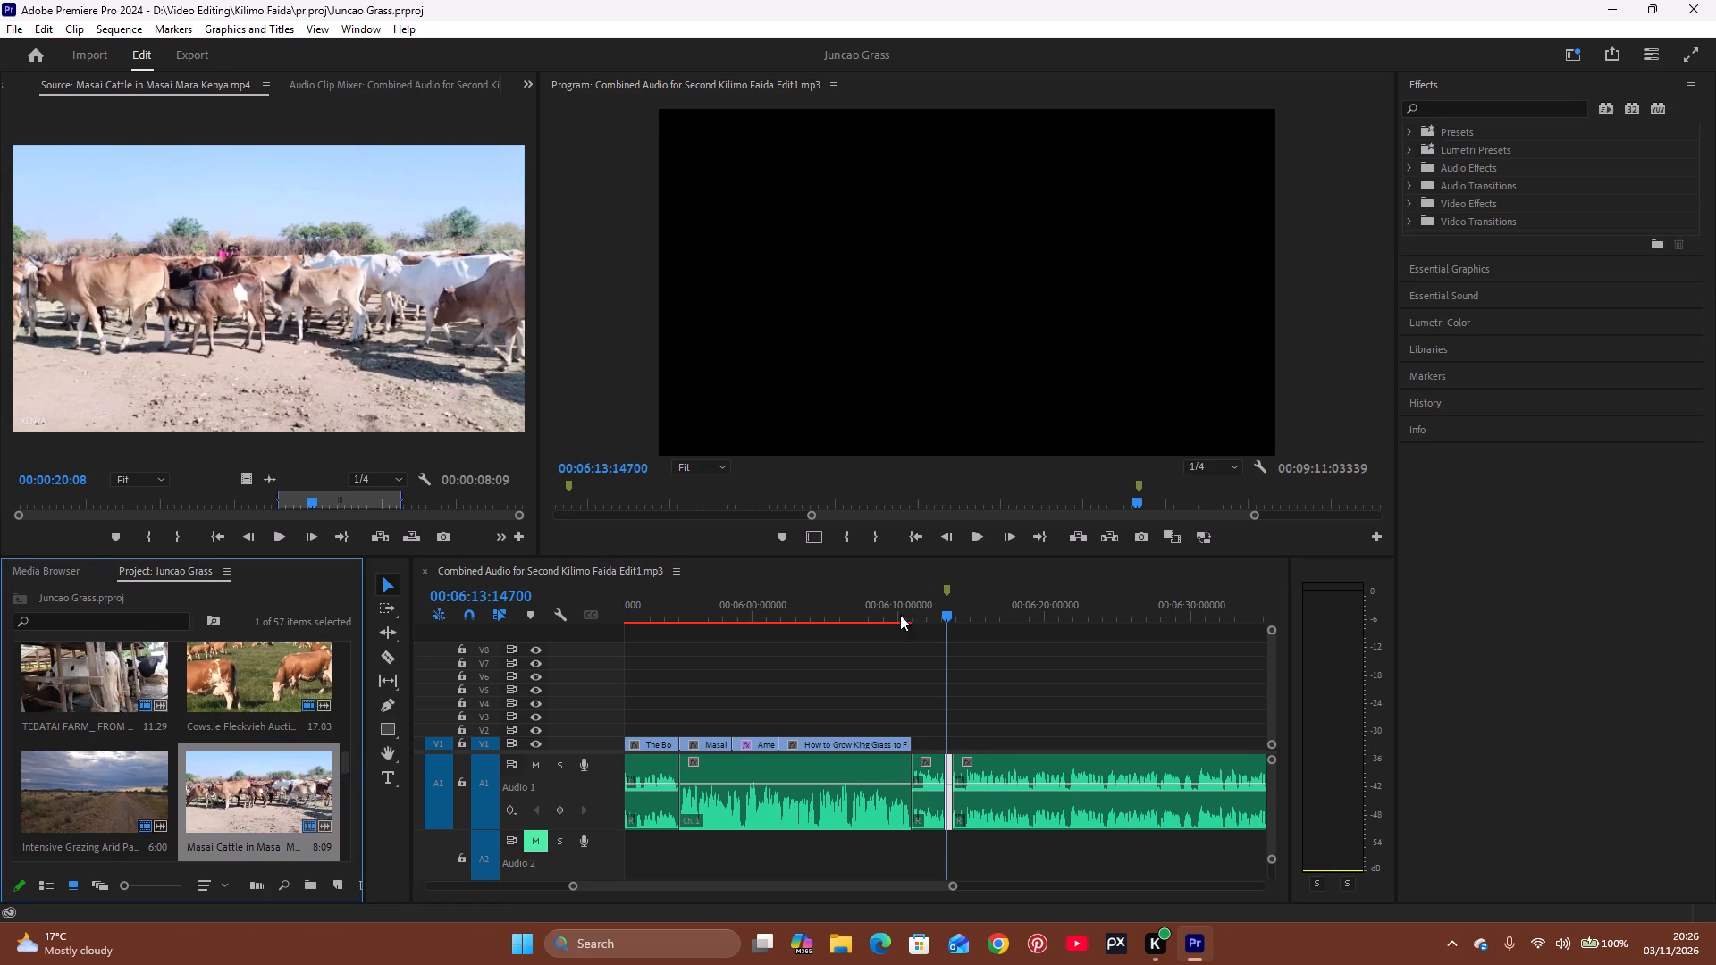
{"action": "left_click", "coordinate": [914, 611]}
{"action": "left_click", "coordinate": [890, 625]}
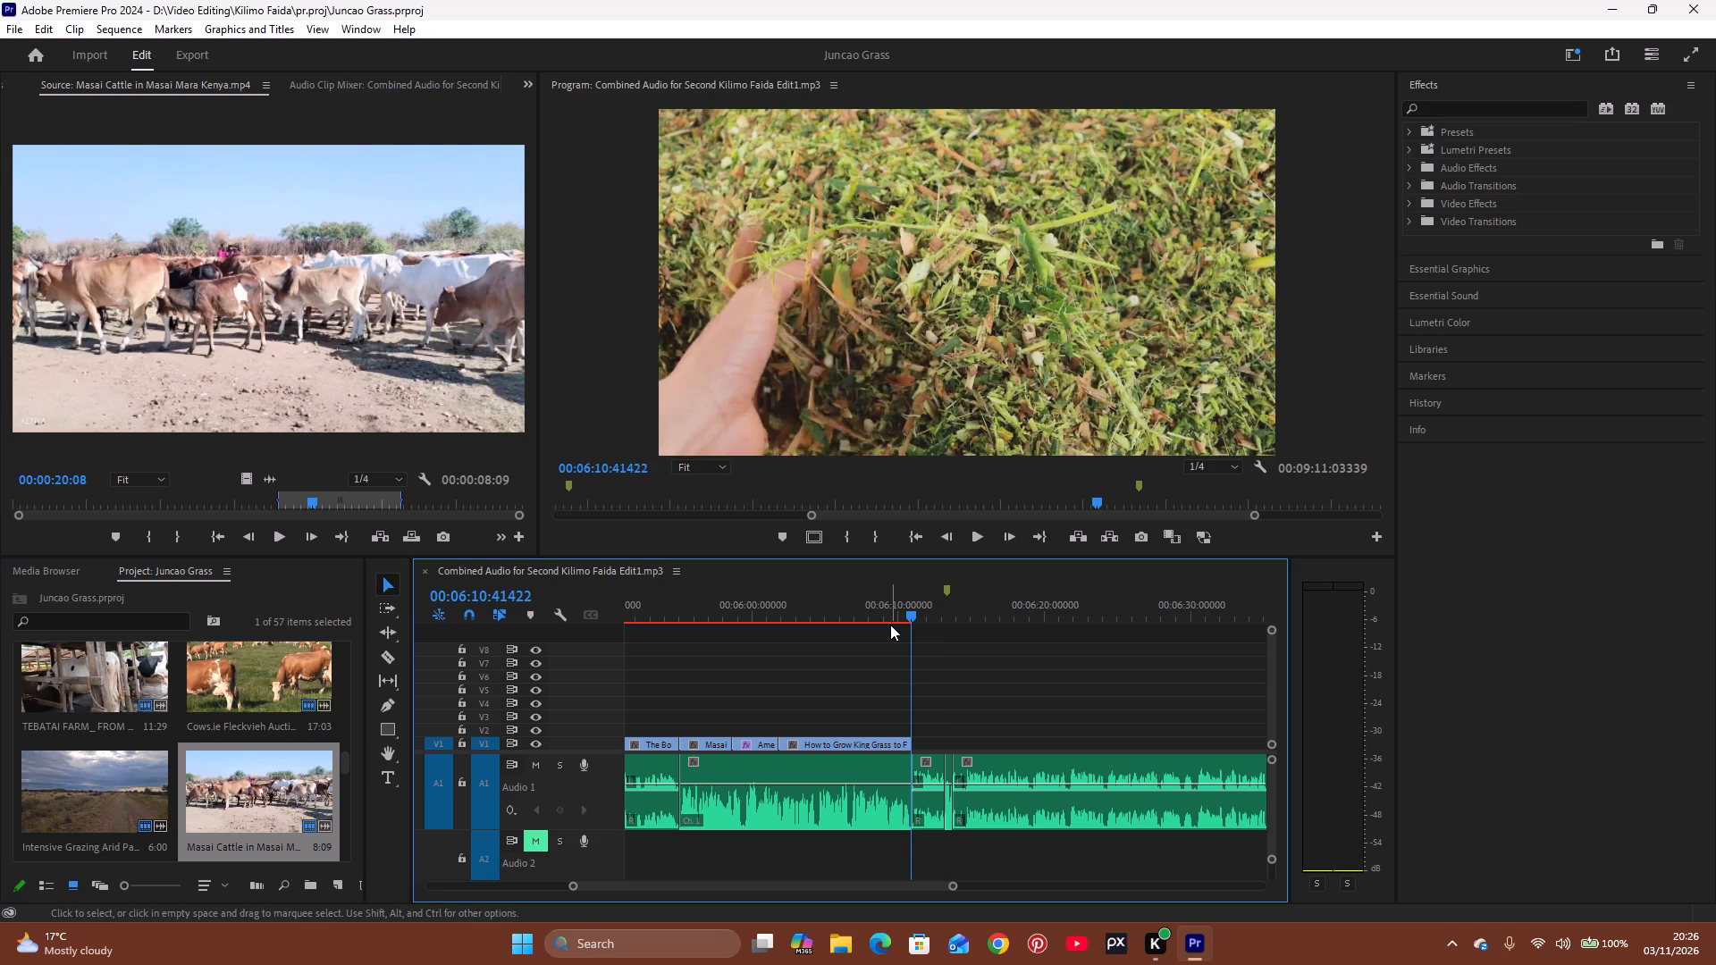
{"action": "left_click", "coordinate": [895, 592]}
{"action": "key", "text": "space"}
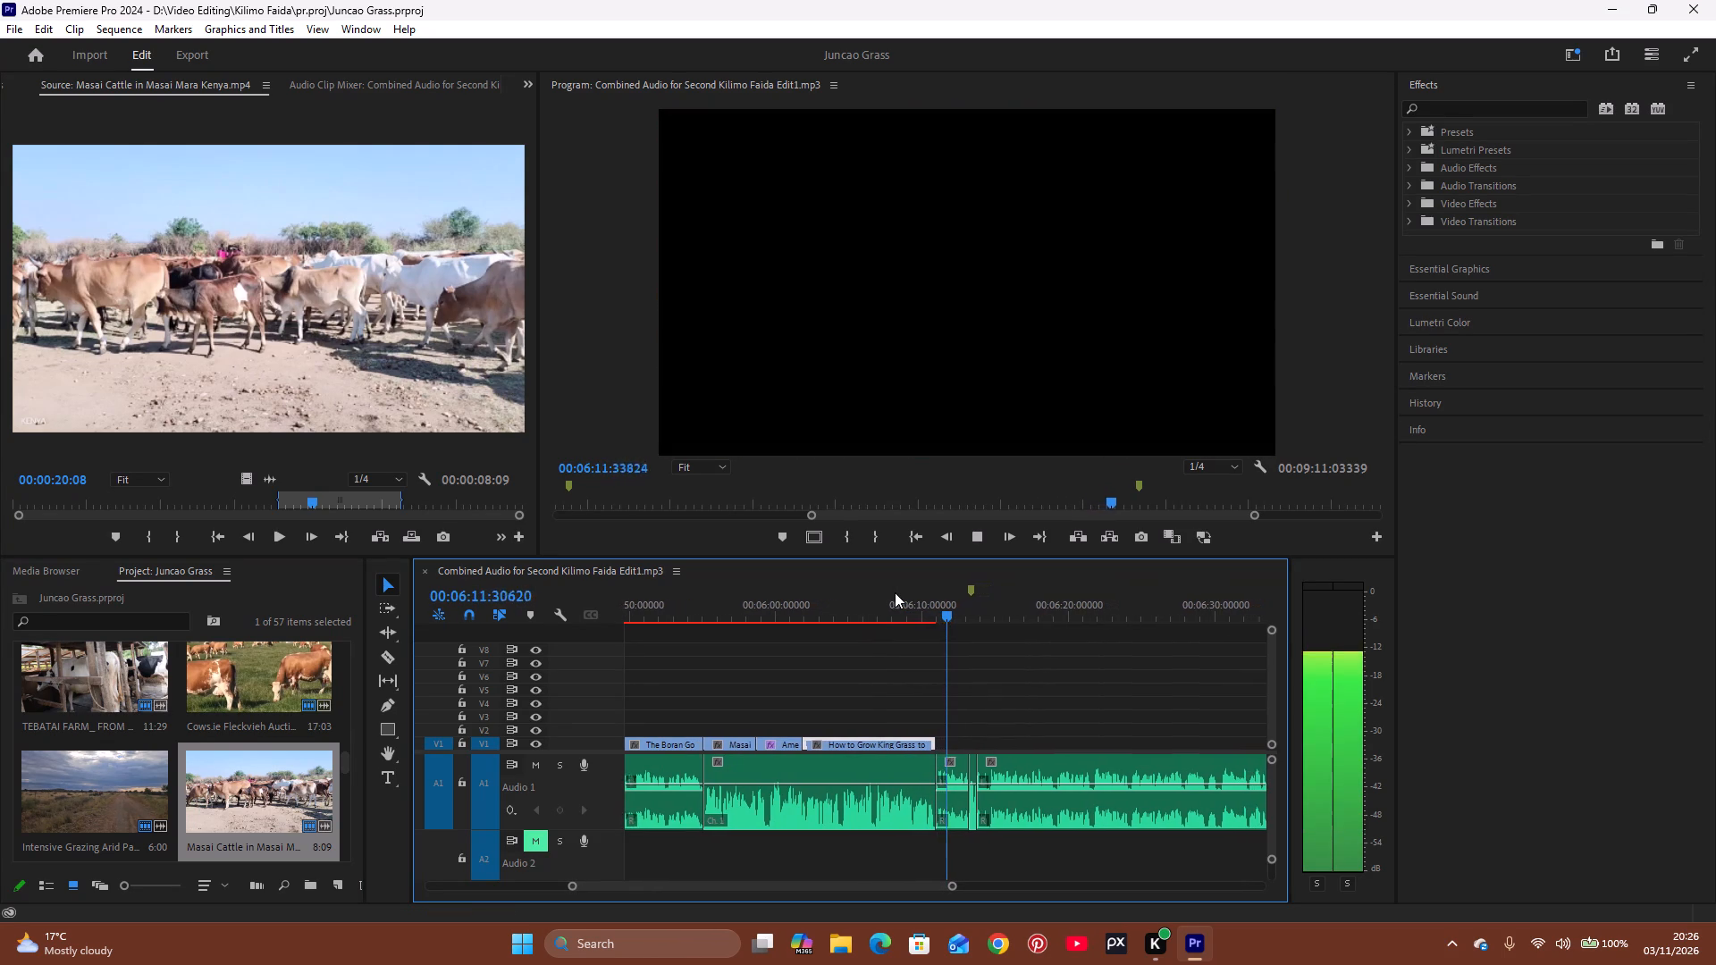
{"action": "key", "text": "space"}
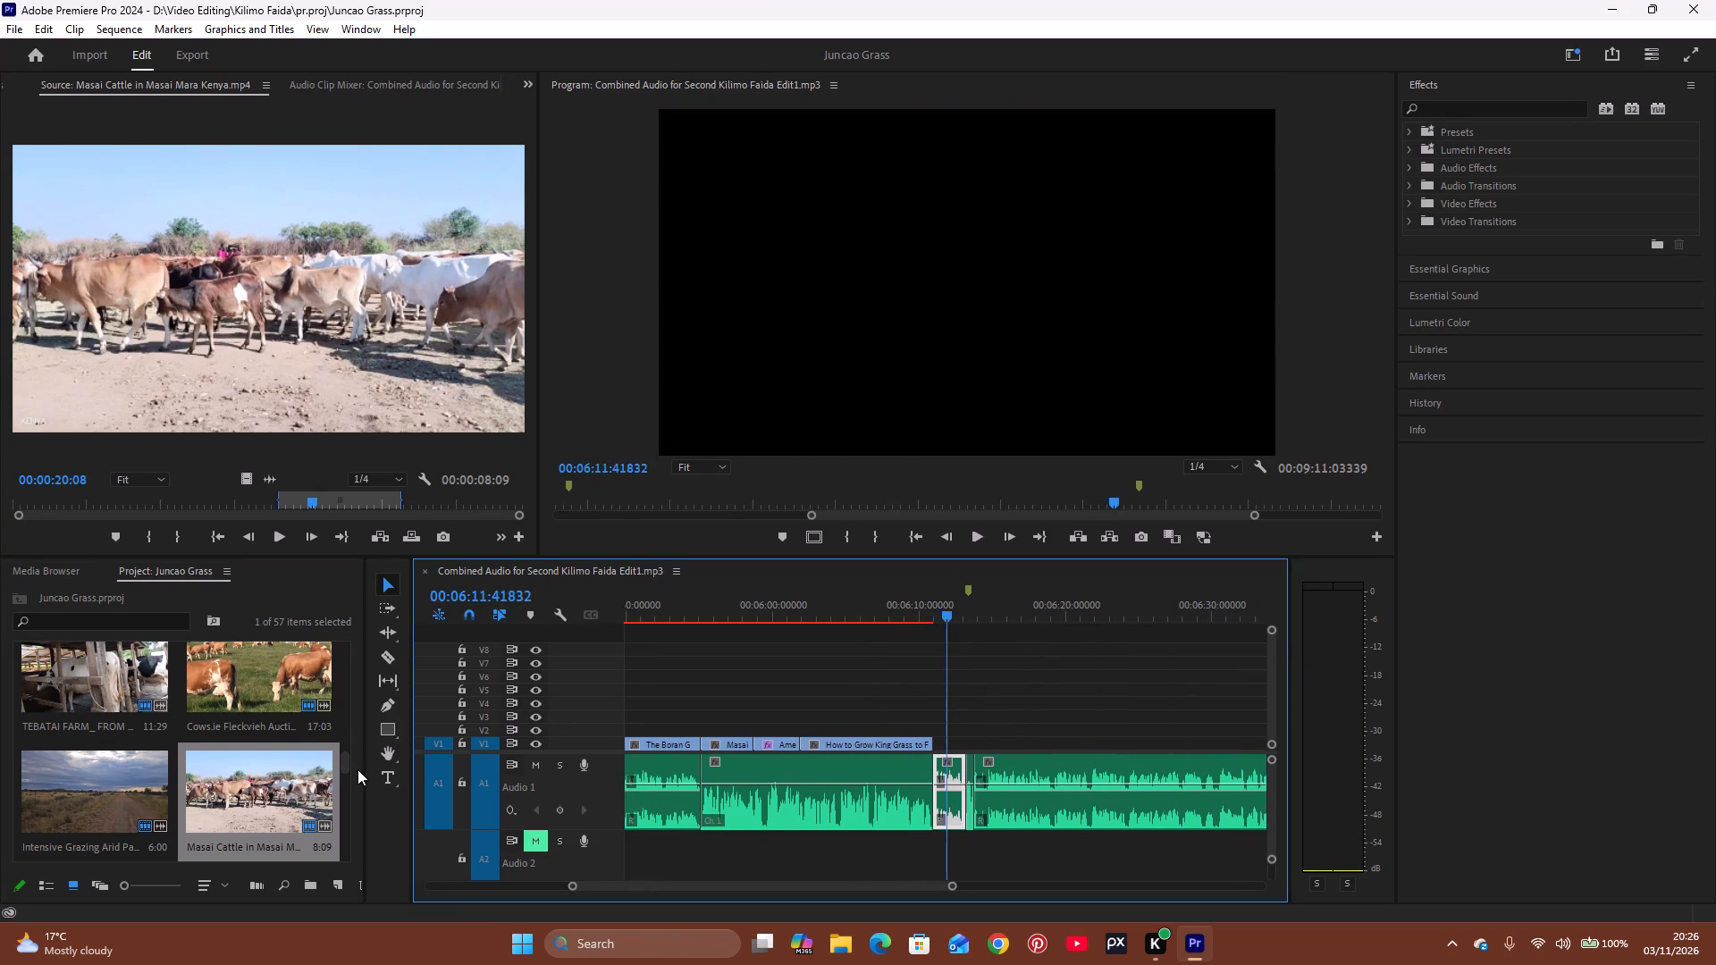
Open the American Ranchers Raise 30,1 Million Beef Cattle clip and mark its source range from 00:04:27:18 to 00:04:35:14.
{"action": "left_click_drag", "start_coordinate": [346, 759], "coordinate": [347, 771]}
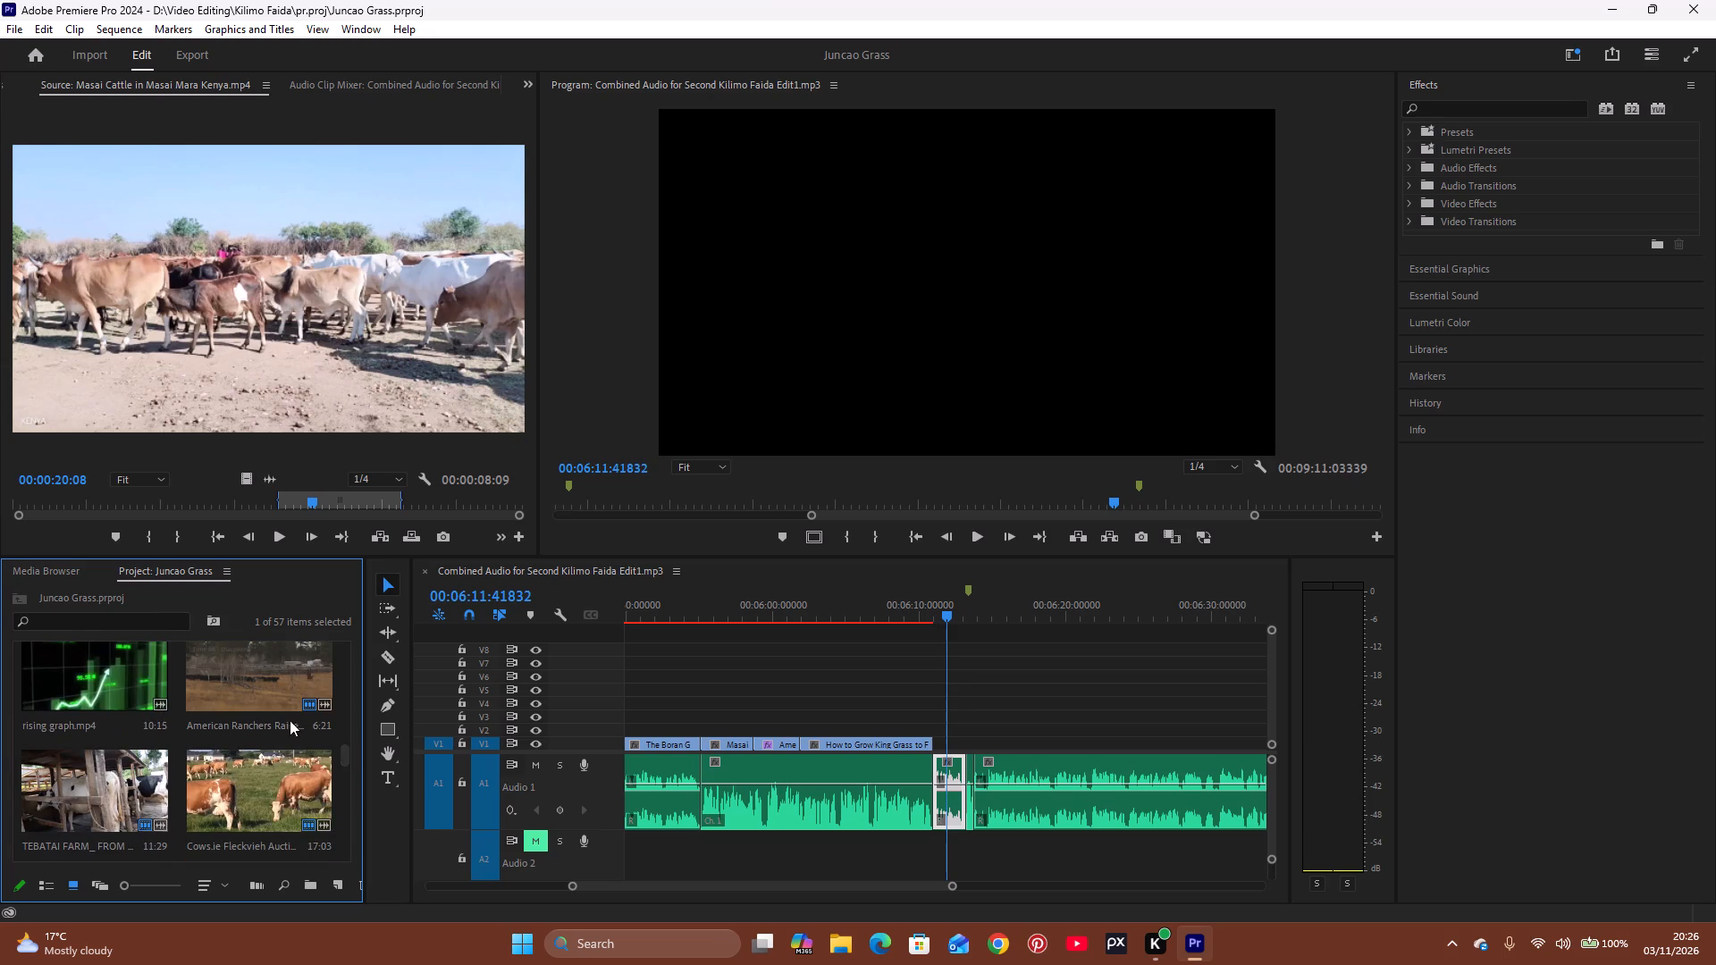
{"action": "double_click", "coordinate": [206, 660]}
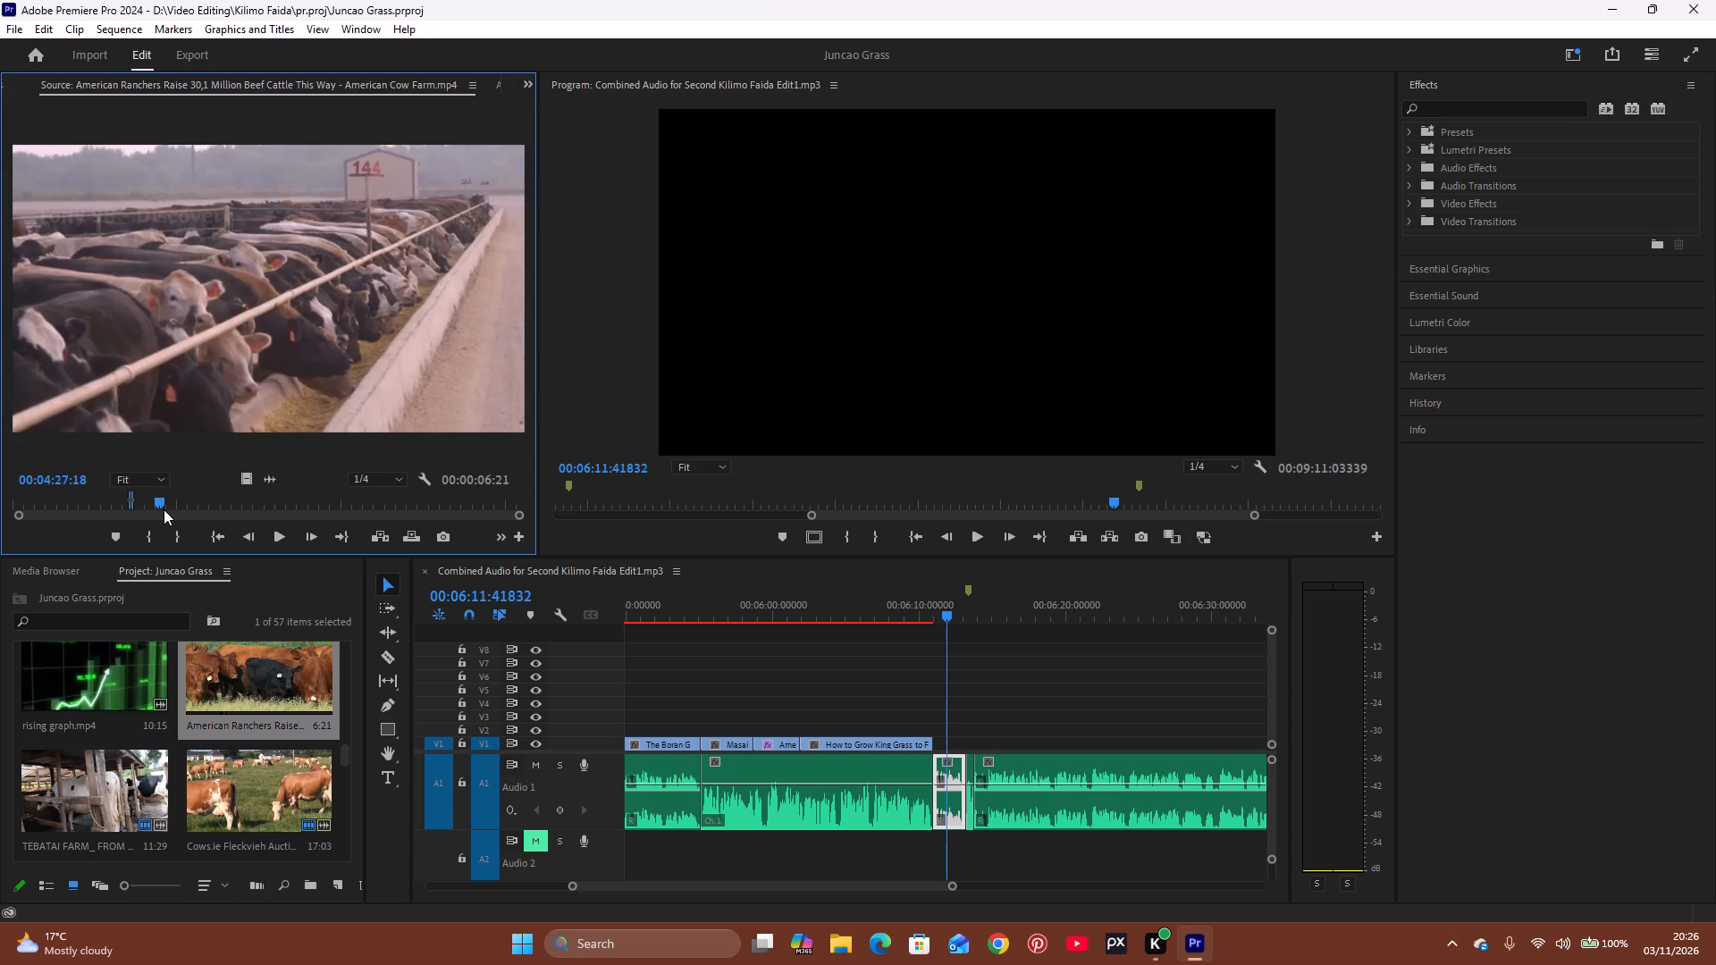
{"action": "left_click", "coordinate": [150, 545]}
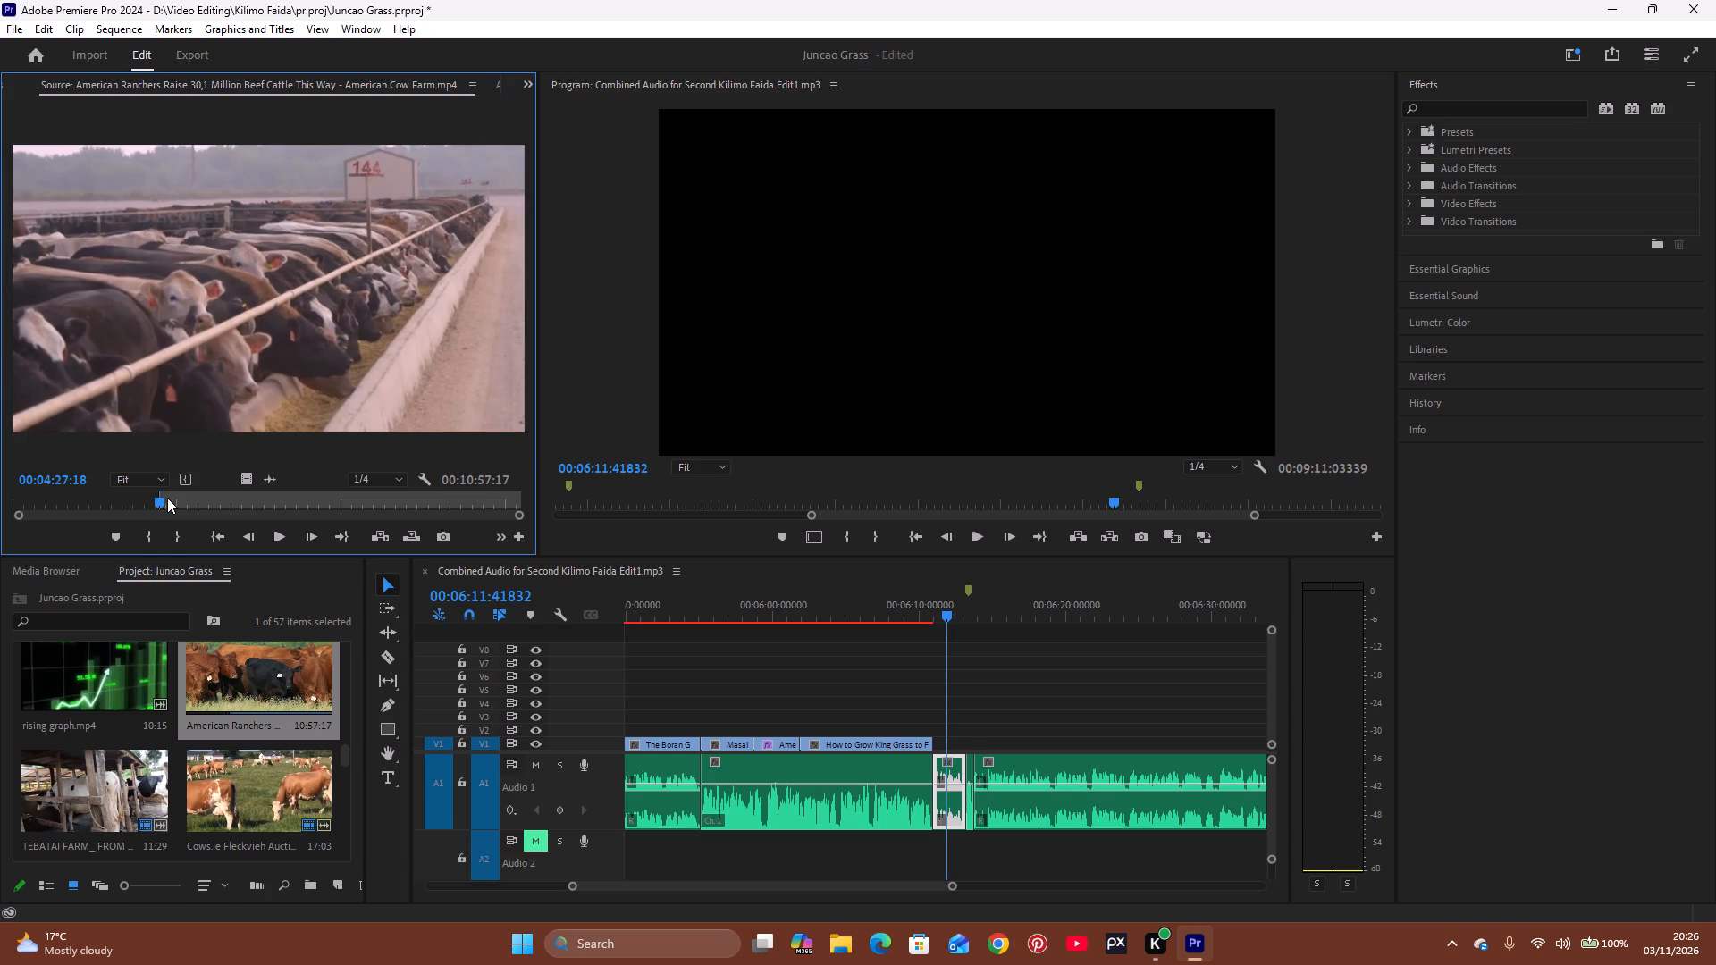
{"action": "key", "text": "space"}
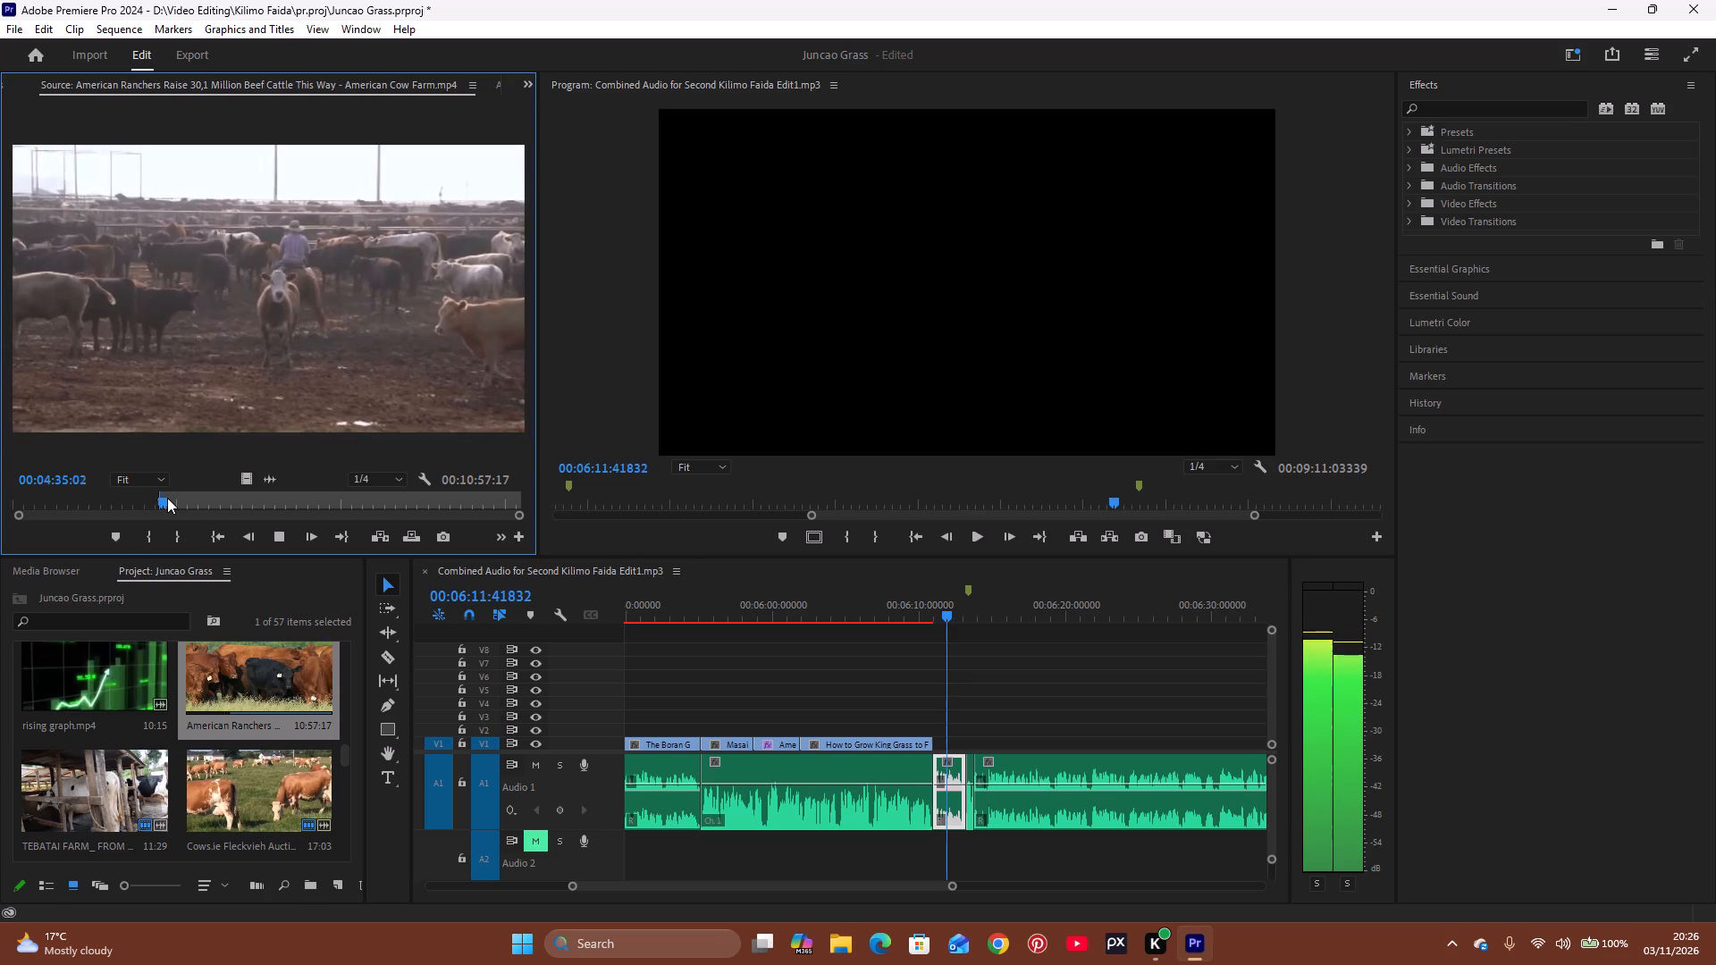
{"action": "key", "text": "space"}
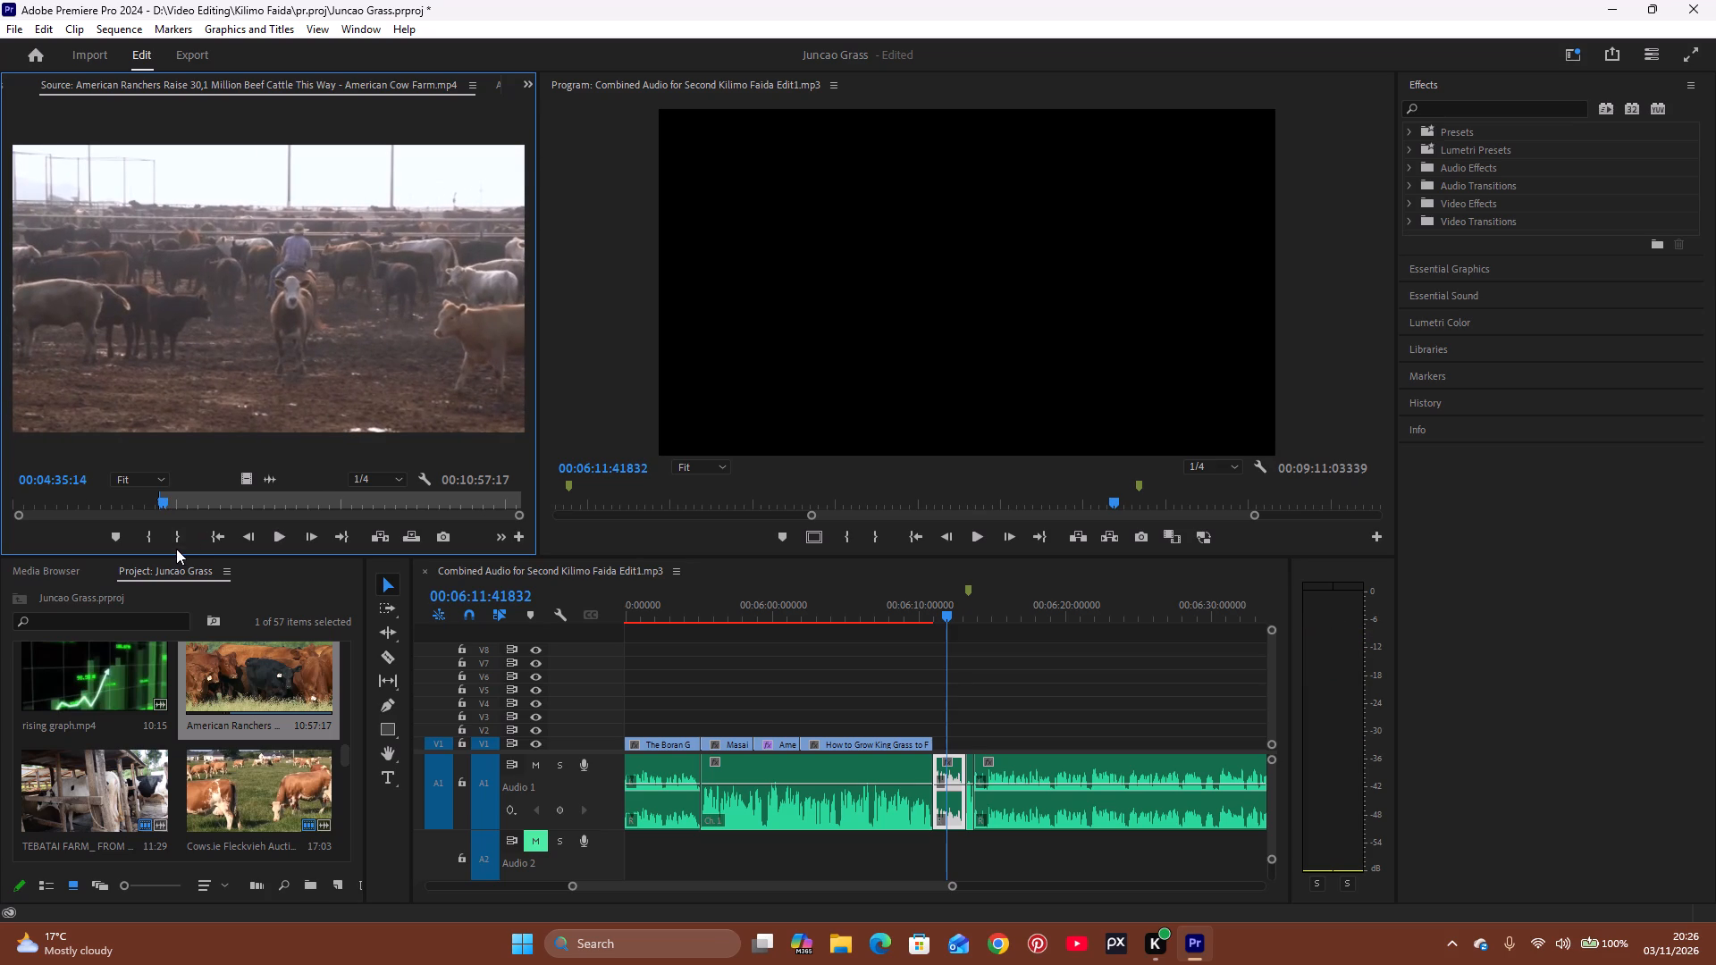
{"action": "left_click", "coordinate": [176, 549]}
{"action": "left_click", "coordinate": [179, 536]}
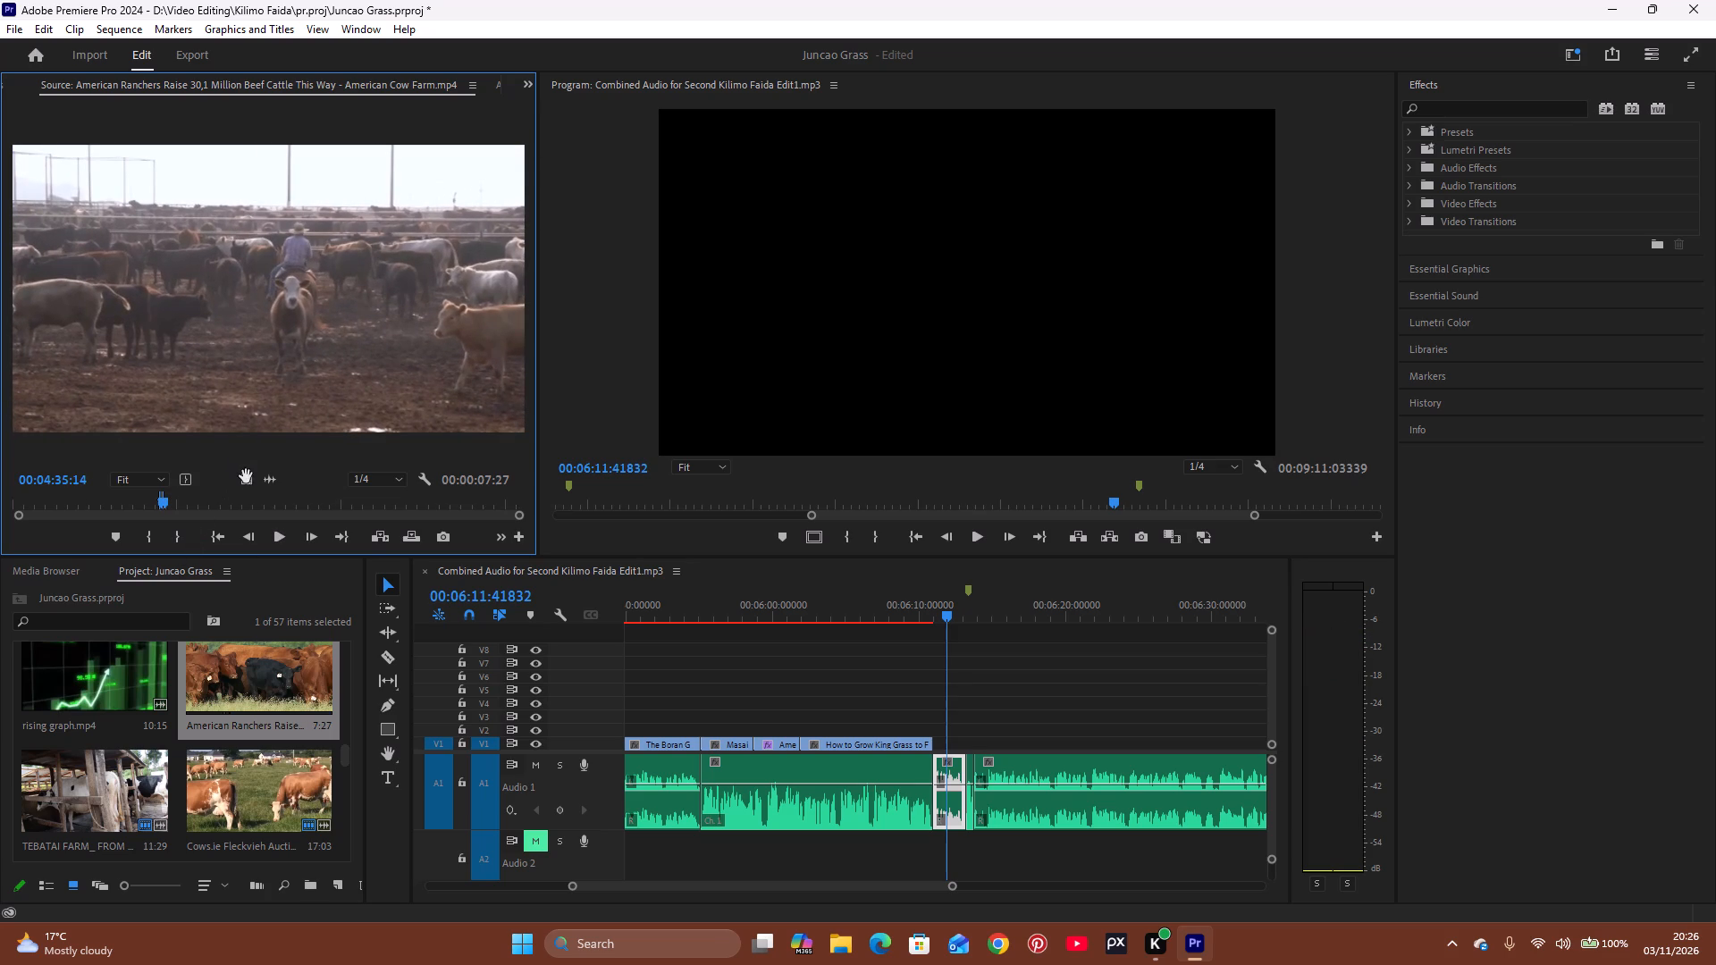
Place only the video of the marked American Ranchers range on V1 directly after the King Grass clip.
{"action": "left_click_drag", "start_coordinate": [246, 482], "coordinate": [946, 730]}
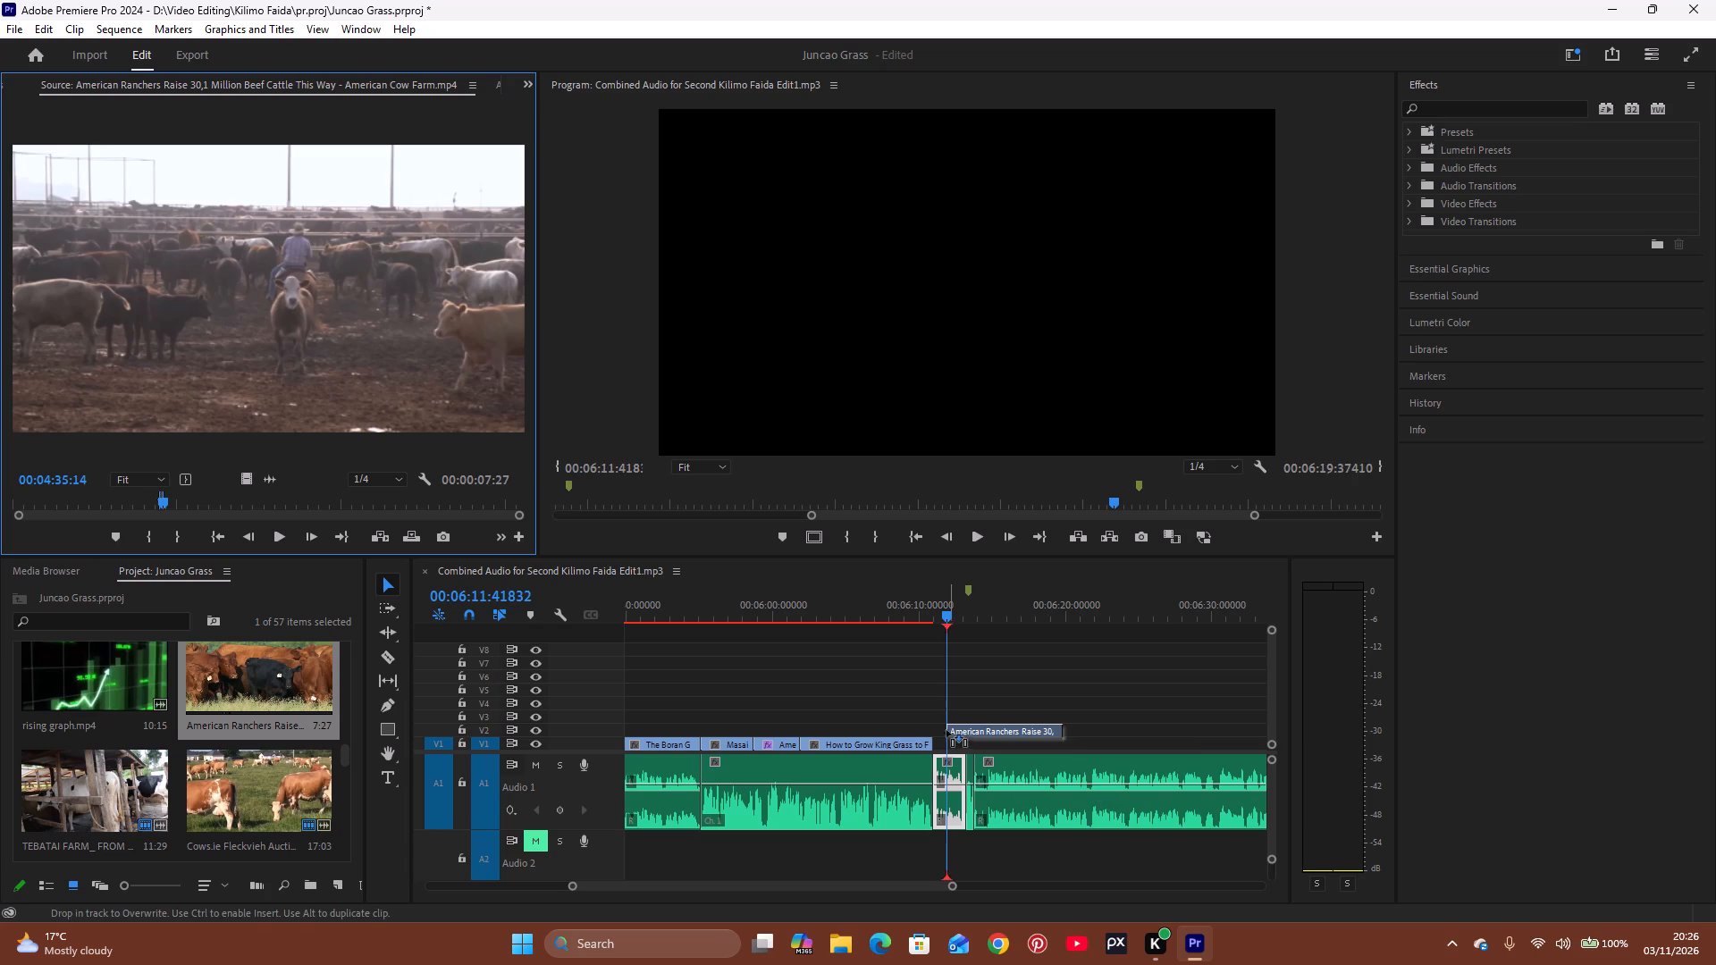
{"action": "left_click_drag", "start_coordinate": [946, 730], "coordinate": [937, 751]}
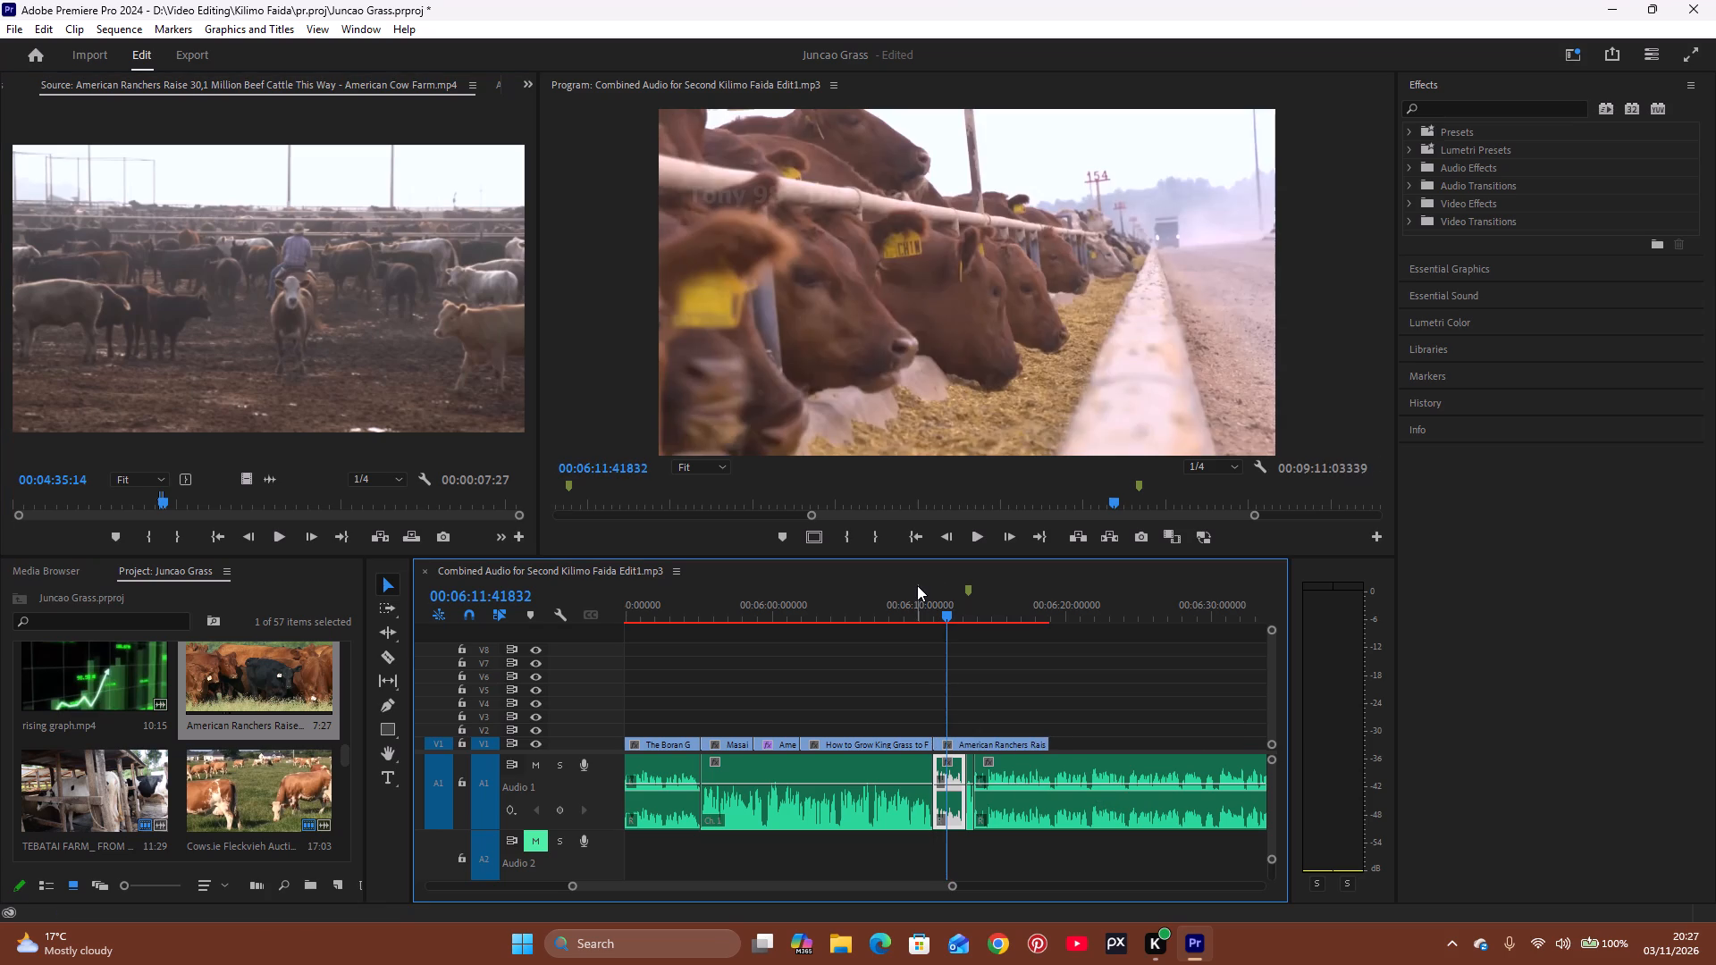
Play the sequence over the new American Ranchers clip, checking its shots against the narration up to about 00:06:20.
{"action": "left_click", "coordinate": [921, 600]}
{"action": "key", "text": "space"}
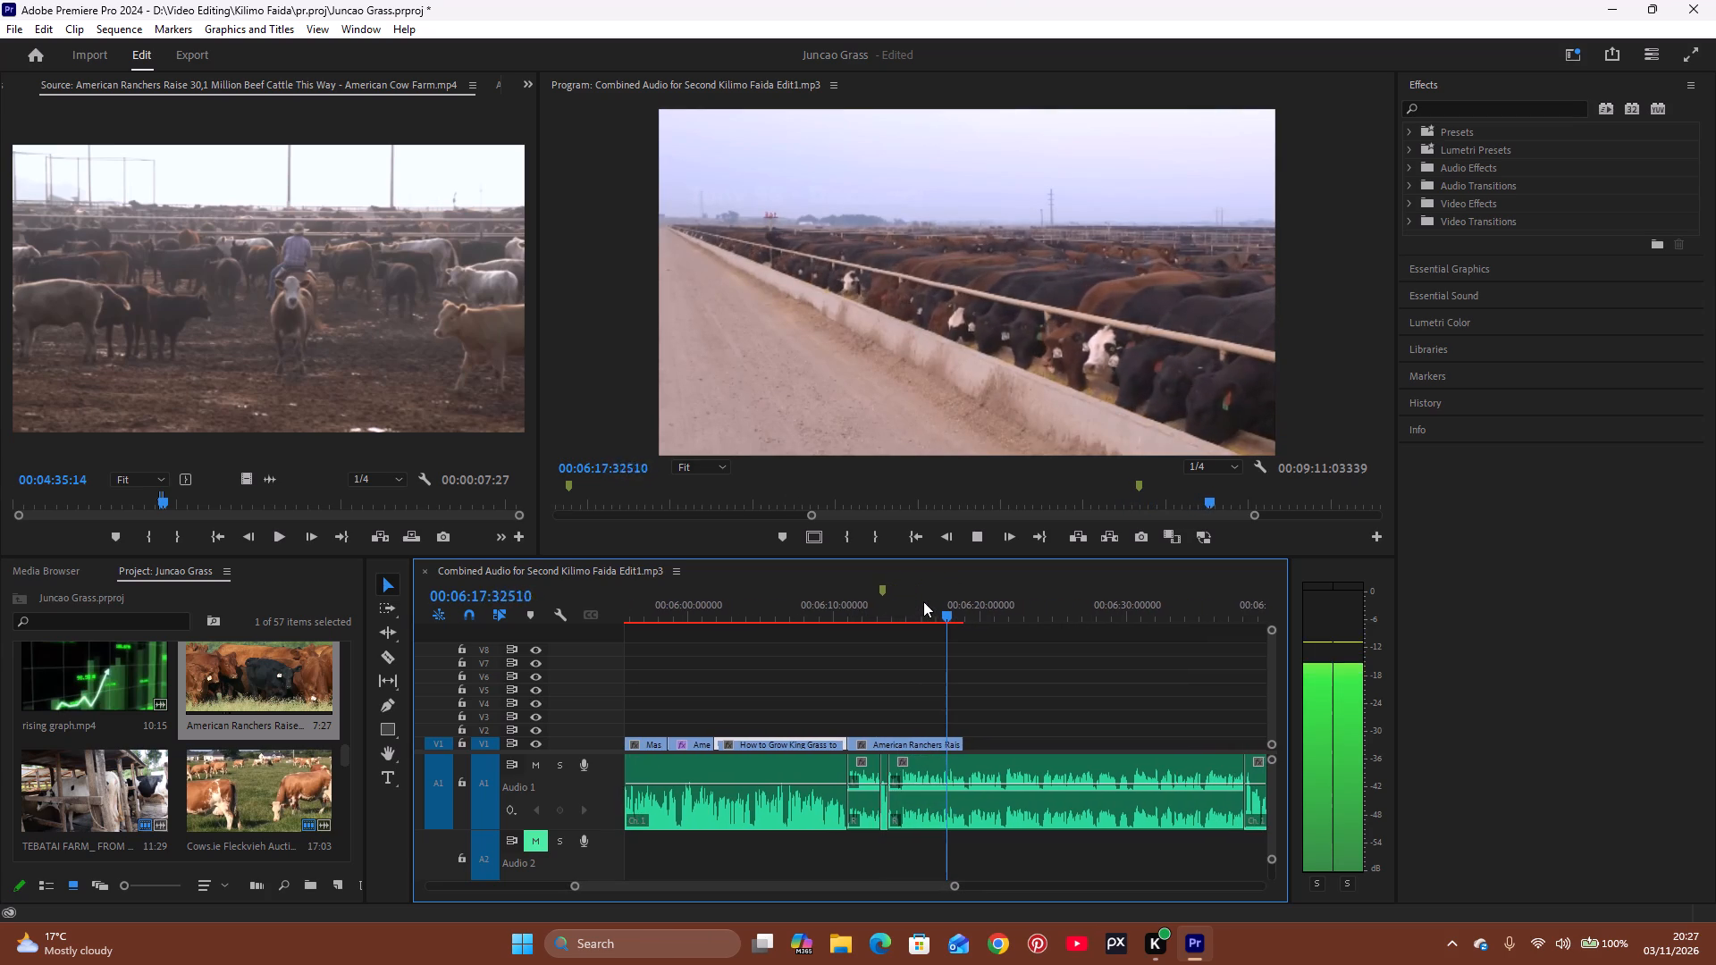
{"action": "key", "text": "space"}
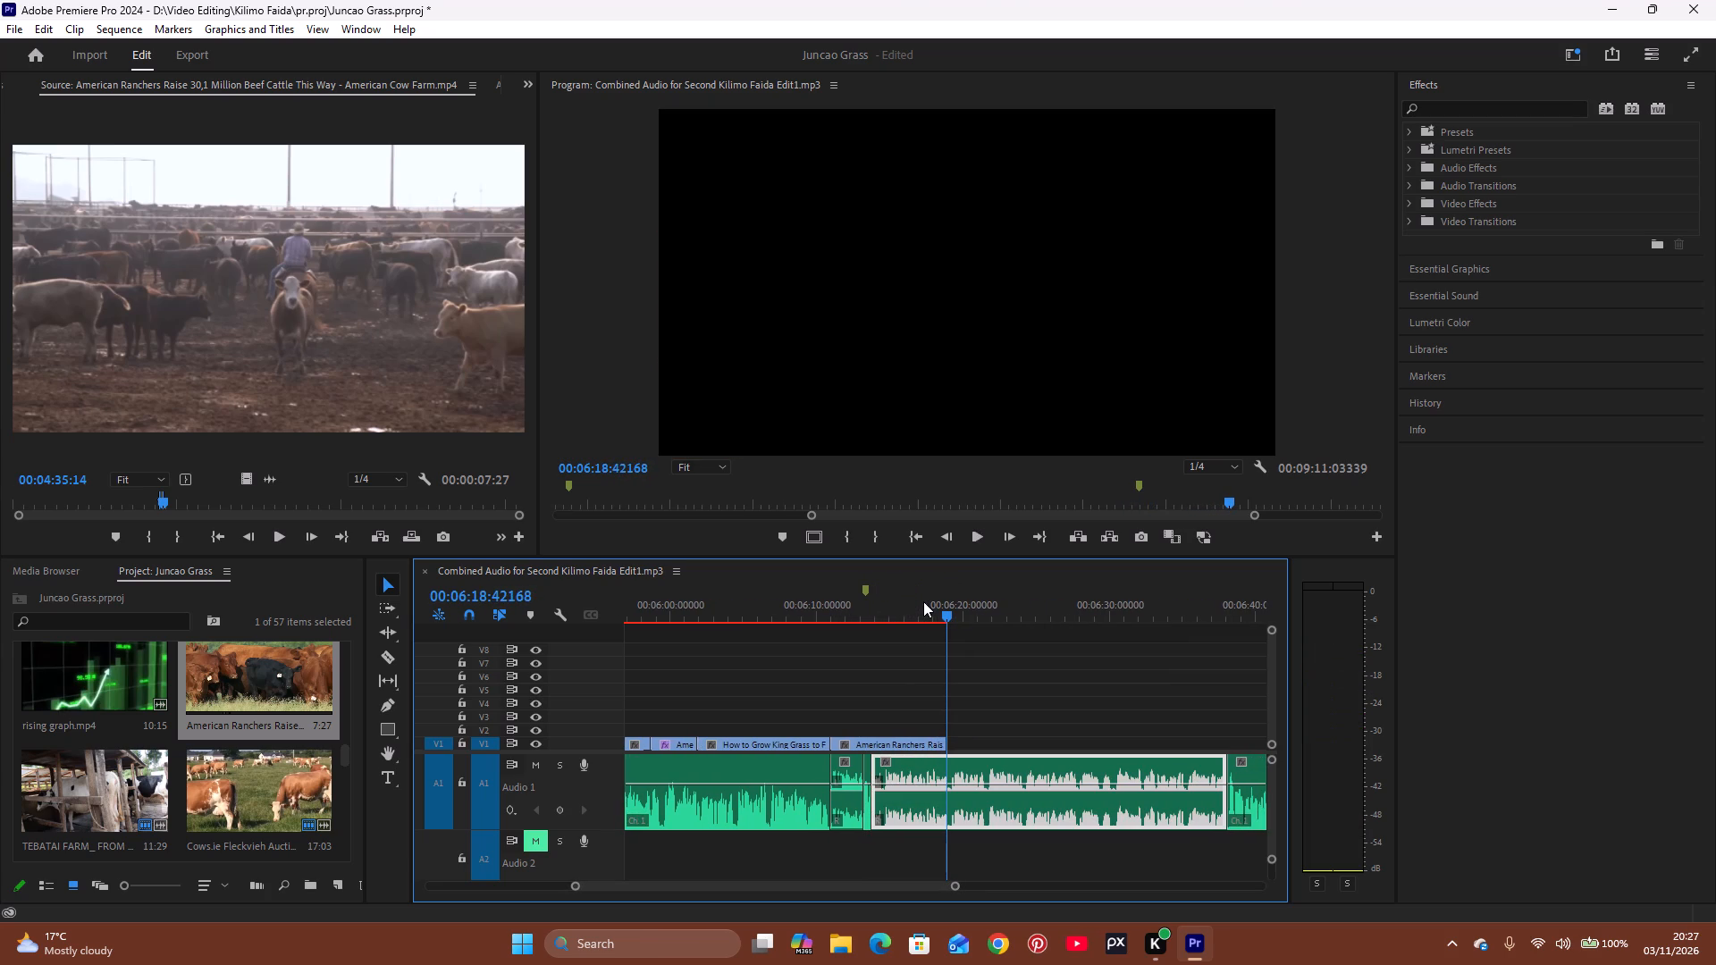
{"action": "key", "text": "space"}
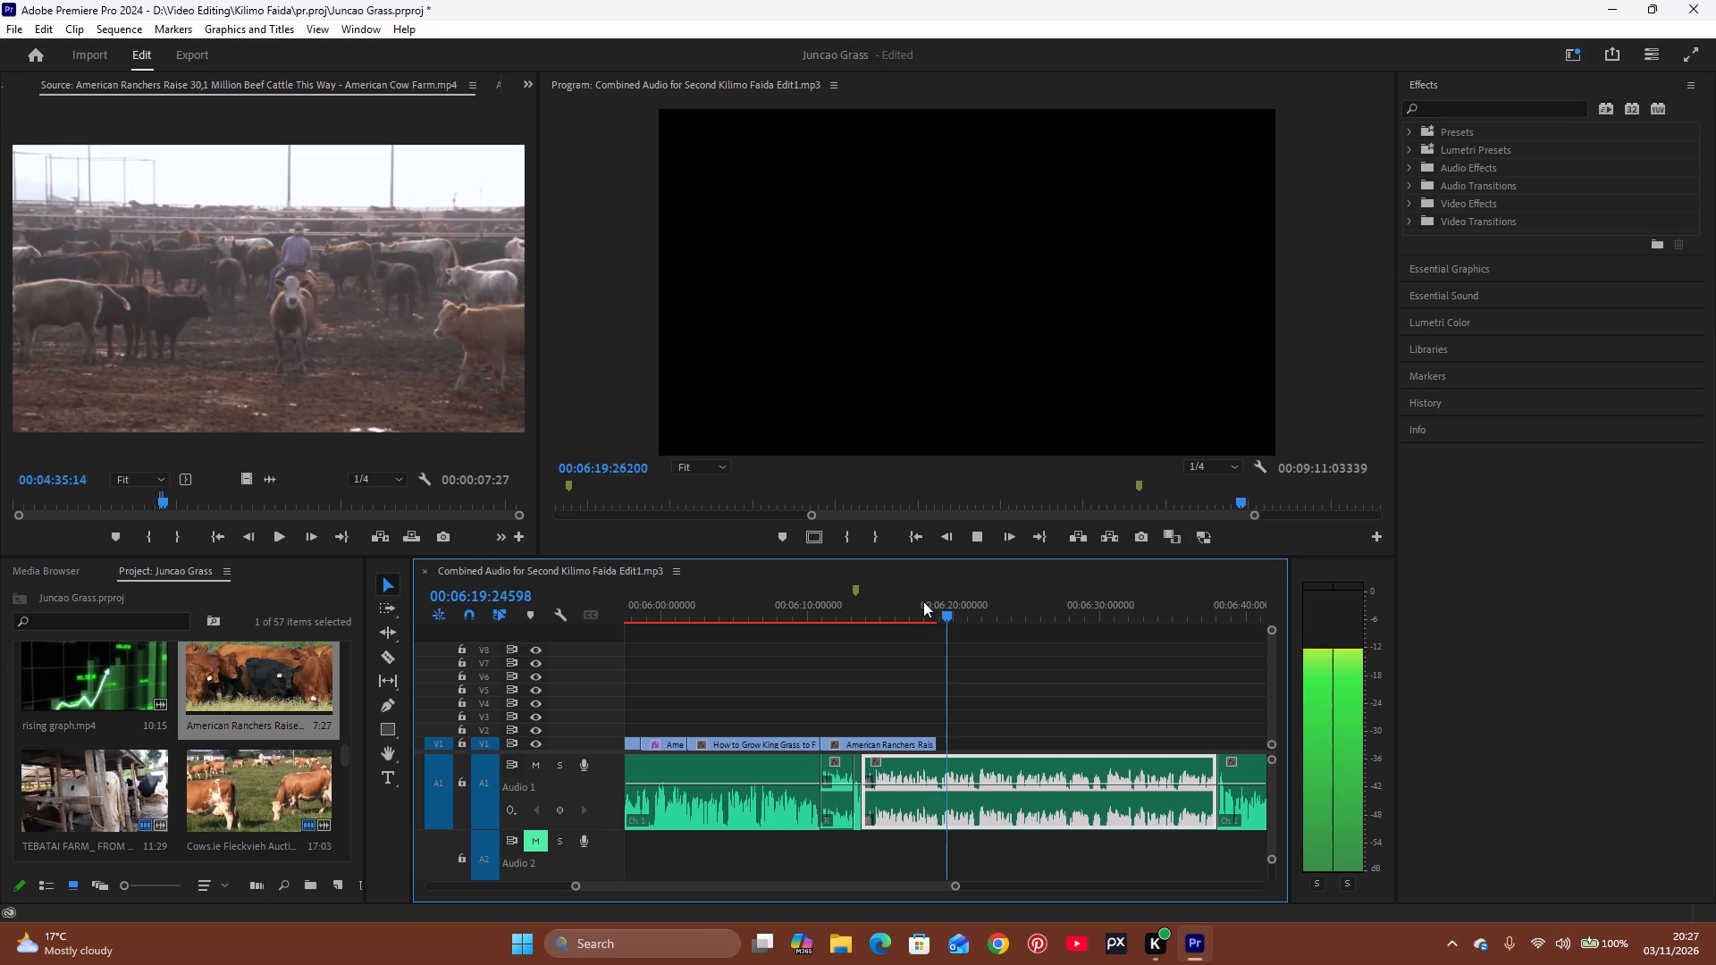
{"action": "key", "text": "space"}
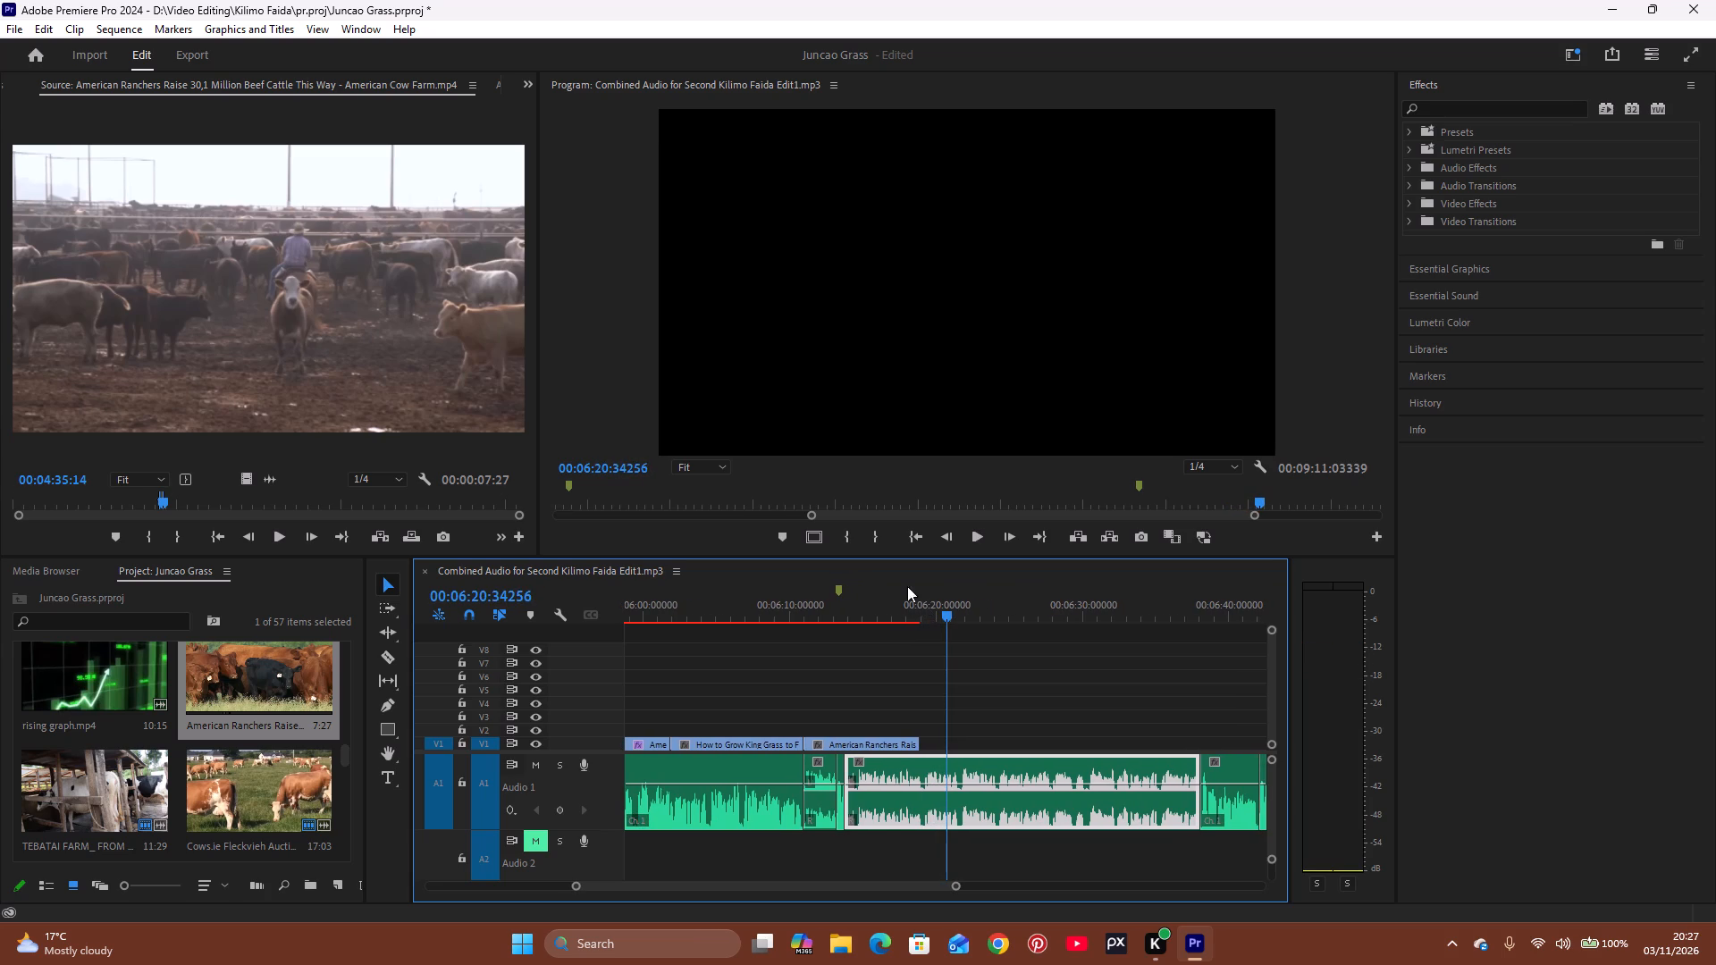
{"action": "left_click", "coordinate": [887, 612]}
{"action": "key", "text": "space"}
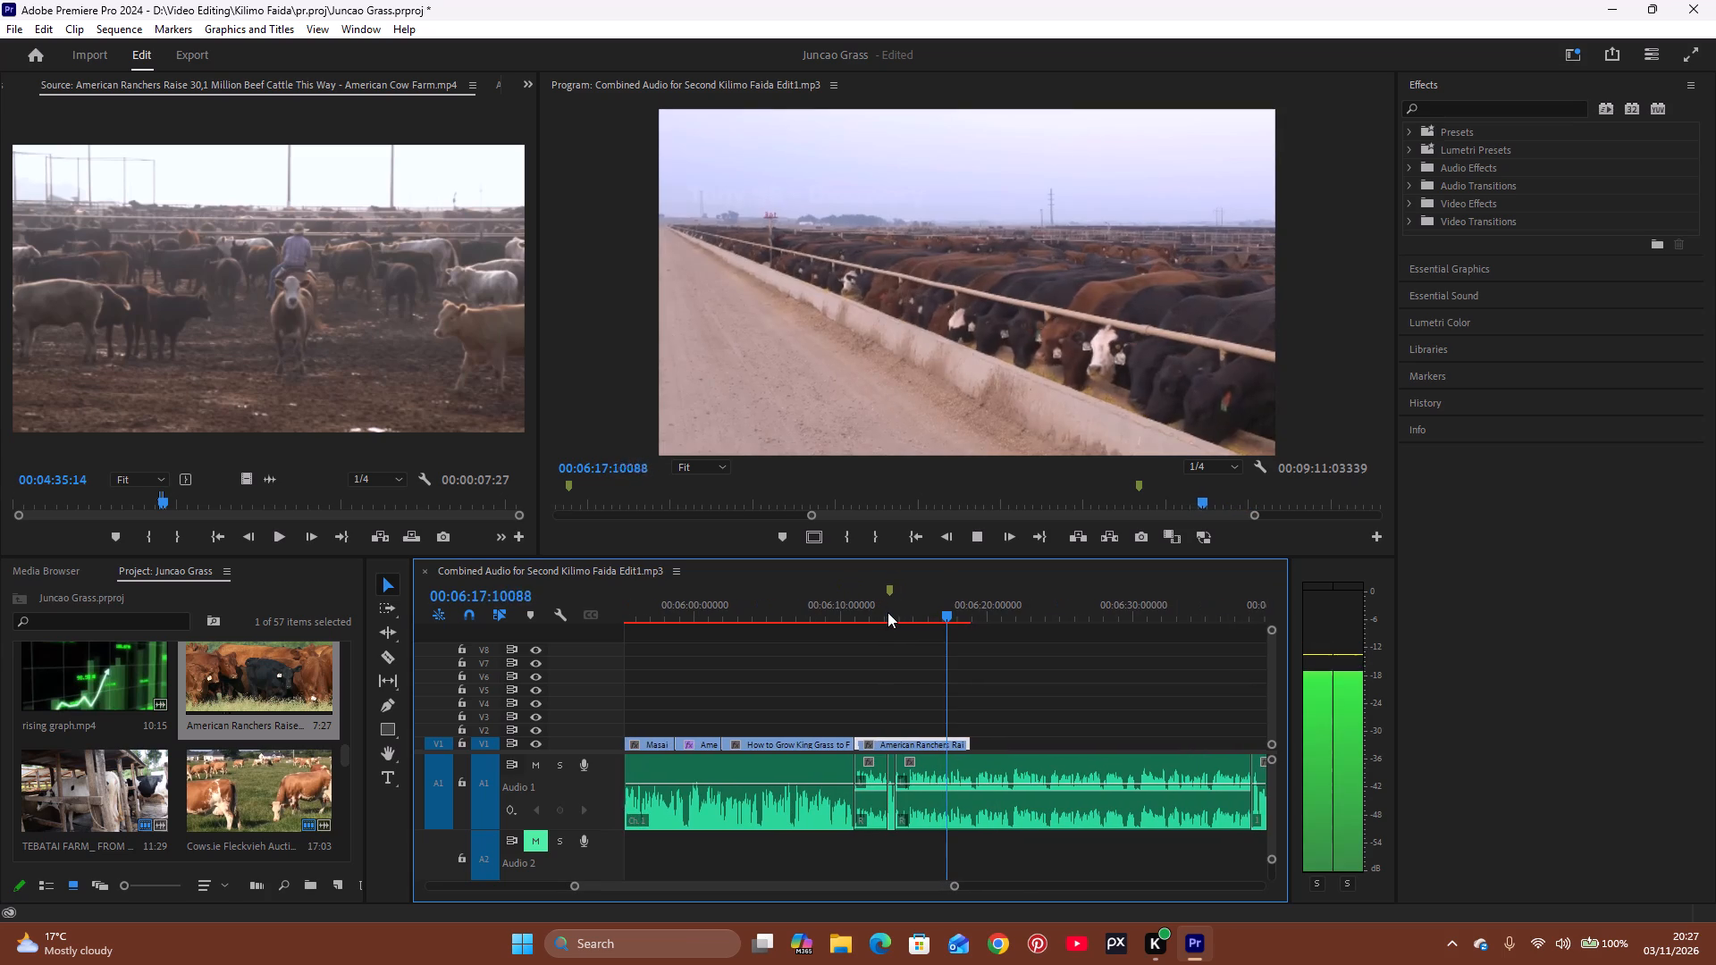
{"action": "key", "text": "space"}
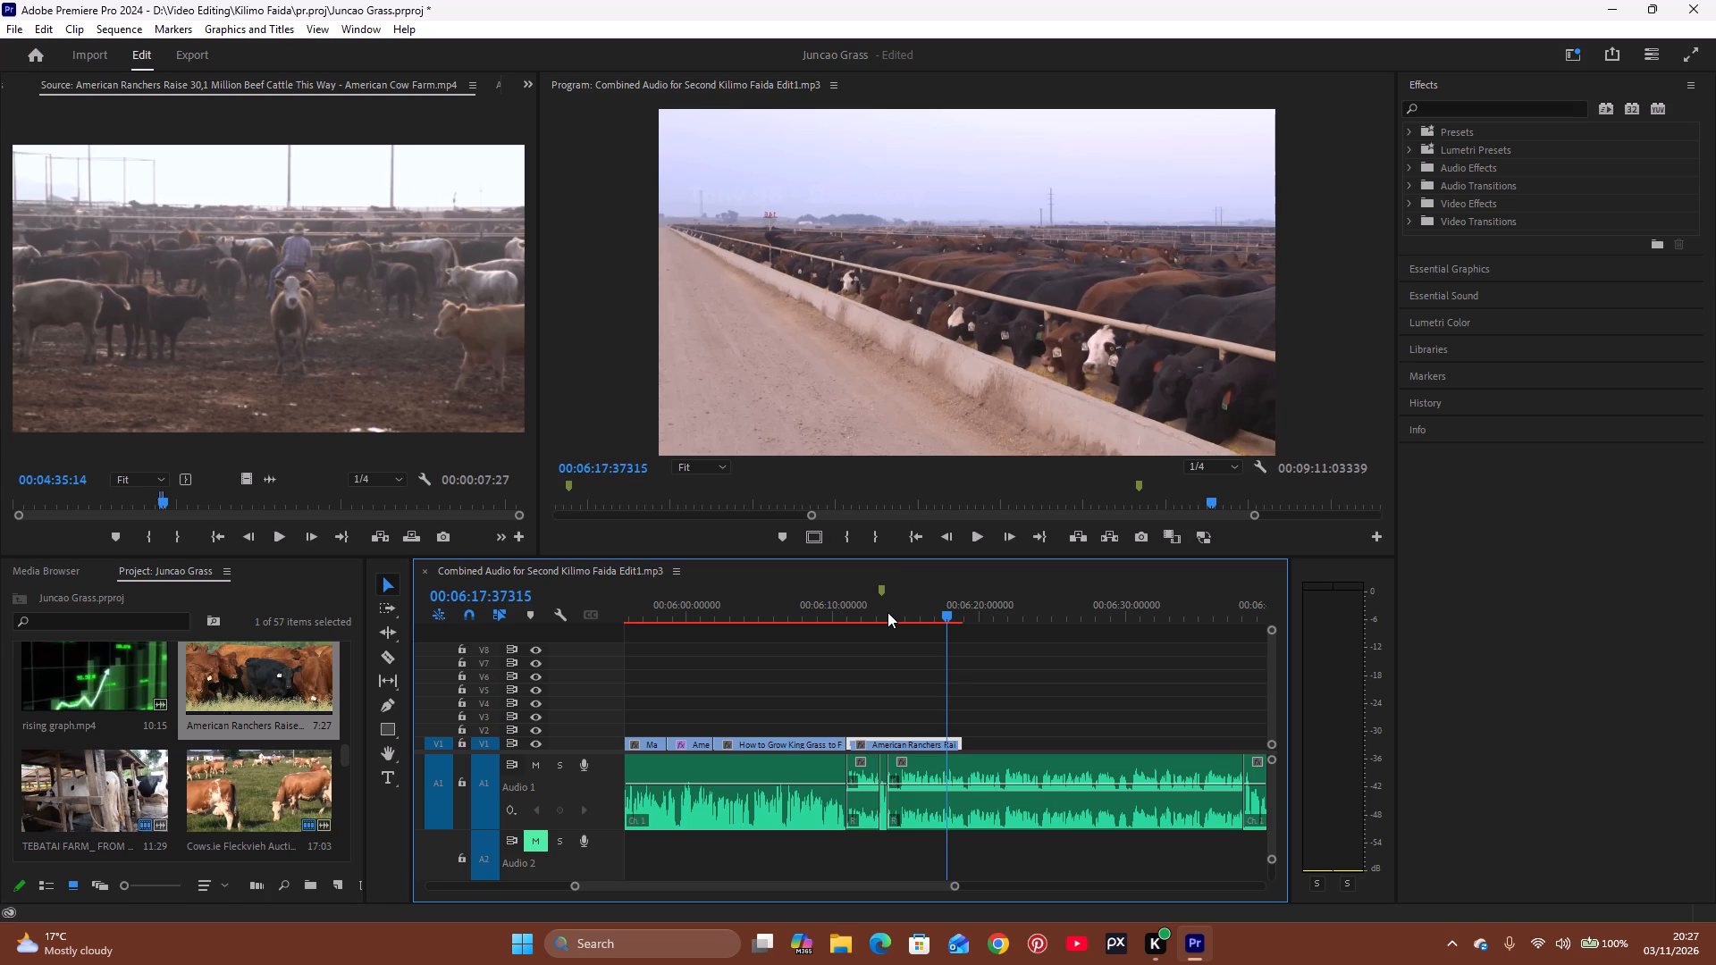
{"action": "key", "text": "space"}
{"action": "key", "text": "space"}
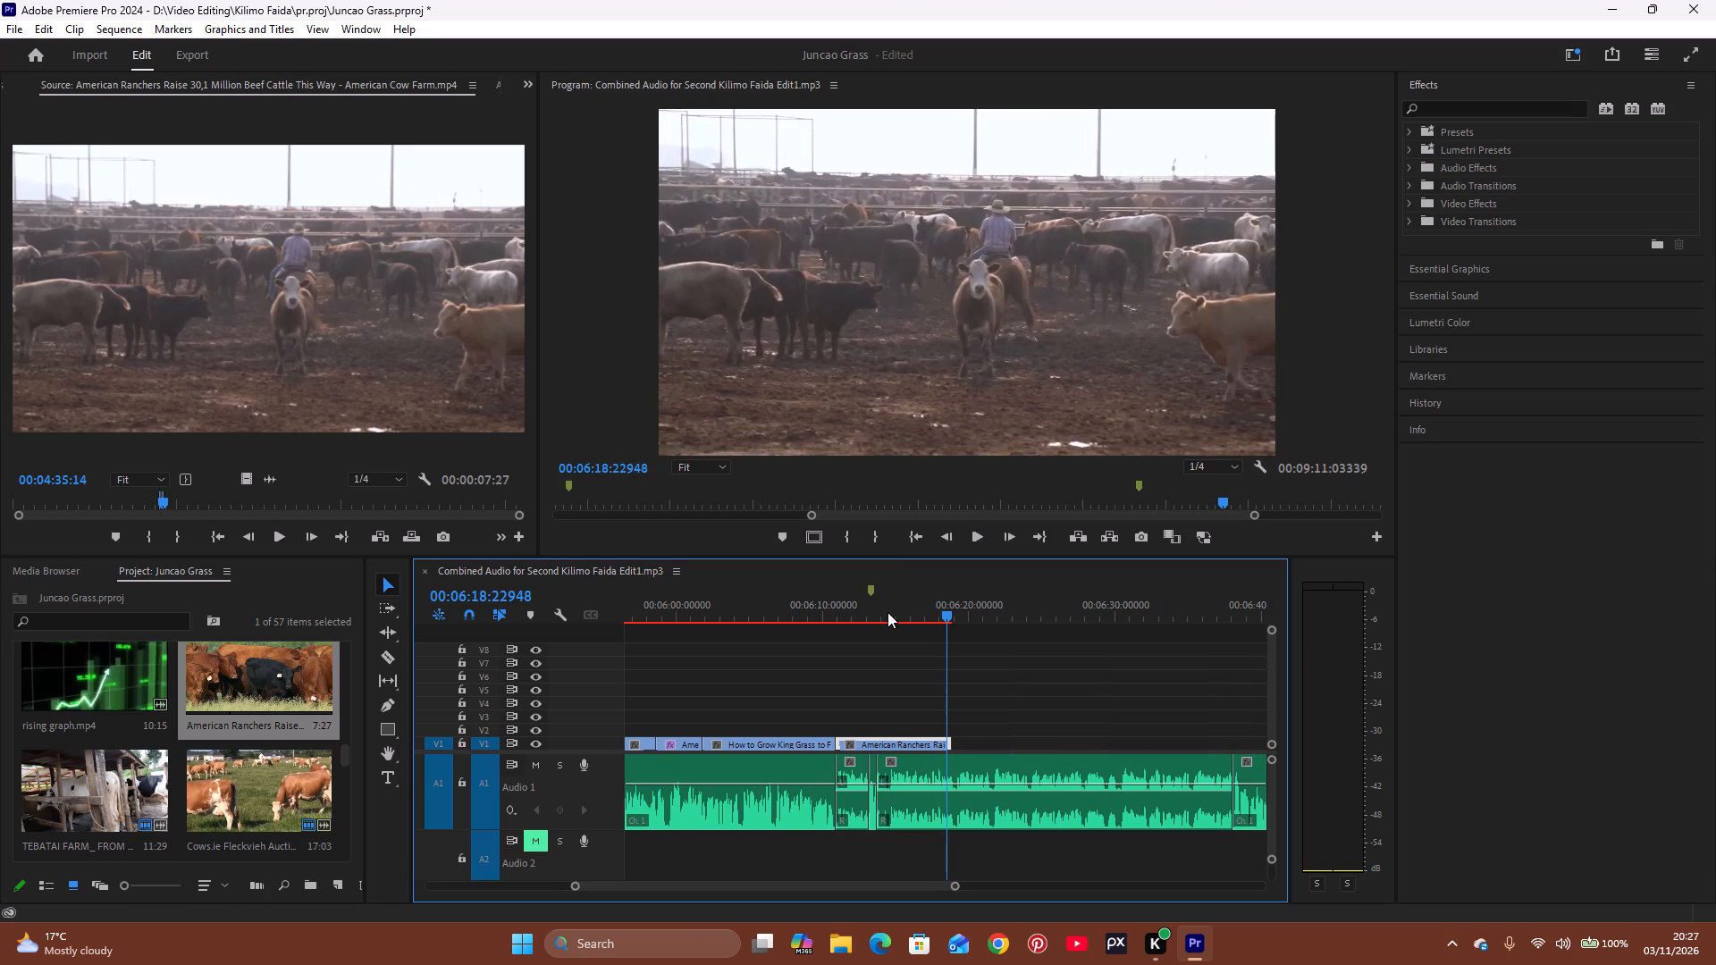
{"action": "key", "text": "space"}
{"action": "key", "text": "space"}
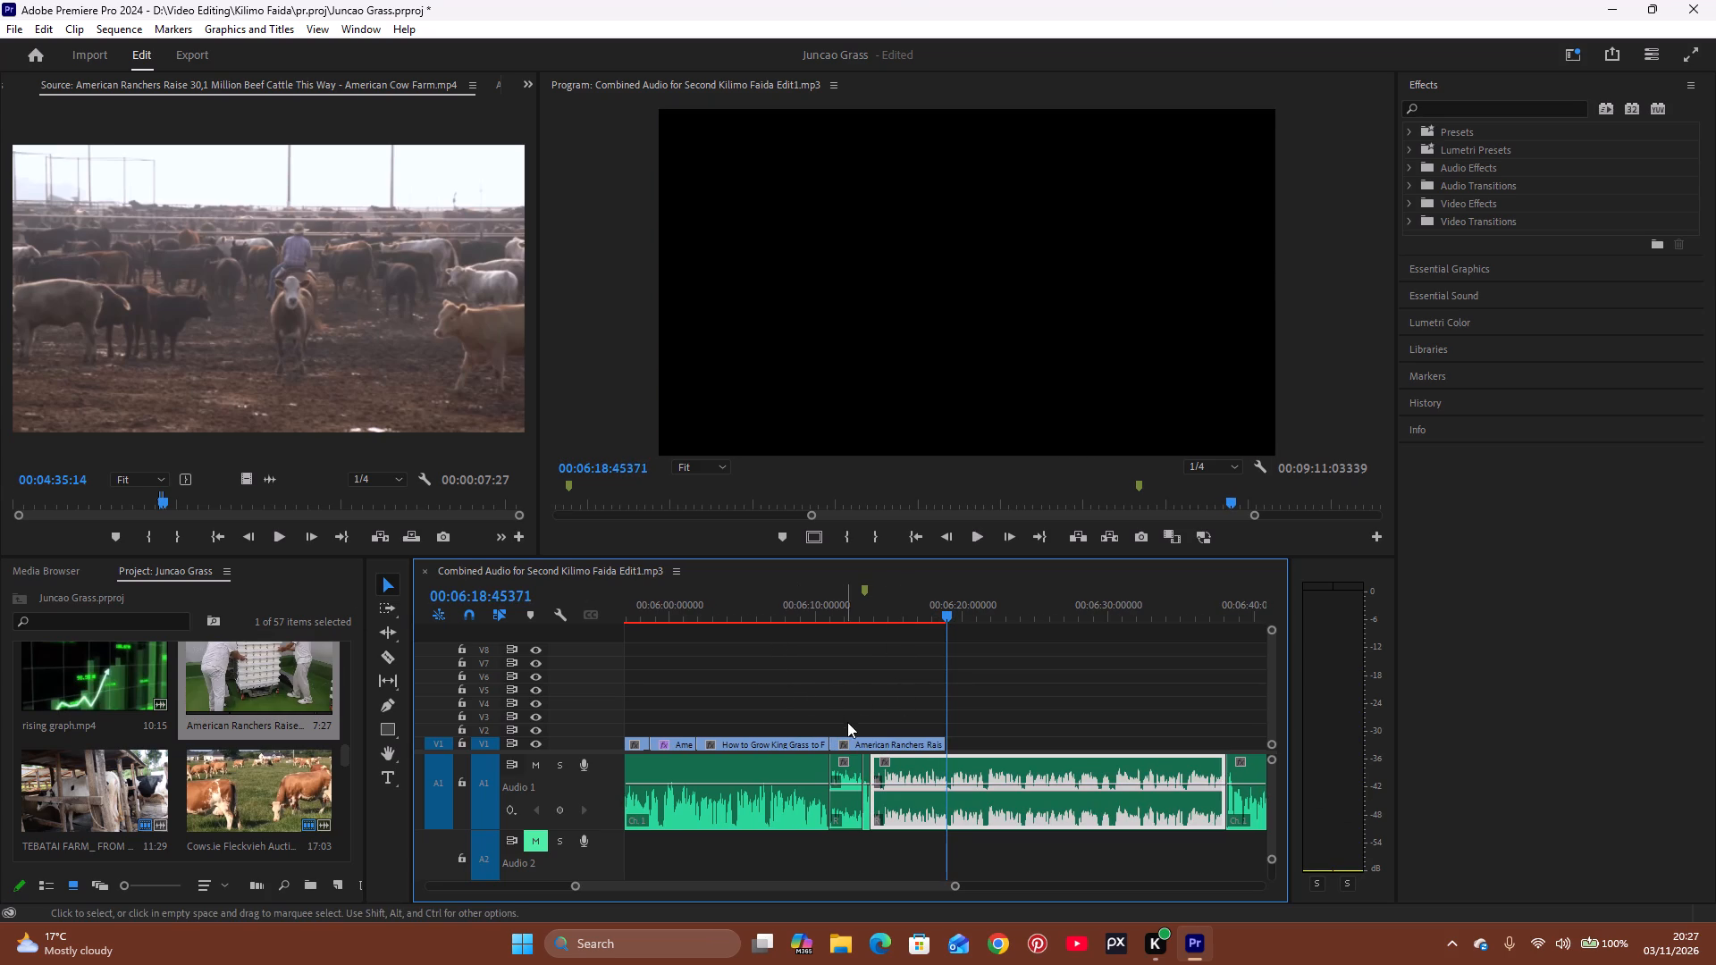
Shift the American Ranchers clip about 2 seconds later on V1 and extend its start back to about 00:06:11.
{"action": "left_click_drag", "start_coordinate": [830, 613], "coordinate": [835, 625]}
{"action": "left_click_drag", "start_coordinate": [881, 747], "coordinate": [903, 747]}
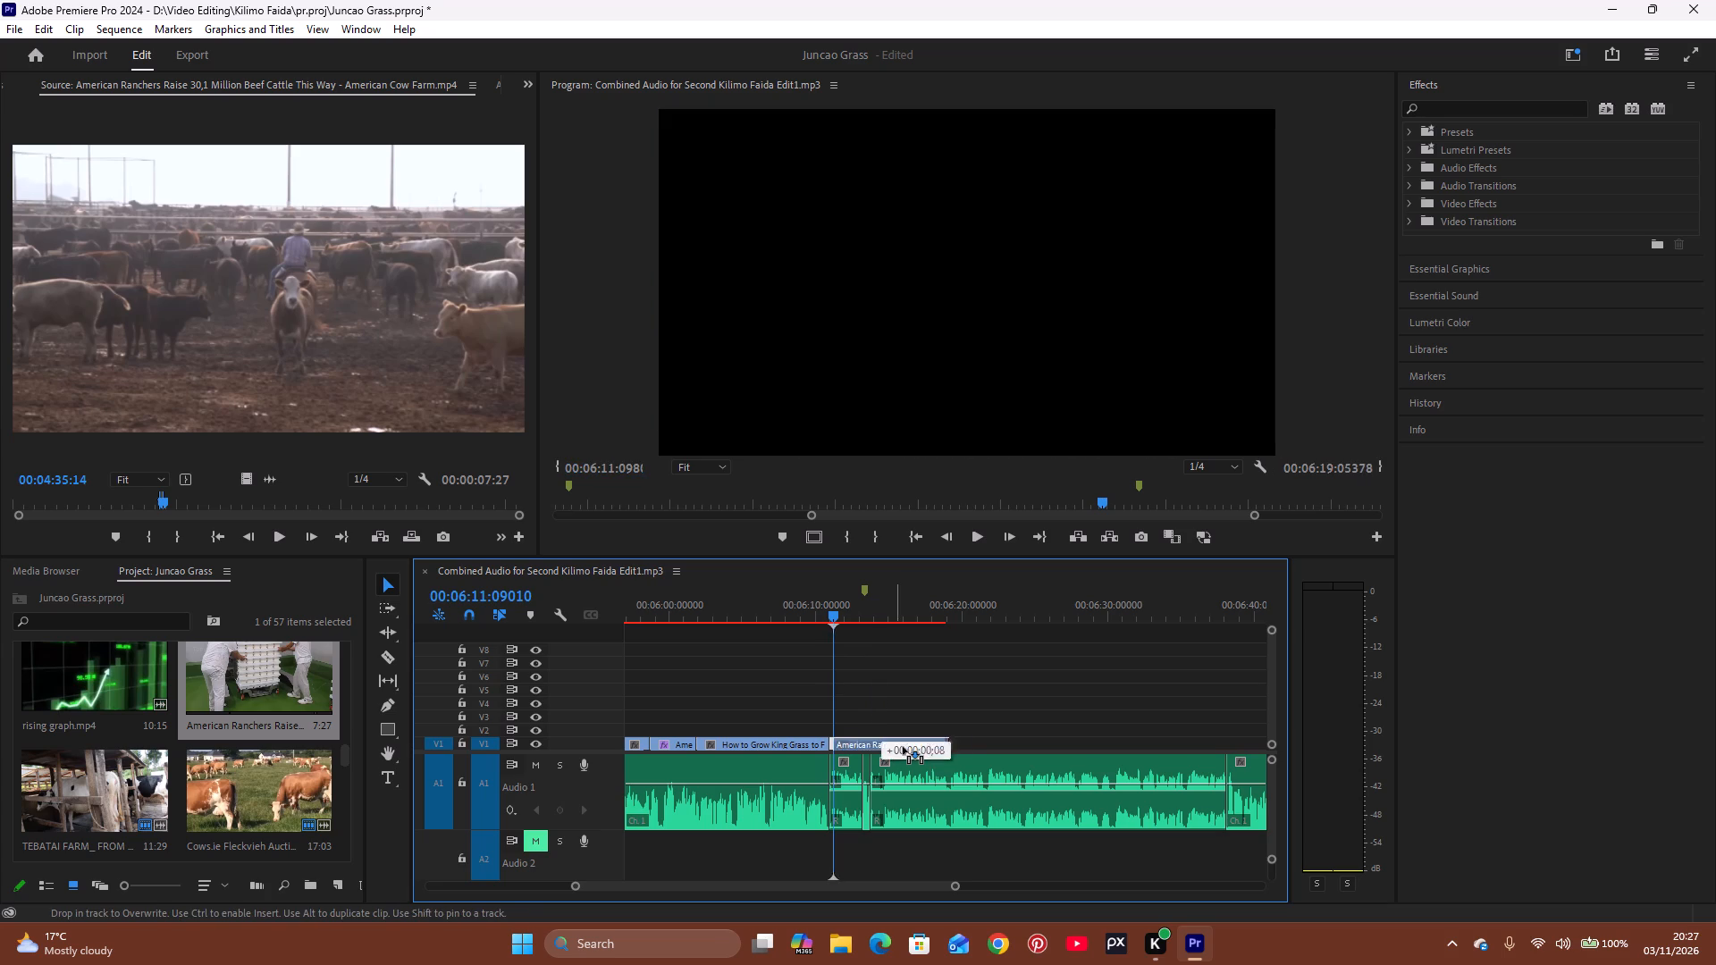
{"action": "left_click_drag", "start_coordinate": [903, 747], "coordinate": [904, 747]}
{"action": "left_click_drag", "start_coordinate": [867, 743], "coordinate": [833, 755]}
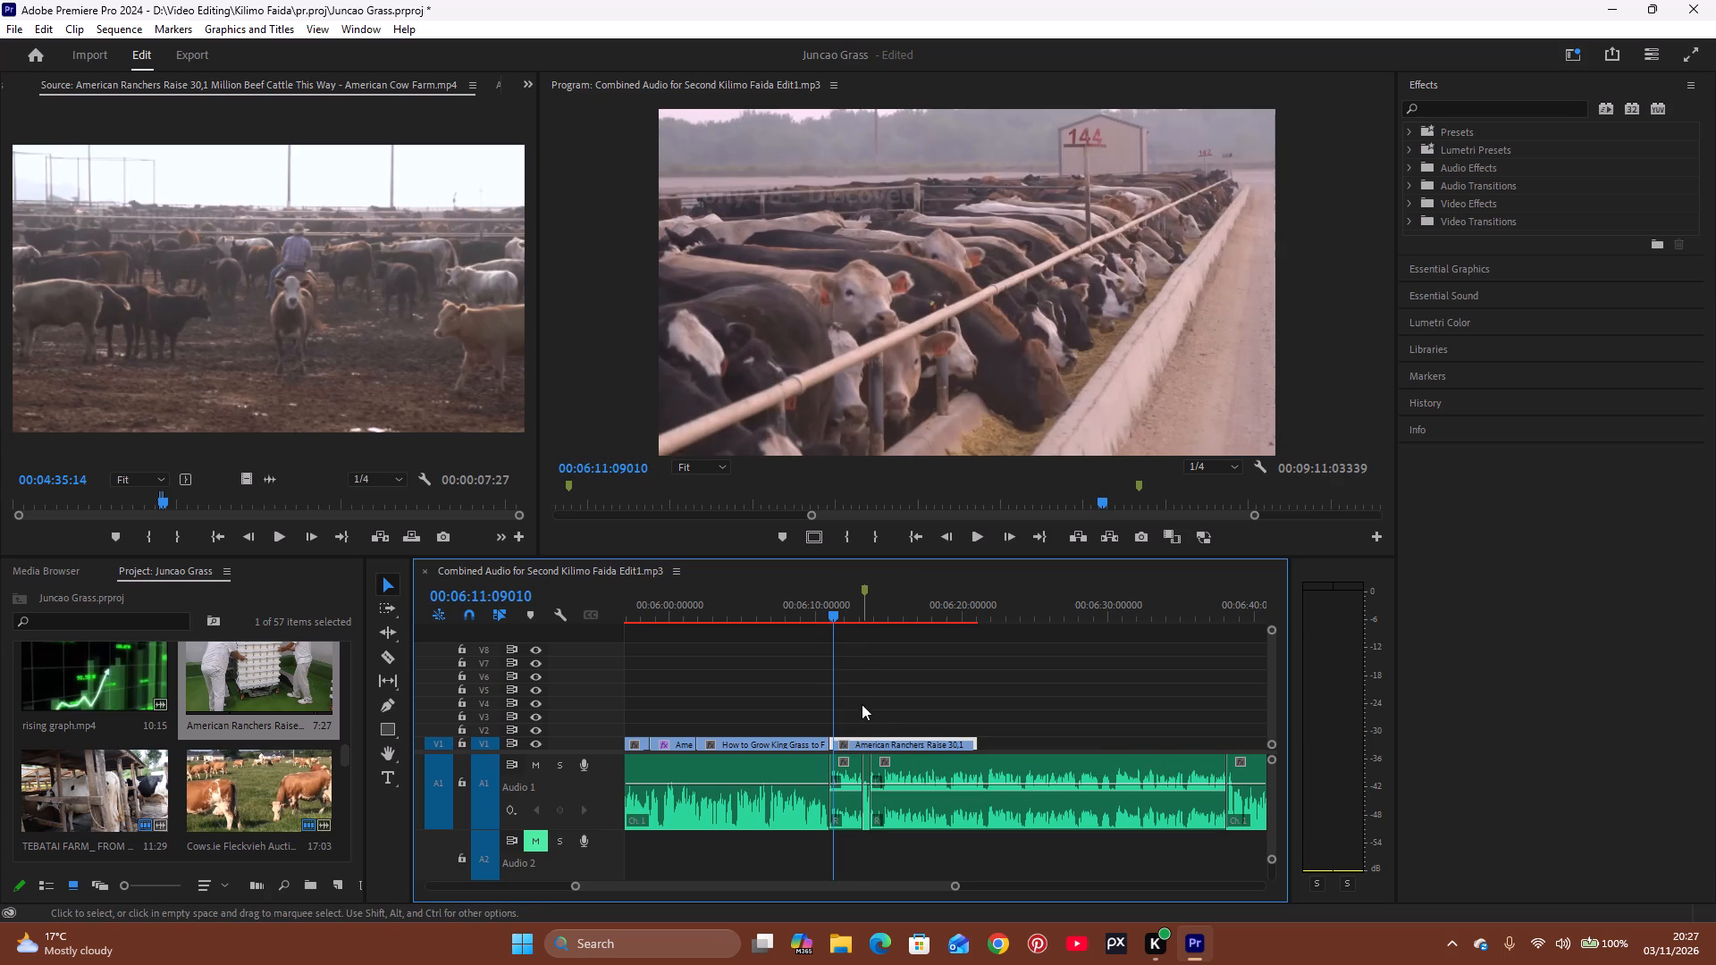
Add a text layer reading "500 kgs" on V2 over the American Ranchers clip, starting at about 00:06:17.
{"action": "left_click_drag", "start_coordinate": [829, 610], "coordinate": [826, 621]}
{"action": "key", "text": "space"}
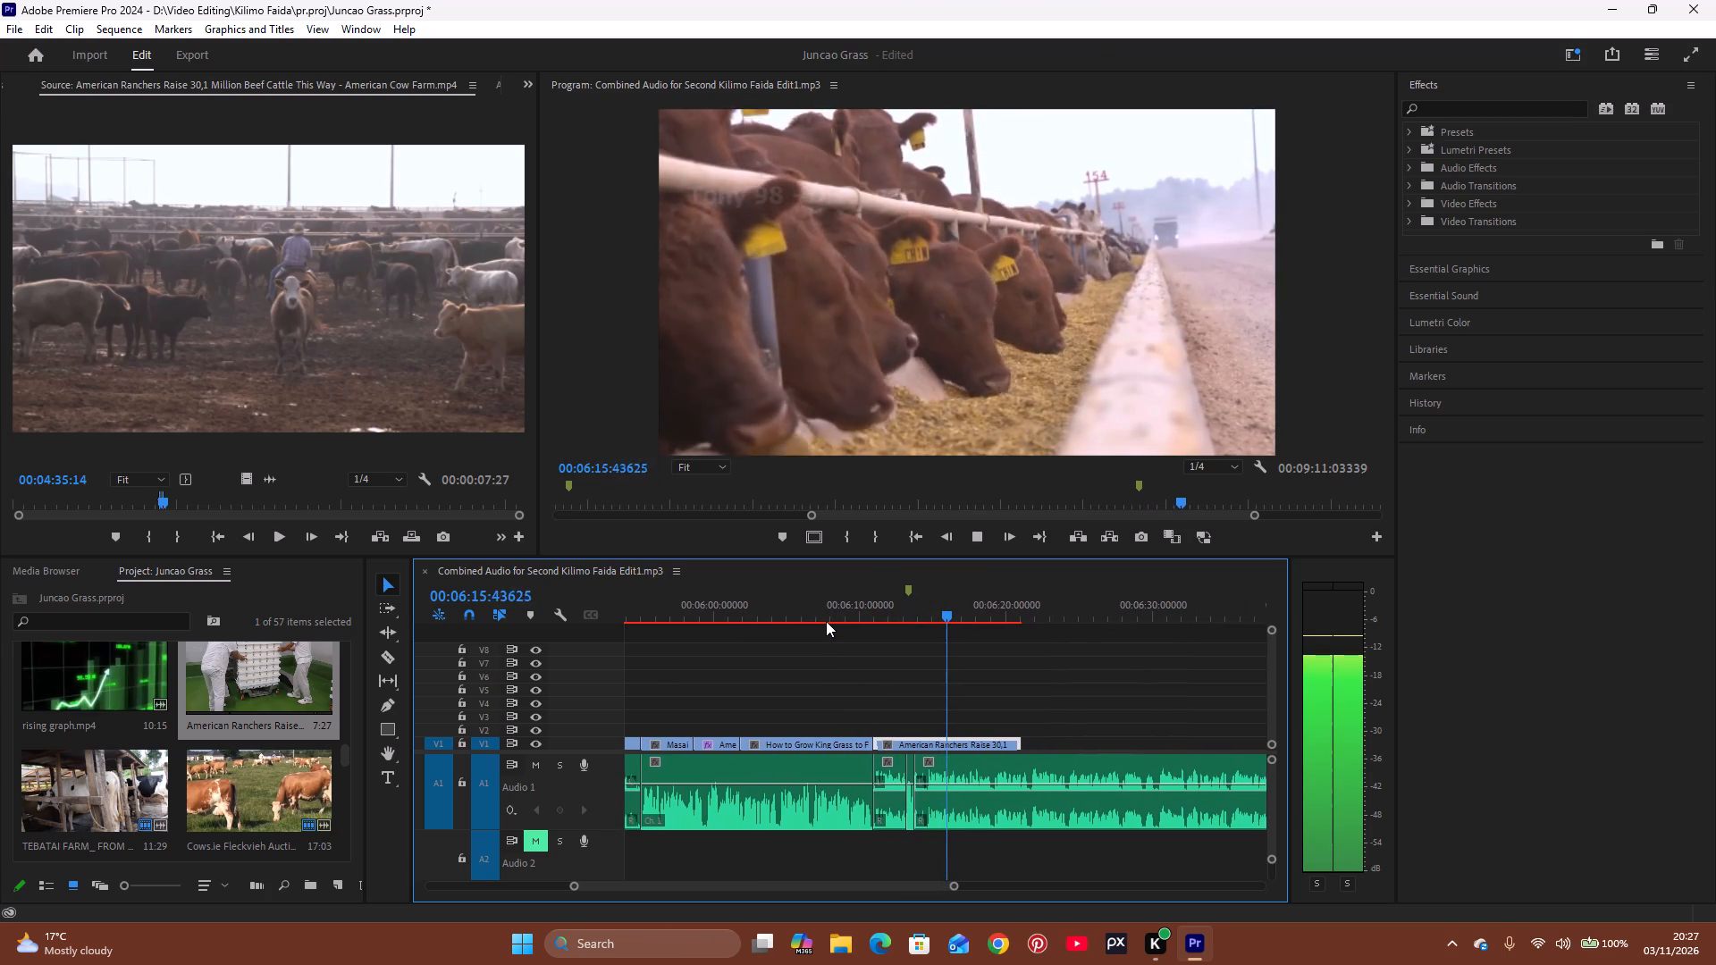
{"action": "key", "text": "space"}
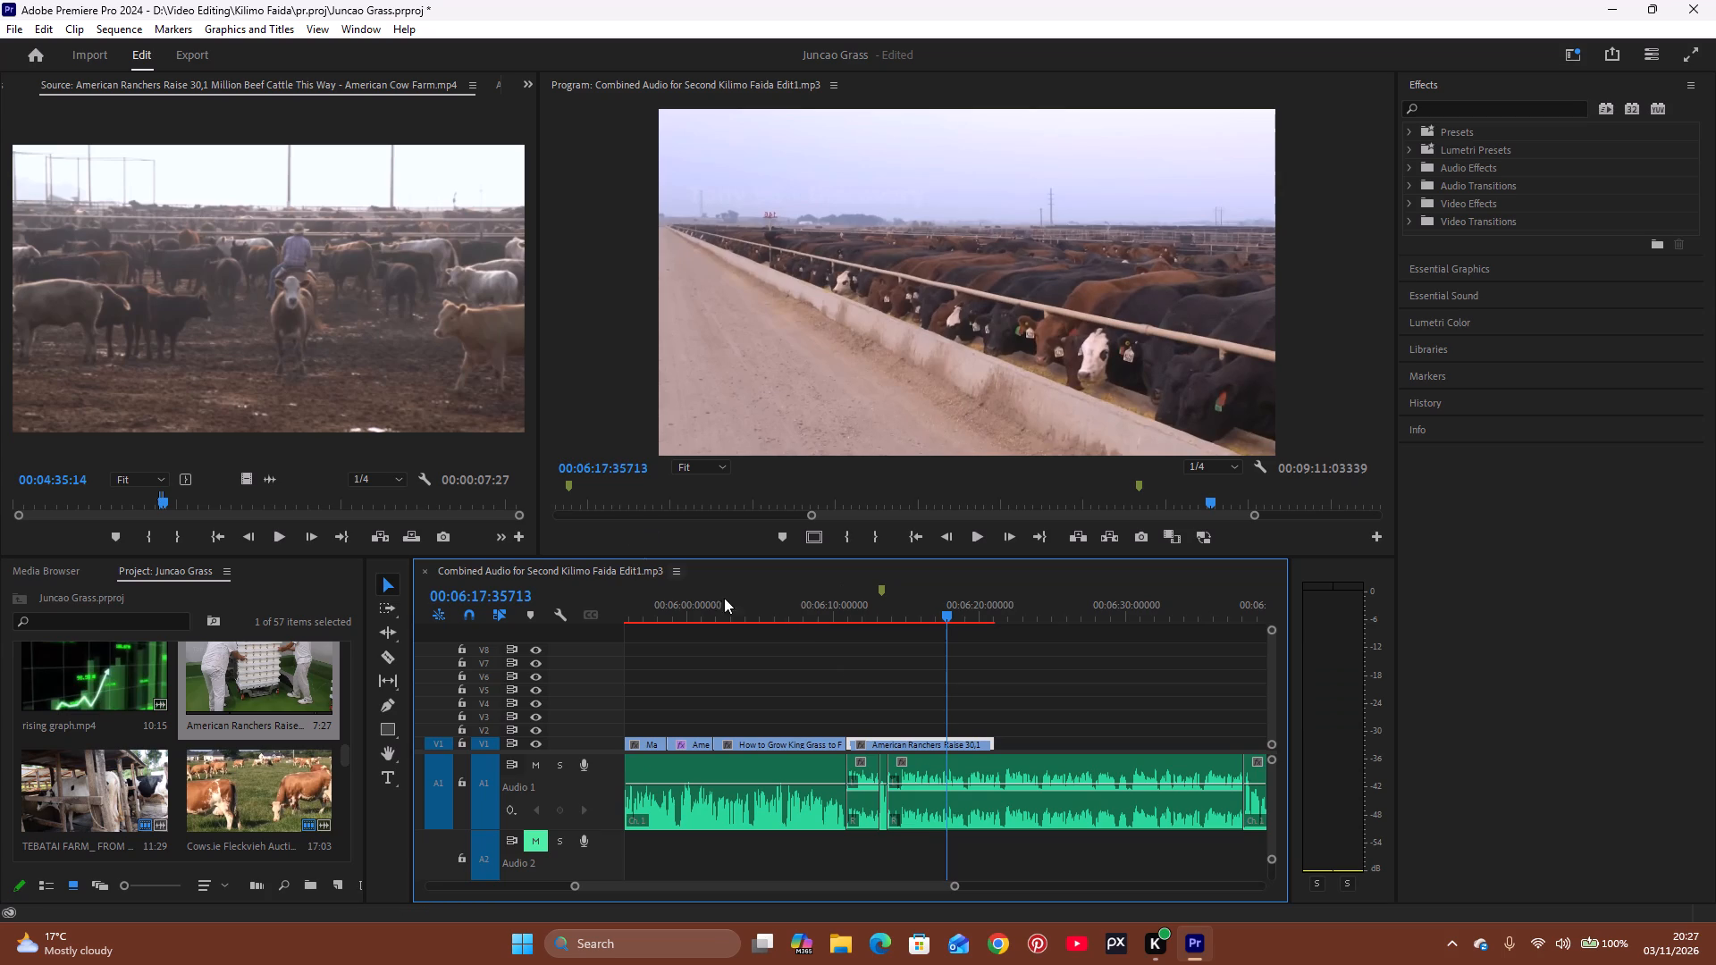
{"action": "left_click", "coordinate": [394, 777]}
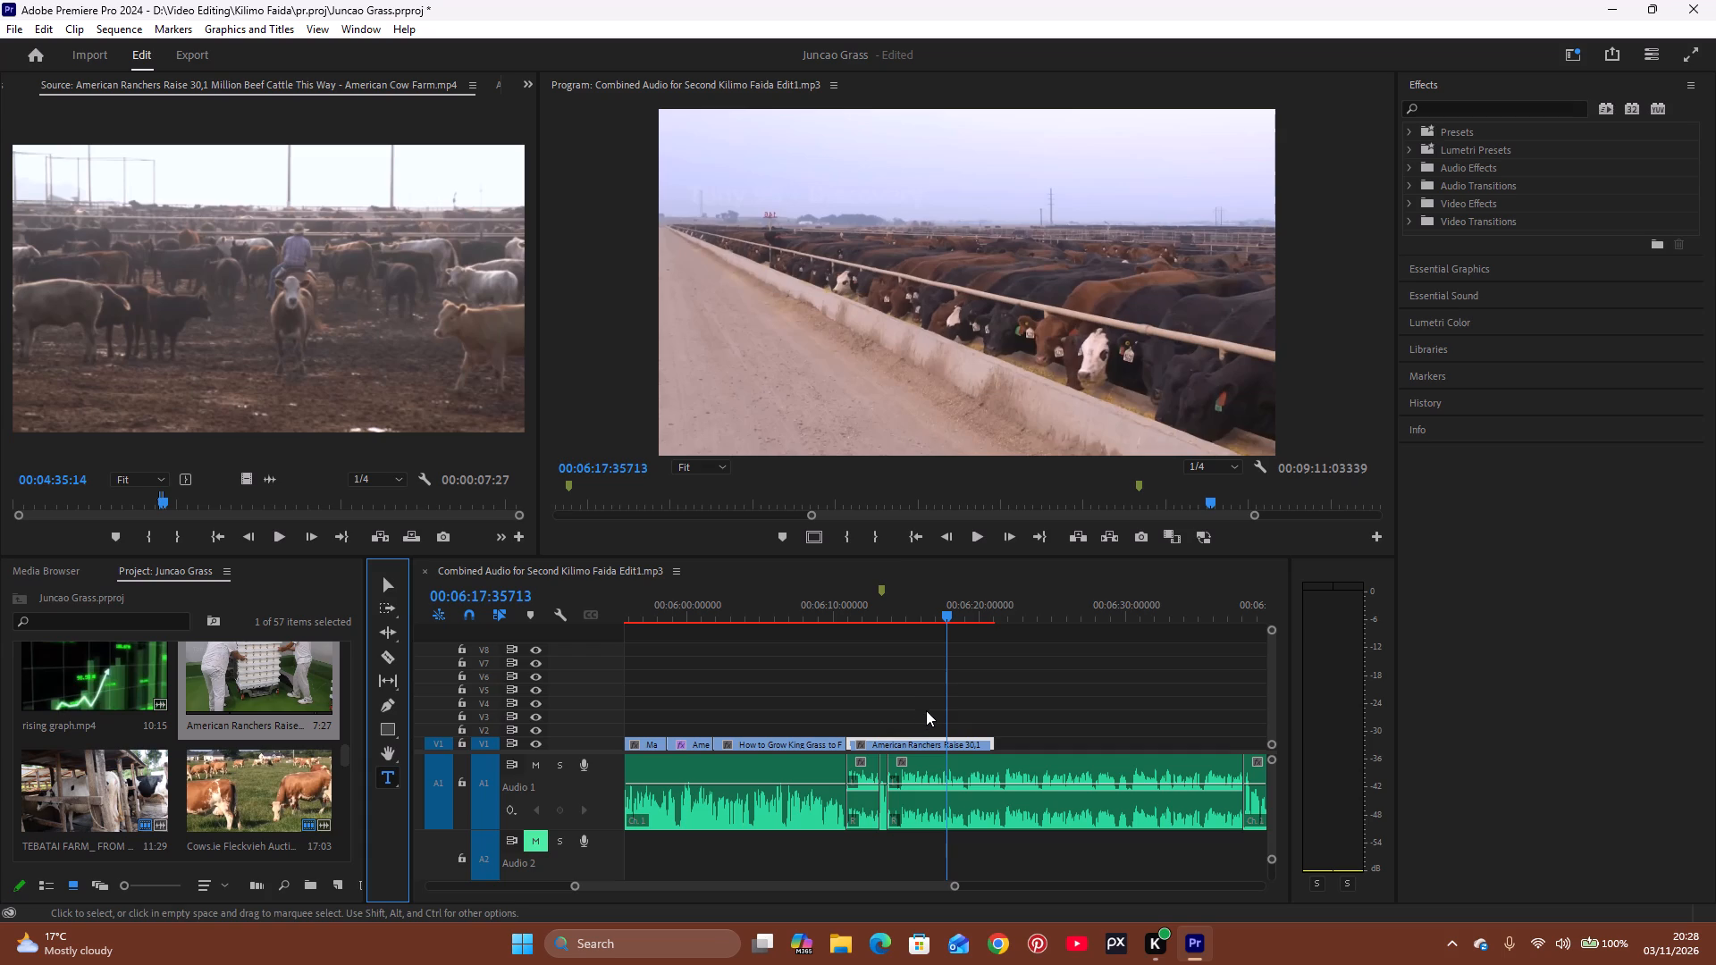
{"action": "left_click", "coordinate": [1429, 276]}
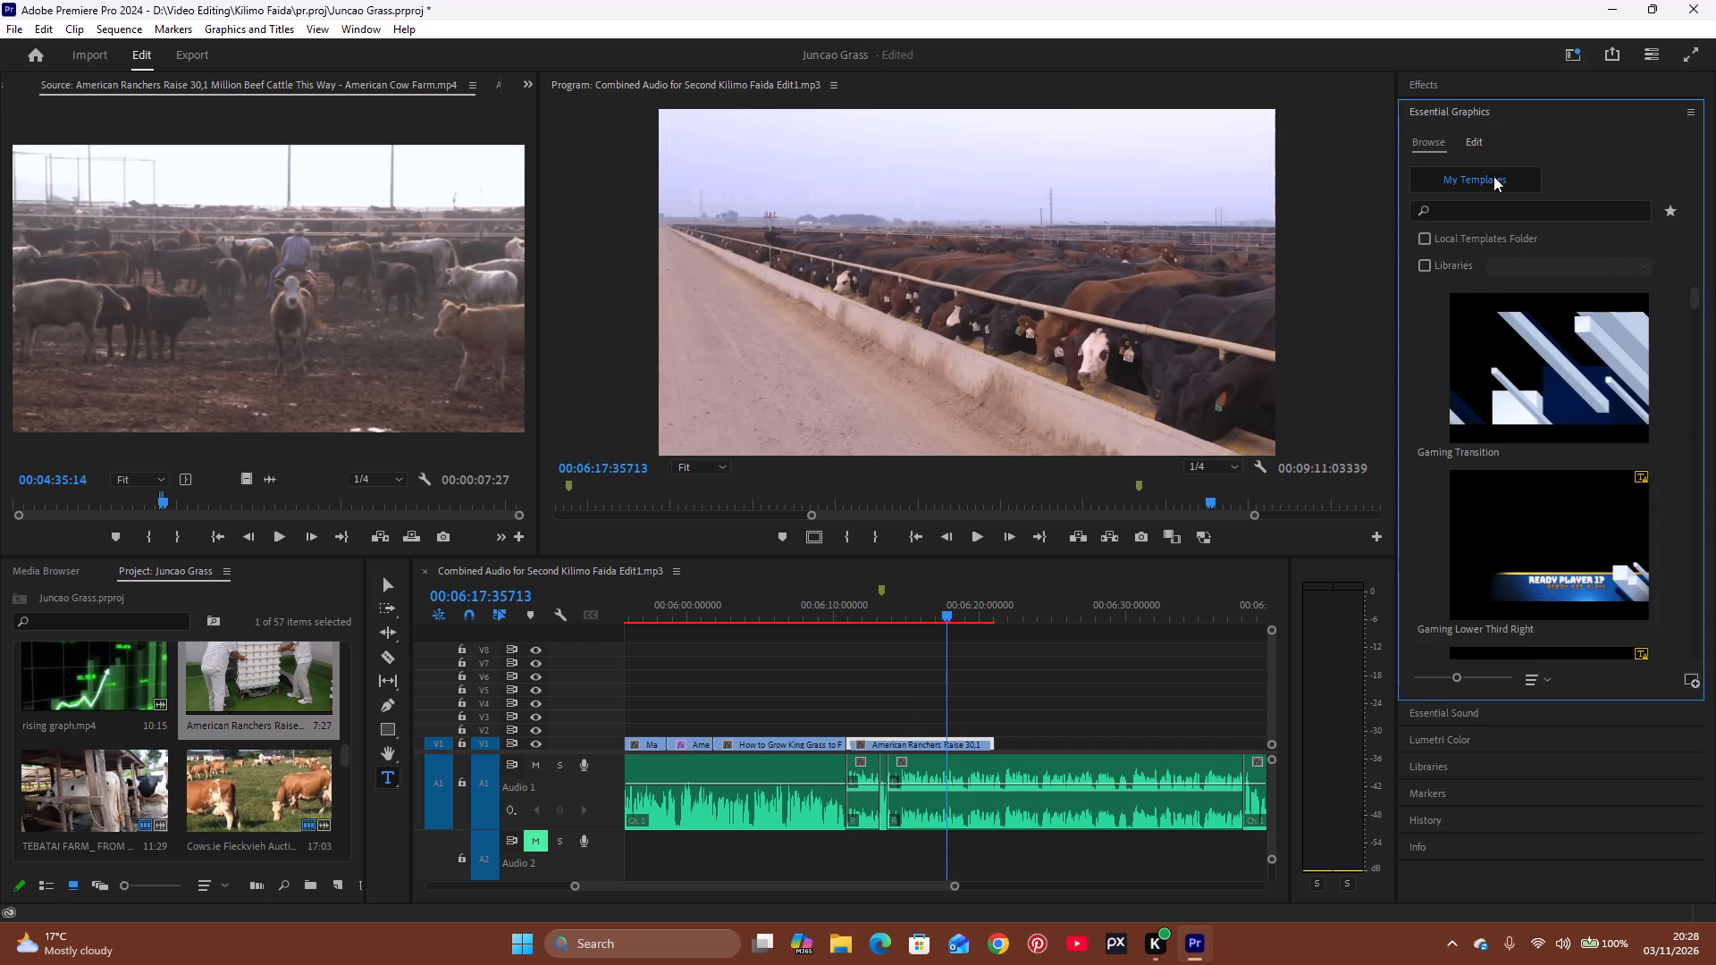
{"action": "left_click", "coordinate": [1466, 138]}
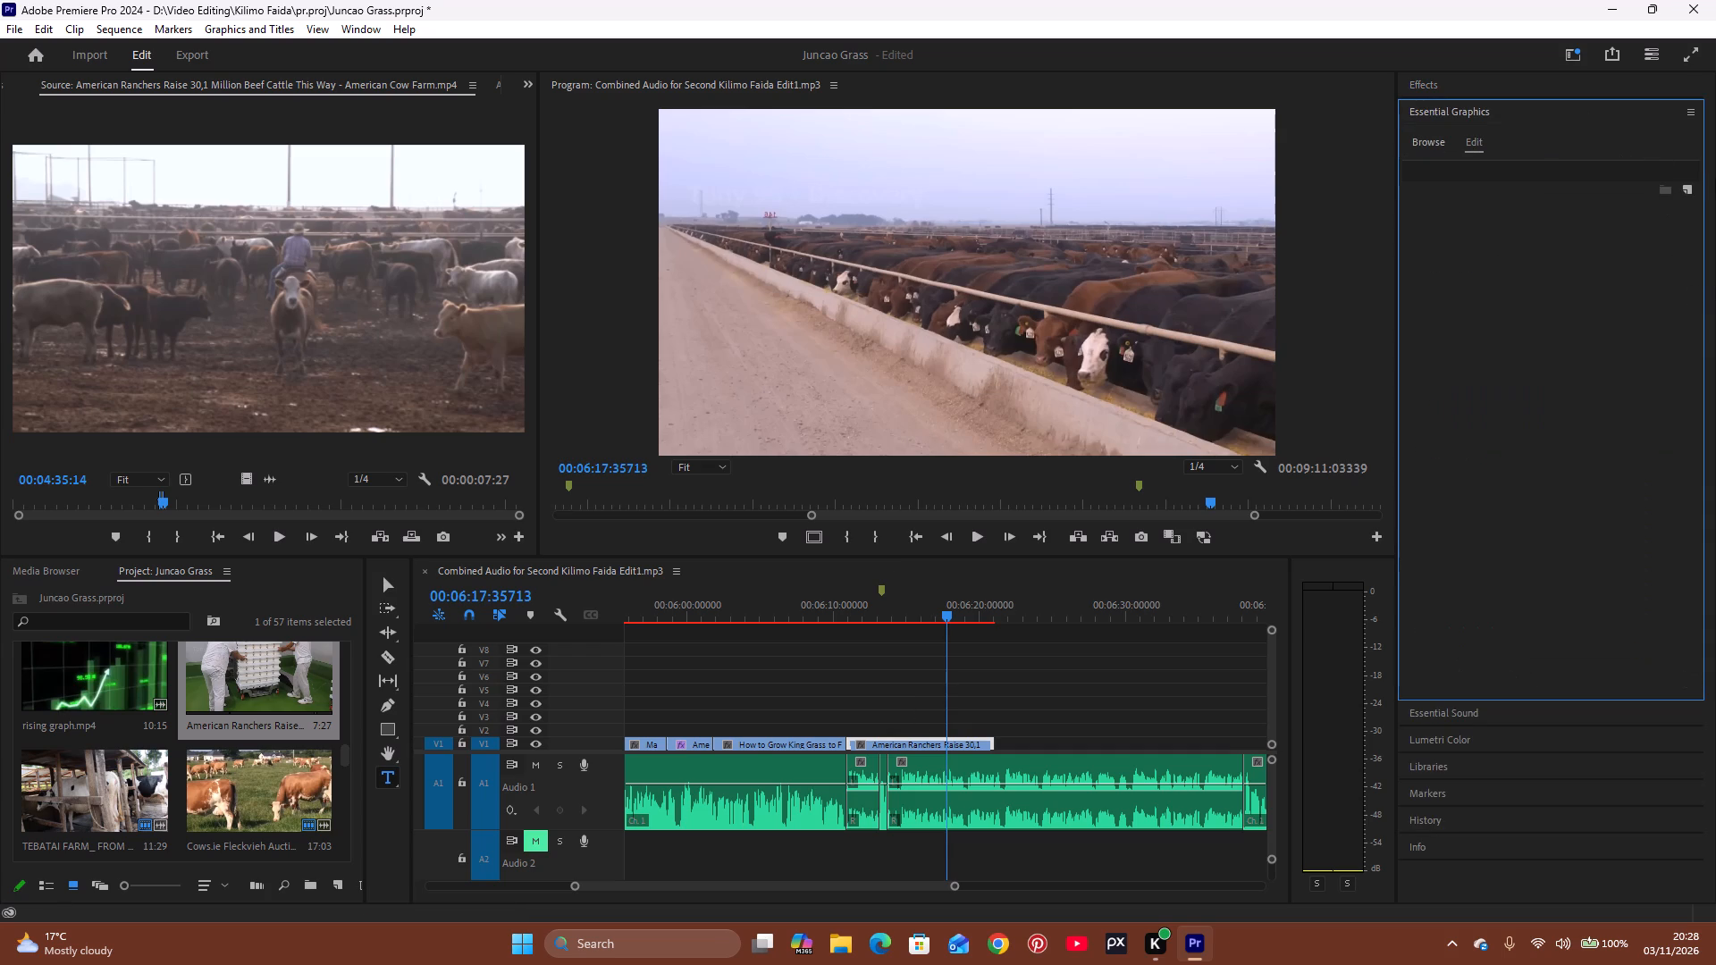
{"action": "left_click", "coordinate": [1690, 185]}
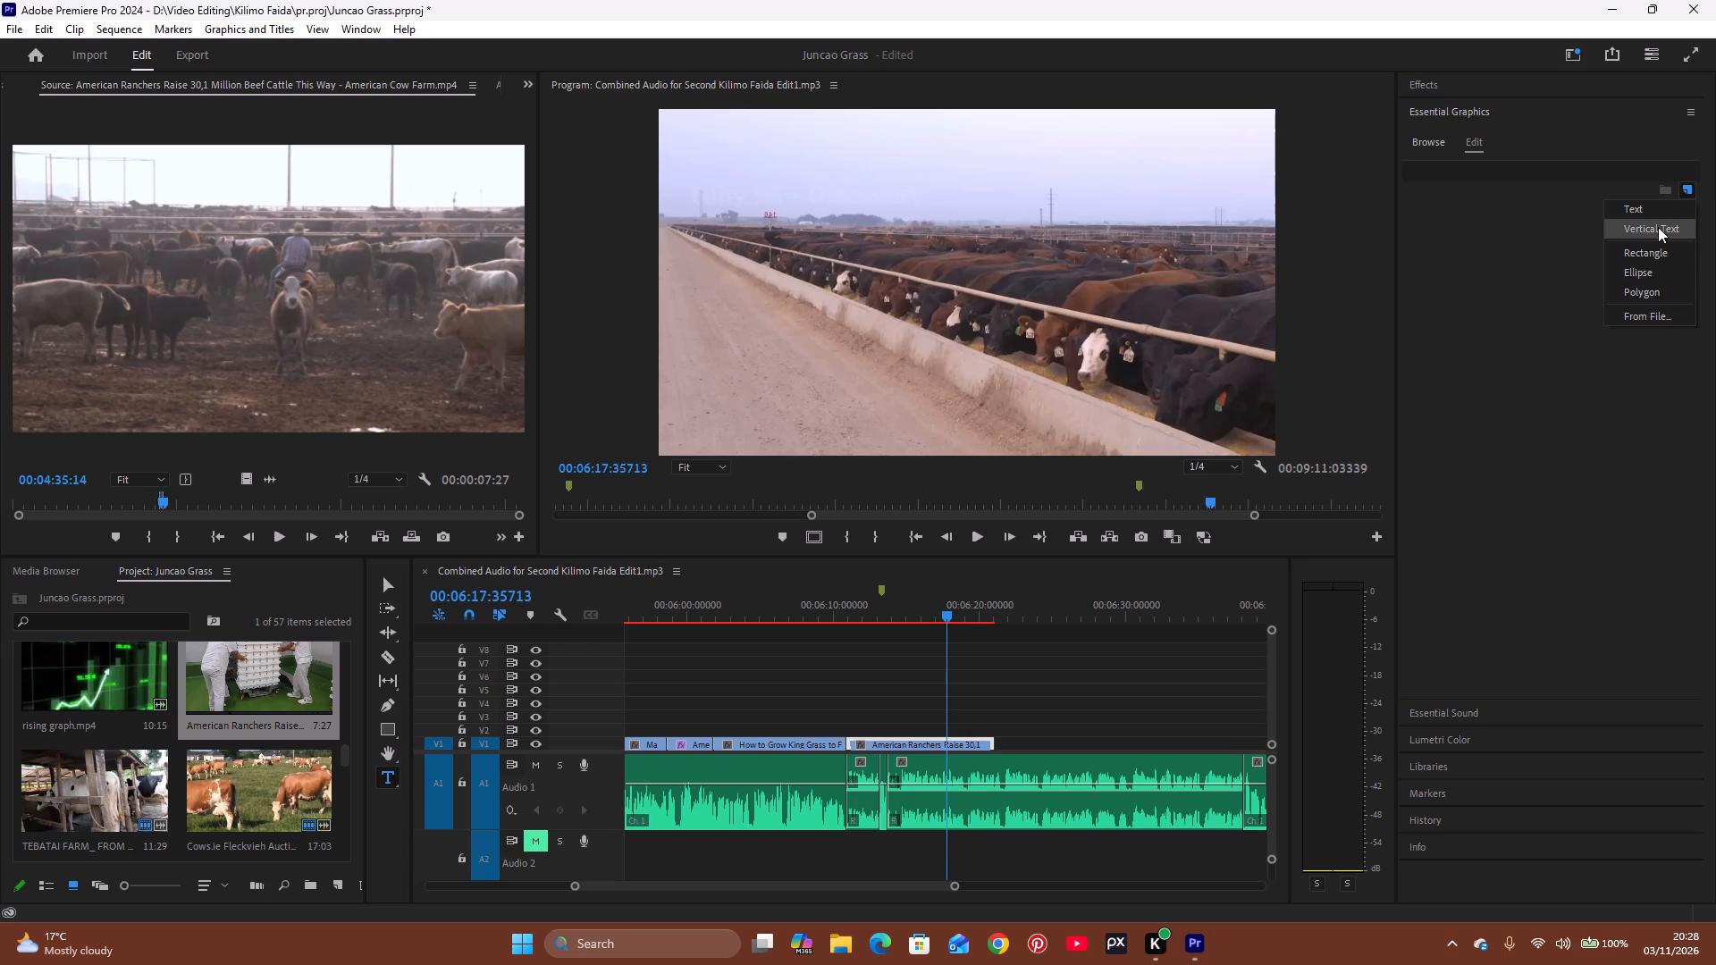
{"action": "left_click", "coordinate": [1657, 206]}
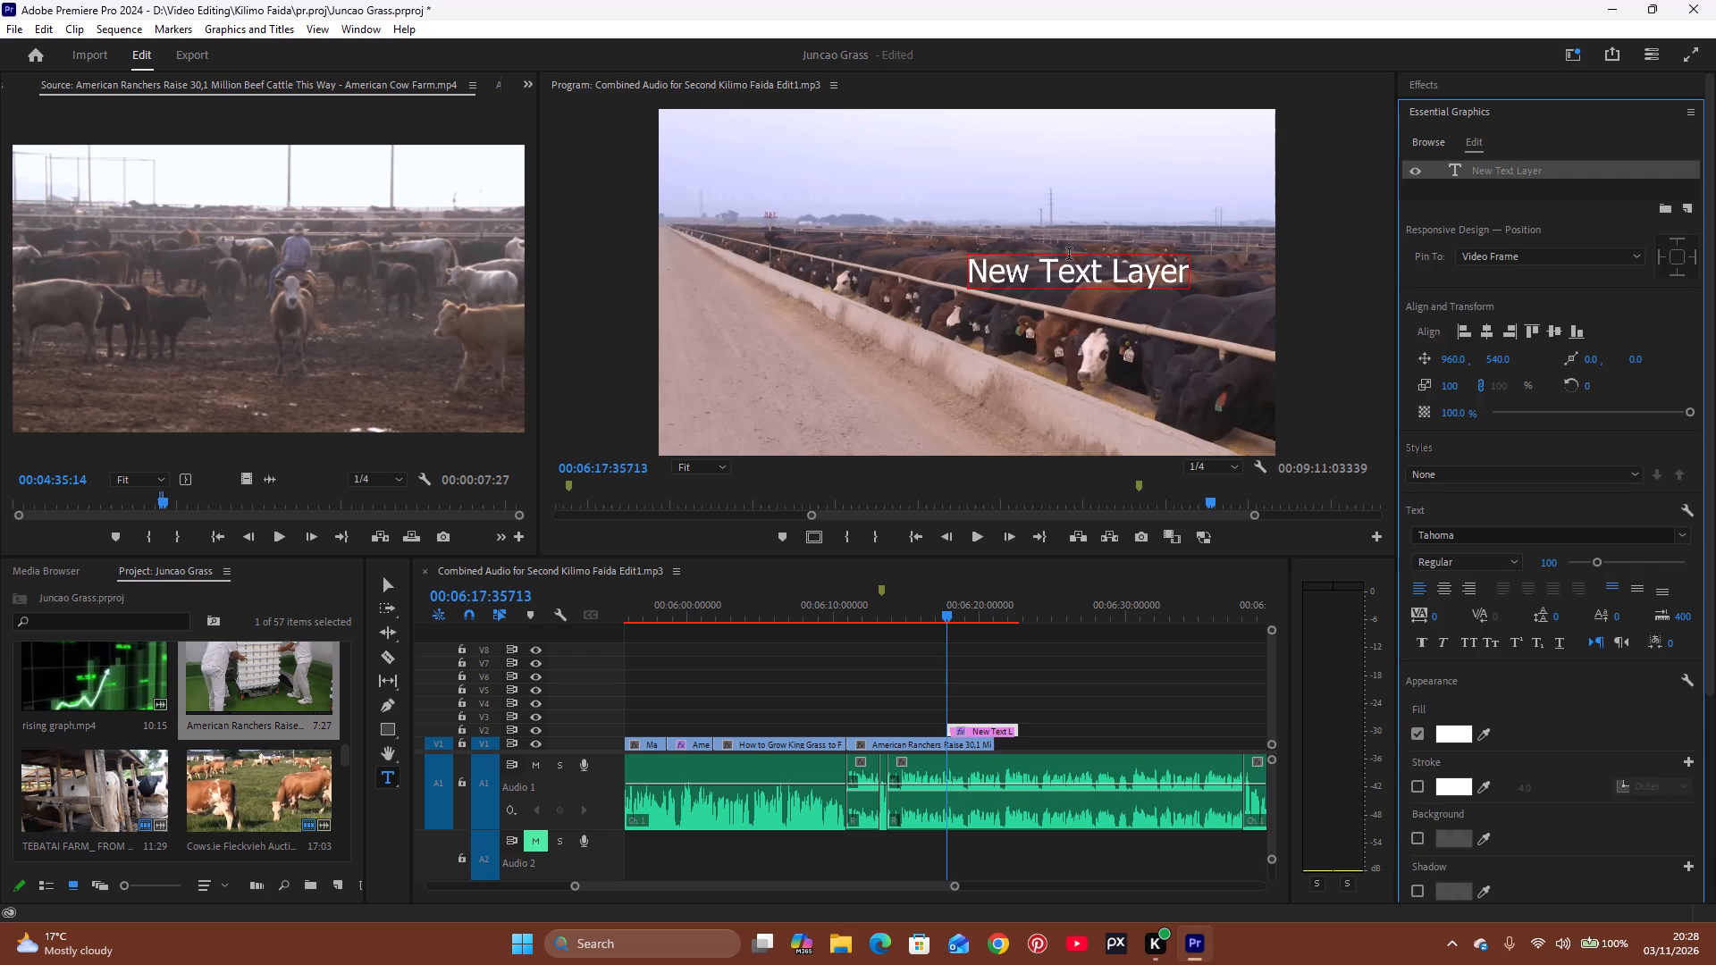
{"action": "left_click", "coordinate": [1065, 269]}
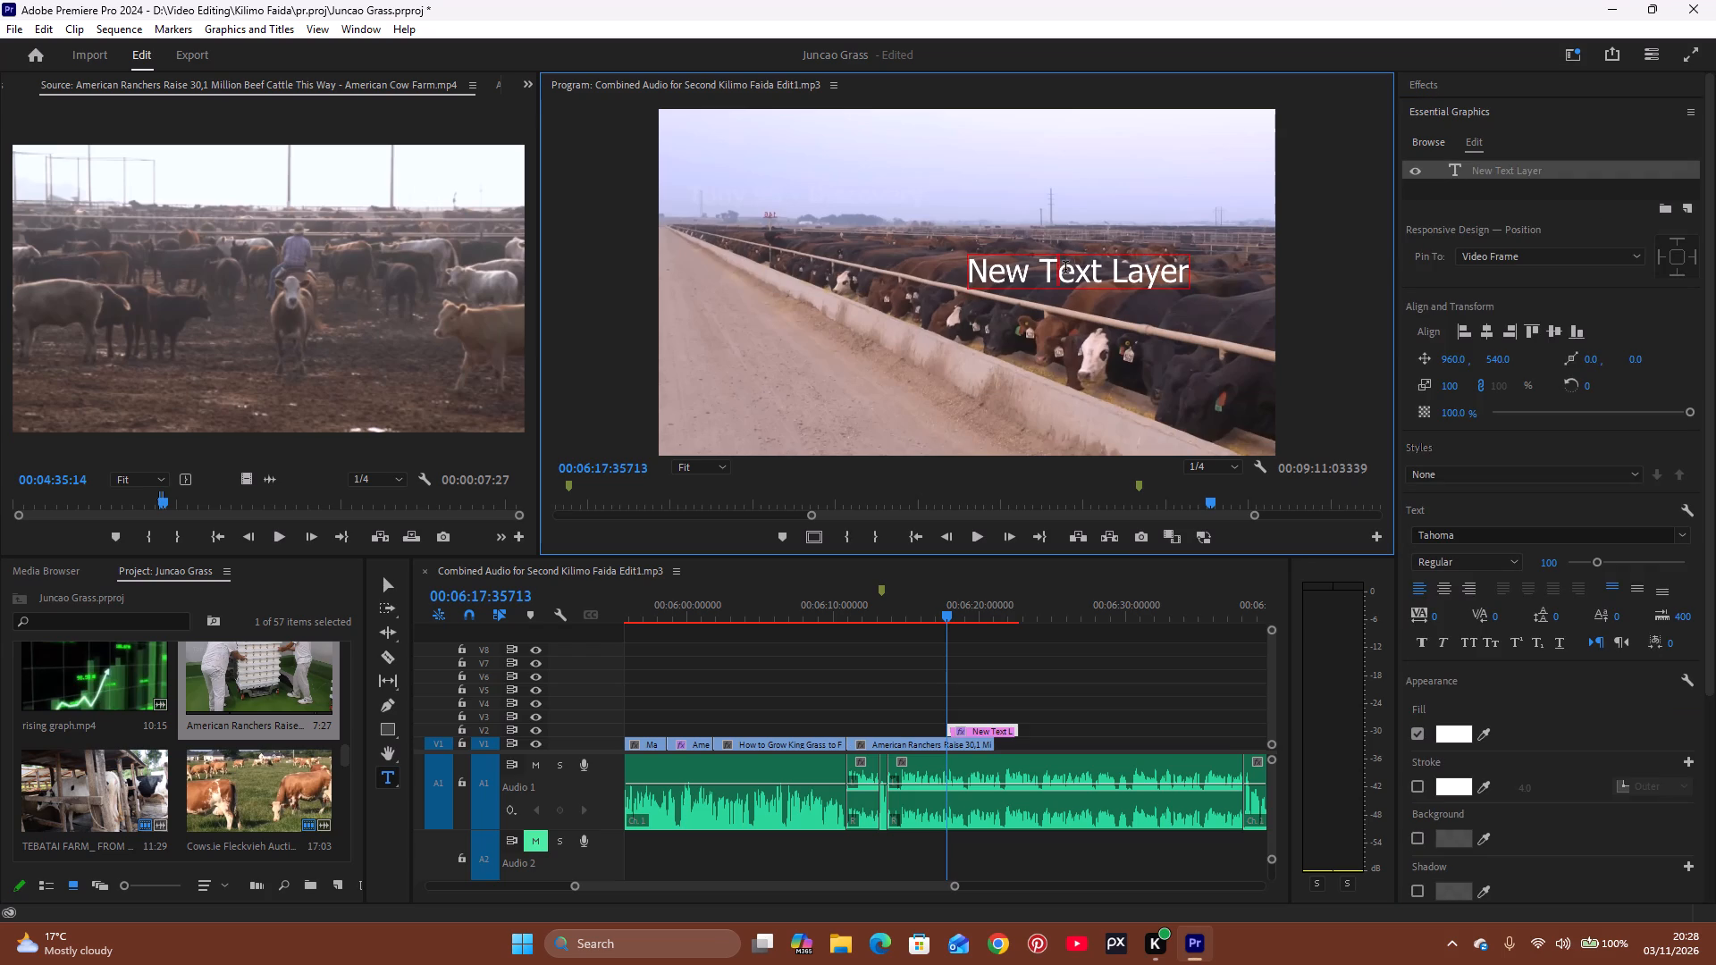
{"action": "key", "text": "ctrl+a"}
{"action": "key", "text": "5"}
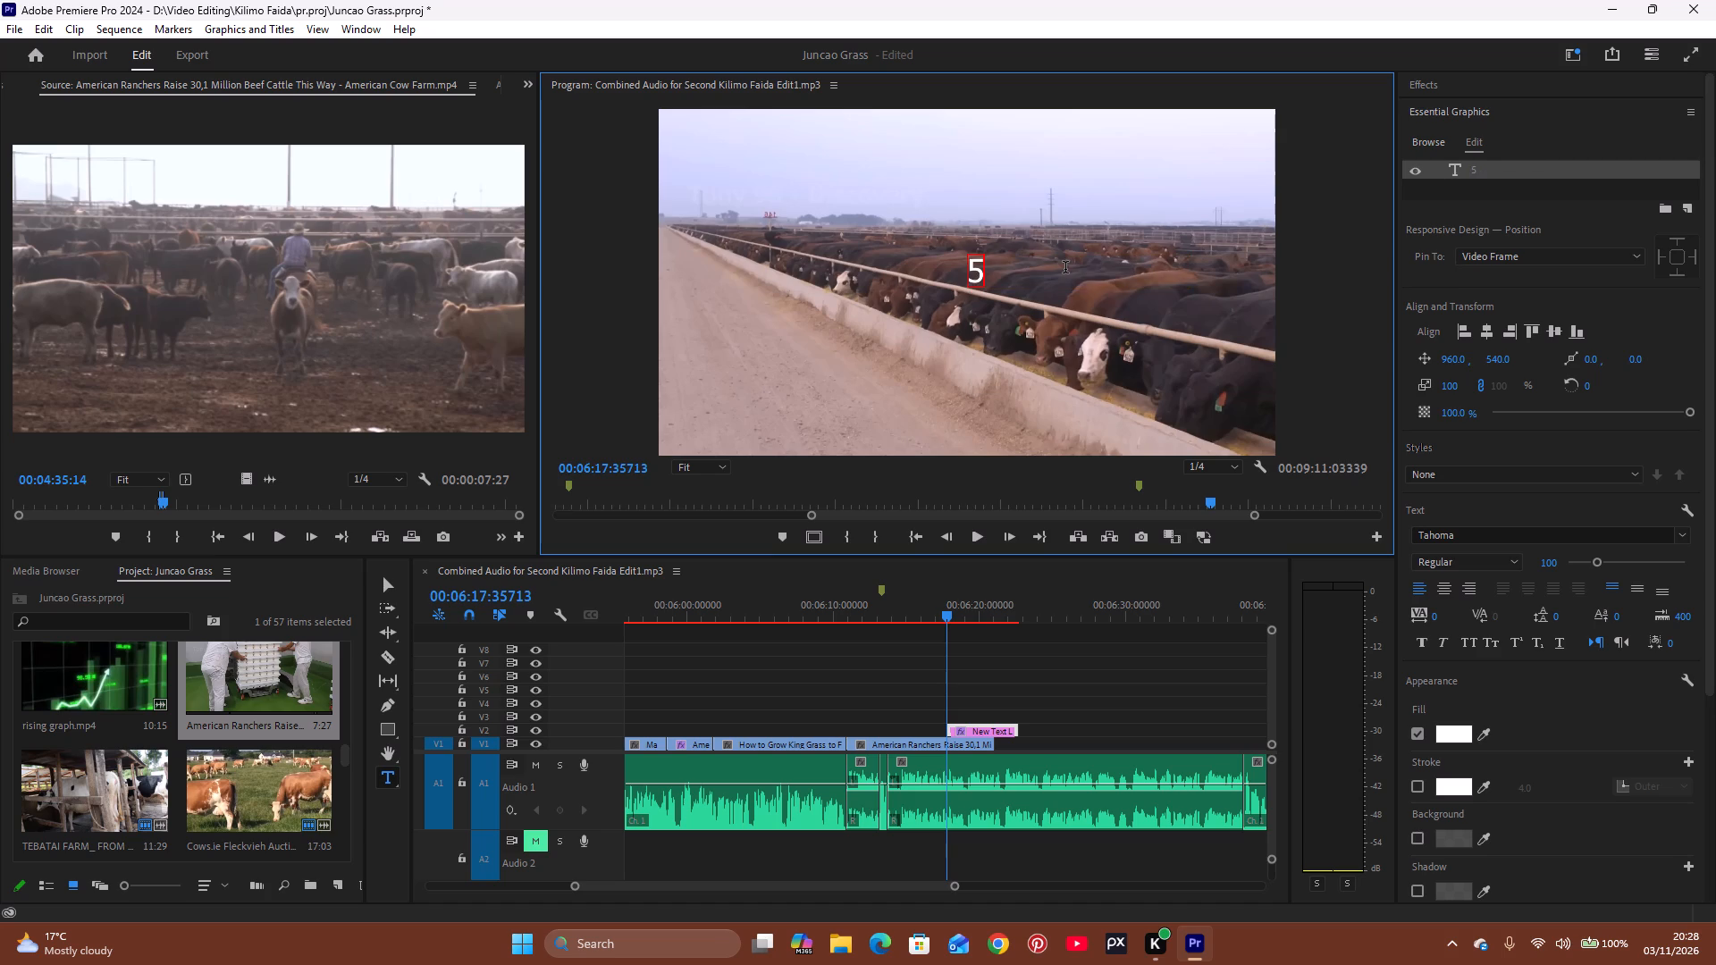
{"action": "type", "text": "00"}
{"action": "key", "text": "space"}
{"action": "type", "text": "kgs"}
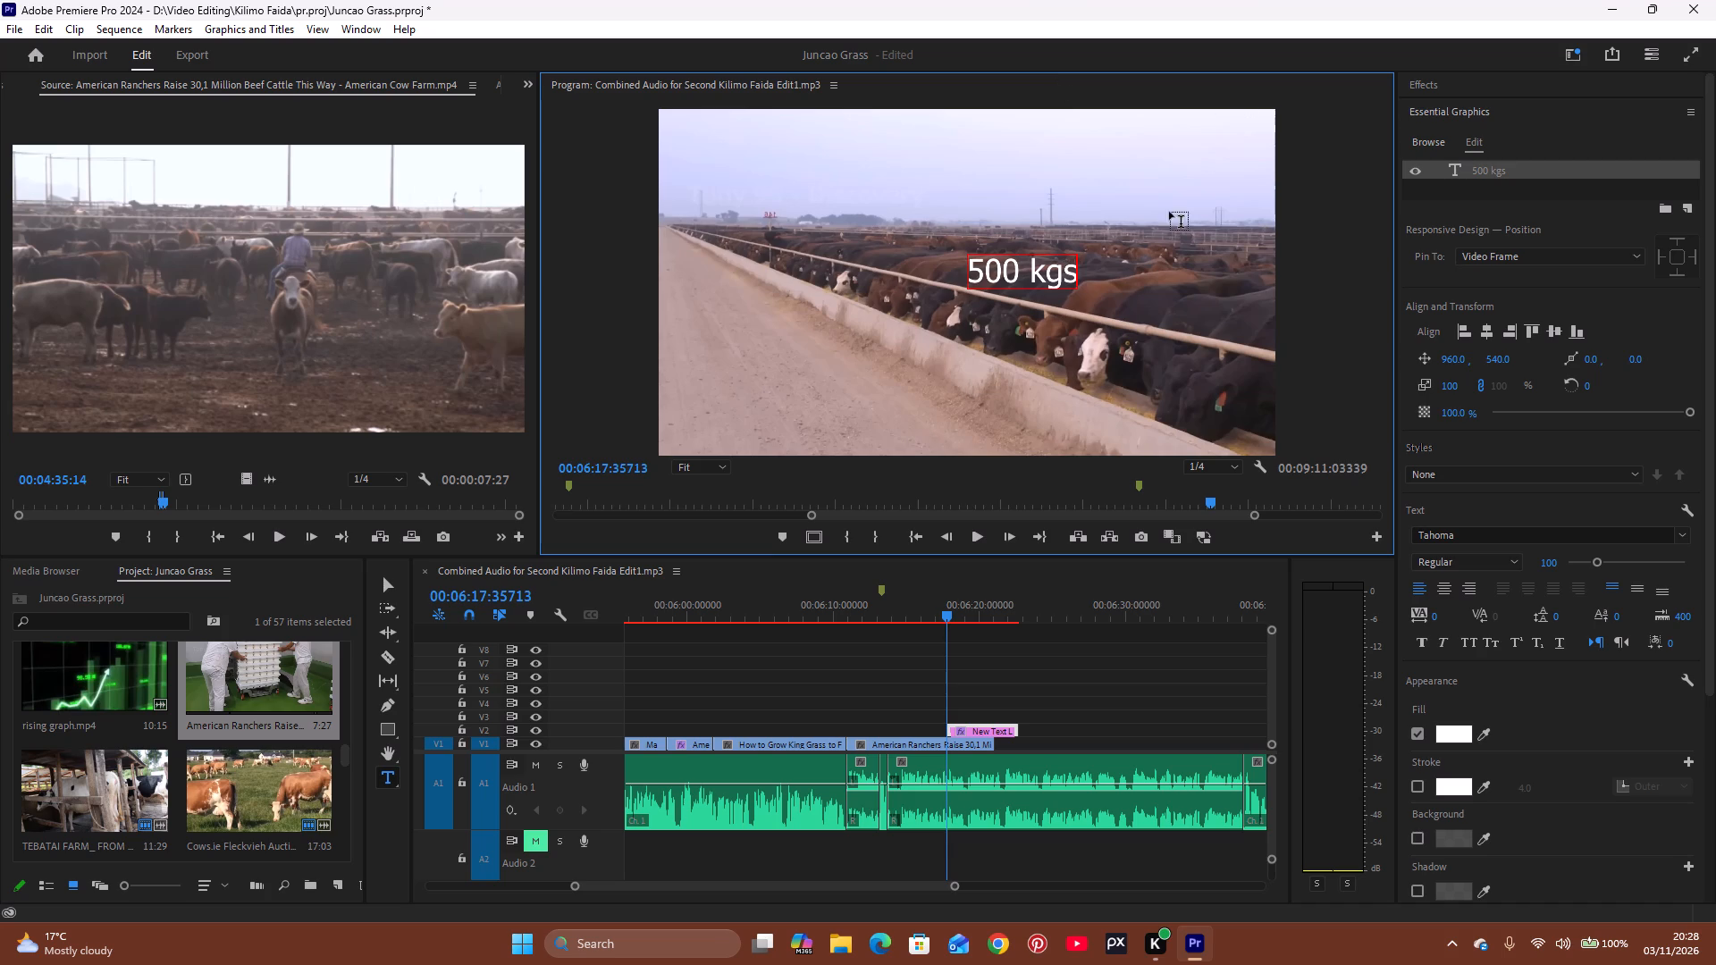
Style the "500 kgs" title text in Tw Cen MT Condensed Extra Bold with faux bold and all caps.
{"action": "left_click", "coordinate": [1056, 265]}
{"action": "key", "text": "ctrl+a"}
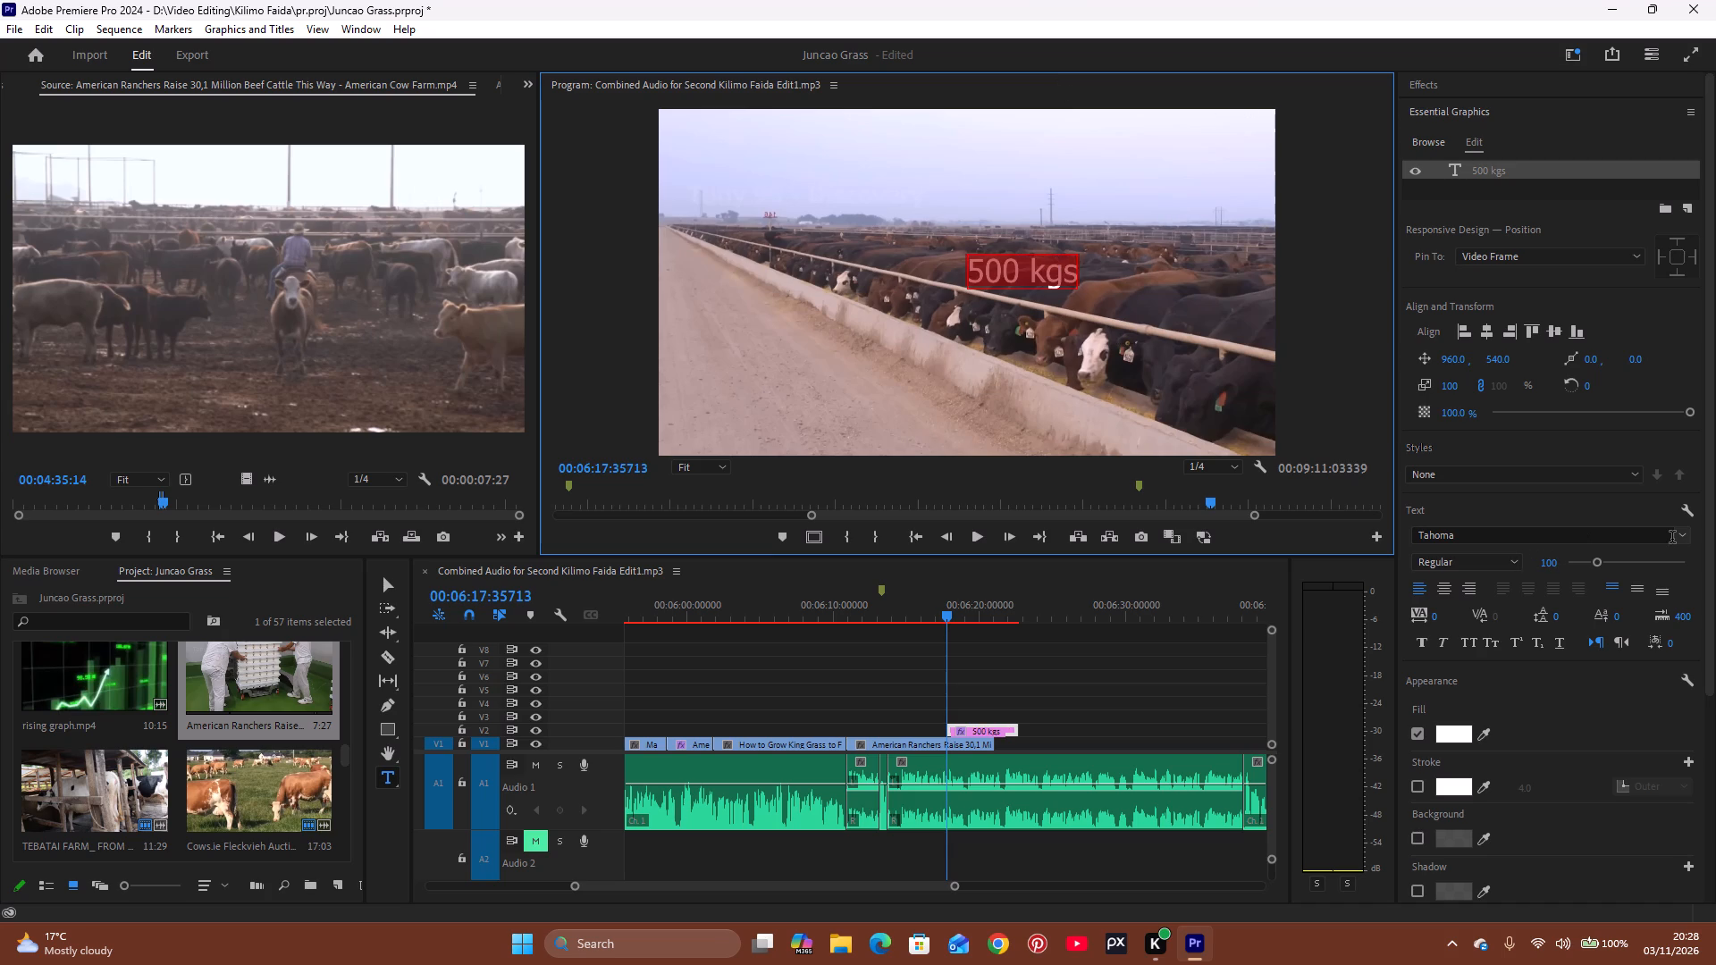
{"action": "left_click", "coordinate": [1575, 527]}
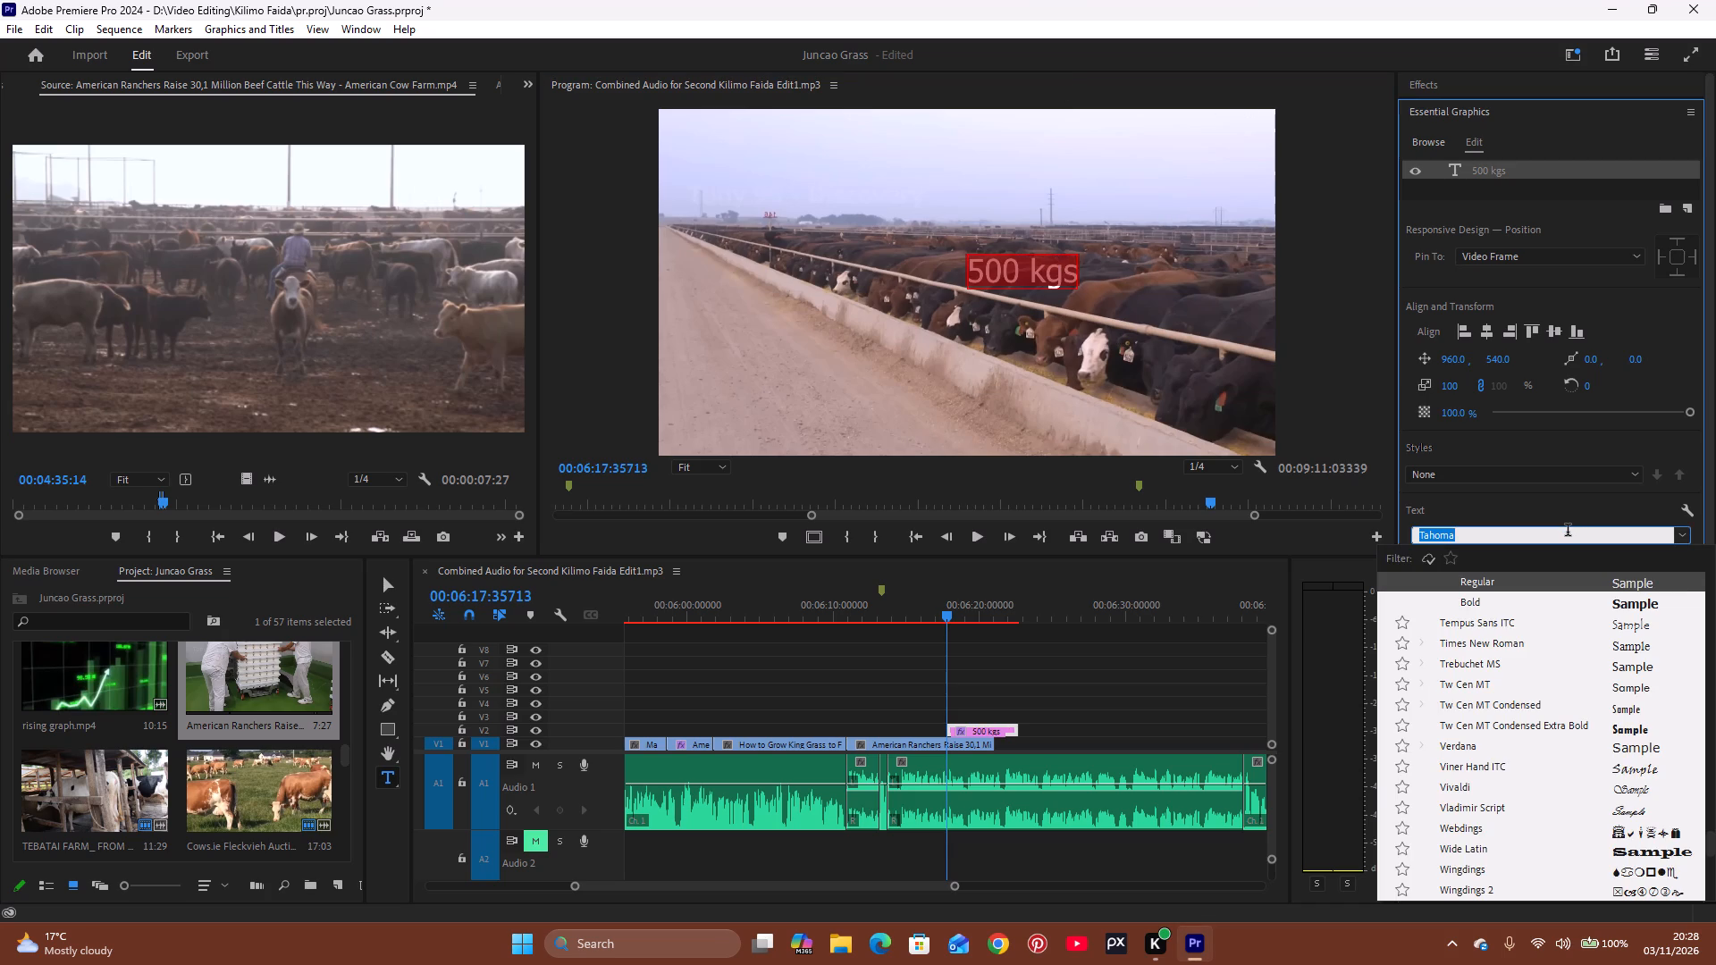
{"action": "left_click", "coordinate": [1581, 730]}
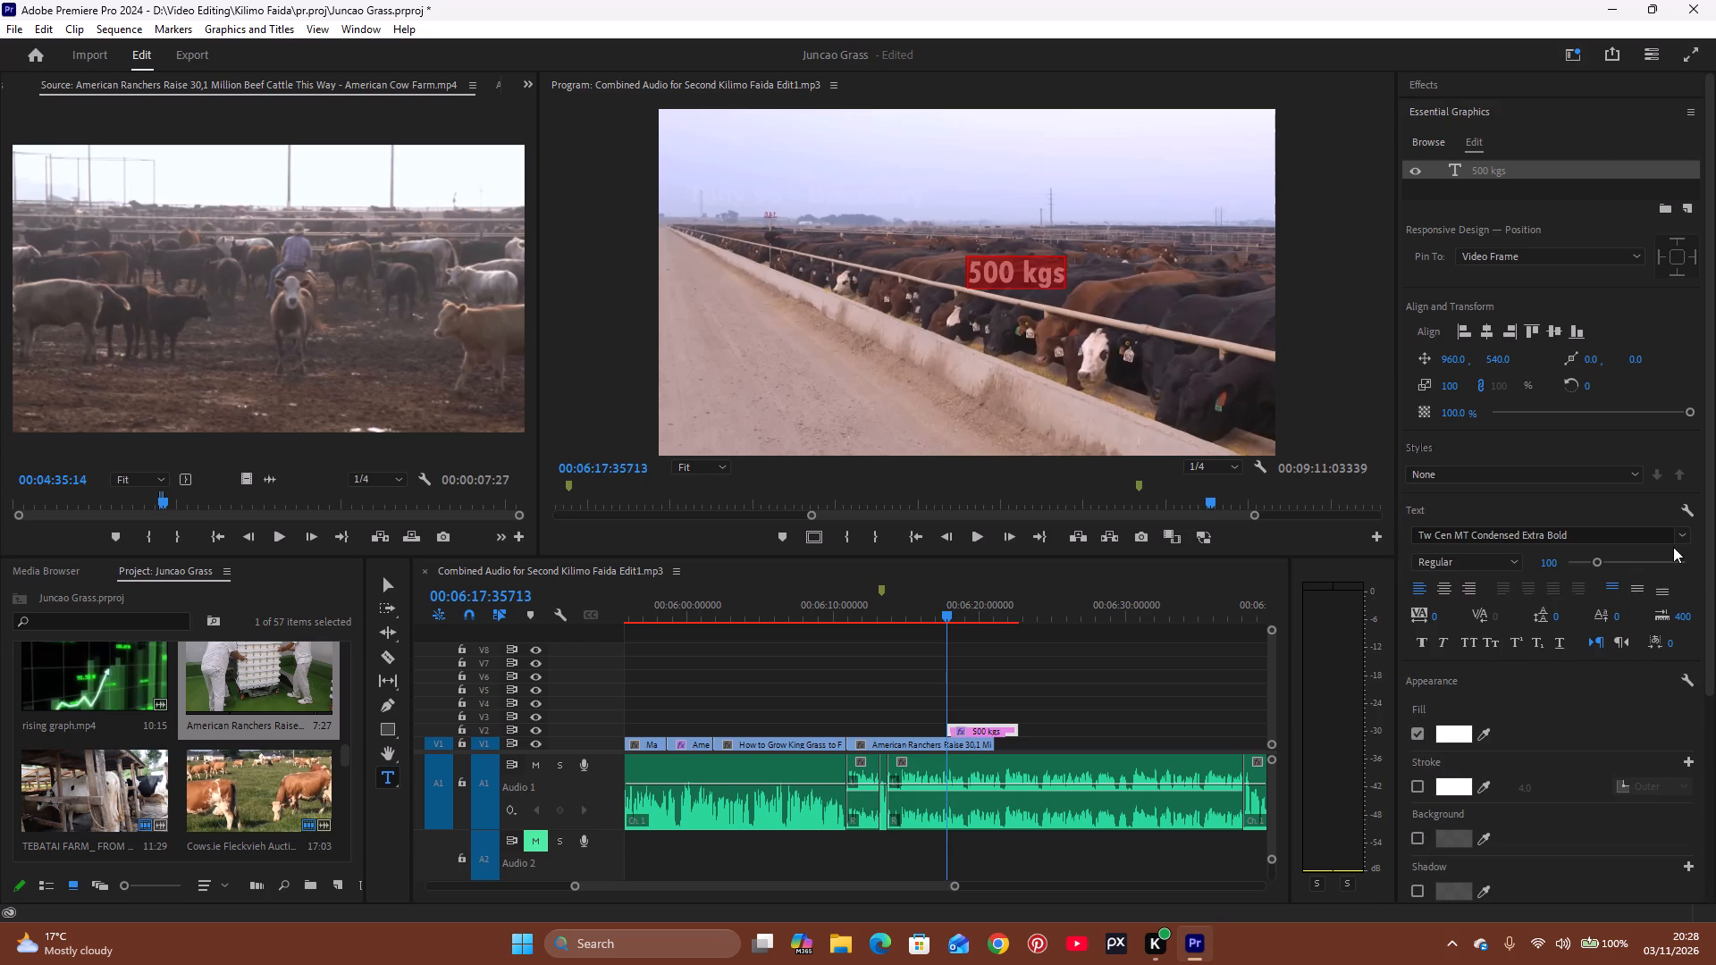
{"action": "left_click", "coordinate": [1414, 640]}
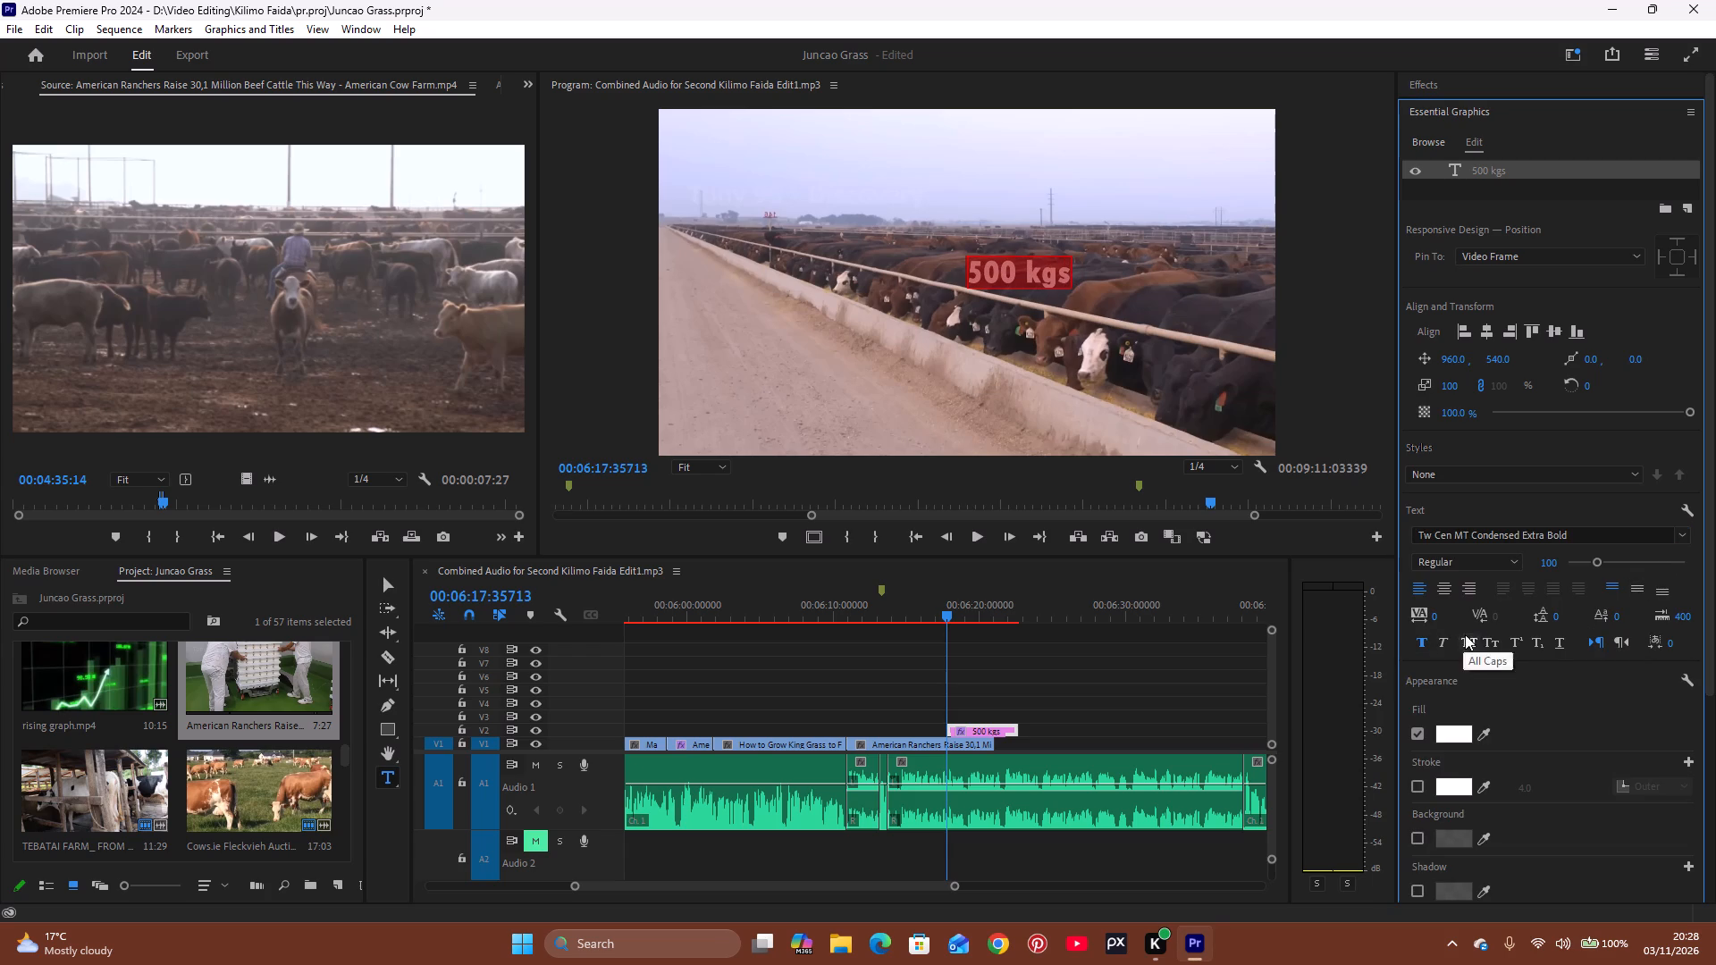
{"action": "left_click", "coordinate": [1465, 634]}
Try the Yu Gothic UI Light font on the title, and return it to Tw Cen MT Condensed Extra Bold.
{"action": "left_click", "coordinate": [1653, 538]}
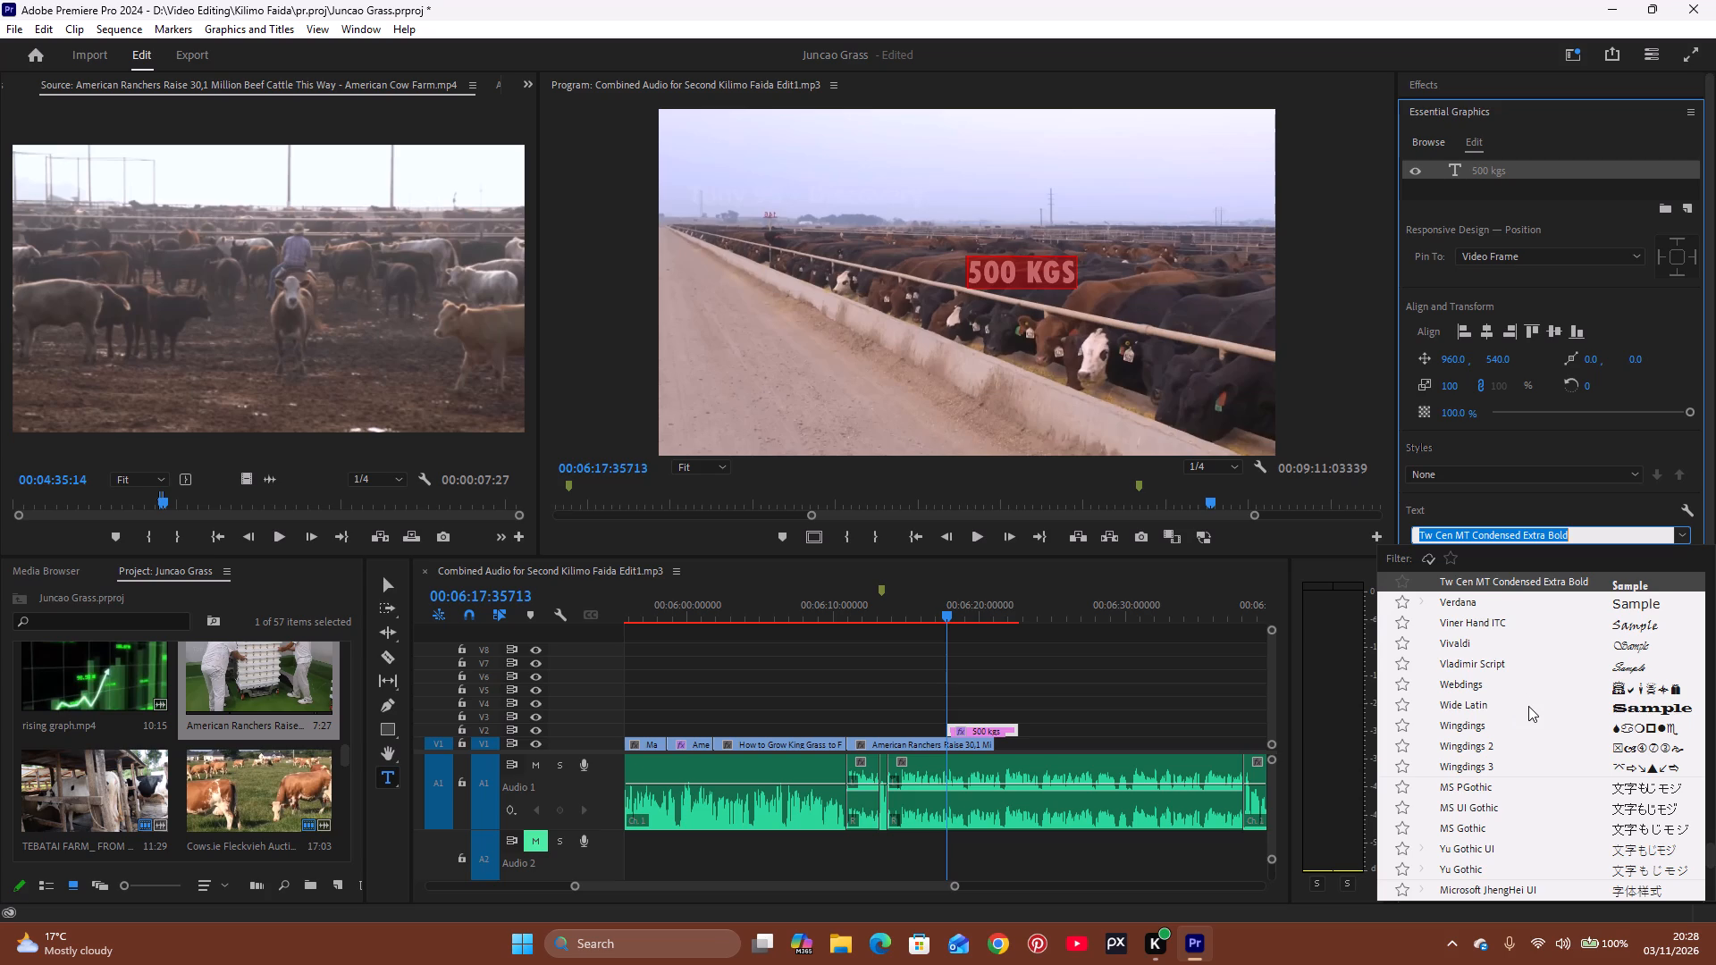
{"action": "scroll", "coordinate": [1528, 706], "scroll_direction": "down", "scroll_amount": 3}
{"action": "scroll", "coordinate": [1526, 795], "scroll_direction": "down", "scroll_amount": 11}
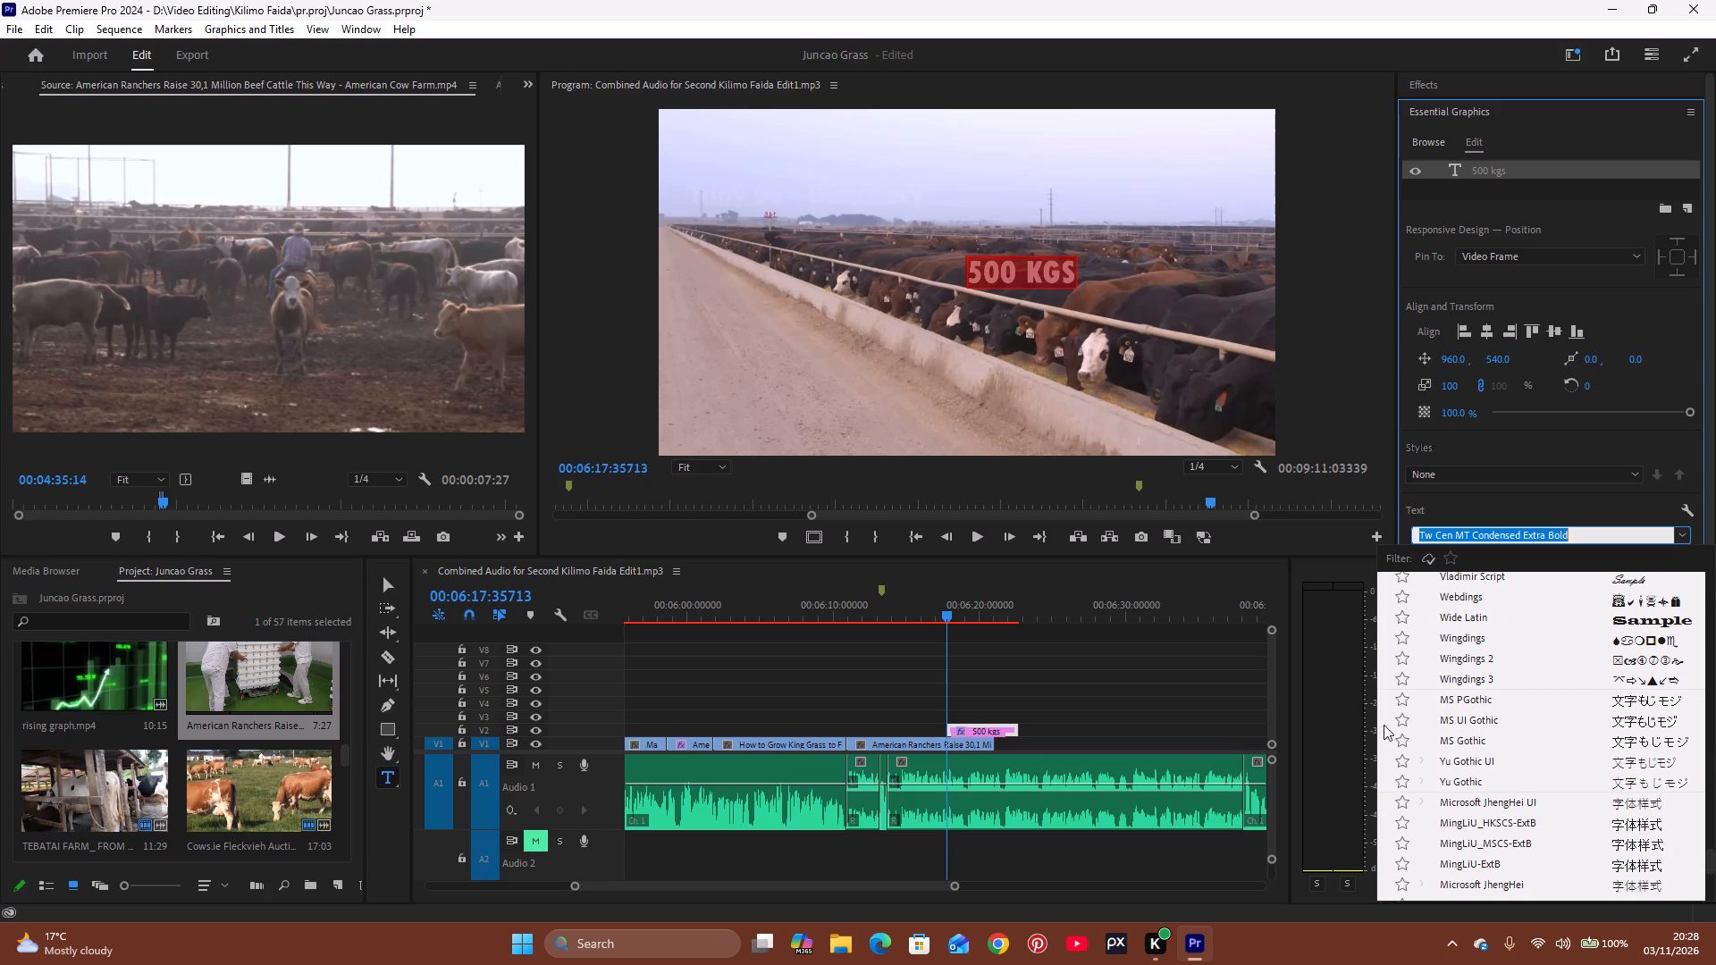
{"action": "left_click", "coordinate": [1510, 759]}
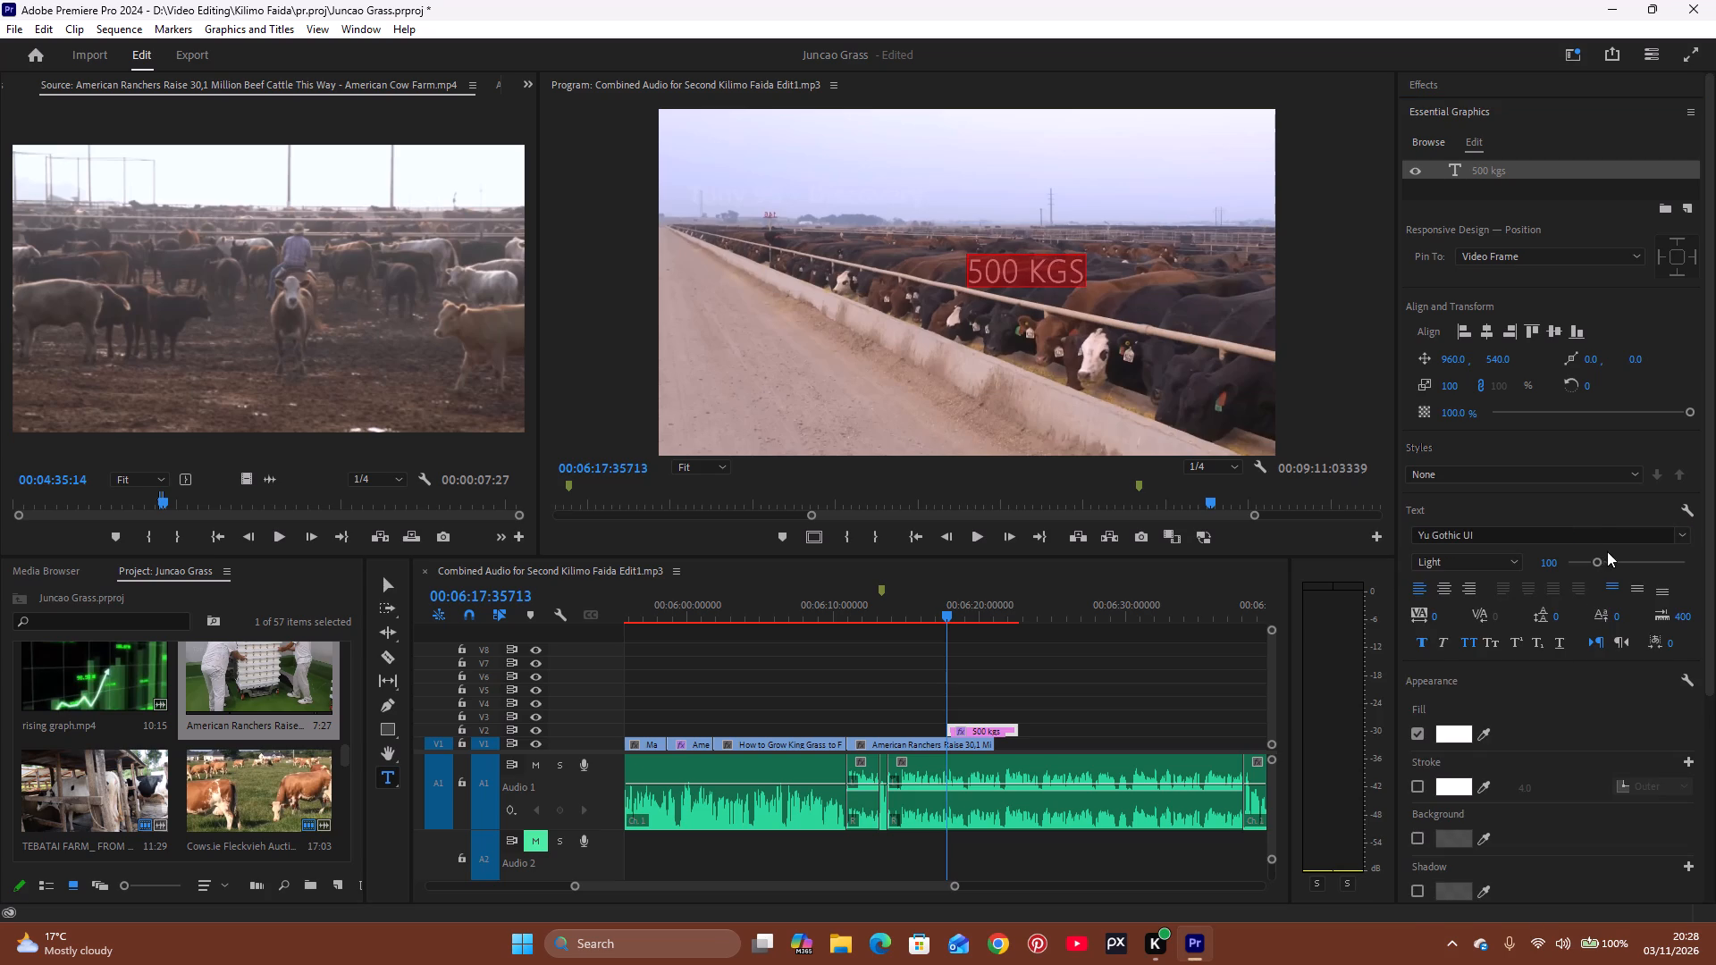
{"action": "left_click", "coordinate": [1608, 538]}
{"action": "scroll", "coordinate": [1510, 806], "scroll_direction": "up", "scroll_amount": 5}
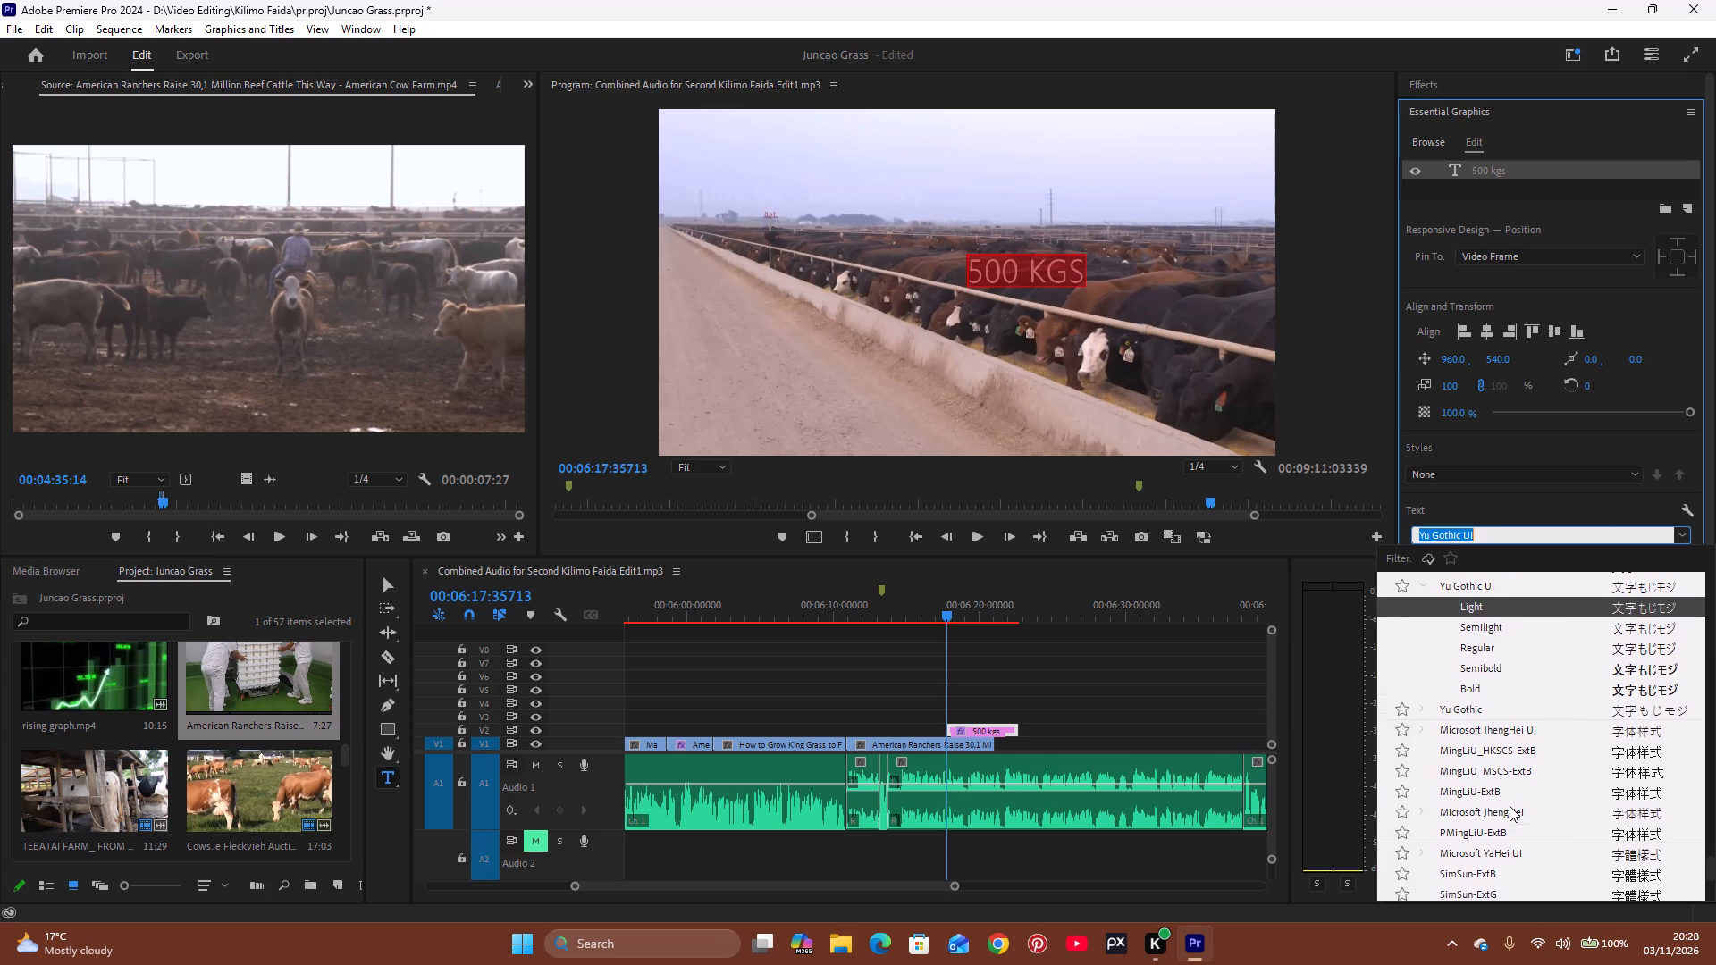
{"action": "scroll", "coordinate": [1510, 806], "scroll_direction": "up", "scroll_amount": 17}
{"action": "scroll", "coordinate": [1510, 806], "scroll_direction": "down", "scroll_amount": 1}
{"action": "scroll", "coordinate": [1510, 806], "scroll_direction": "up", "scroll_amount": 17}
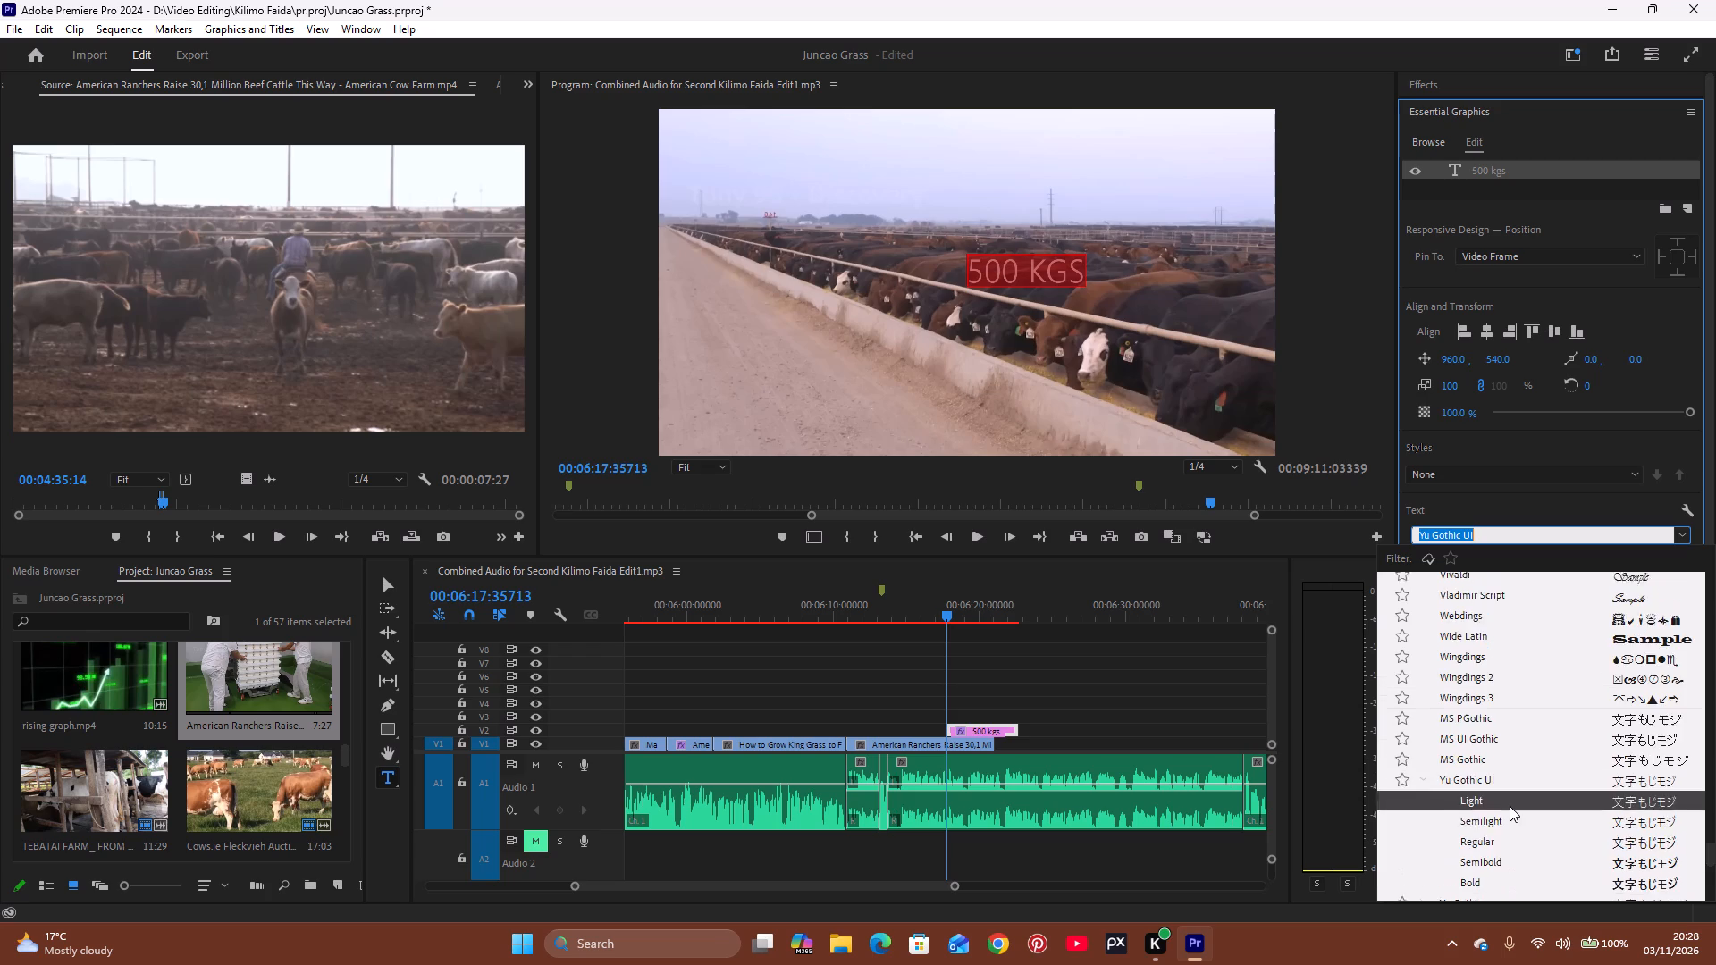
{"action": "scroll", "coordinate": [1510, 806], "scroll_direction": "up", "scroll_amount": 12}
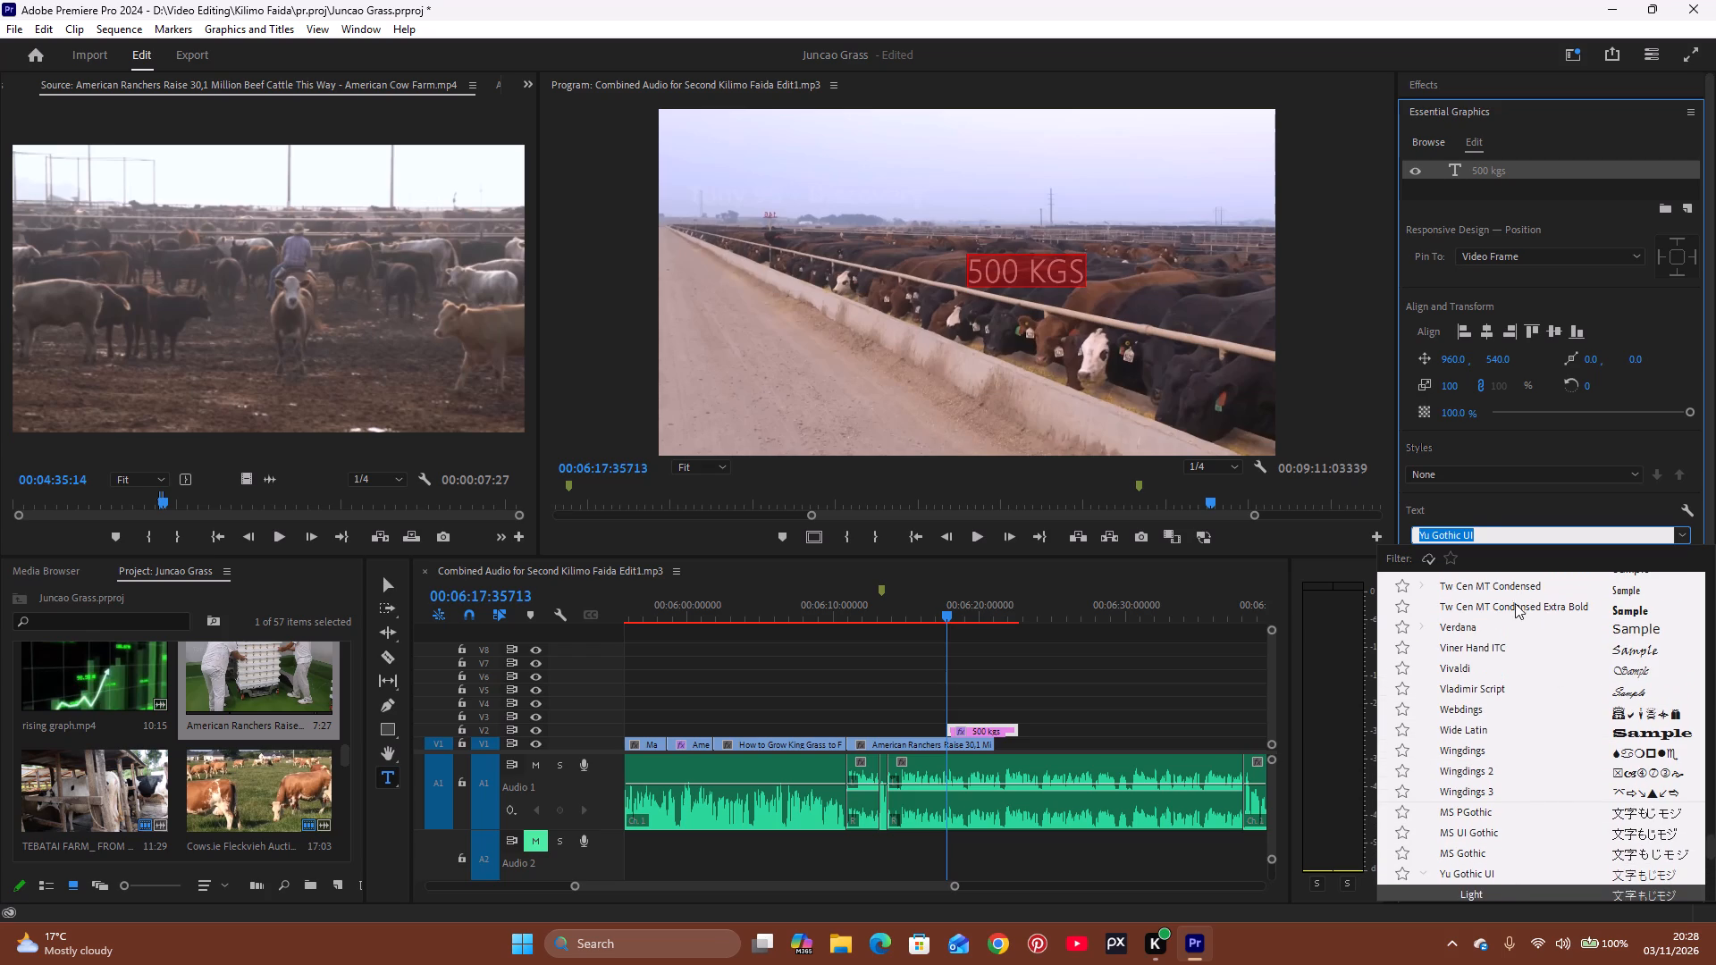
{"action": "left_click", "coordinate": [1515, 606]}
Set the title's font to Tahoma Bold and enlarge the text to a size of about 210.
{"action": "left_click", "coordinate": [1535, 530]}
{"action": "scroll", "coordinate": [1535, 663], "scroll_direction": "up", "scroll_amount": 6}
{"action": "scroll", "coordinate": [1535, 663], "scroll_direction": "down", "scroll_amount": 1}
{"action": "scroll", "coordinate": [1535, 663], "scroll_direction": "up", "scroll_amount": 2}
{"action": "scroll", "coordinate": [1535, 663], "scroll_direction": "up", "scroll_amount": 20}
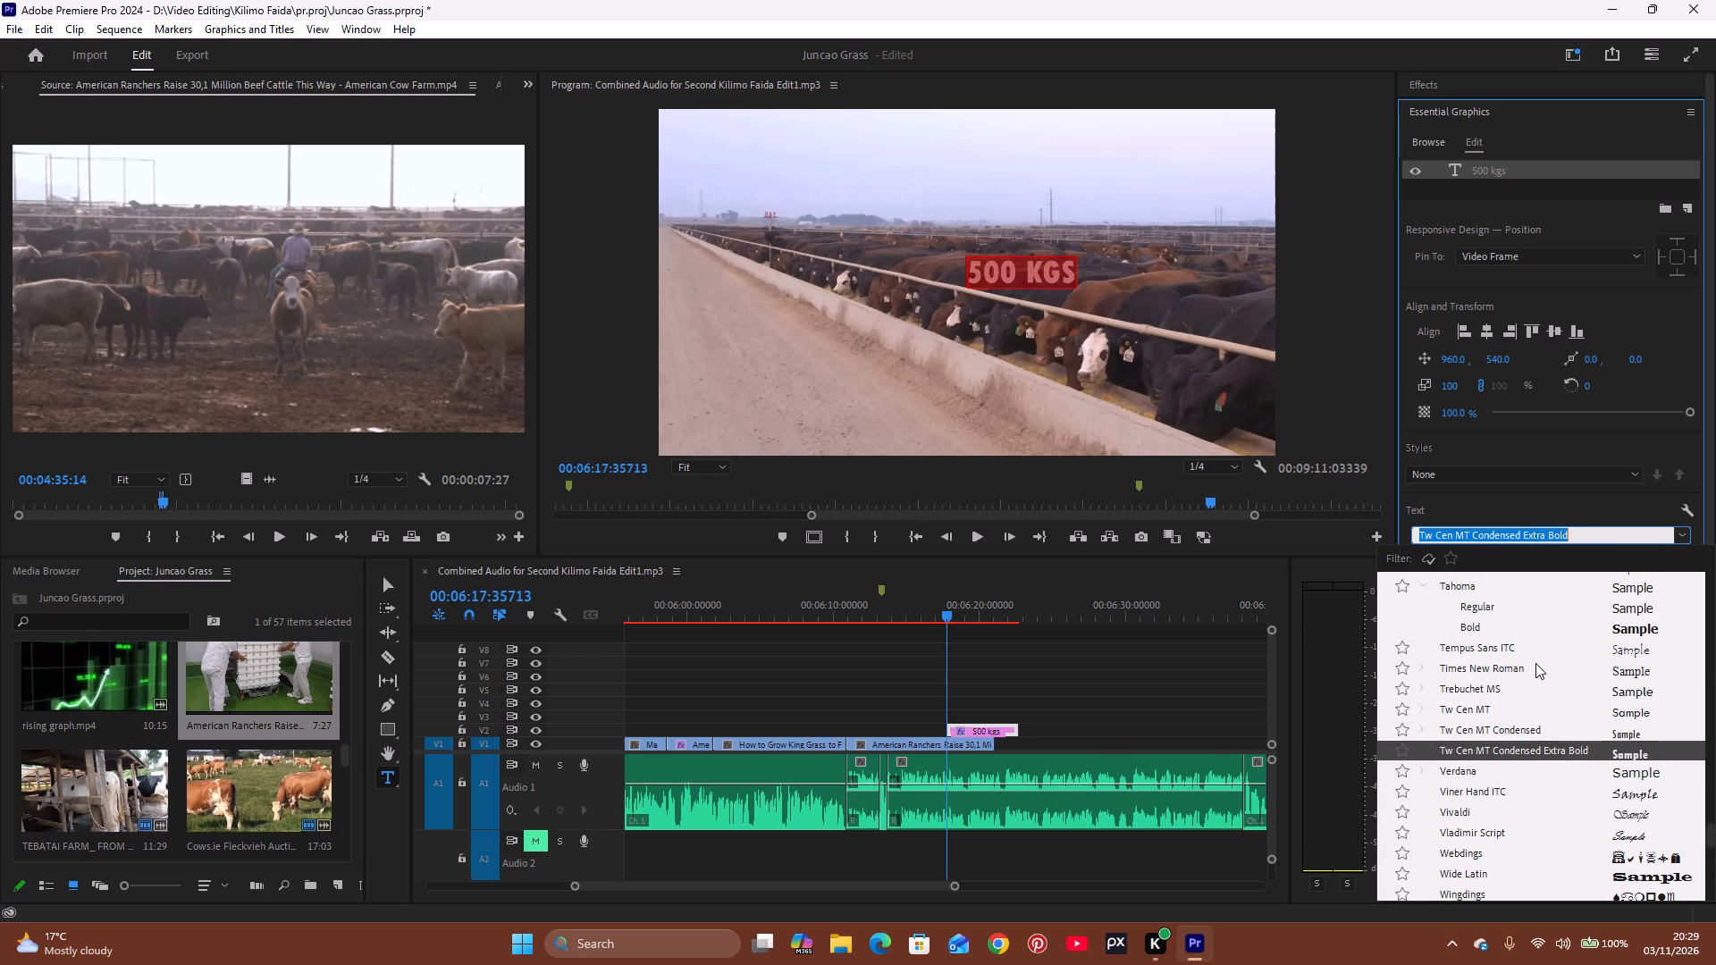
{"action": "left_click", "coordinate": [1526, 624]}
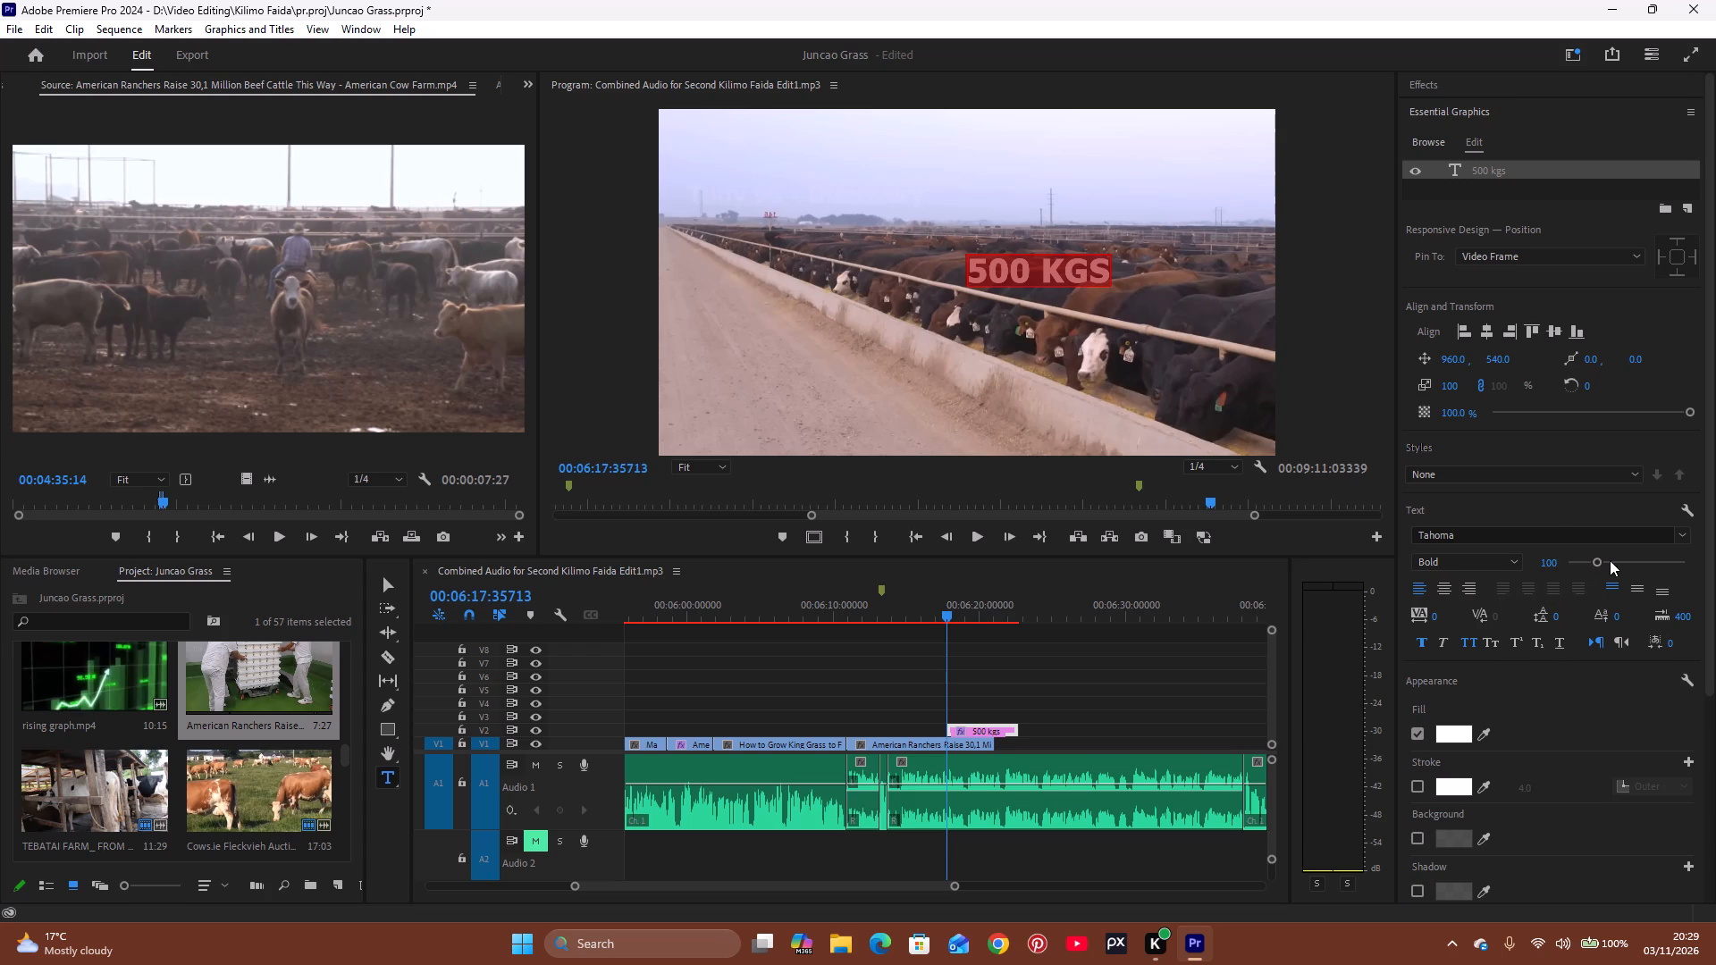
{"action": "left_click_drag", "start_coordinate": [1602, 563], "coordinate": [1626, 566]}
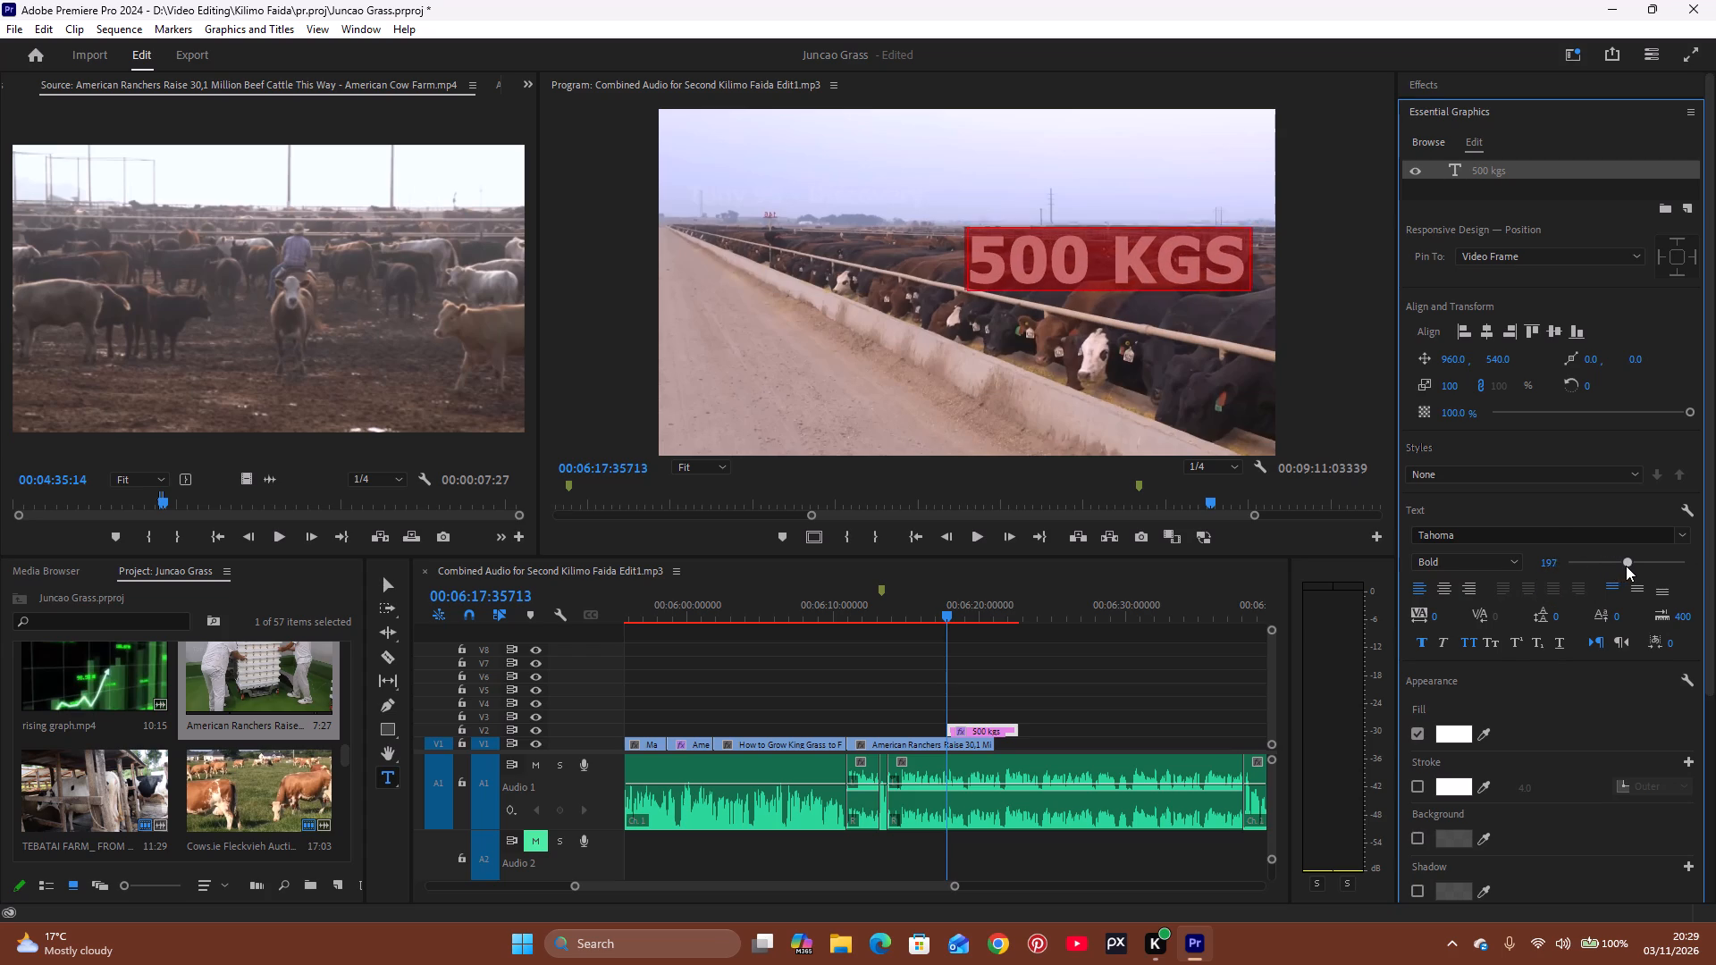
{"action": "left_click_drag", "start_coordinate": [1626, 566], "coordinate": [1628, 566]}
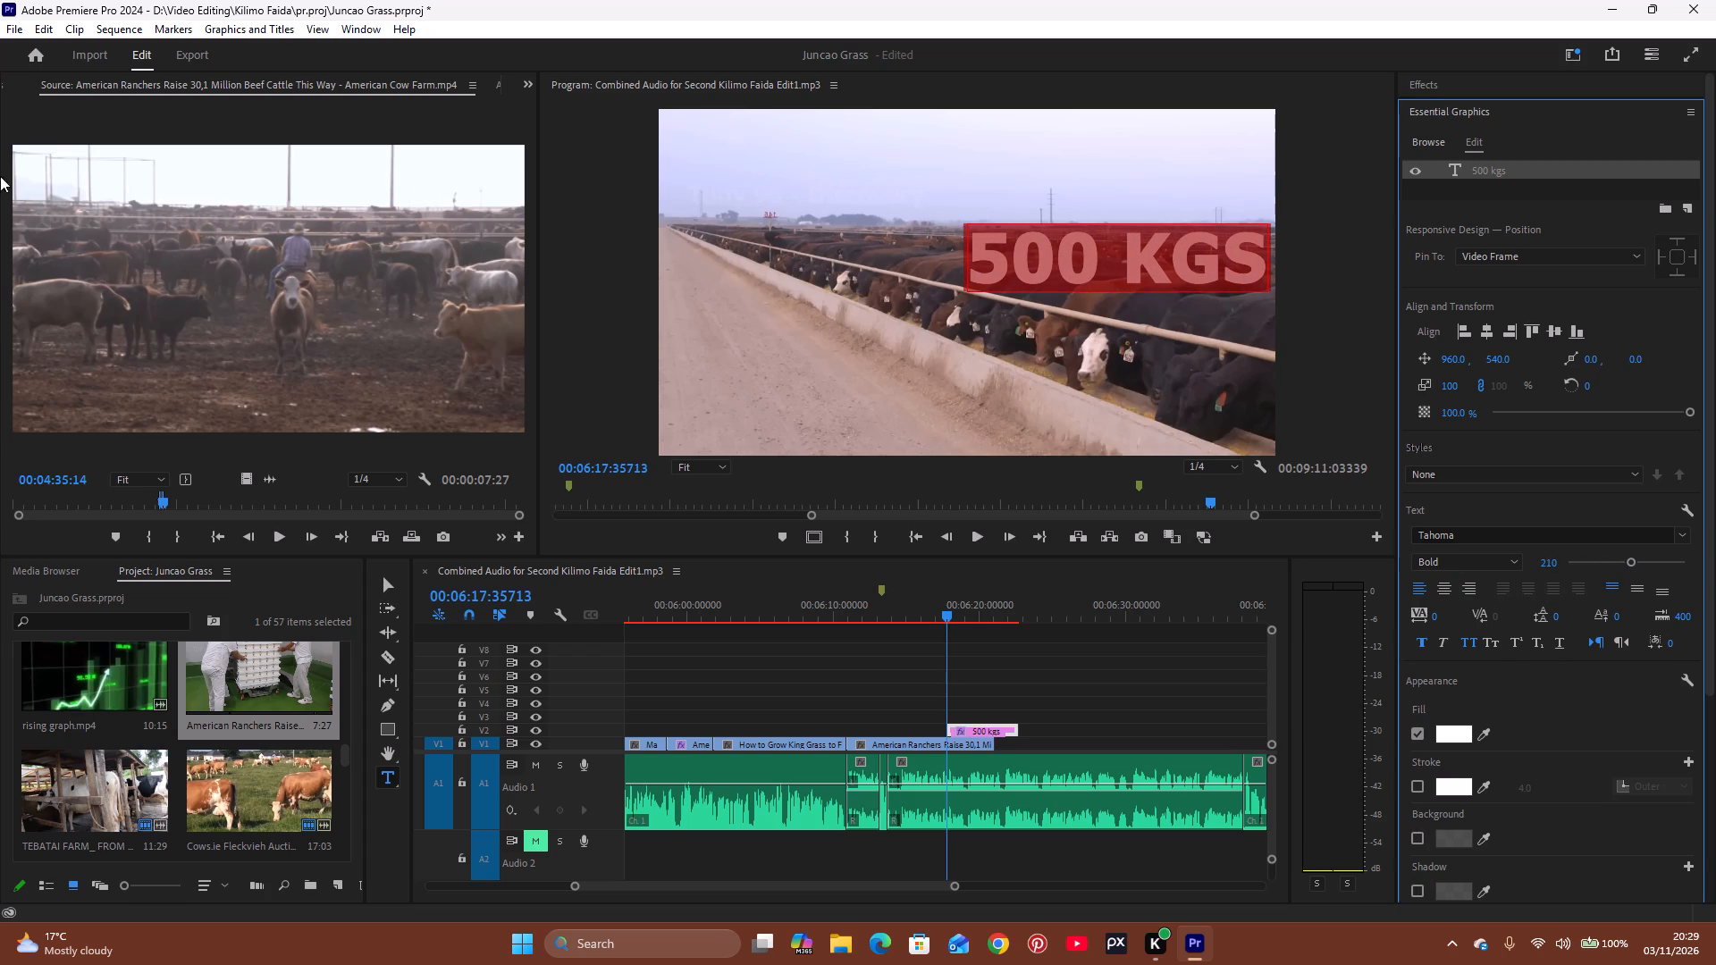
Reposition the title to about 592, 923 so it sits low in the frame over the feed trough wall.
{"action": "left_click", "coordinate": [10, 88]}
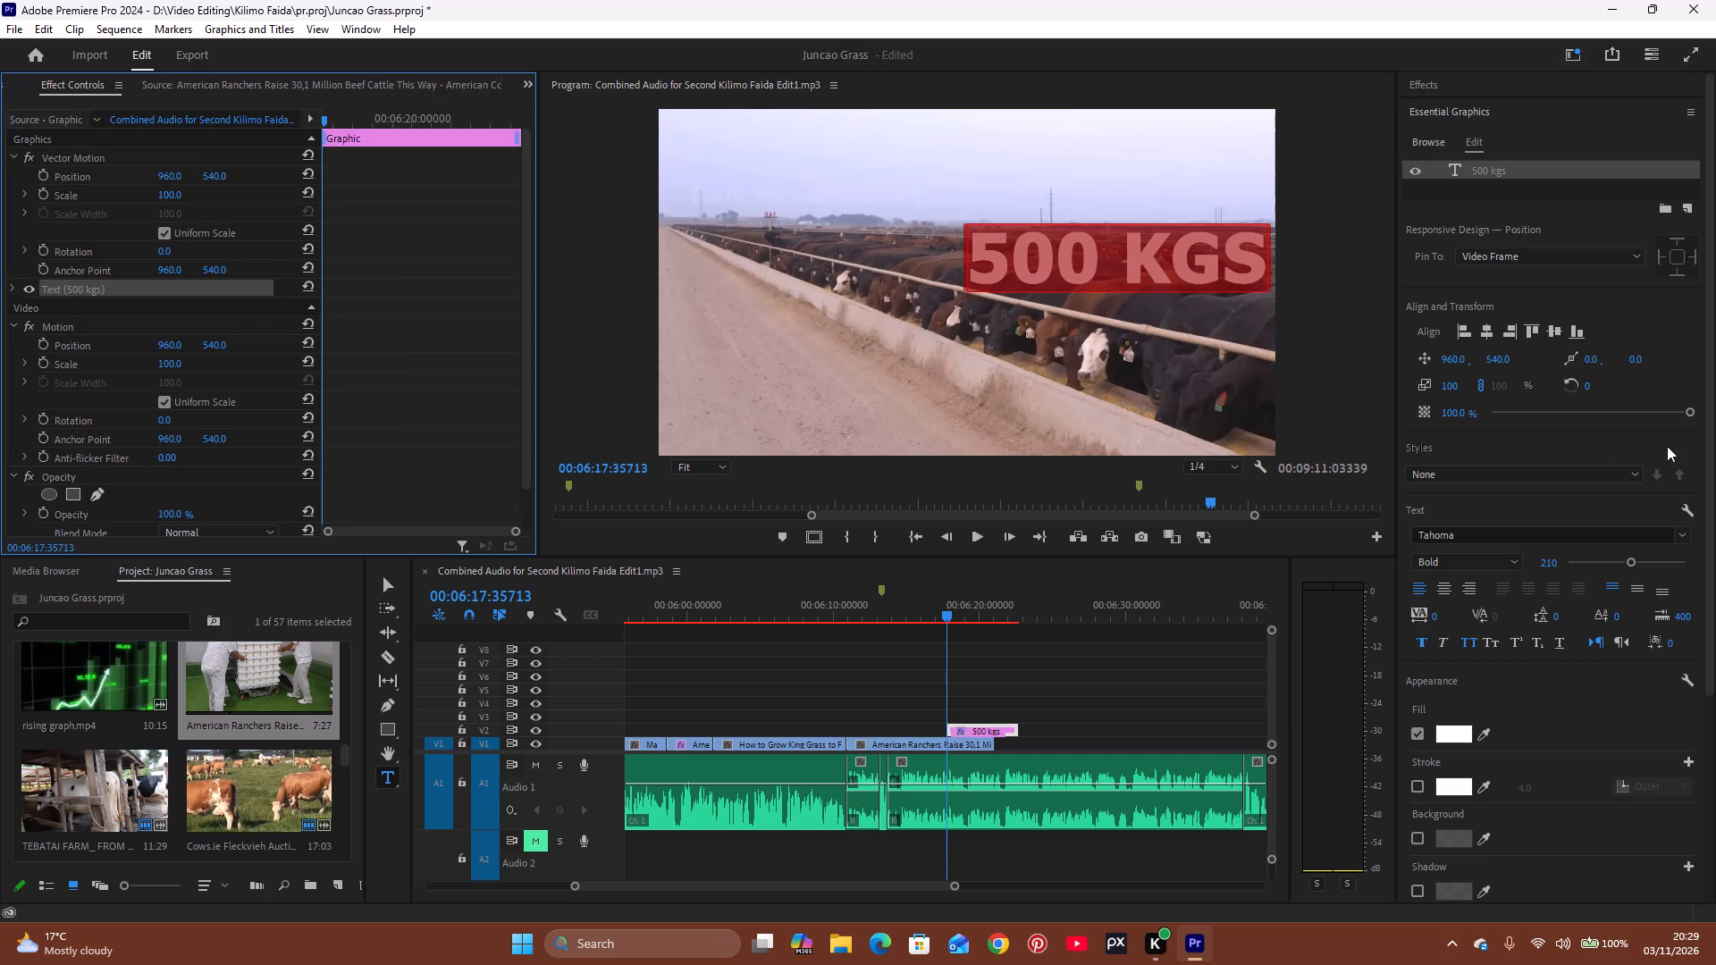
{"action": "left_click_drag", "start_coordinate": [1493, 361], "coordinate": [1496, 361]}
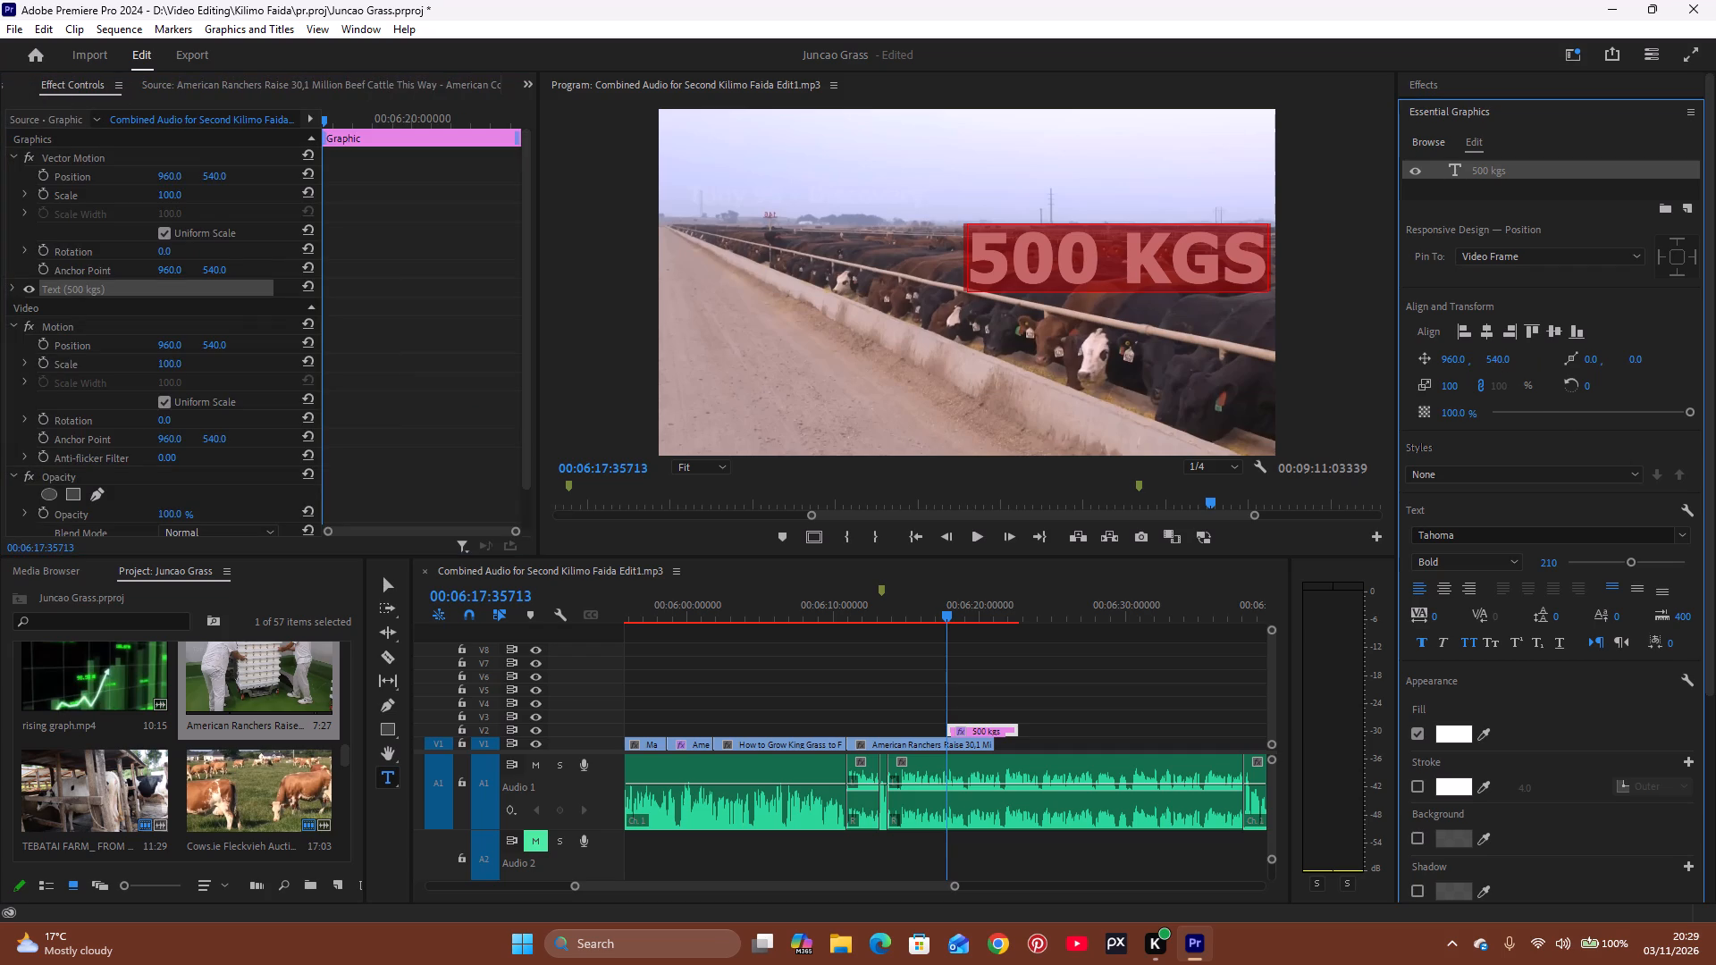
{"action": "left_click_drag", "start_coordinate": [1496, 361], "coordinate": [1569, 353]}
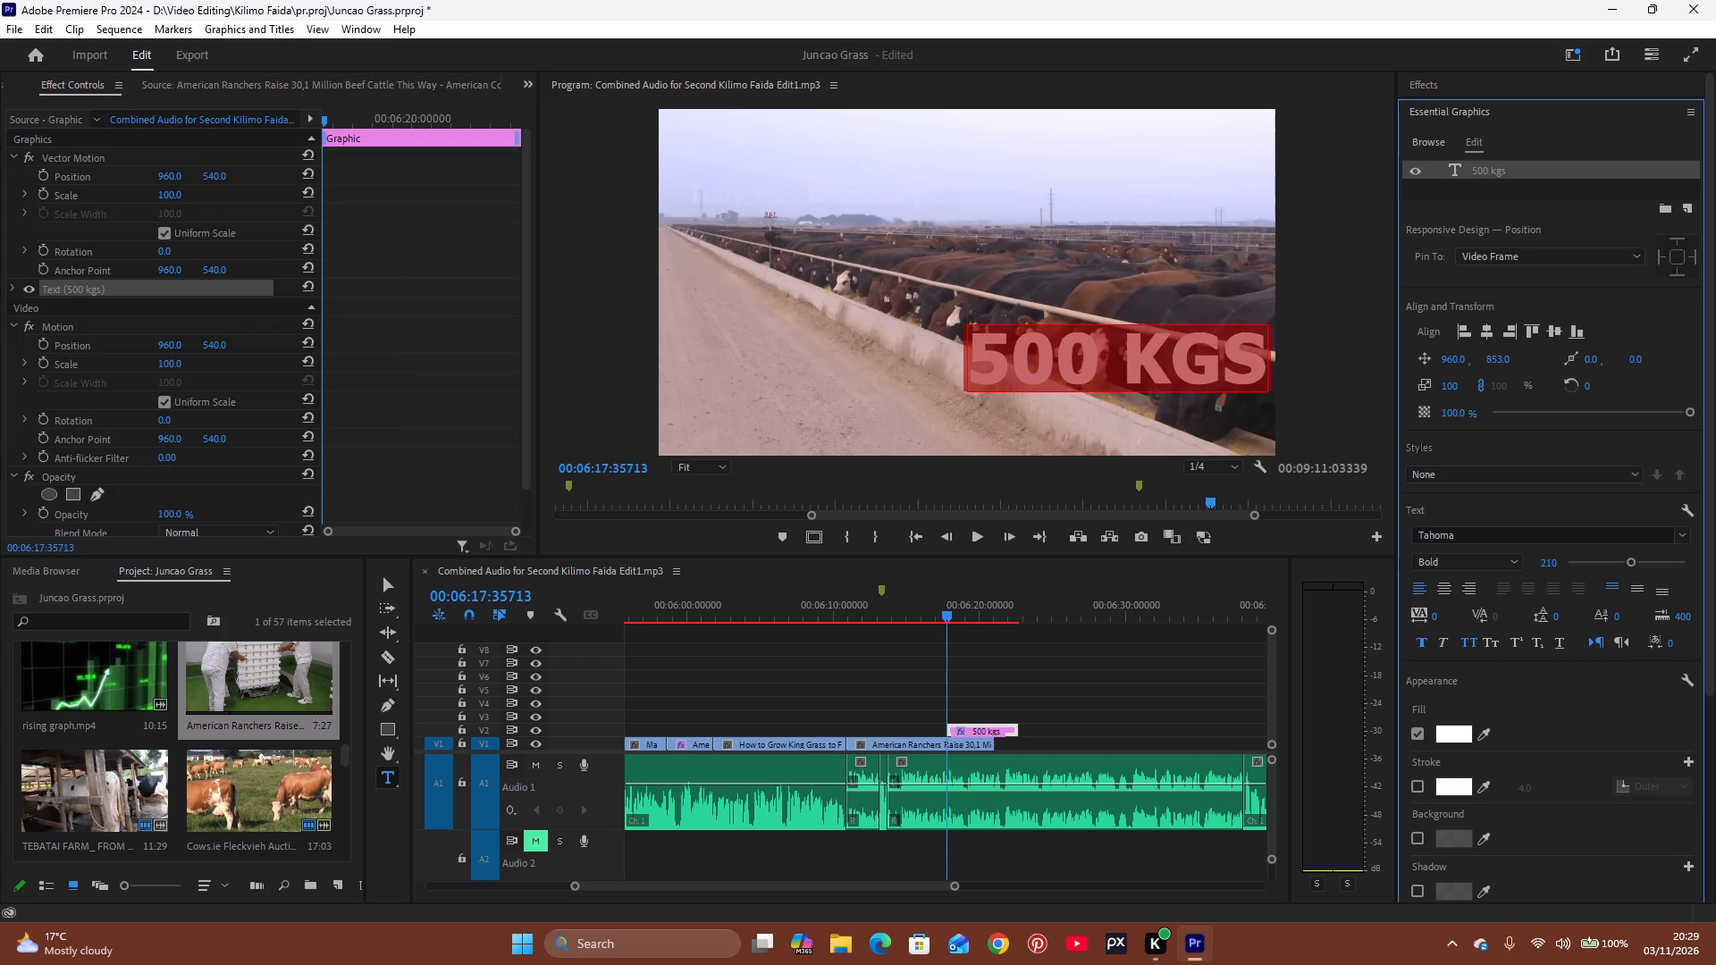
{"action": "left_click_drag", "start_coordinate": [1569, 353], "coordinate": [1614, 346]}
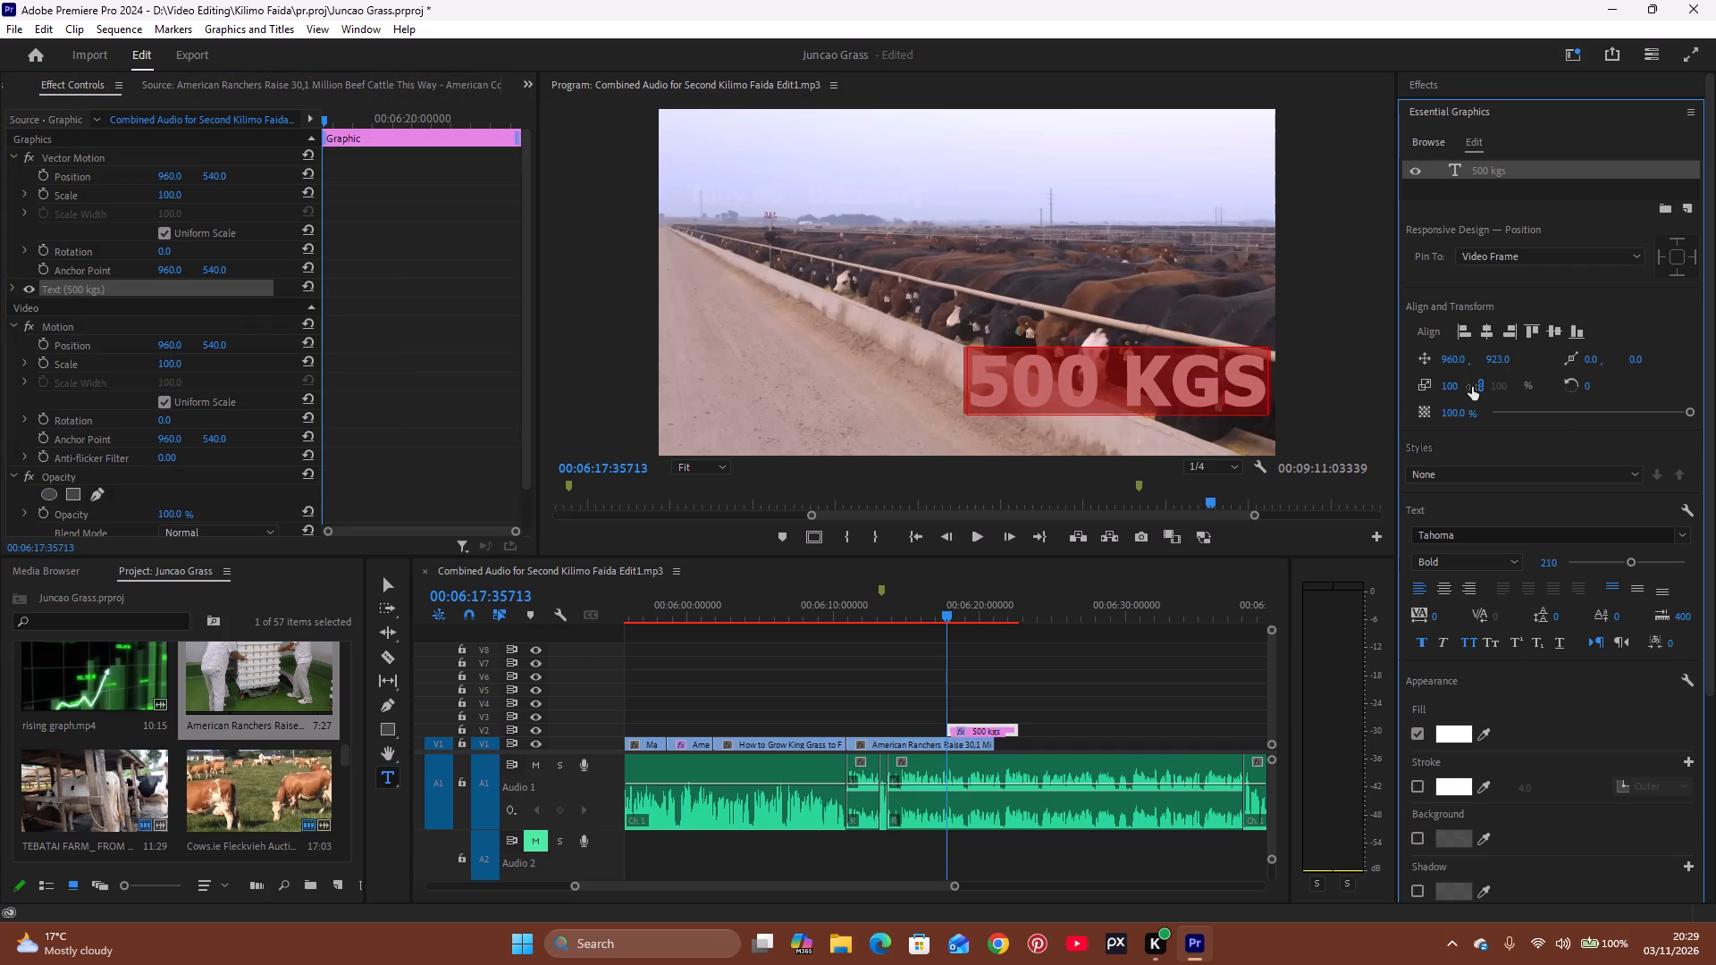
{"action": "left_click_drag", "start_coordinate": [1464, 360], "coordinate": [1355, 377]}
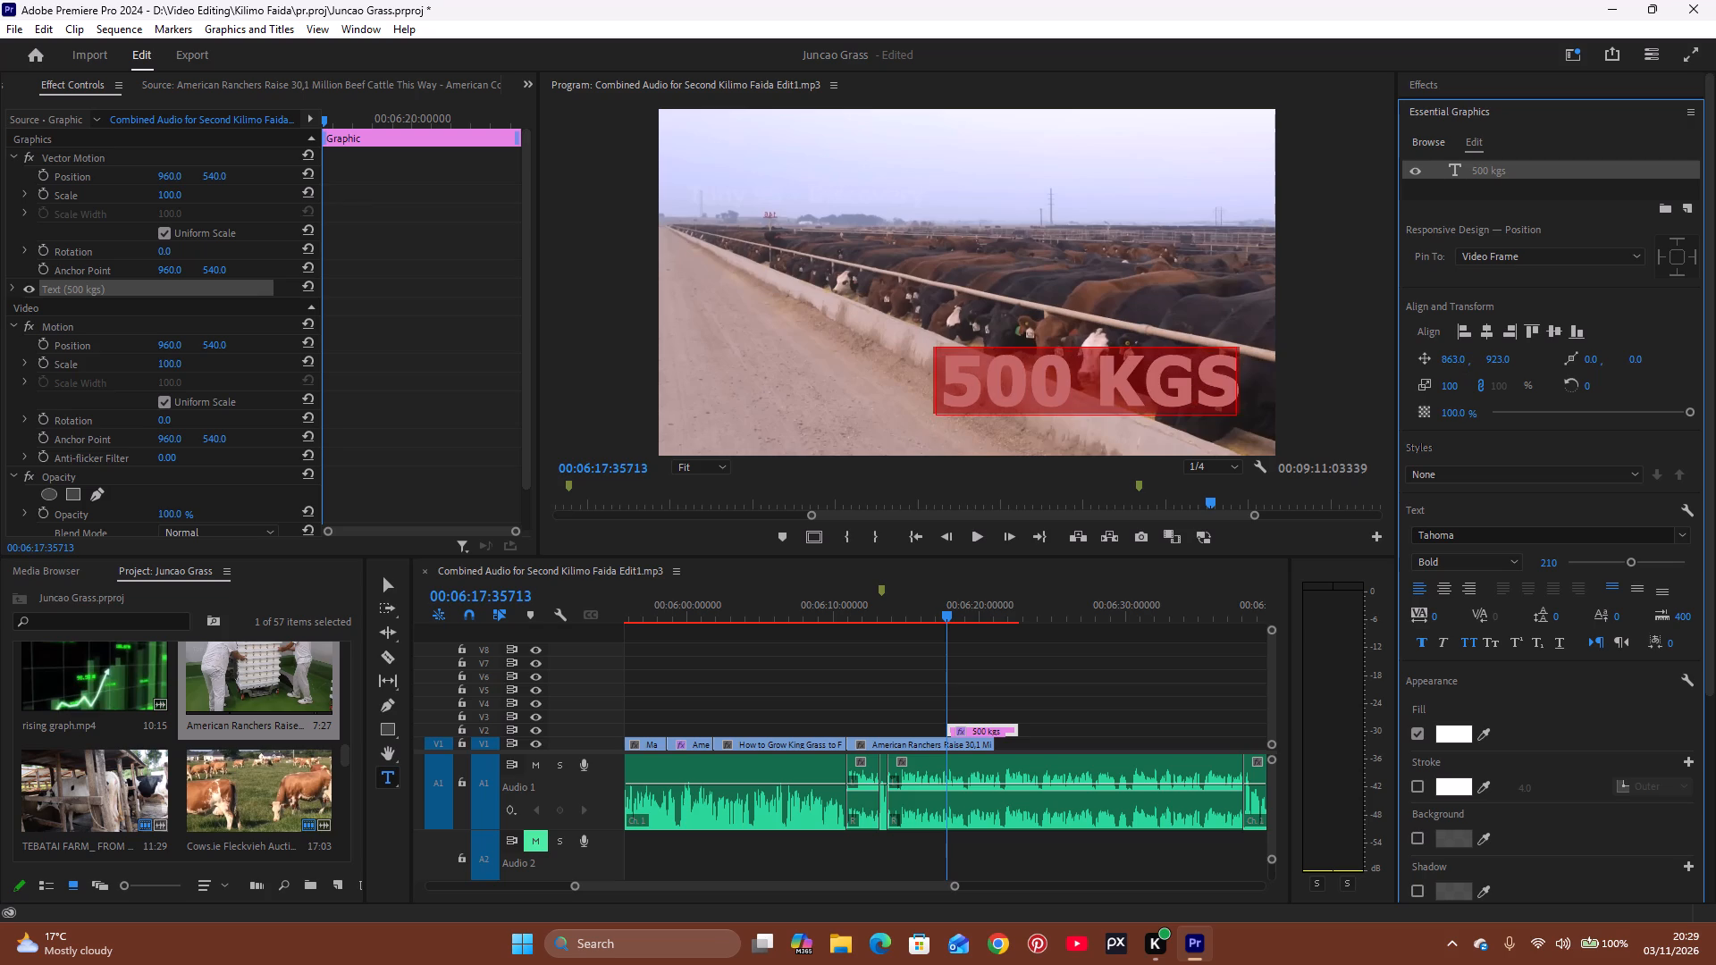
{"action": "left_click_drag", "start_coordinate": [1355, 377], "coordinate": [1136, 452]}
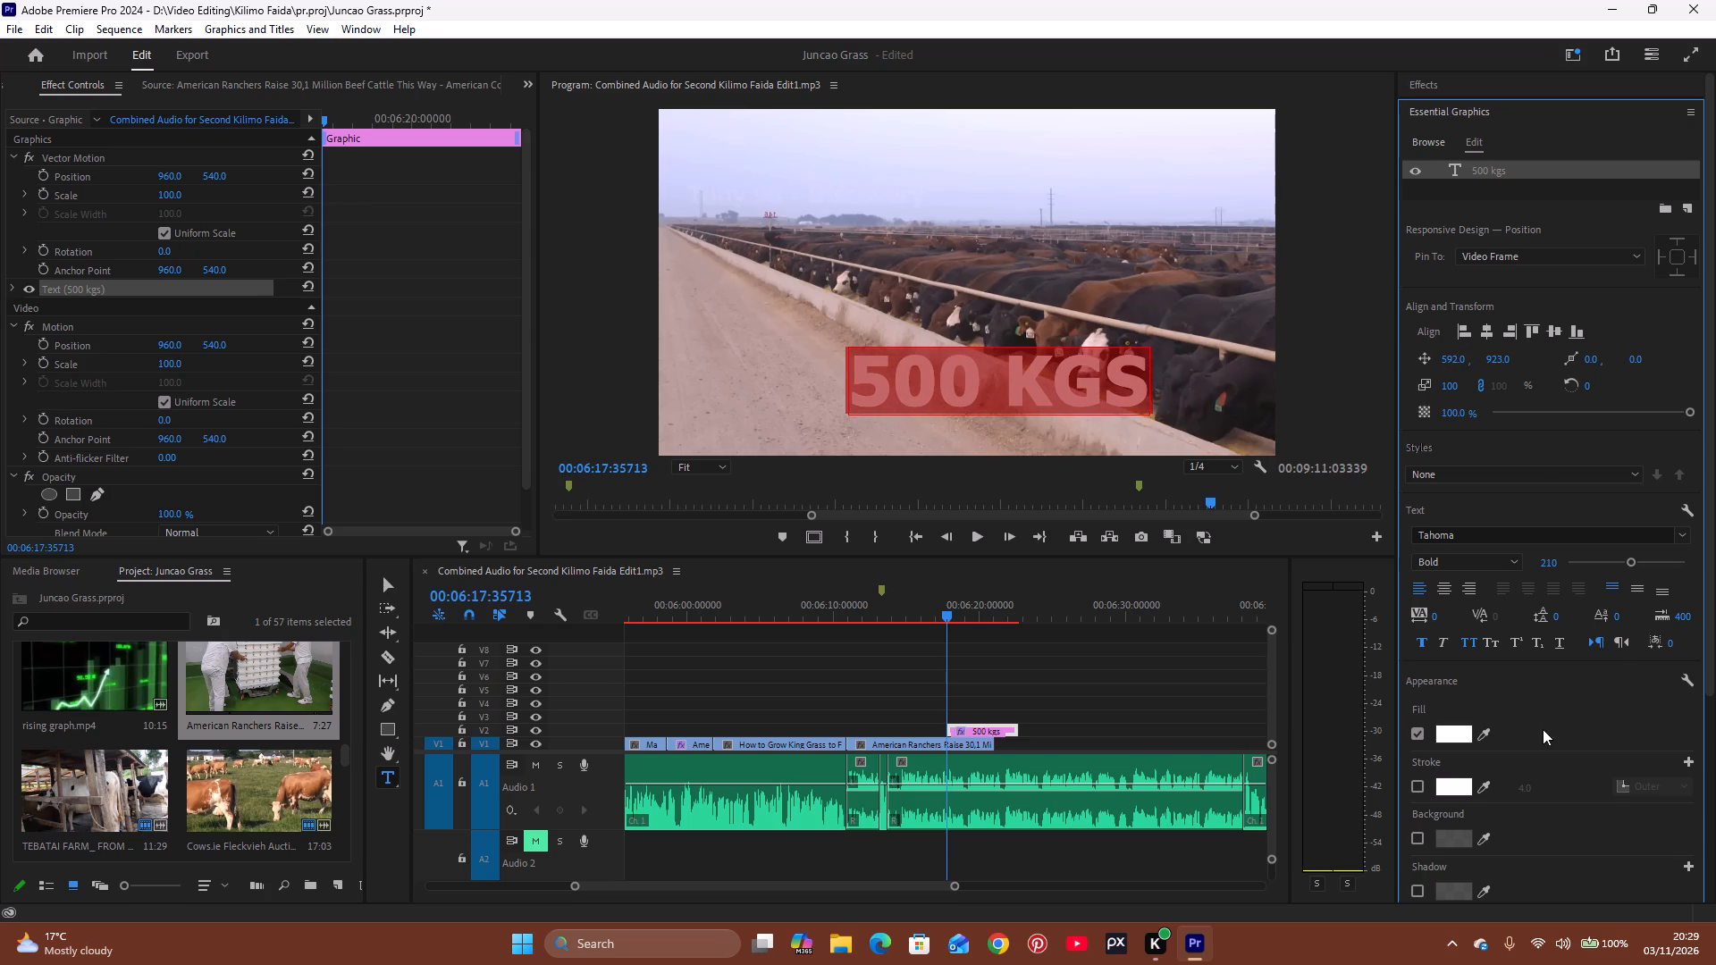
Find the Basic 3D effect and apply it to the "500 kgs" title clip on V2.
{"action": "left_click", "coordinate": [1438, 88]}
{"action": "left_click", "coordinate": [1447, 99]}
{"action": "left_click", "coordinate": [1443, 112]}
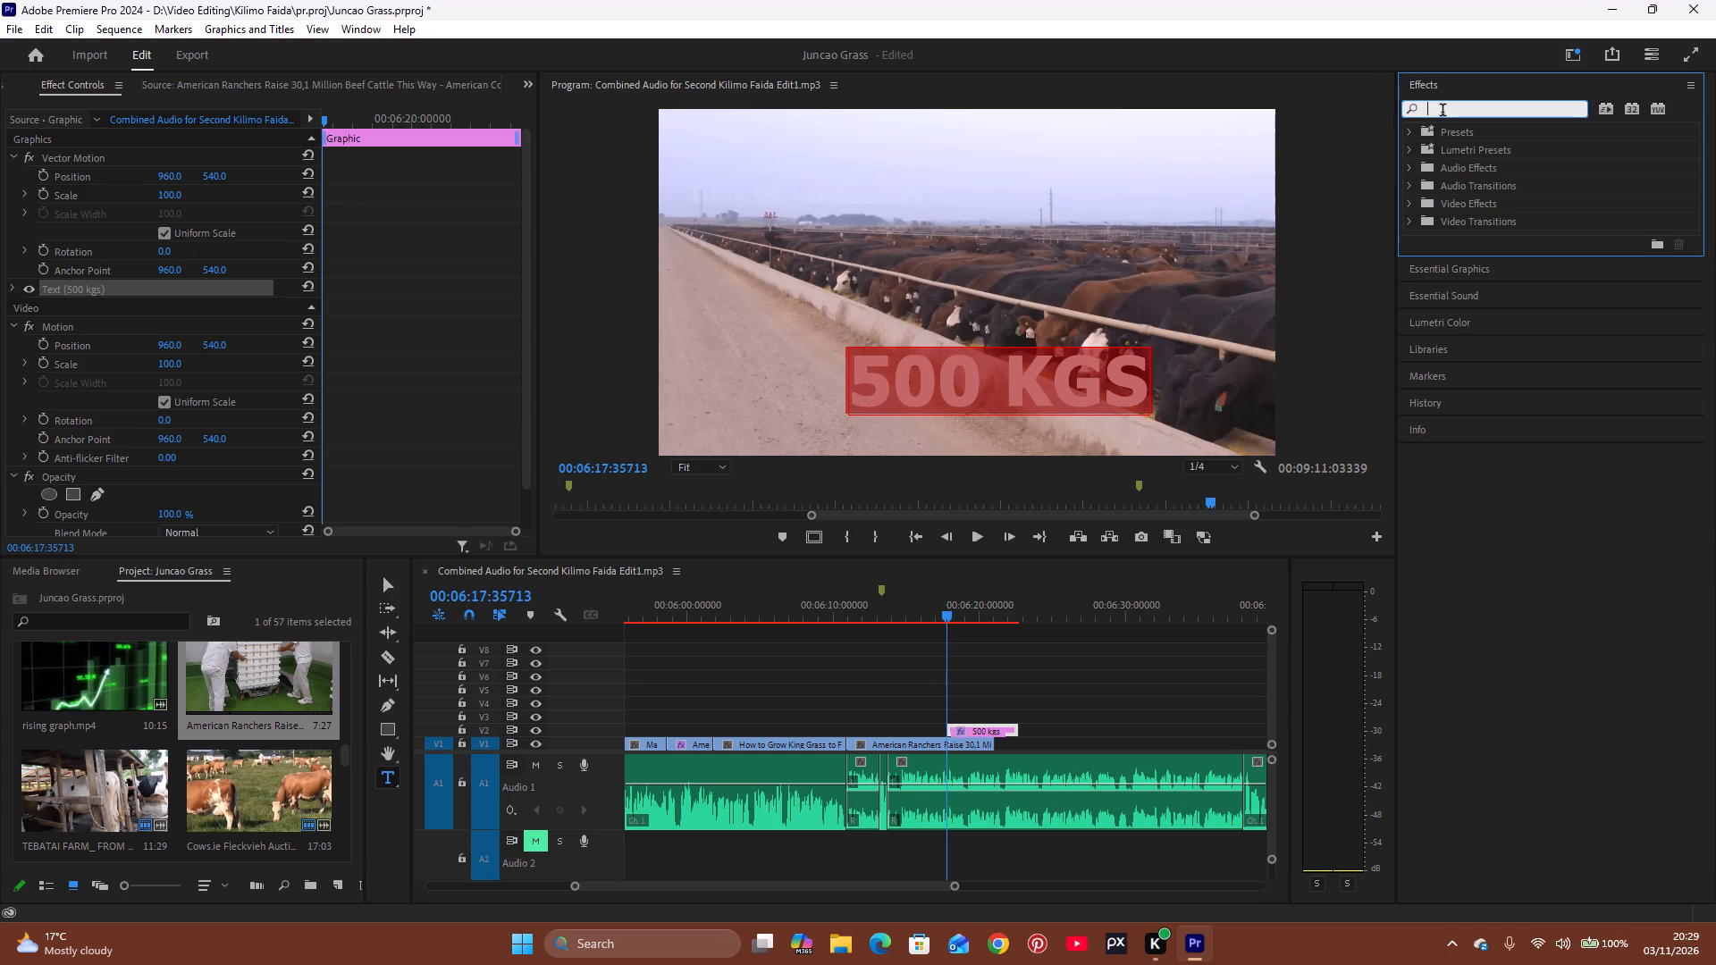
{"action": "type", "text": "3d"}
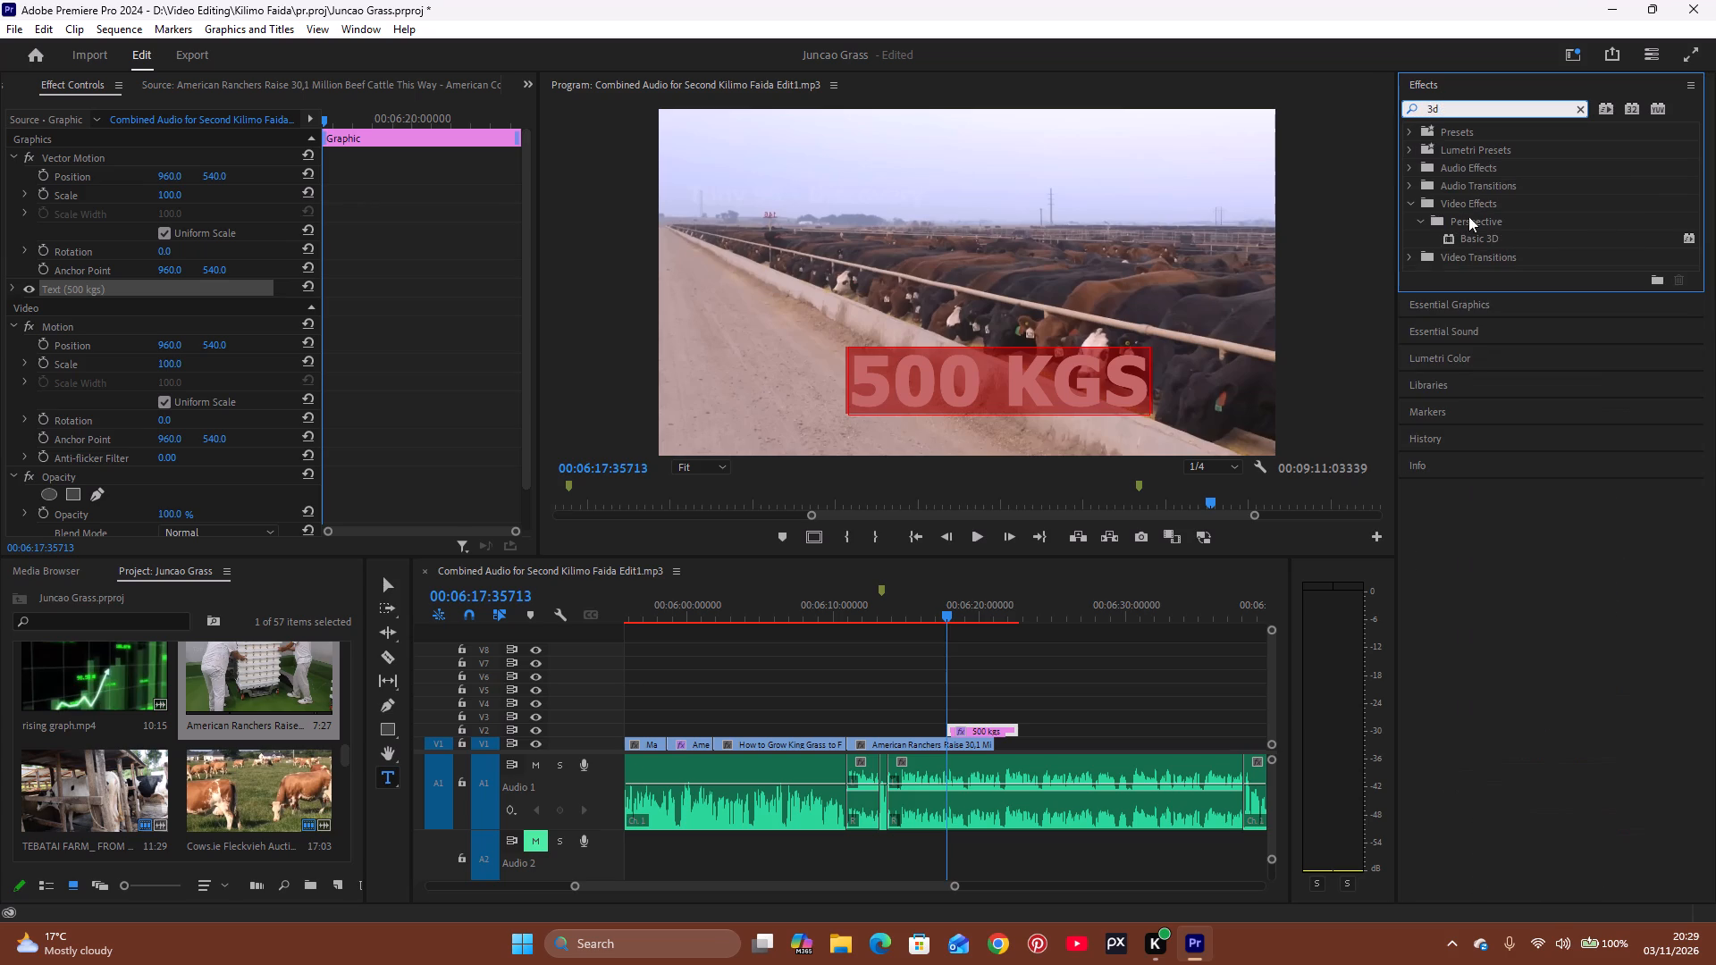
{"action": "left_click_drag", "start_coordinate": [1477, 238], "coordinate": [990, 733]}
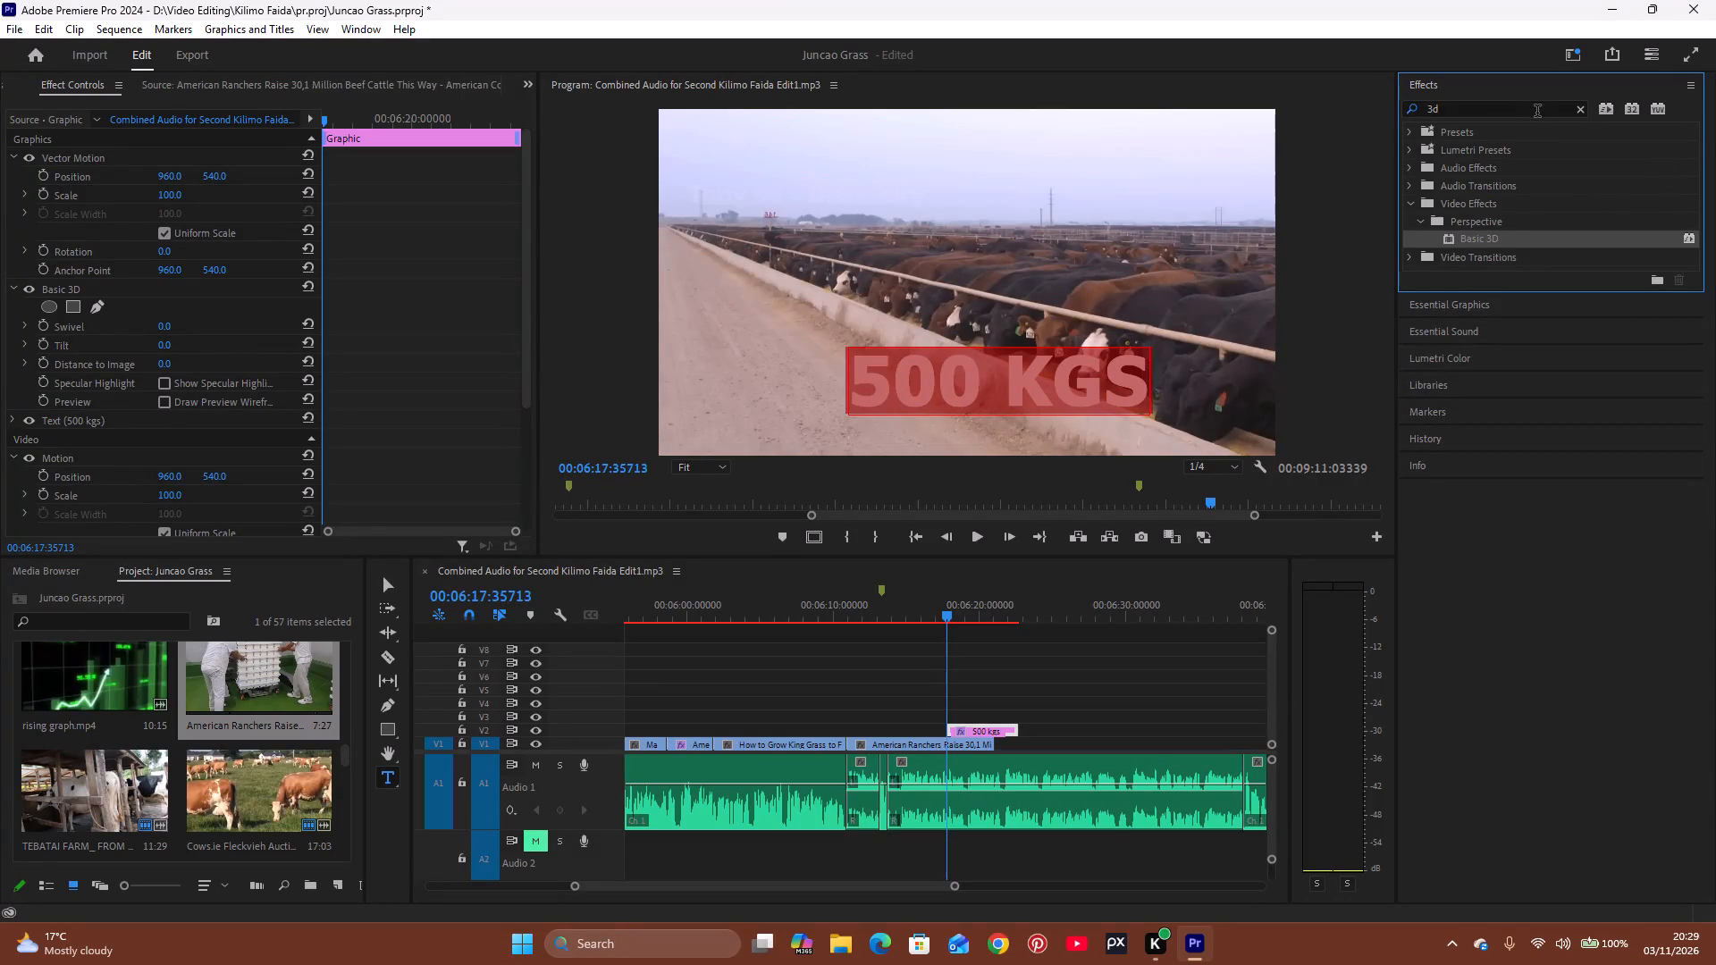
Find the Corner Pin effect and apply it to the "500 kgs" title clip on V2.
{"action": "left_click_drag", "start_coordinate": [1496, 107], "coordinate": [1297, 114]}
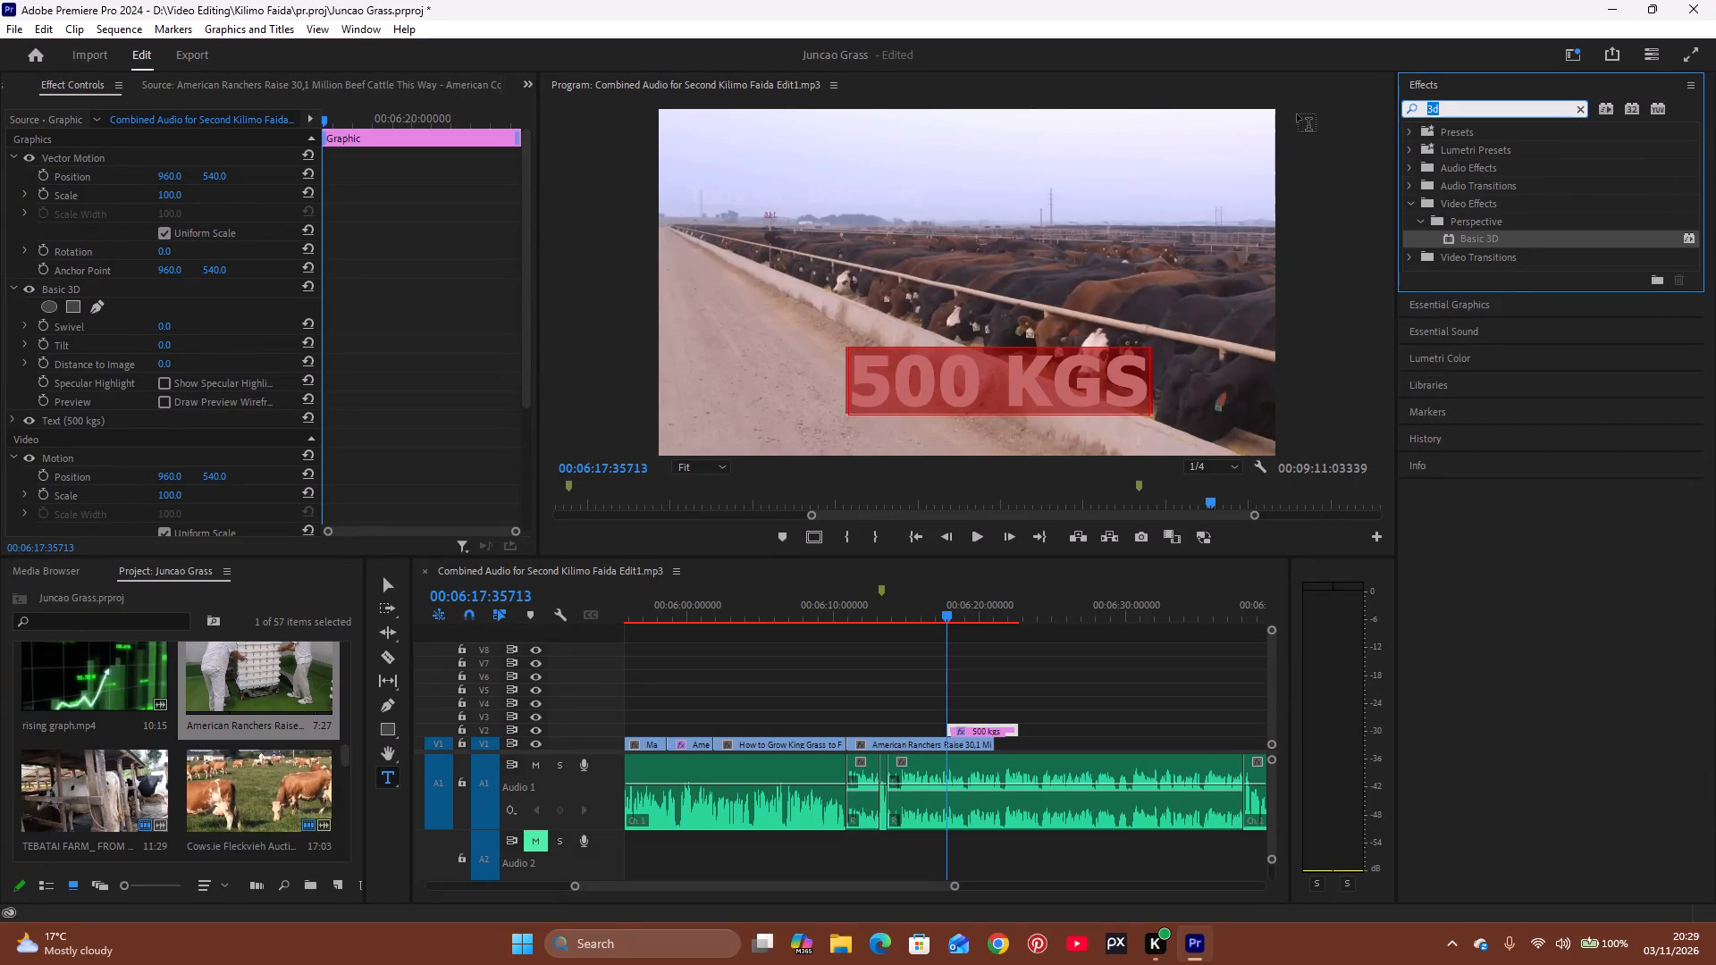
{"action": "type", "text": "corner"}
{"action": "type", "text": "pin"}
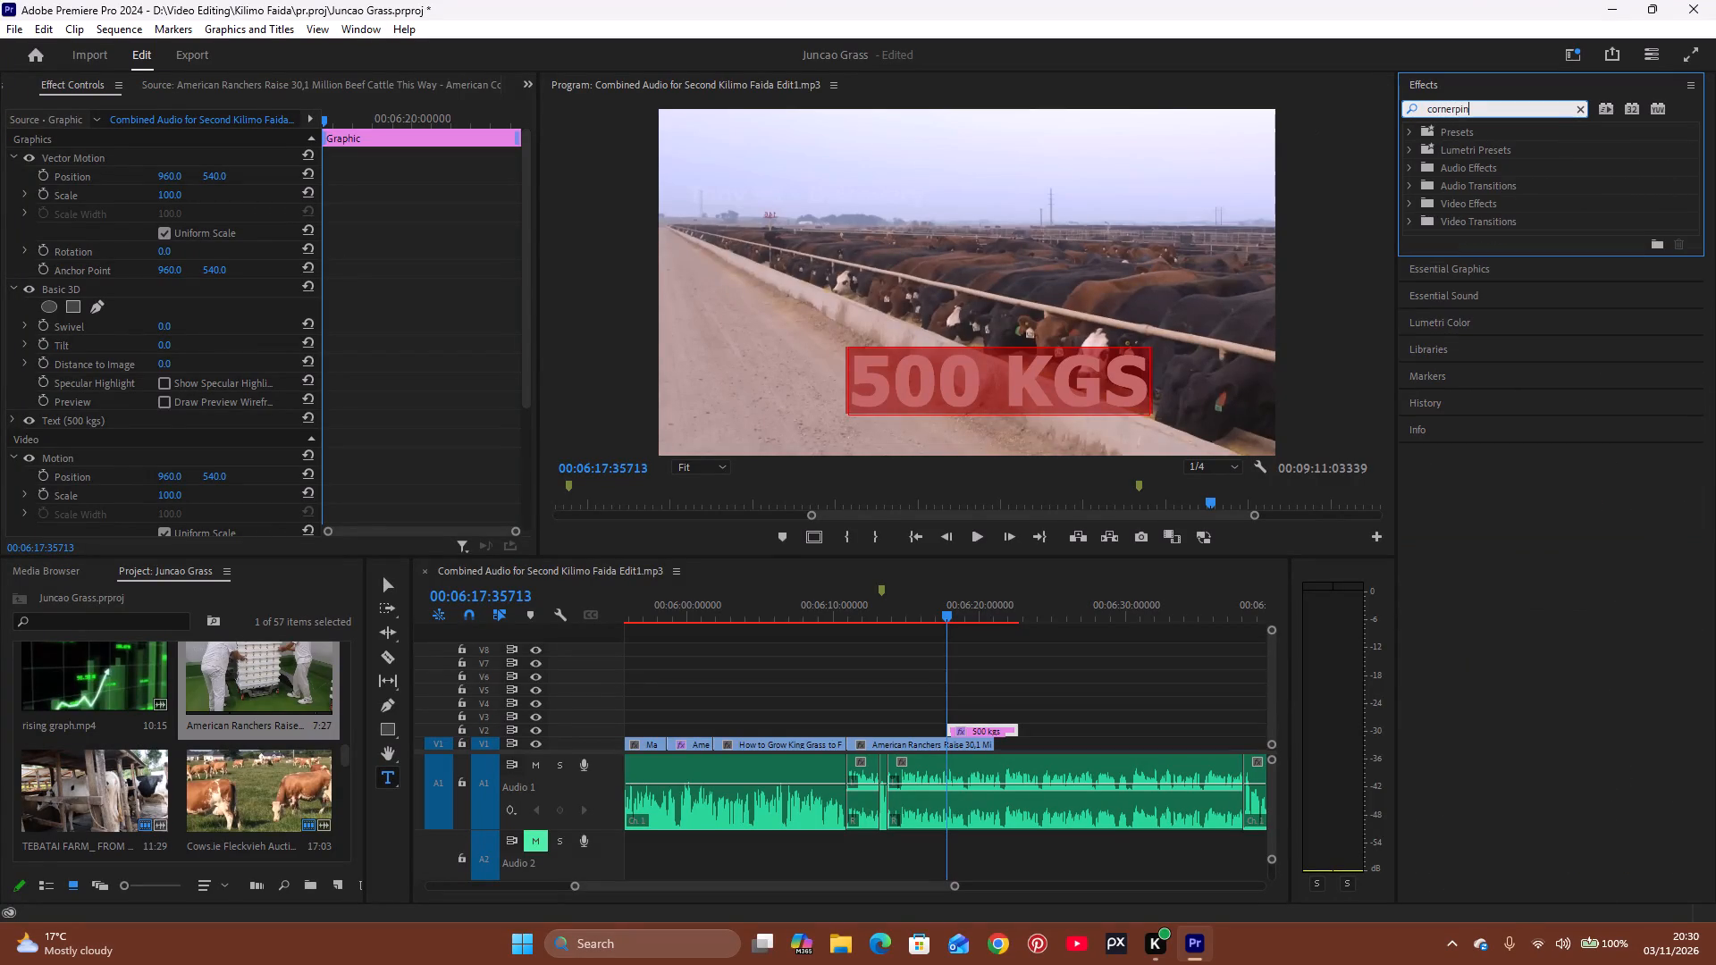
{"action": "key", "text": "BackSpace"}
{"action": "key", "text": "BackSpace"}
{"action": "key", "text": "BackSpace"}
{"action": "key", "text": "BackSpace"}
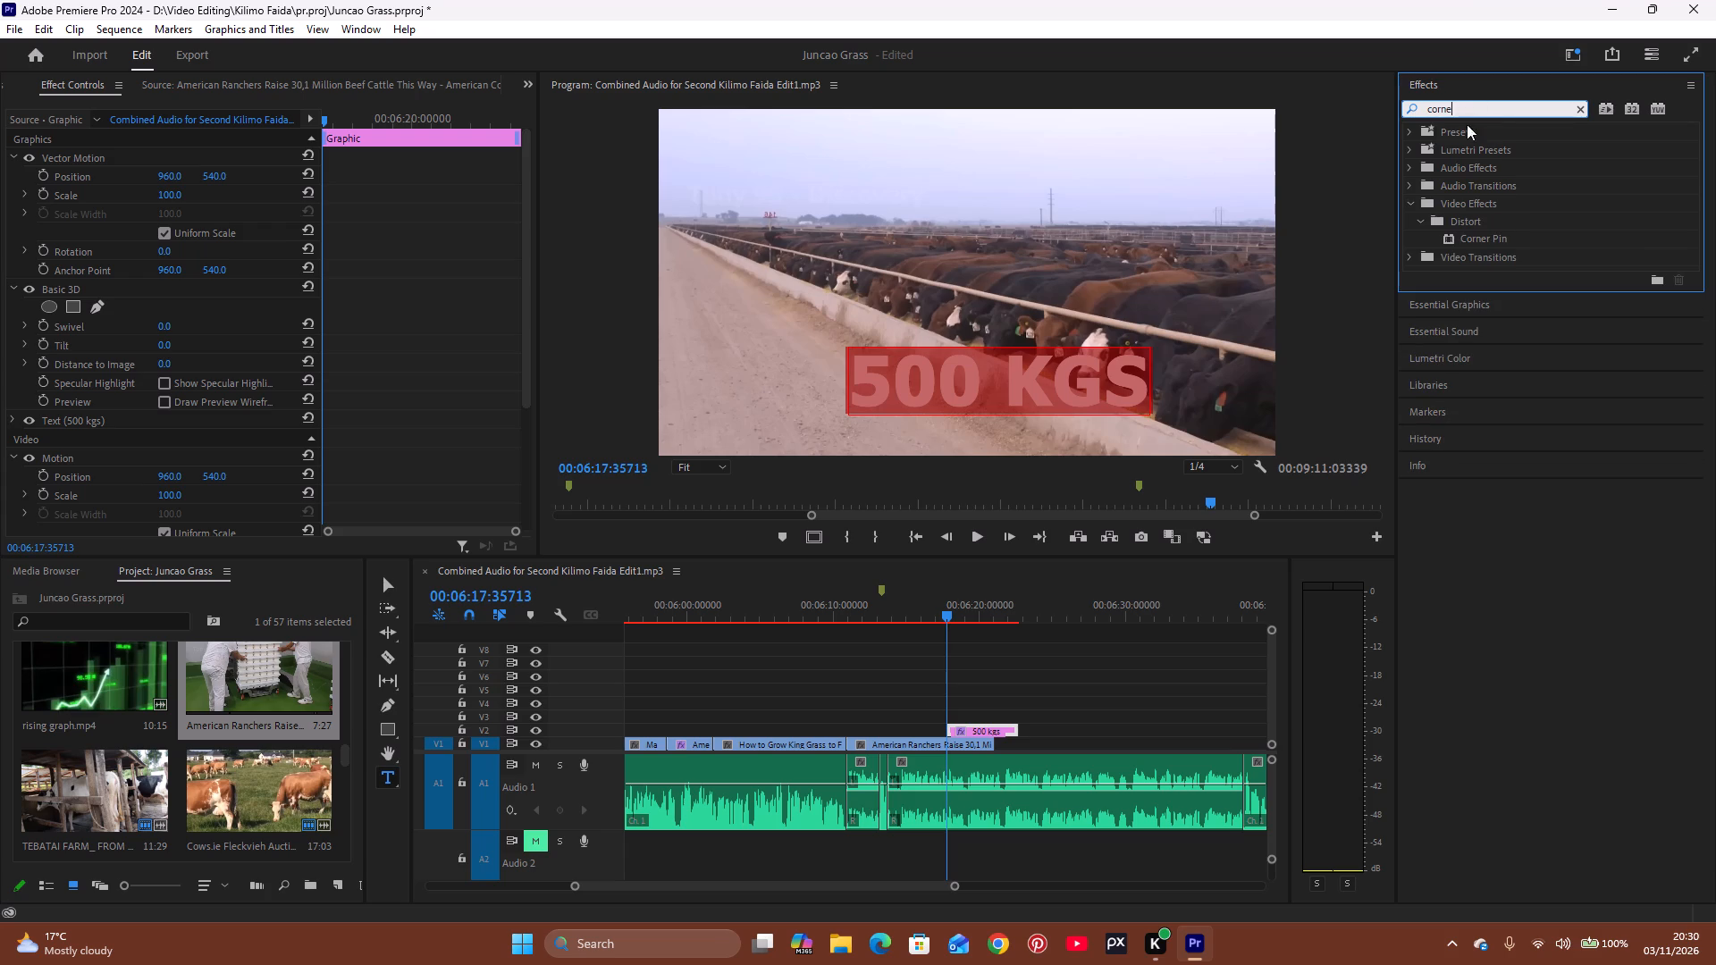
{"action": "left_click_drag", "start_coordinate": [1495, 236], "coordinate": [989, 716]}
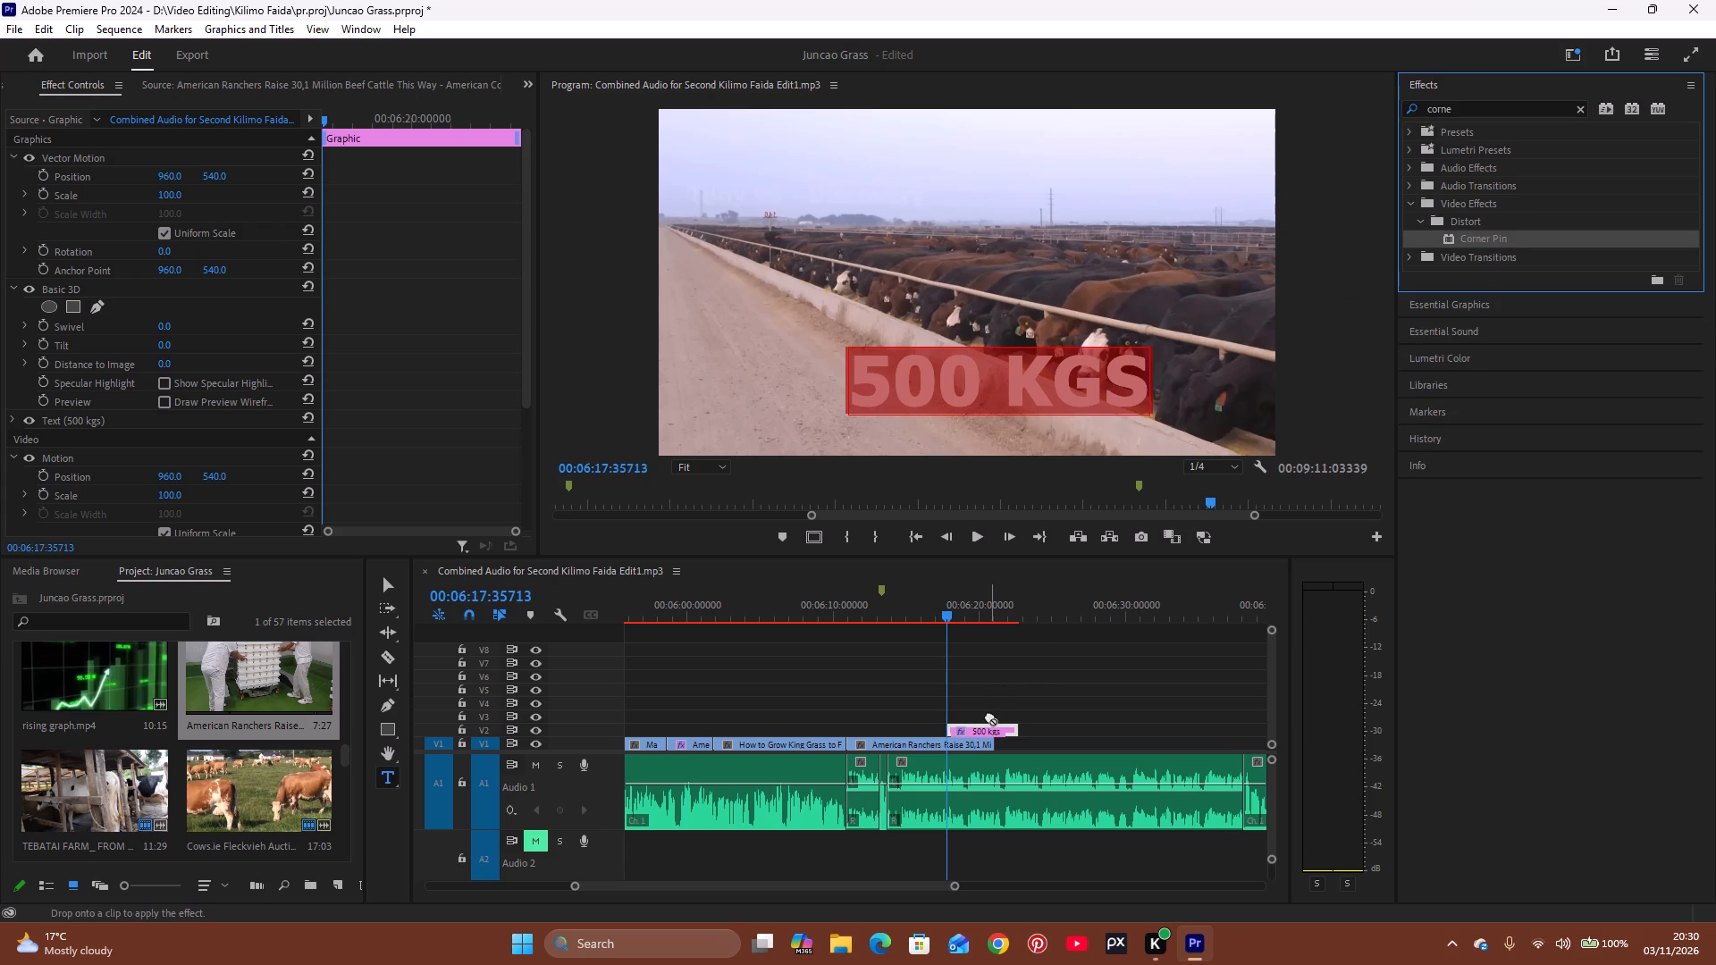
{"action": "left_click_drag", "start_coordinate": [989, 716], "coordinate": [988, 728]}
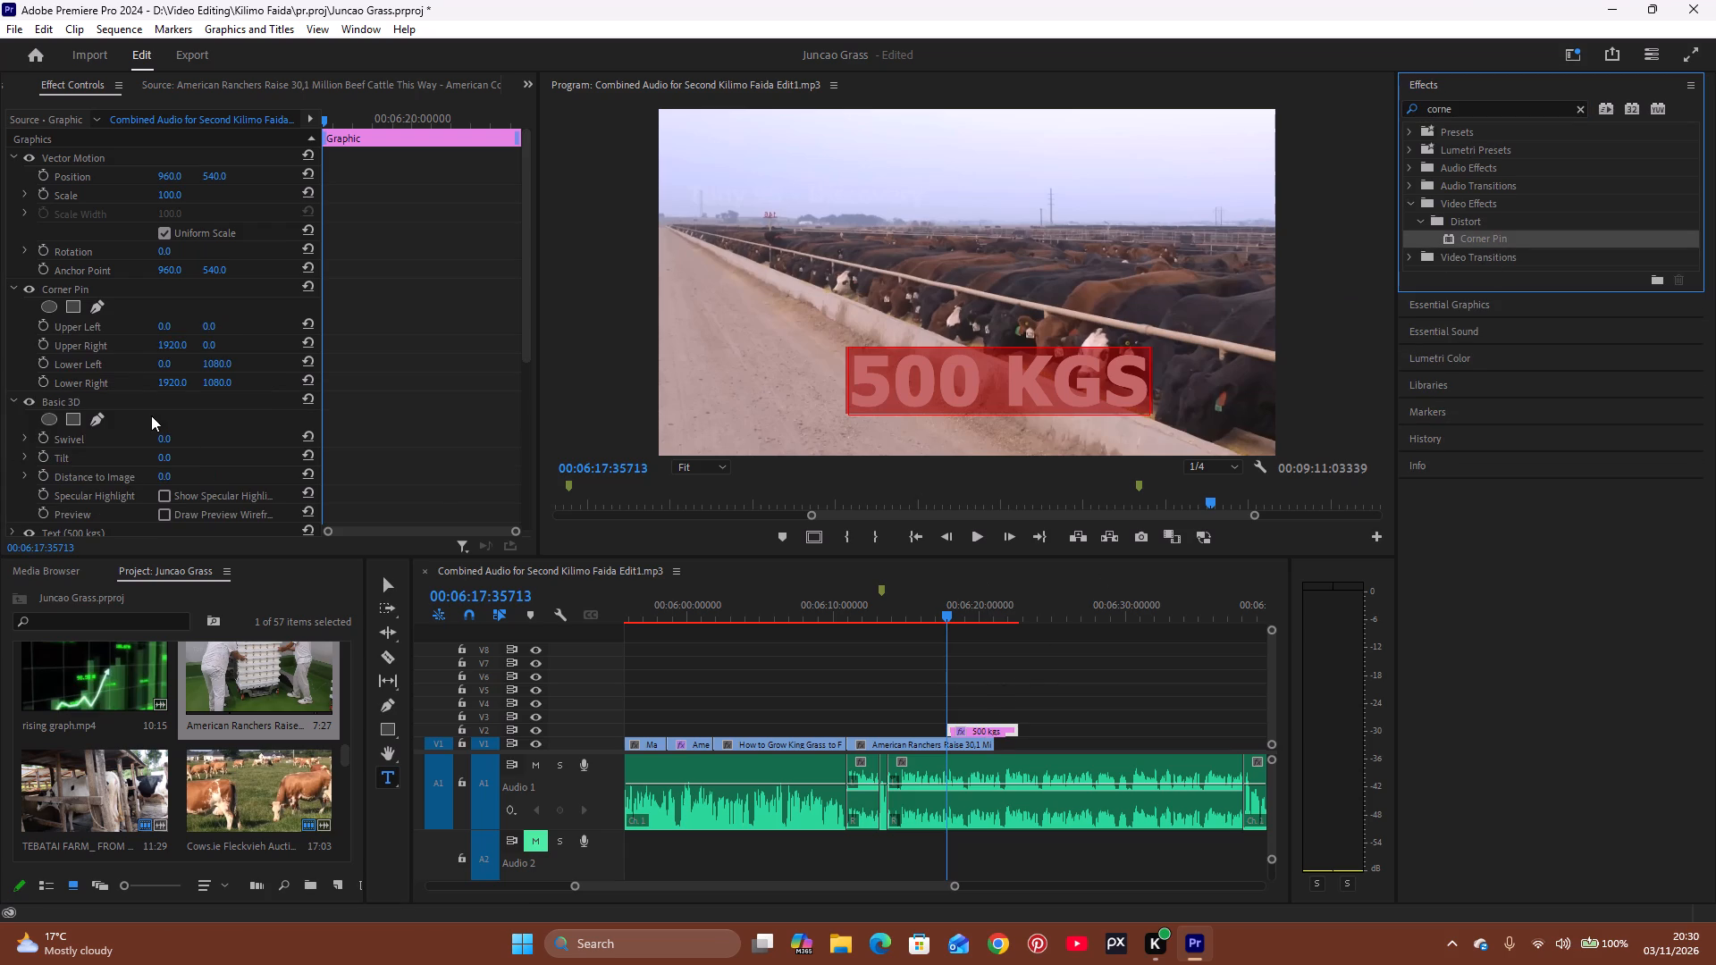
Set the title's Basic 3D swivel to 62° while viewing it over the cattle trough at about 00:06:19.
{"action": "left_click", "coordinate": [980, 610]}
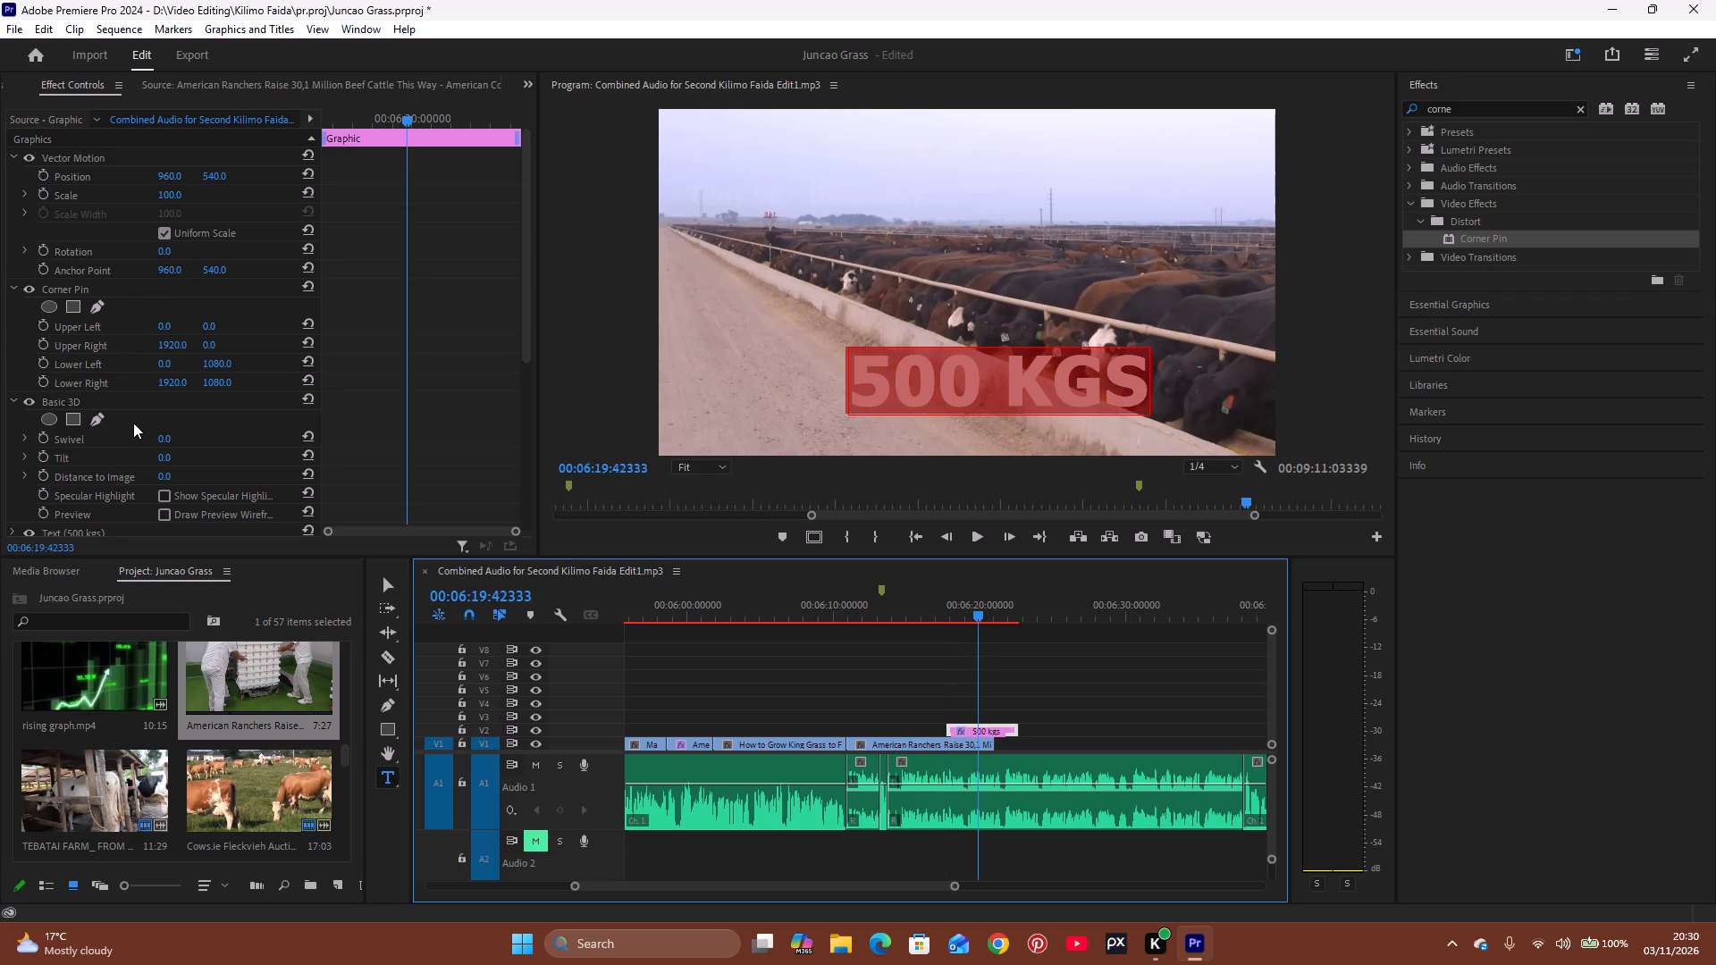
{"action": "left_click_drag", "start_coordinate": [162, 440], "coordinate": [221, 435]}
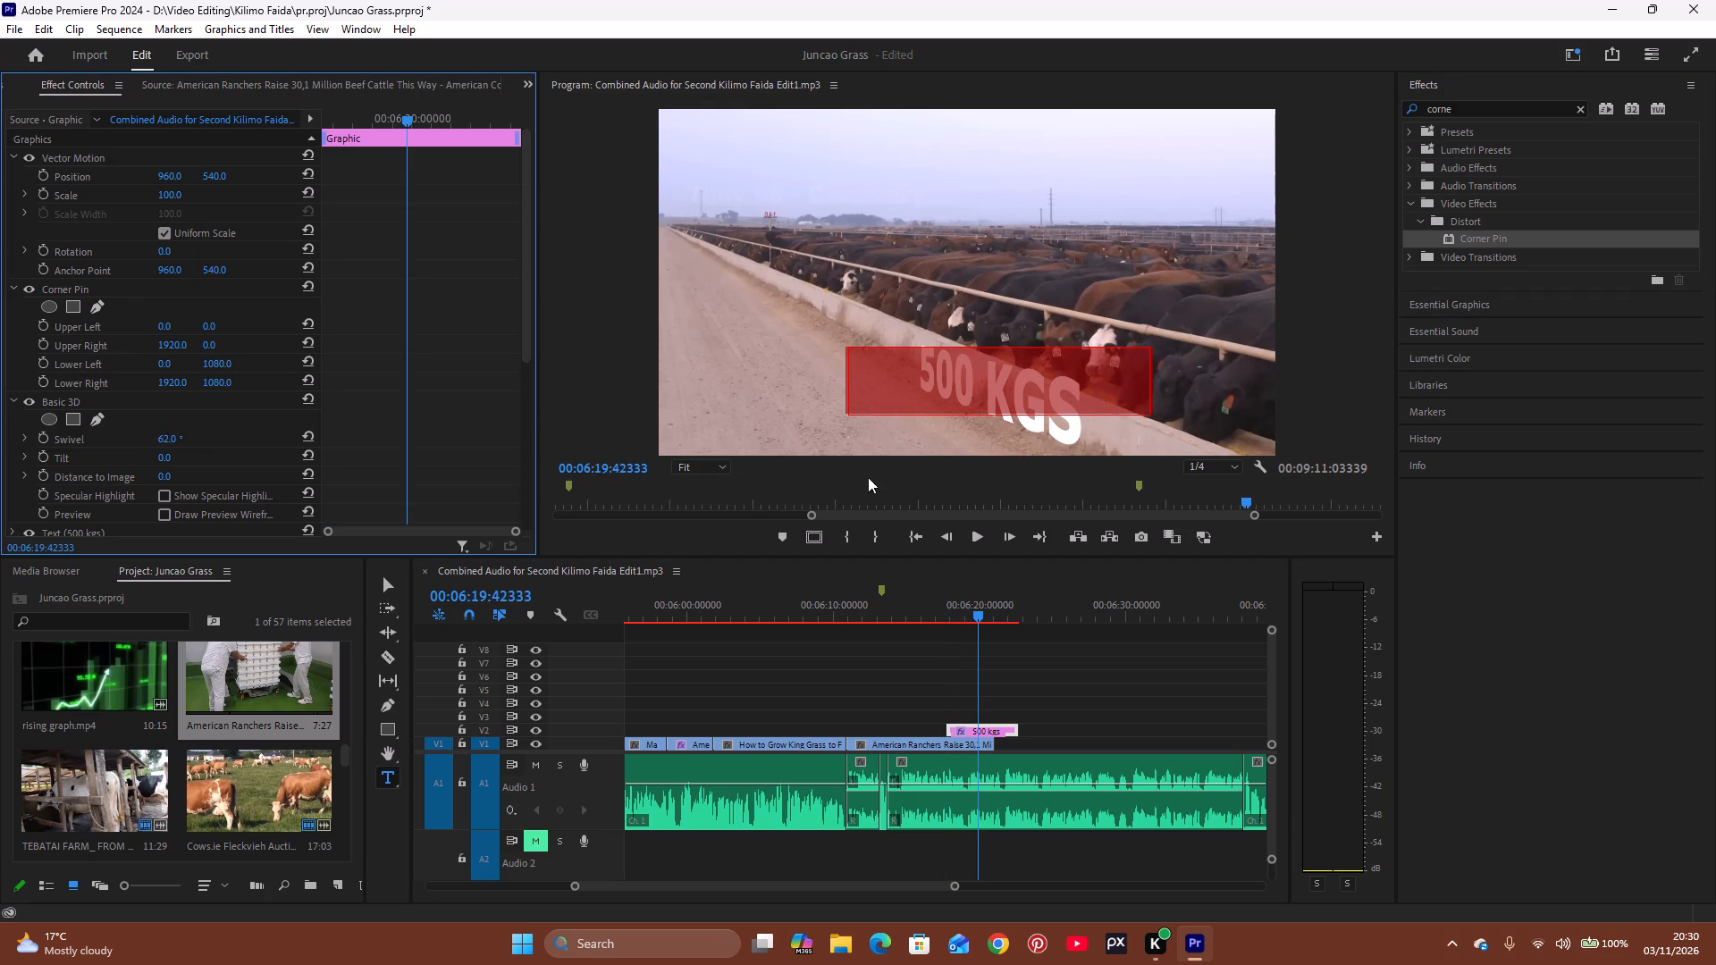
Play the sequence from about 00:06:14 to 00:06:18 to check the angled title over the American Ranchers clip.
{"action": "left_click", "coordinate": [909, 609]}
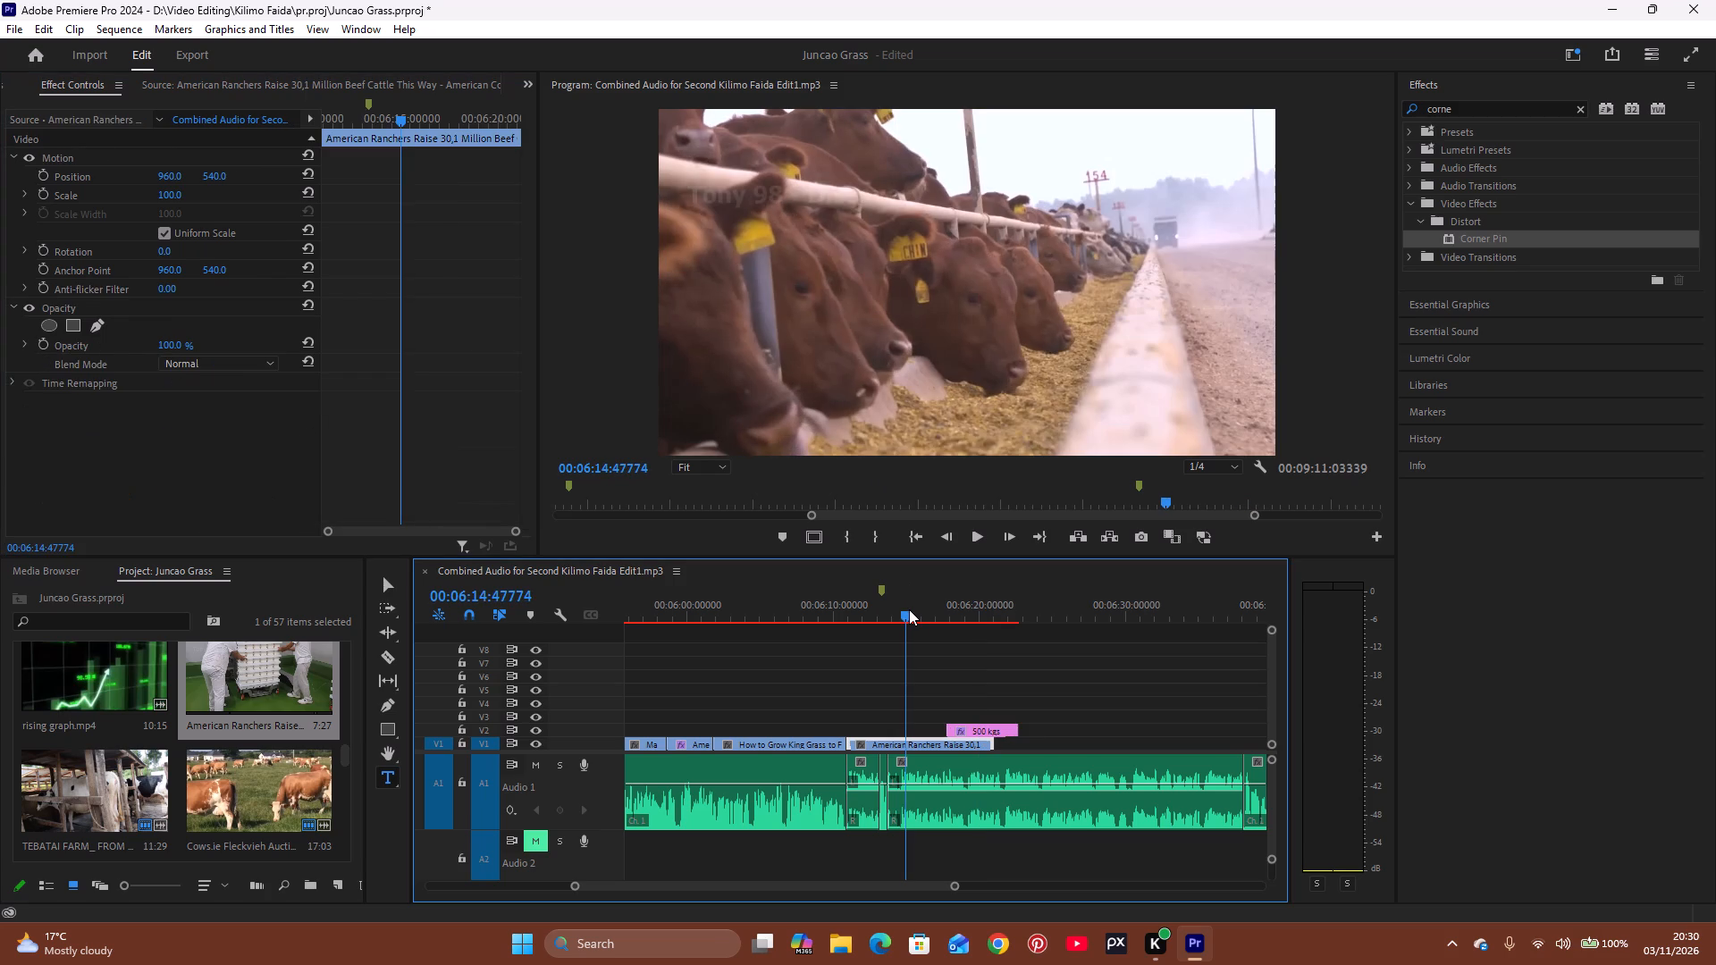
{"action": "key", "text": "space"}
{"action": "key", "text": "space"}
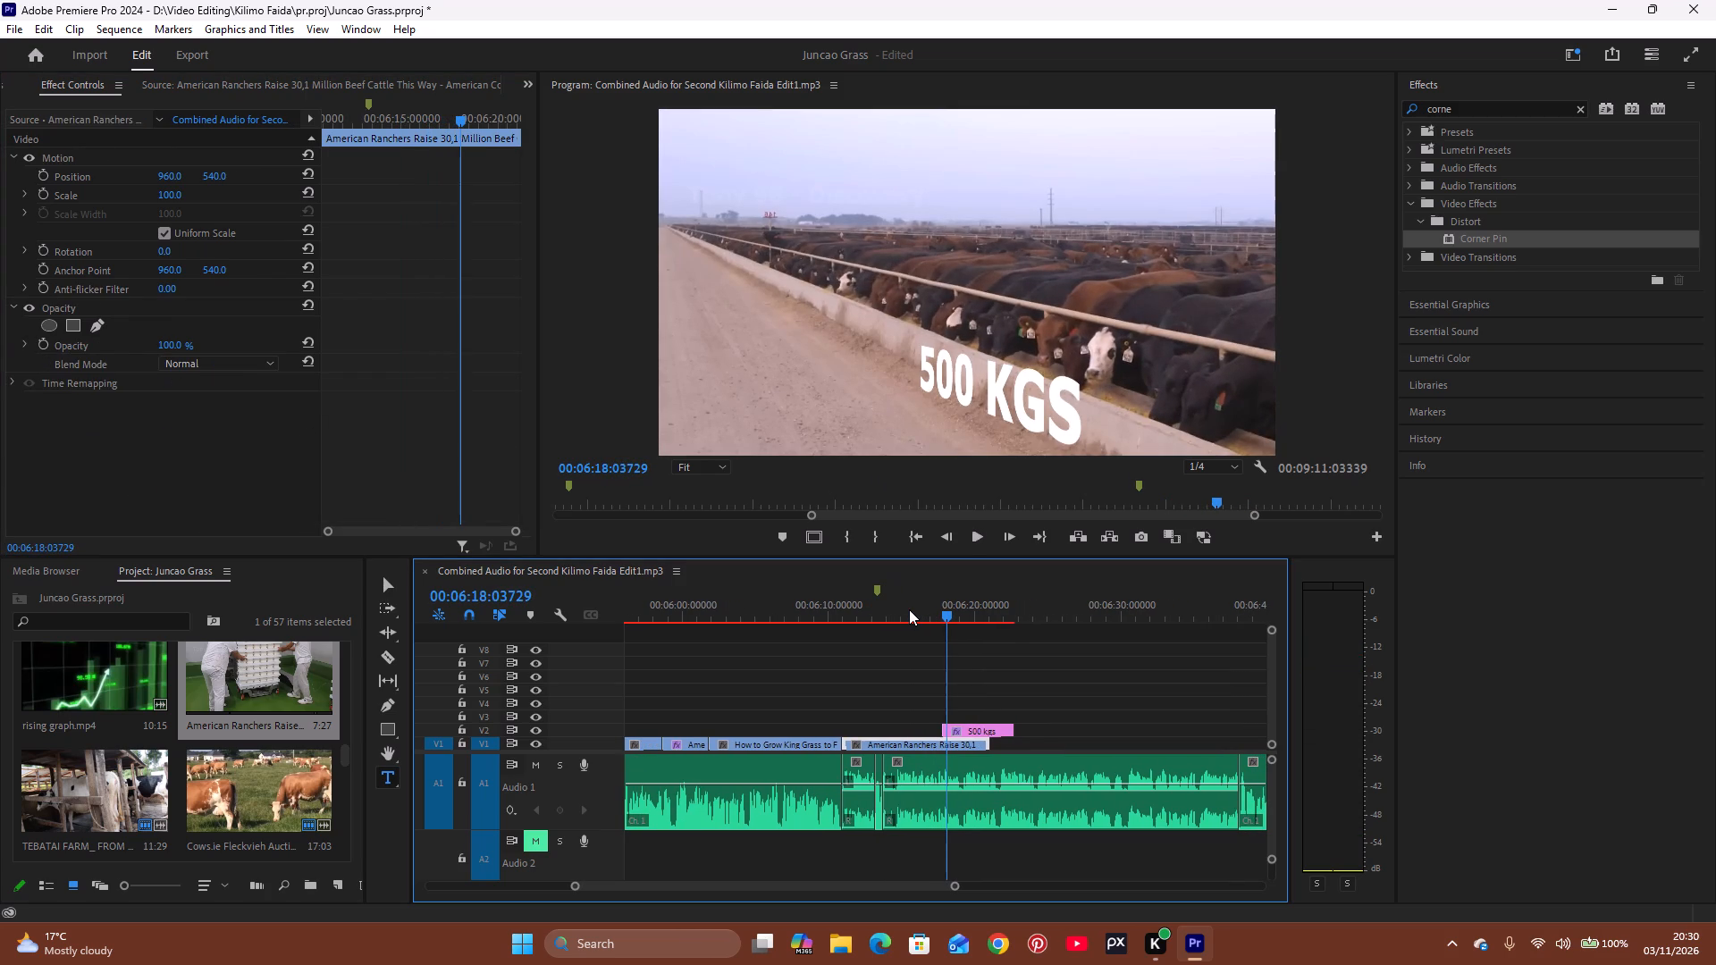
{"action": "key", "text": "space"}
{"action": "key", "text": "space"}
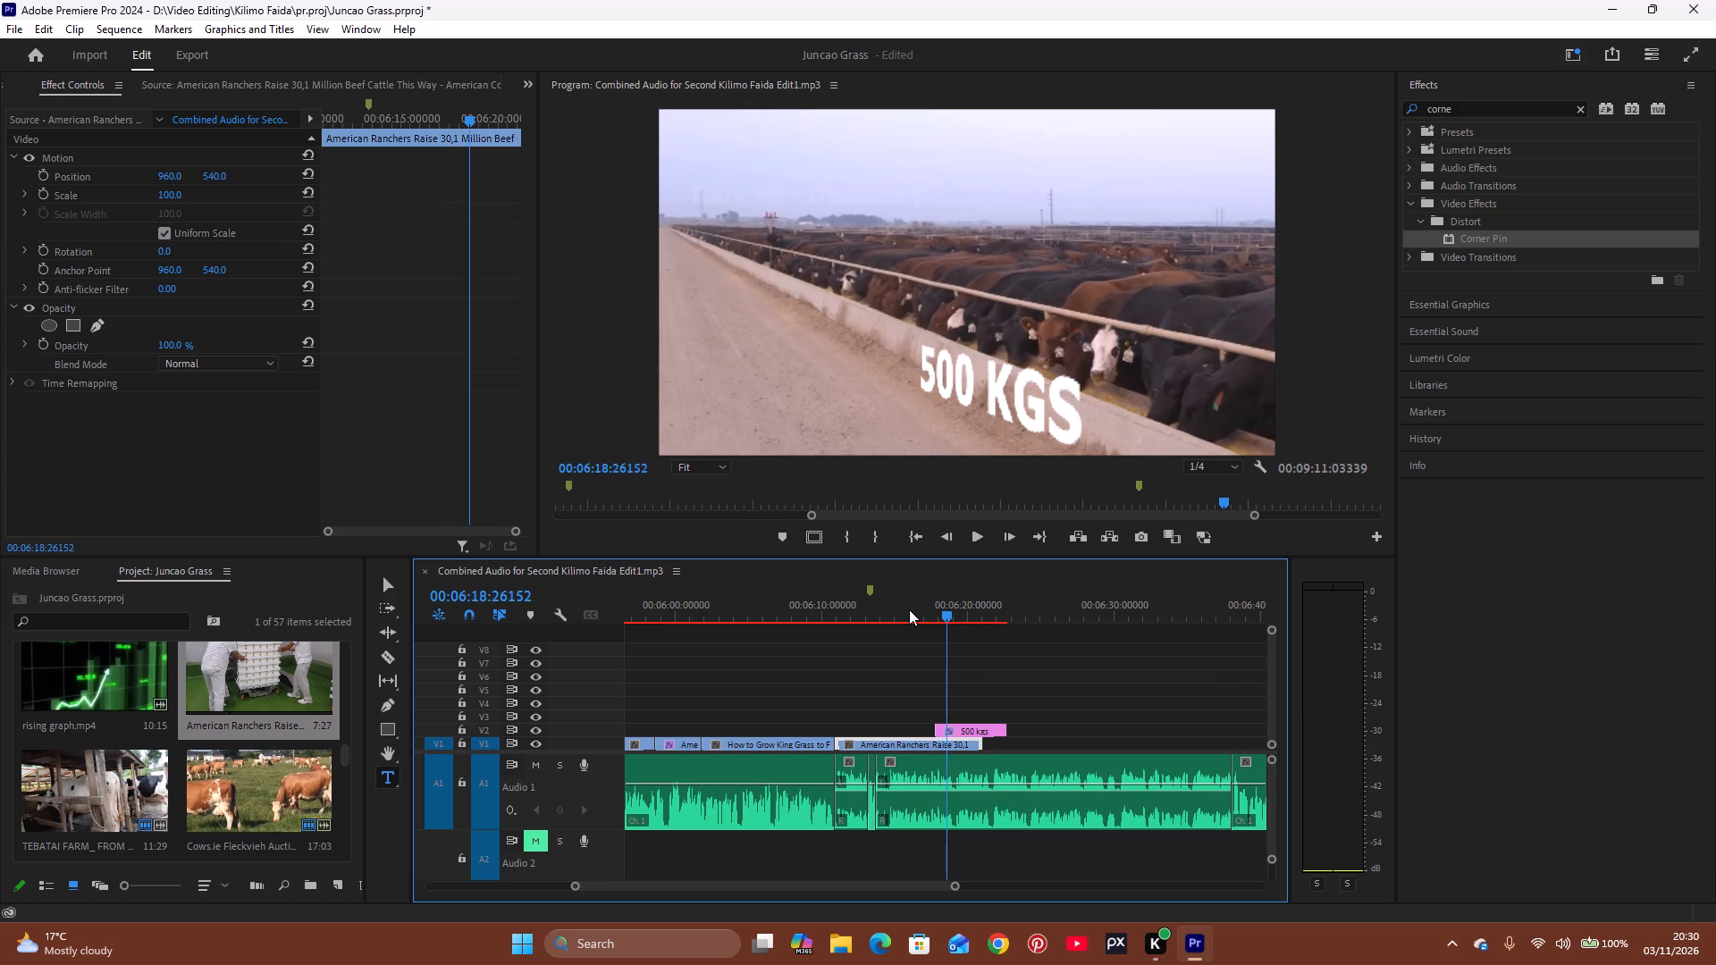
Trim the end of the "500 kgs" title clip on V2 back to the playhead at about 00:06:19.
{"action": "key", "text": "space"}
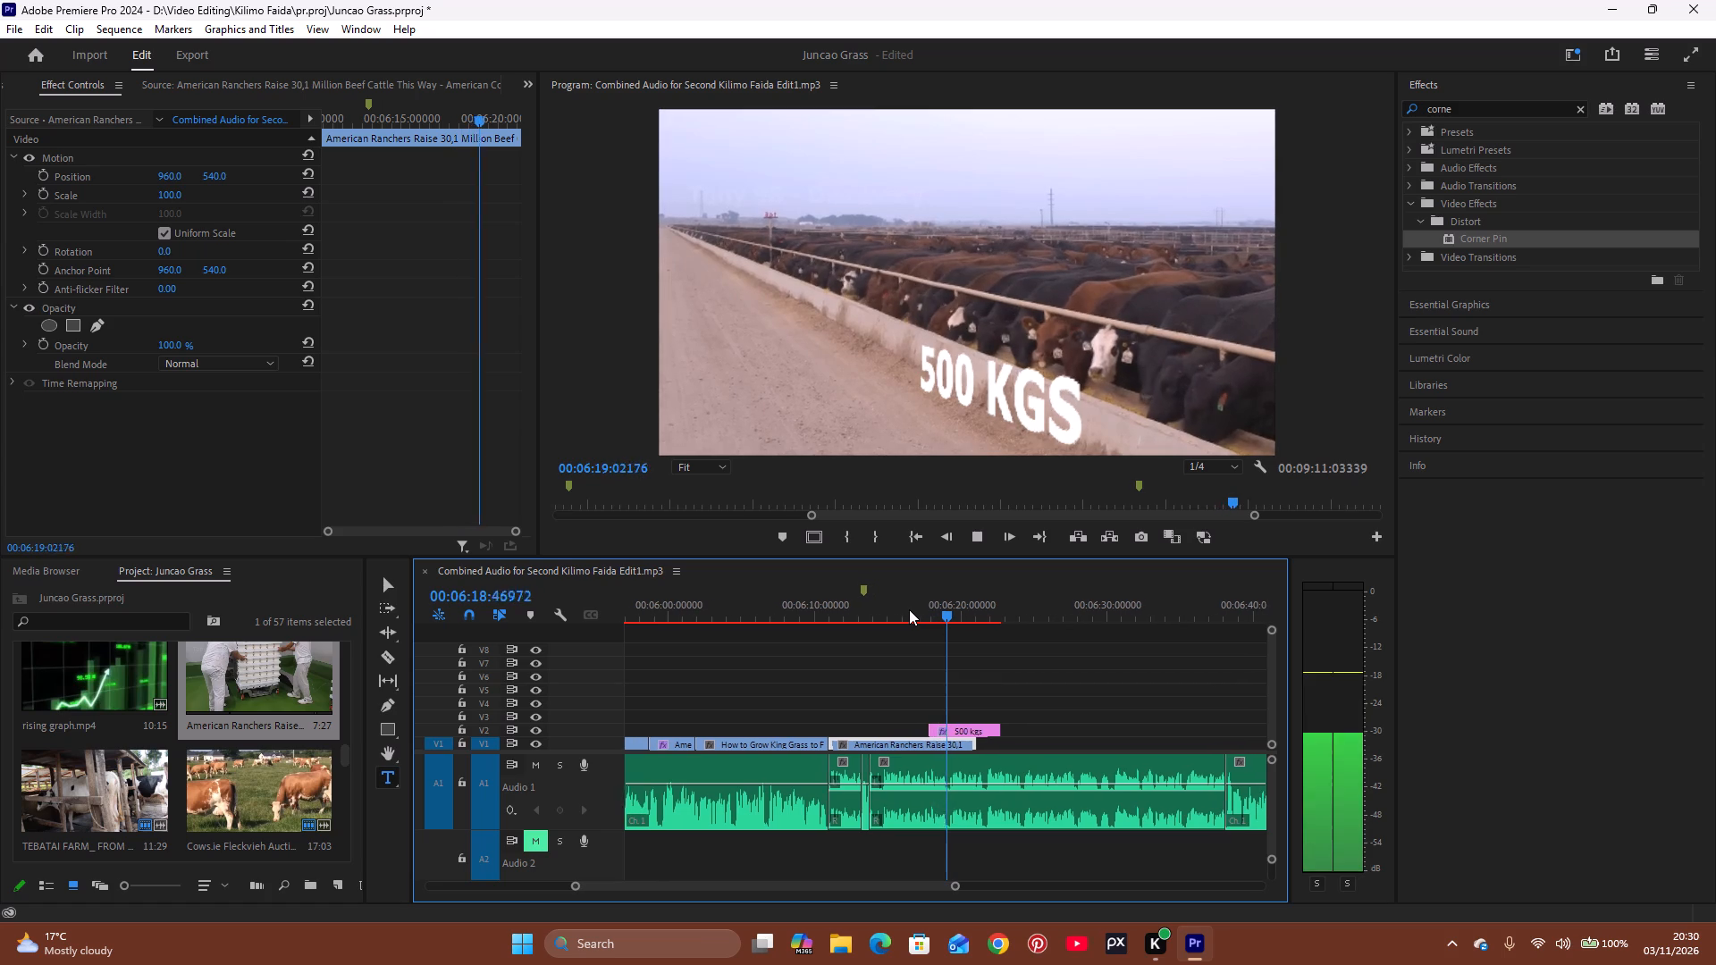
{"action": "key", "text": "space"}
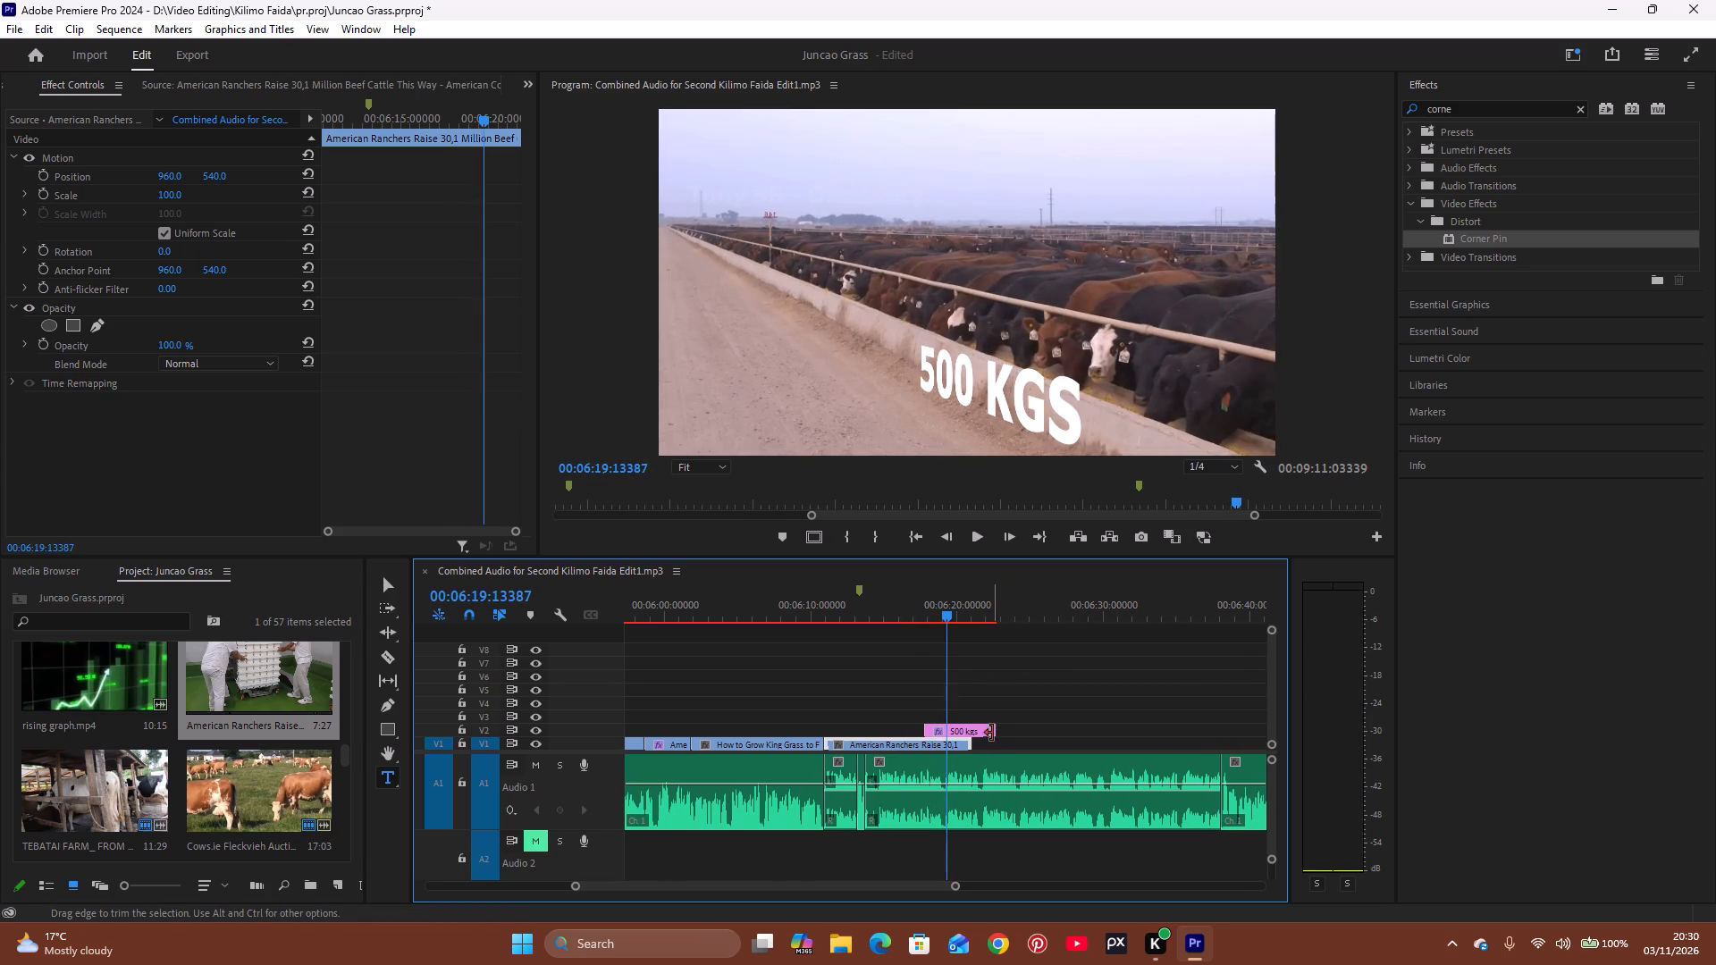
{"action": "left_click_drag", "start_coordinate": [992, 733], "coordinate": [948, 734]}
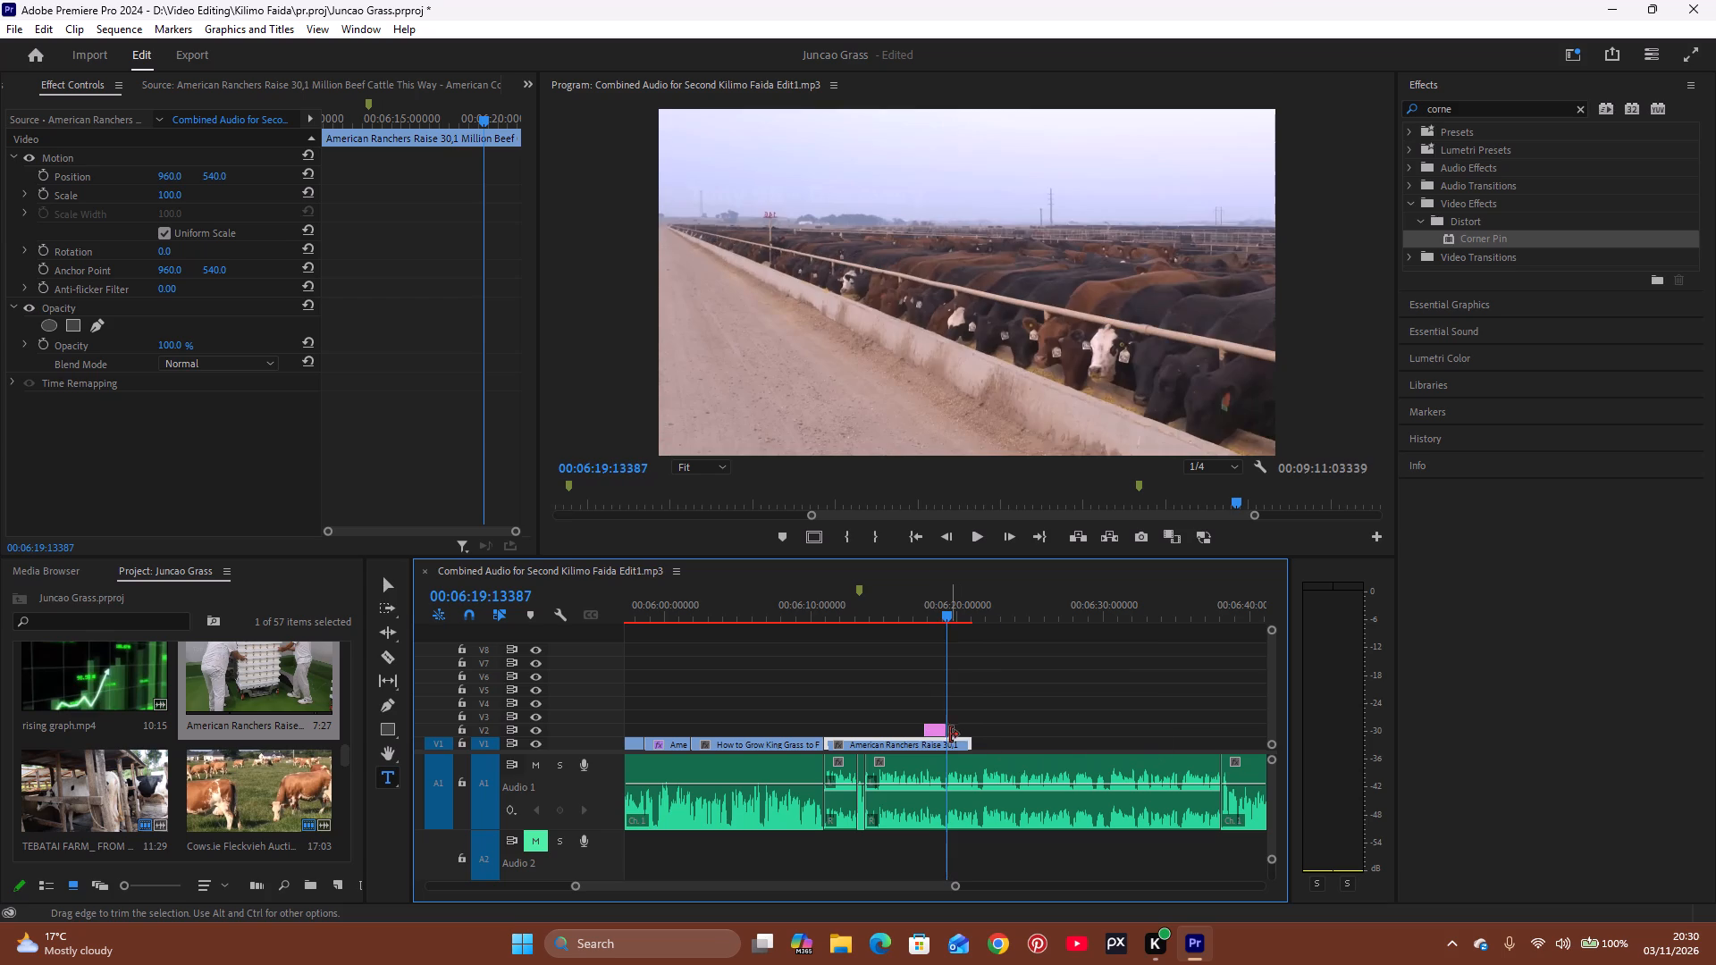
Play the narration around 00:06:16 to 00:06:18 to find the cue, and extend the start of the "500 kgs" title back to 00:06:17:24502.
{"action": "left_click", "coordinate": [915, 616]}
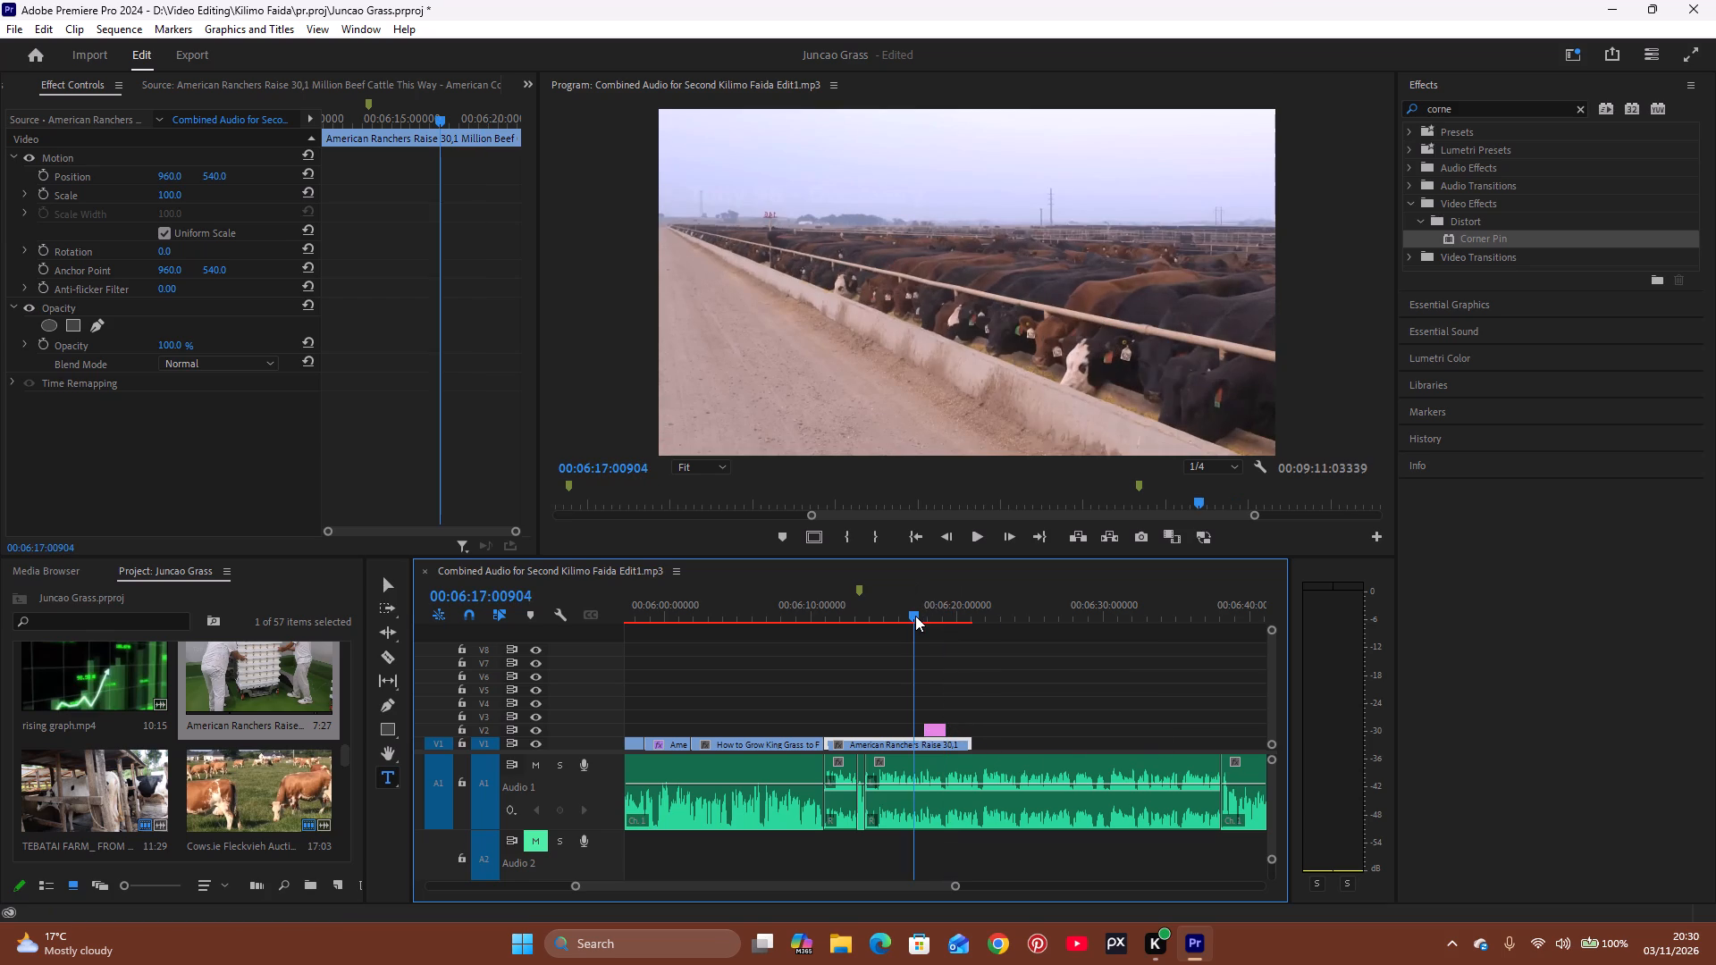
{"action": "key", "text": "space"}
{"action": "key", "text": "space"}
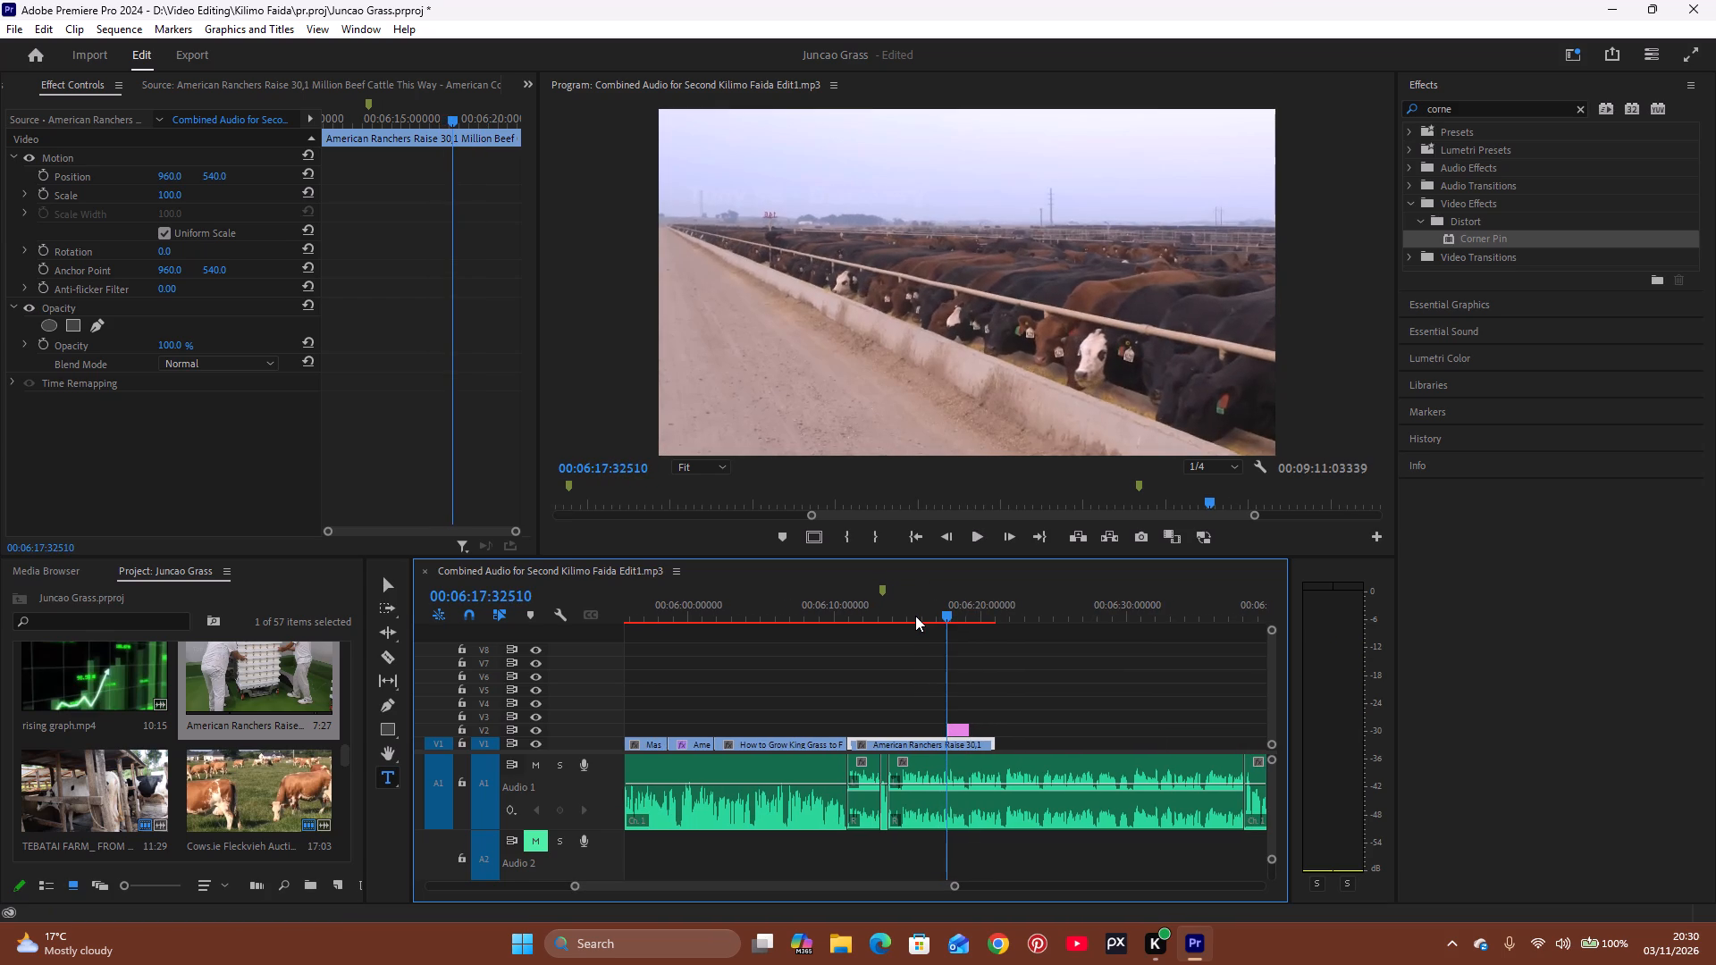
{"action": "key", "text": "space"}
{"action": "key", "text": "space"}
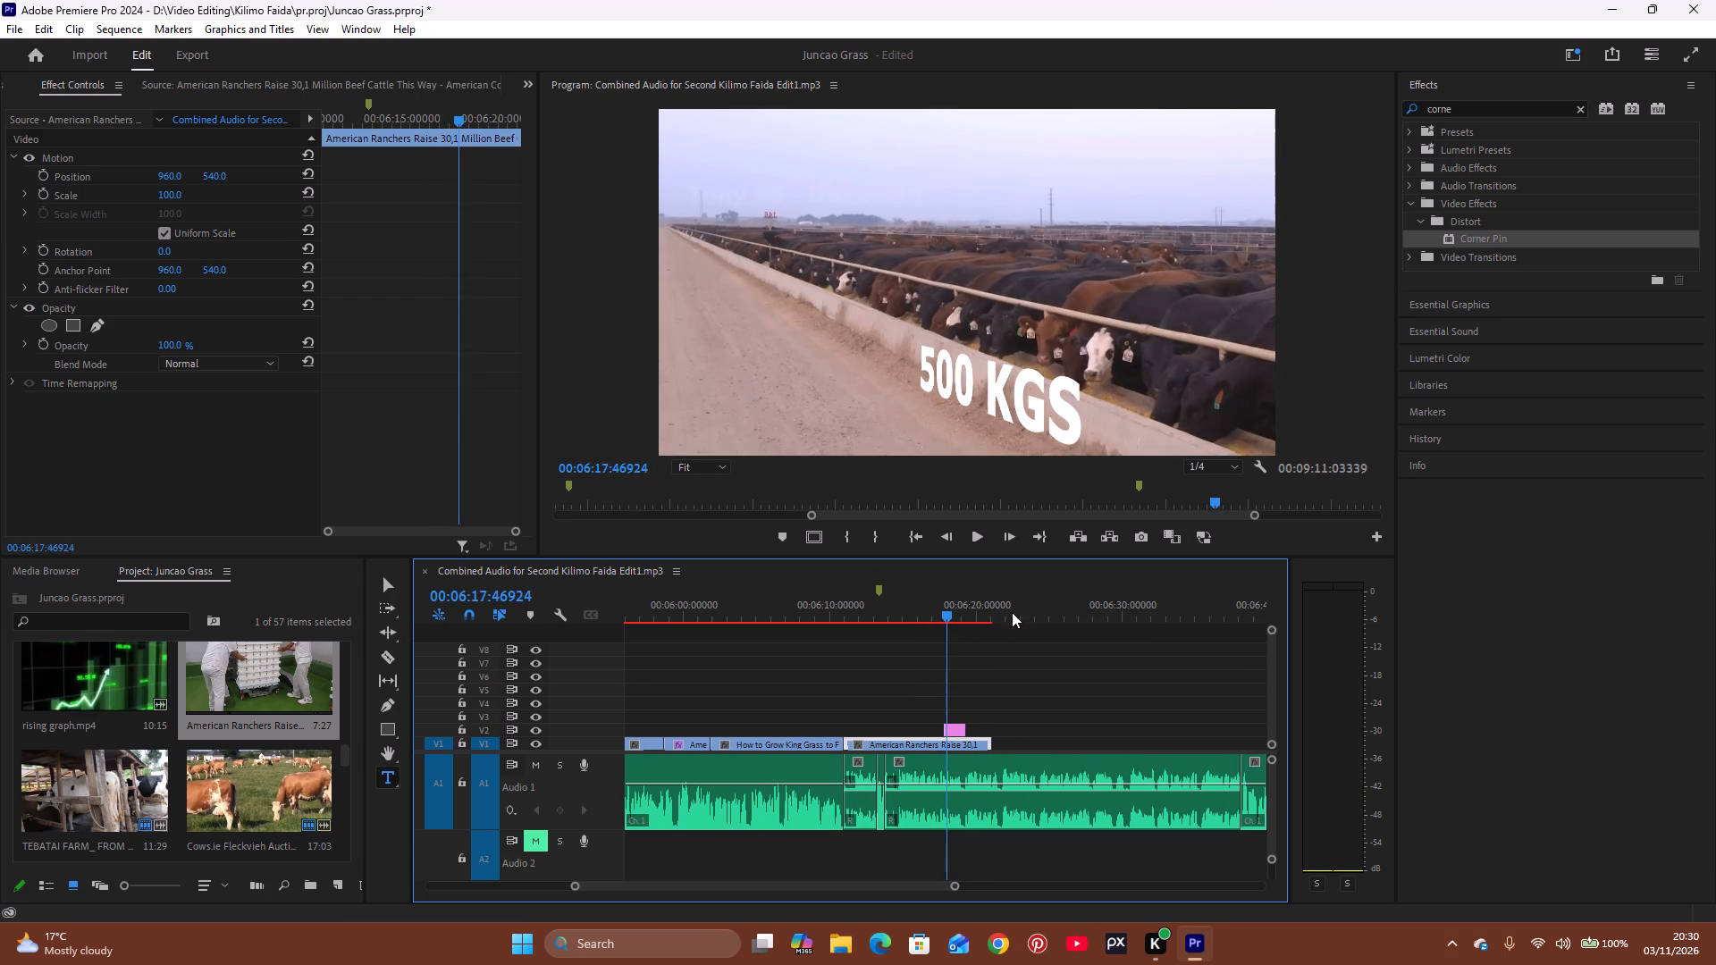
{"action": "left_click", "coordinate": [927, 615]}
{"action": "key", "text": "space"}
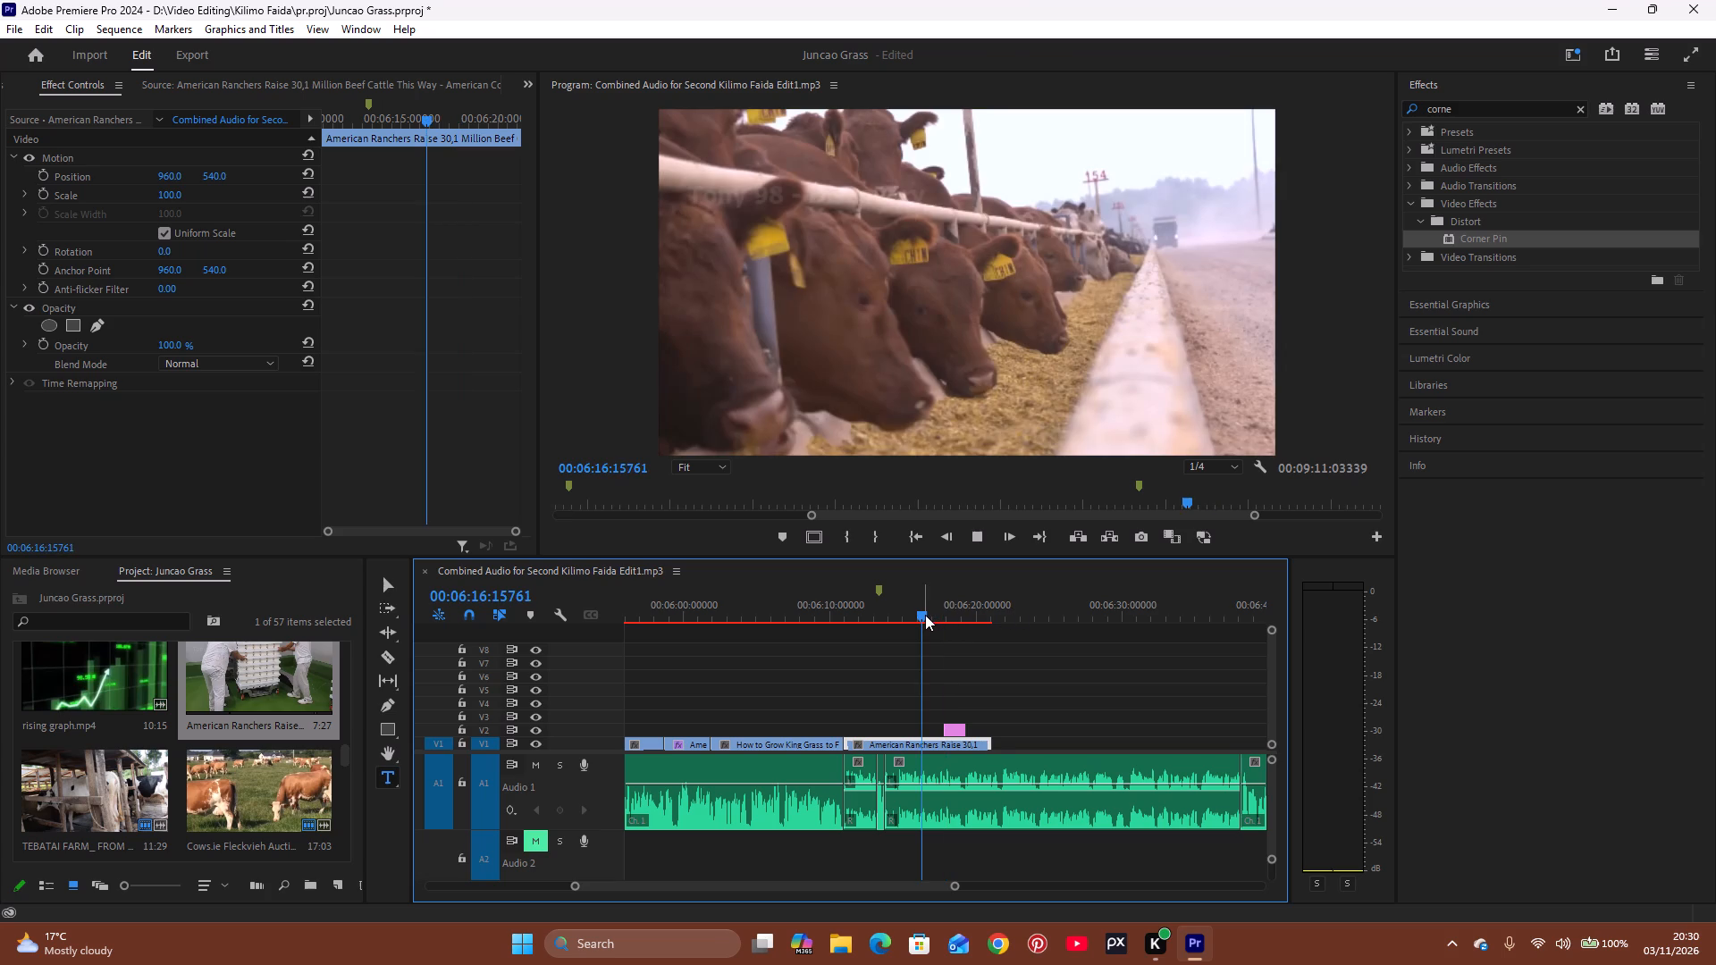
{"action": "key", "text": "space"}
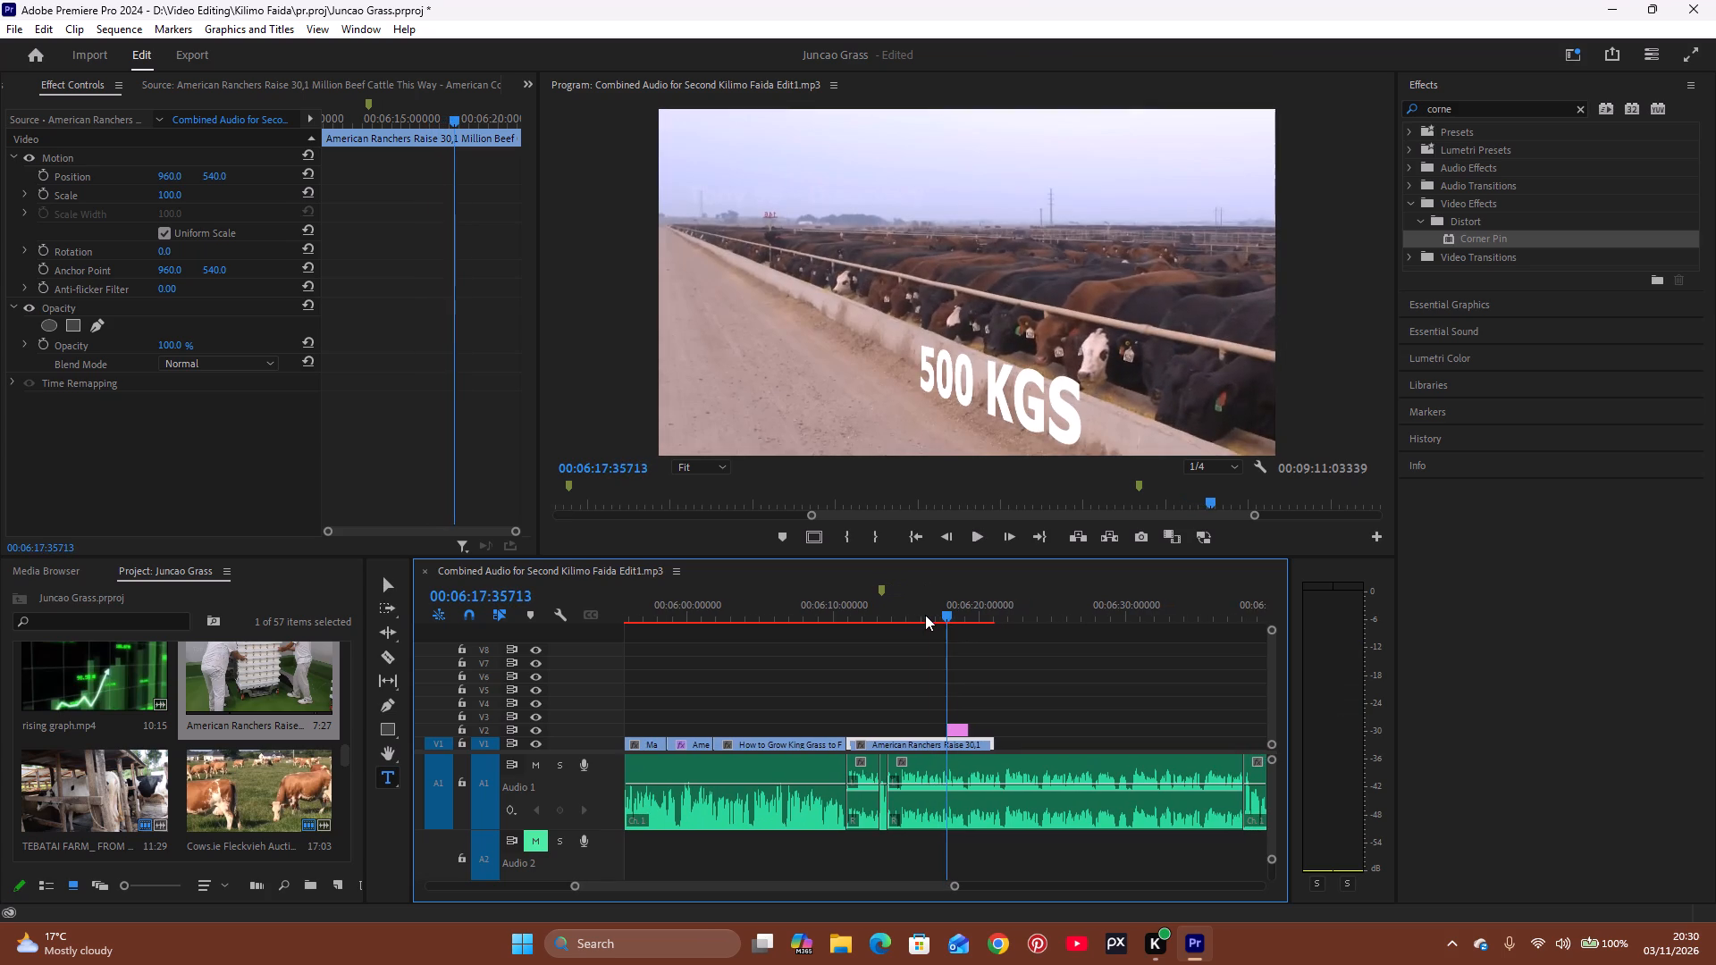
{"action": "left_click", "coordinate": [925, 615]}
{"action": "key", "text": "space"}
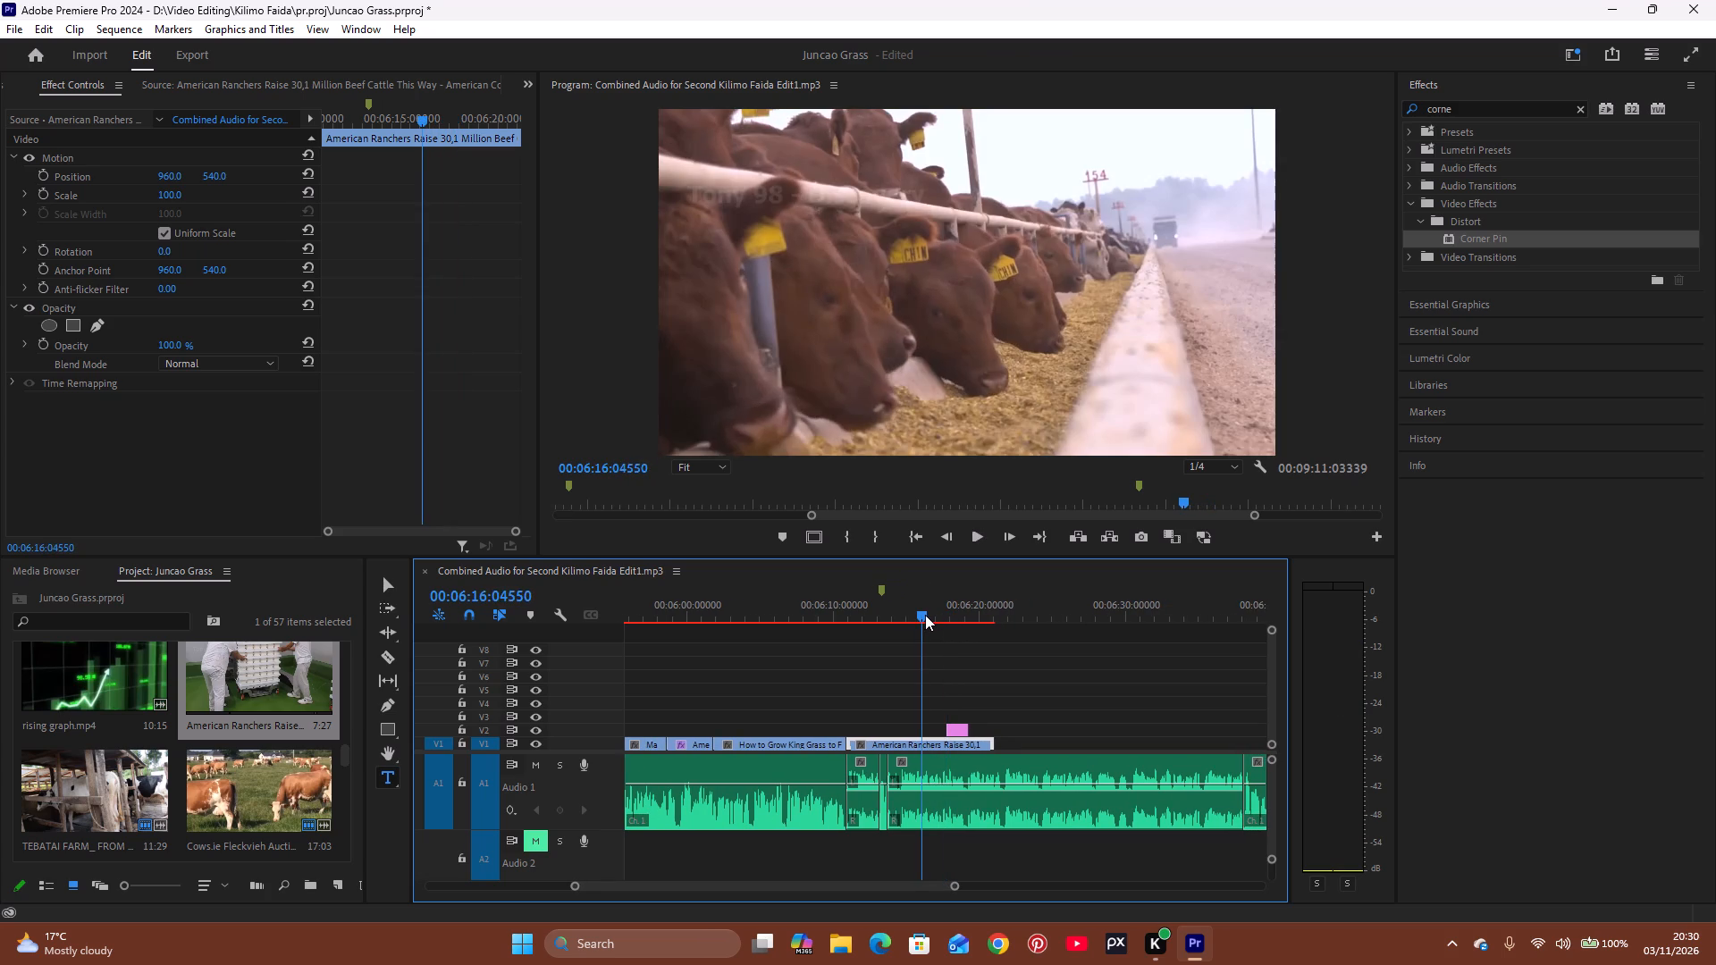
{"action": "key", "text": "space"}
{"action": "key", "text": "space"}
{"action": "key", "text": "space"}
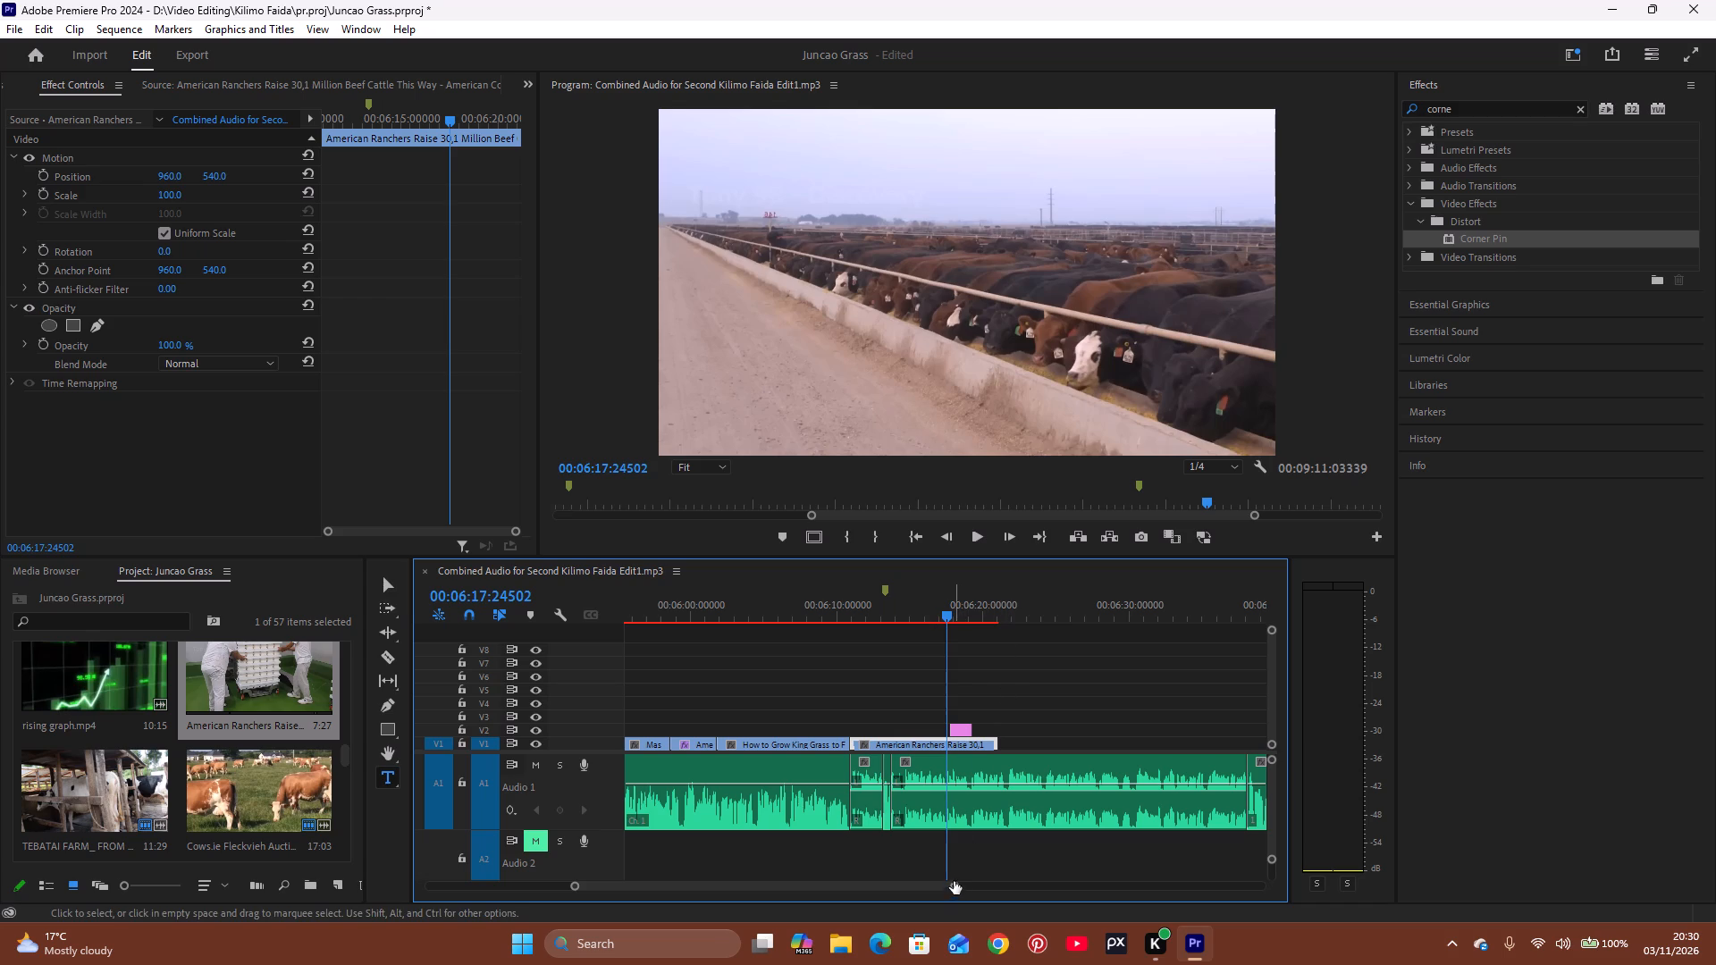
{"action": "left_click_drag", "start_coordinate": [954, 885], "coordinate": [904, 900]}
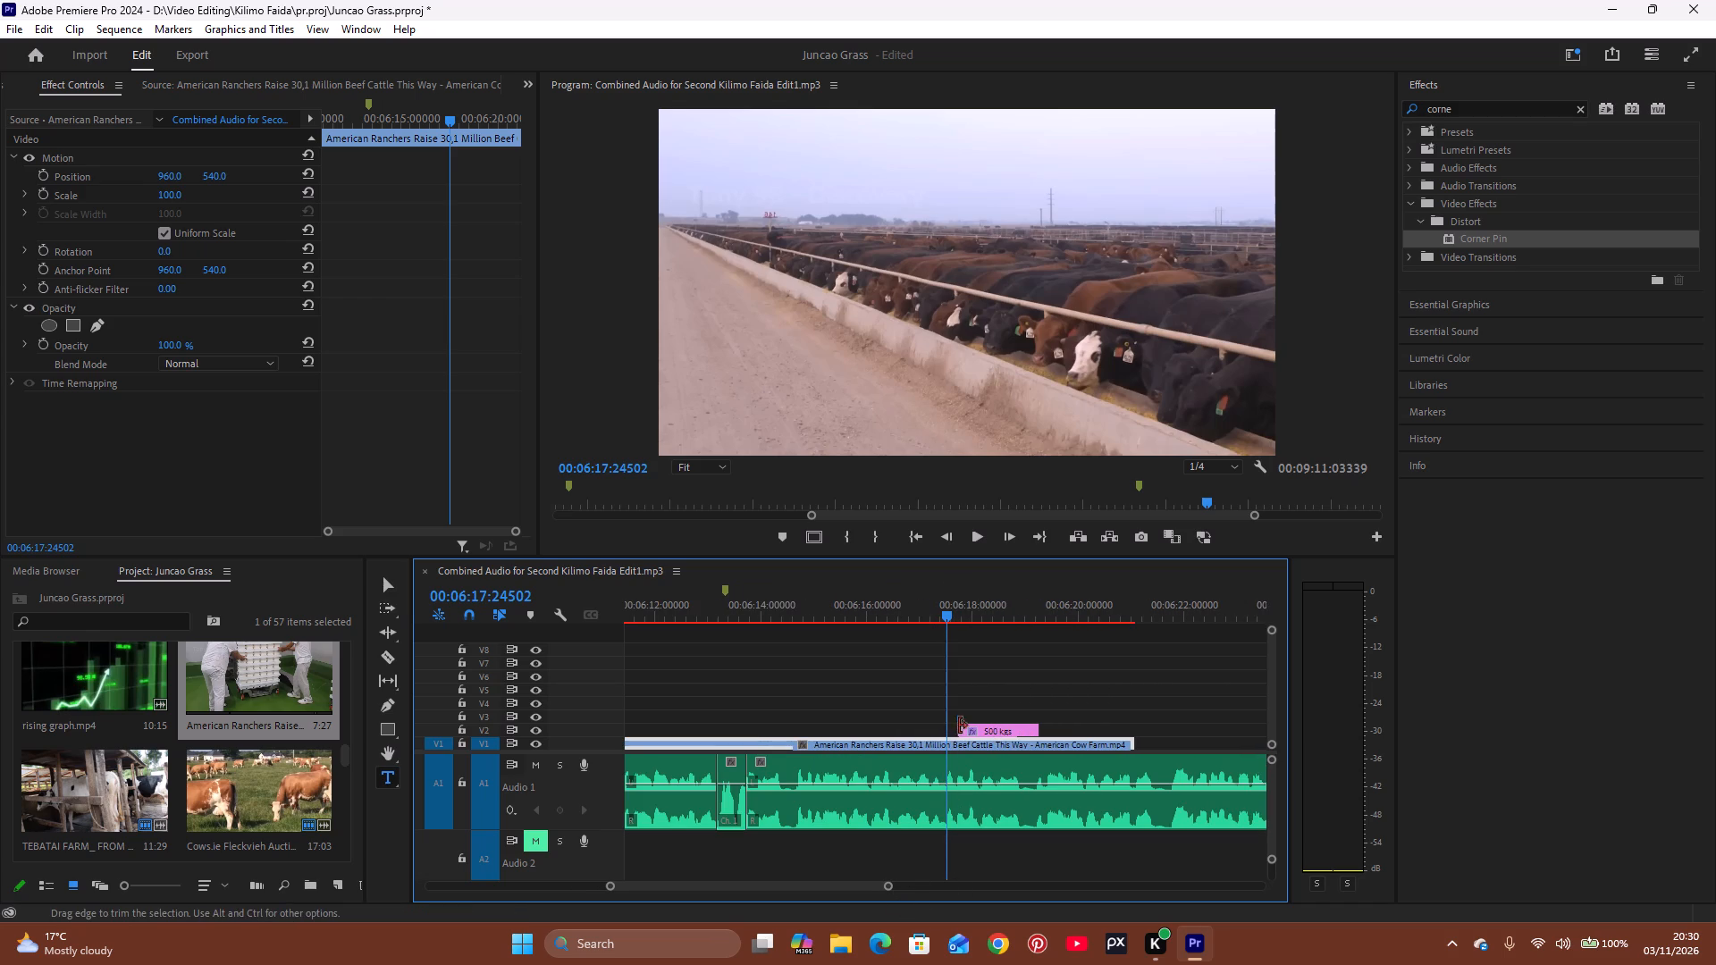
{"action": "left_click_drag", "start_coordinate": [963, 728], "coordinate": [950, 740]}
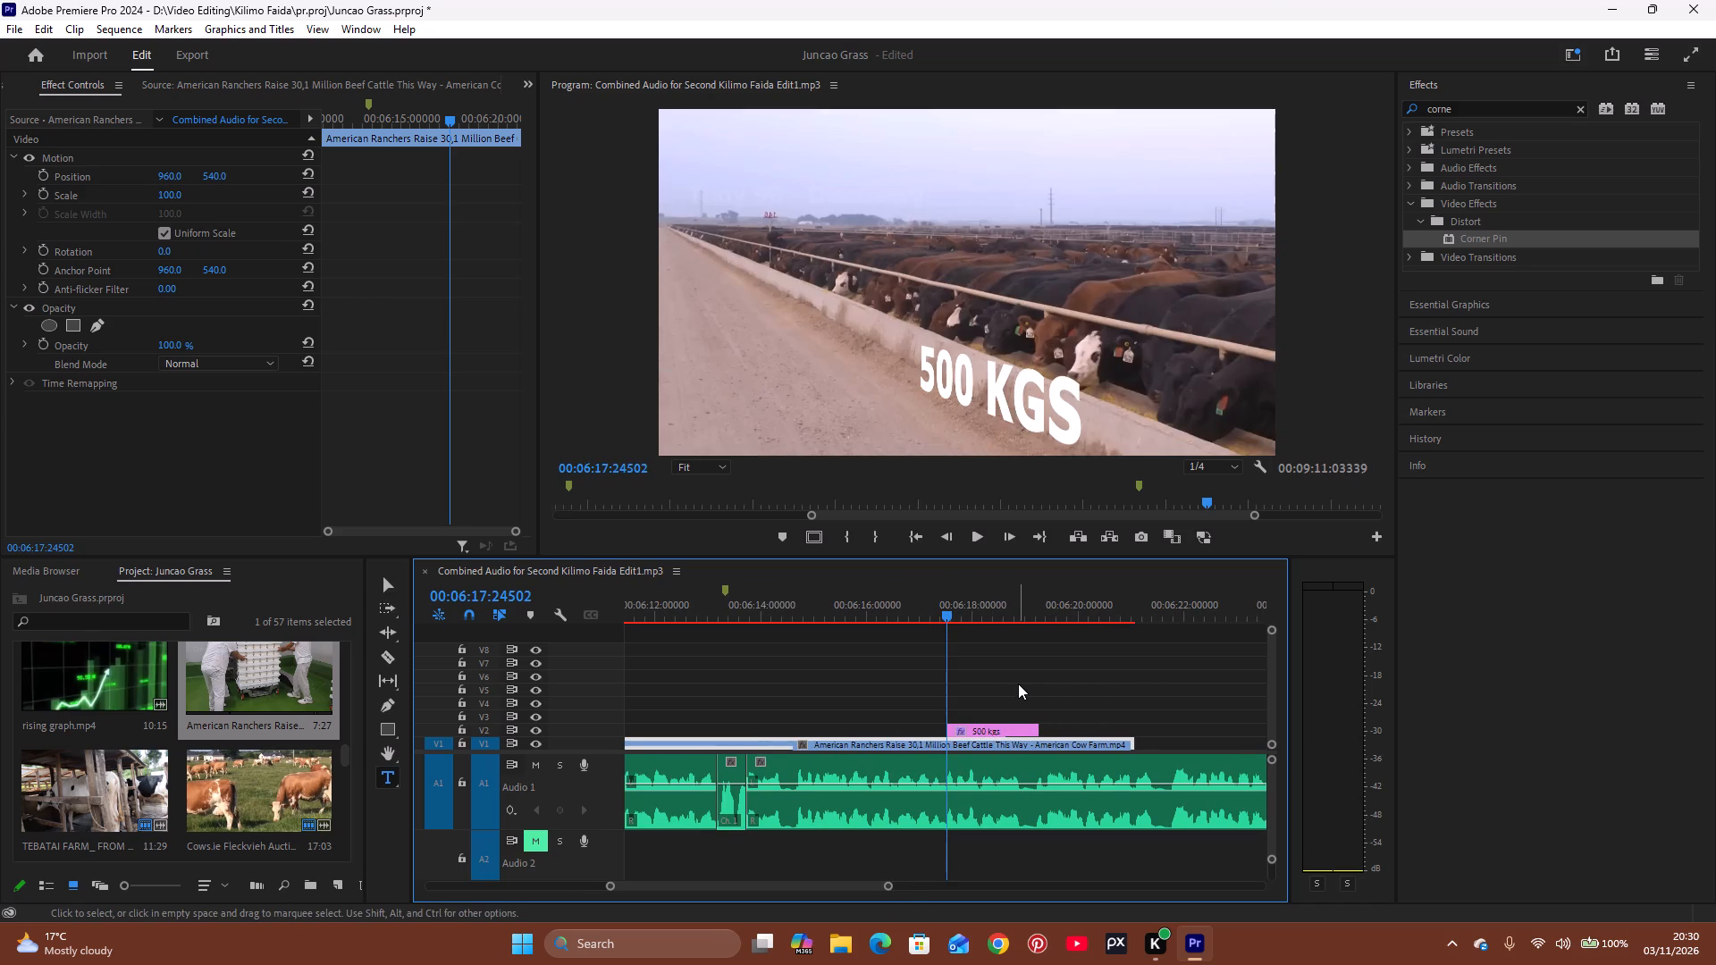
{"action": "key", "text": "space"}
{"action": "key", "text": "space"}
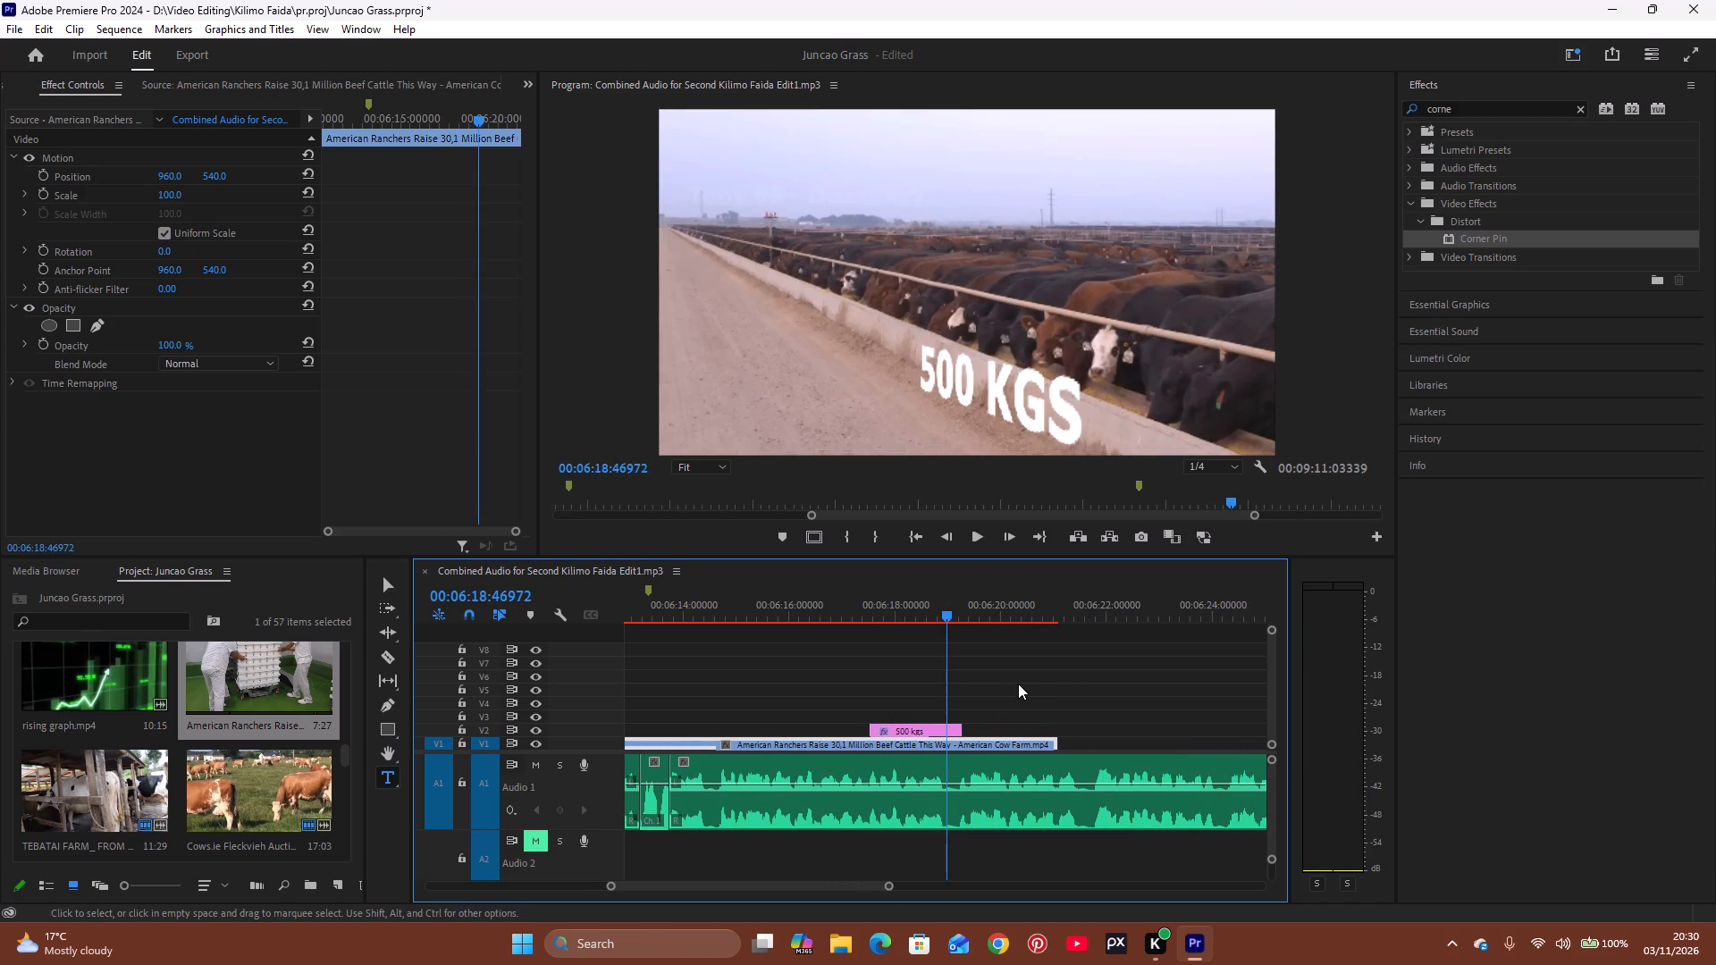
Set the "500 kgs" title's Corner Pin Upper Left to 64, -88 and its Lower Right to 1920, 1186.
{"action": "left_click", "coordinate": [919, 728]}
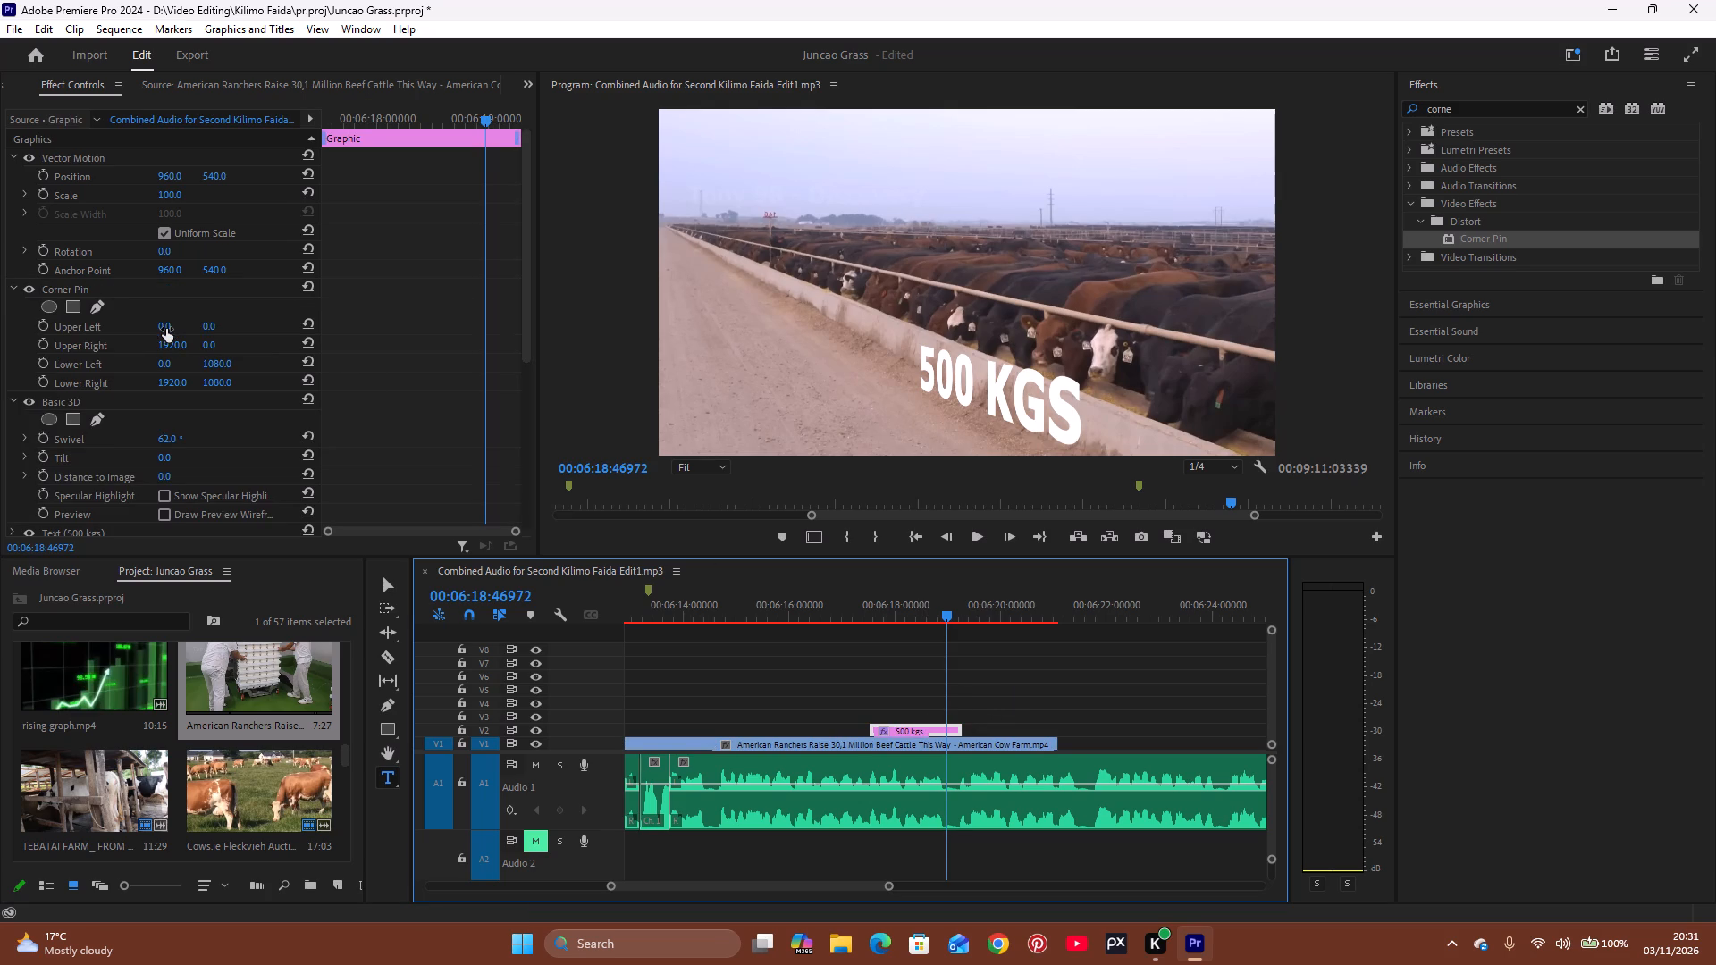
{"action": "left_click_drag", "start_coordinate": [166, 329], "coordinate": [183, 332]}
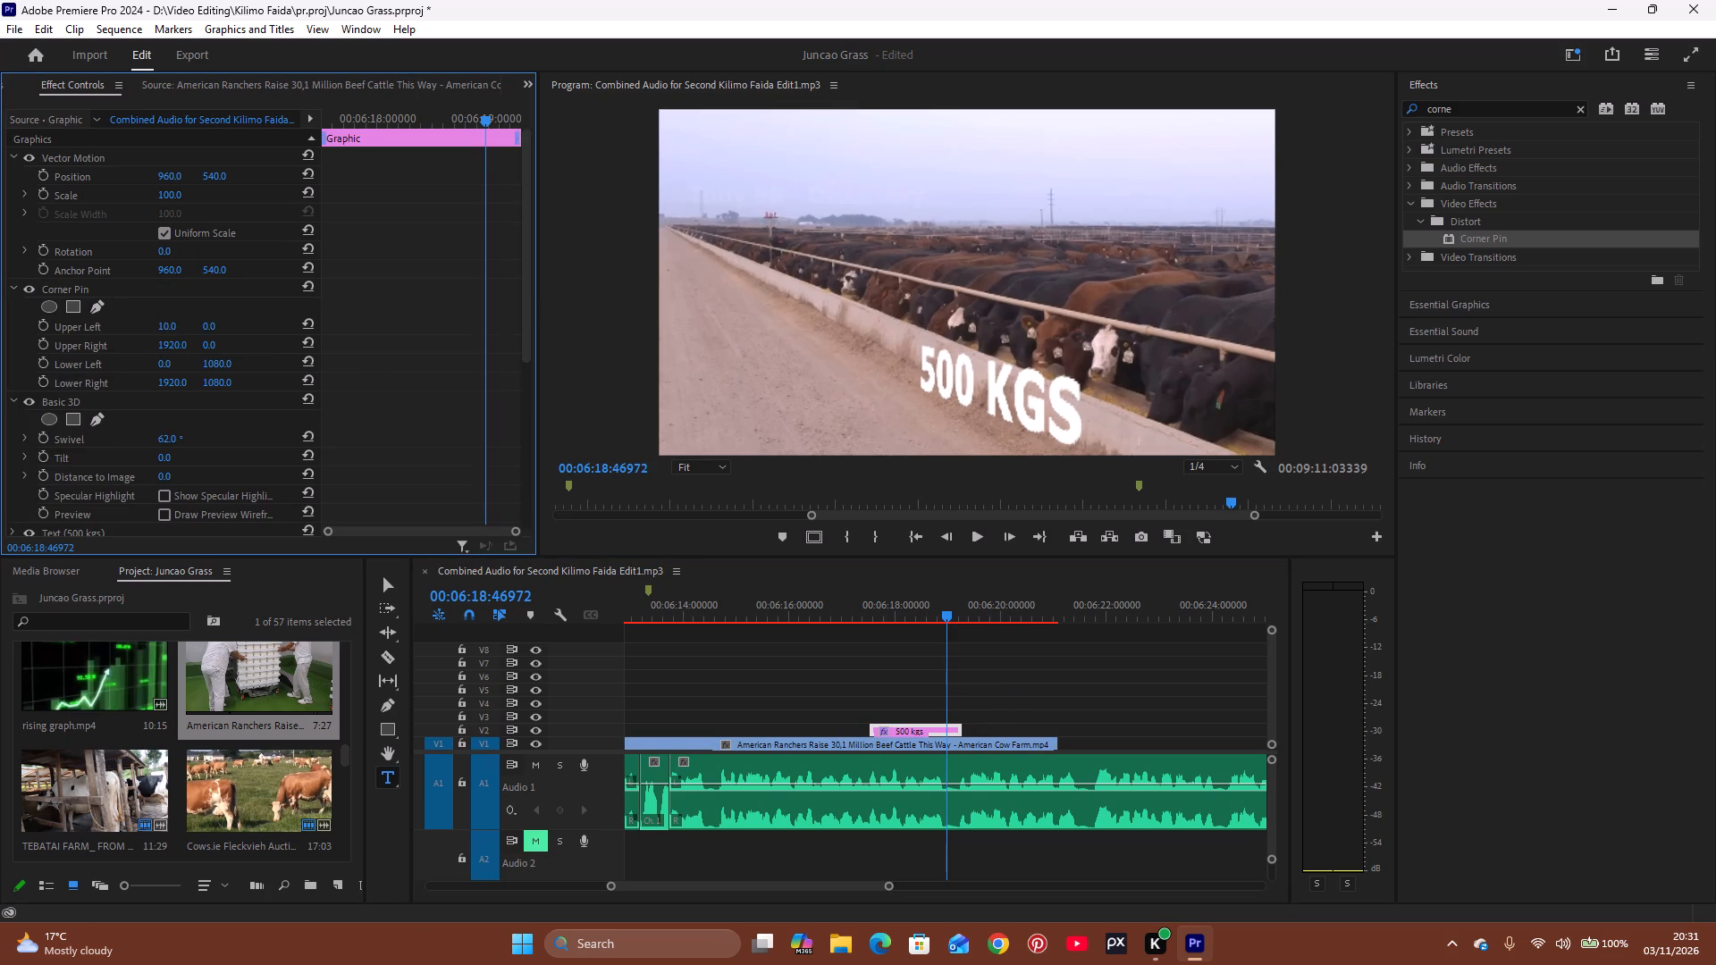
{"action": "left_click_drag", "start_coordinate": [183, 332], "coordinate": [220, 296]}
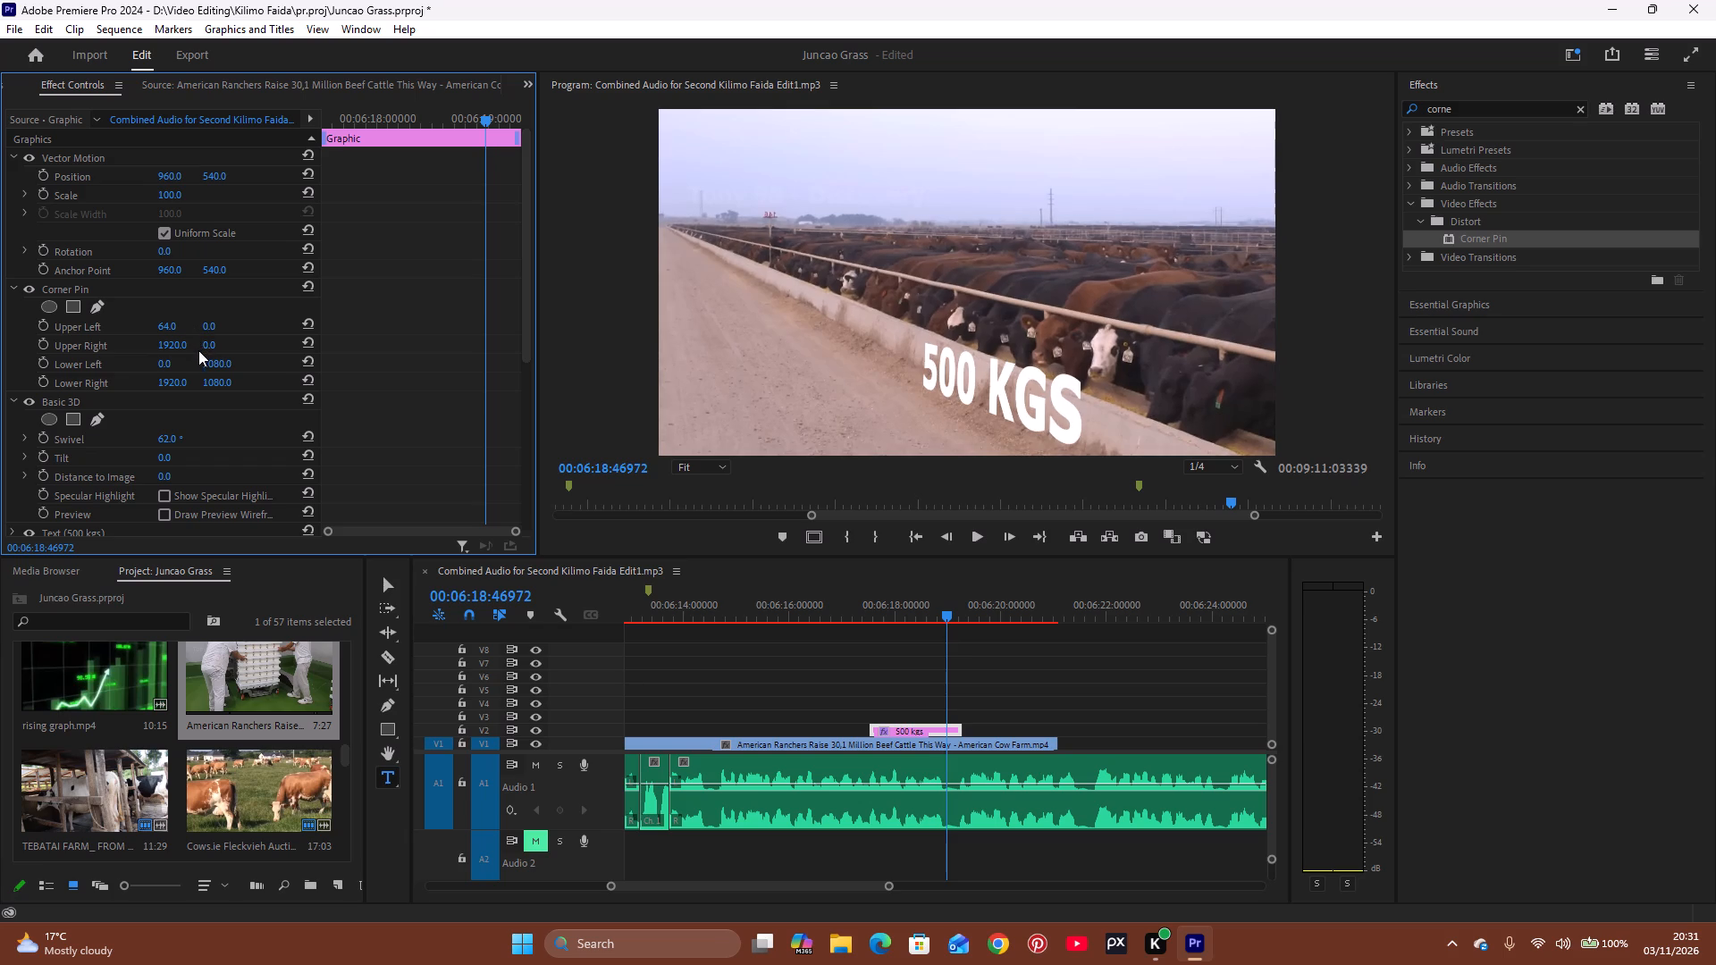
{"action": "left_click_drag", "start_coordinate": [209, 325], "coordinate": [147, 373]}
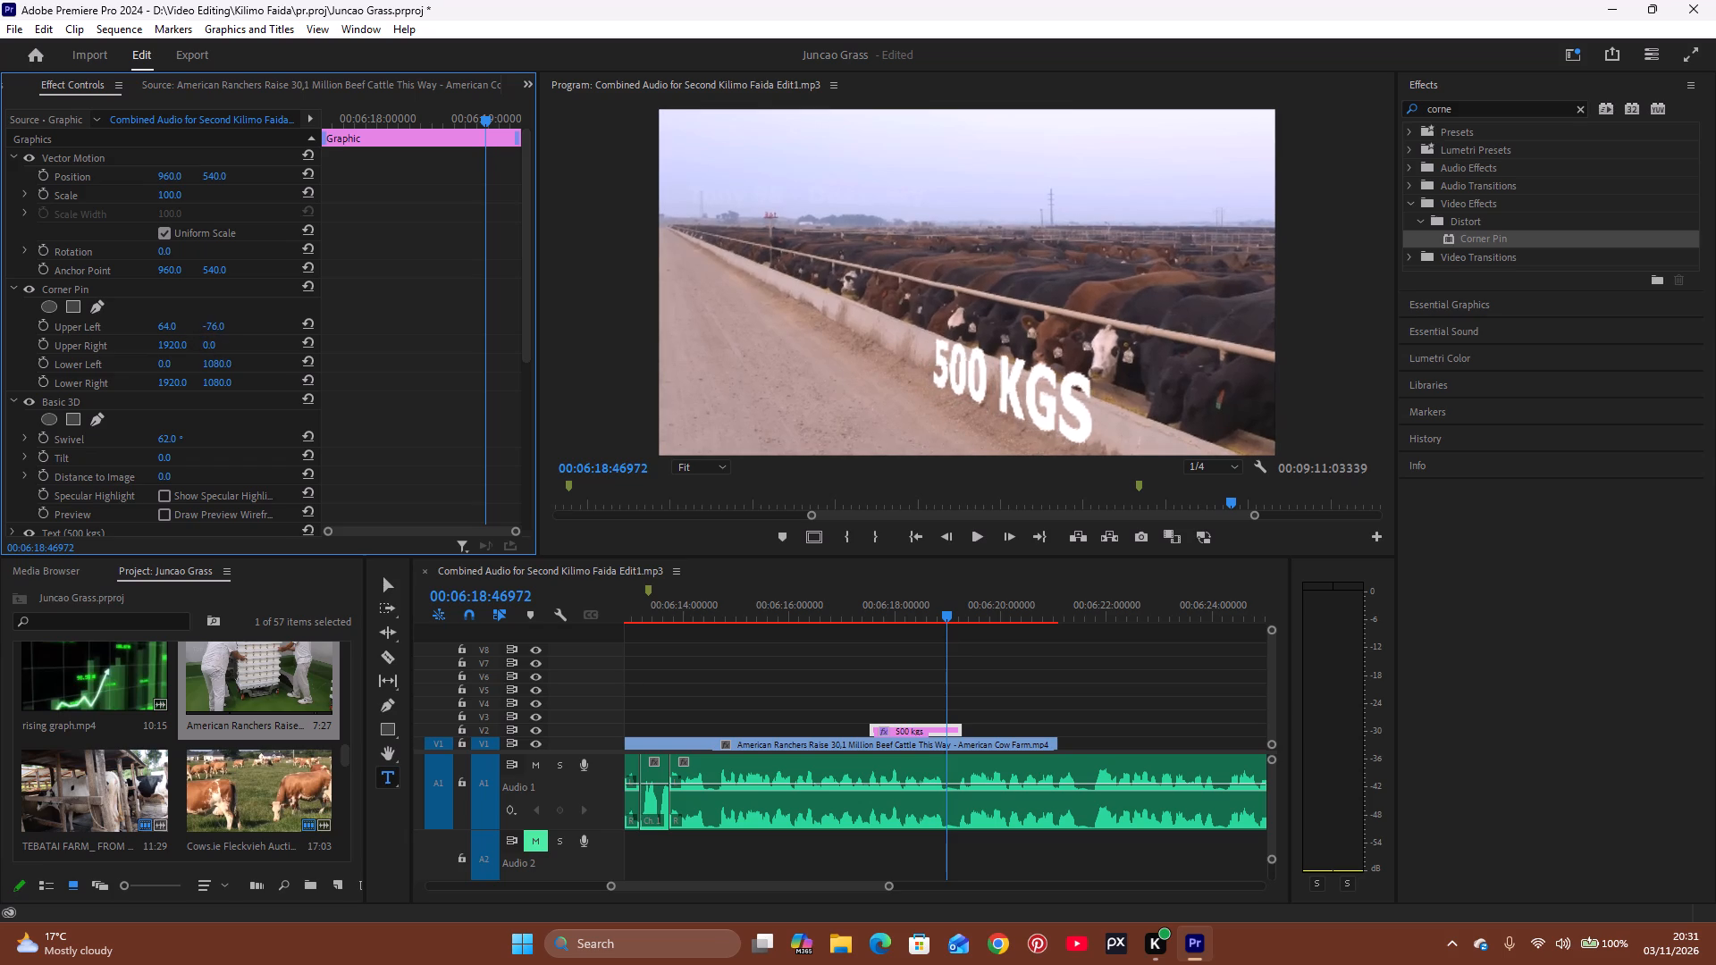
{"action": "left_click_drag", "start_coordinate": [147, 373], "coordinate": [139, 380]}
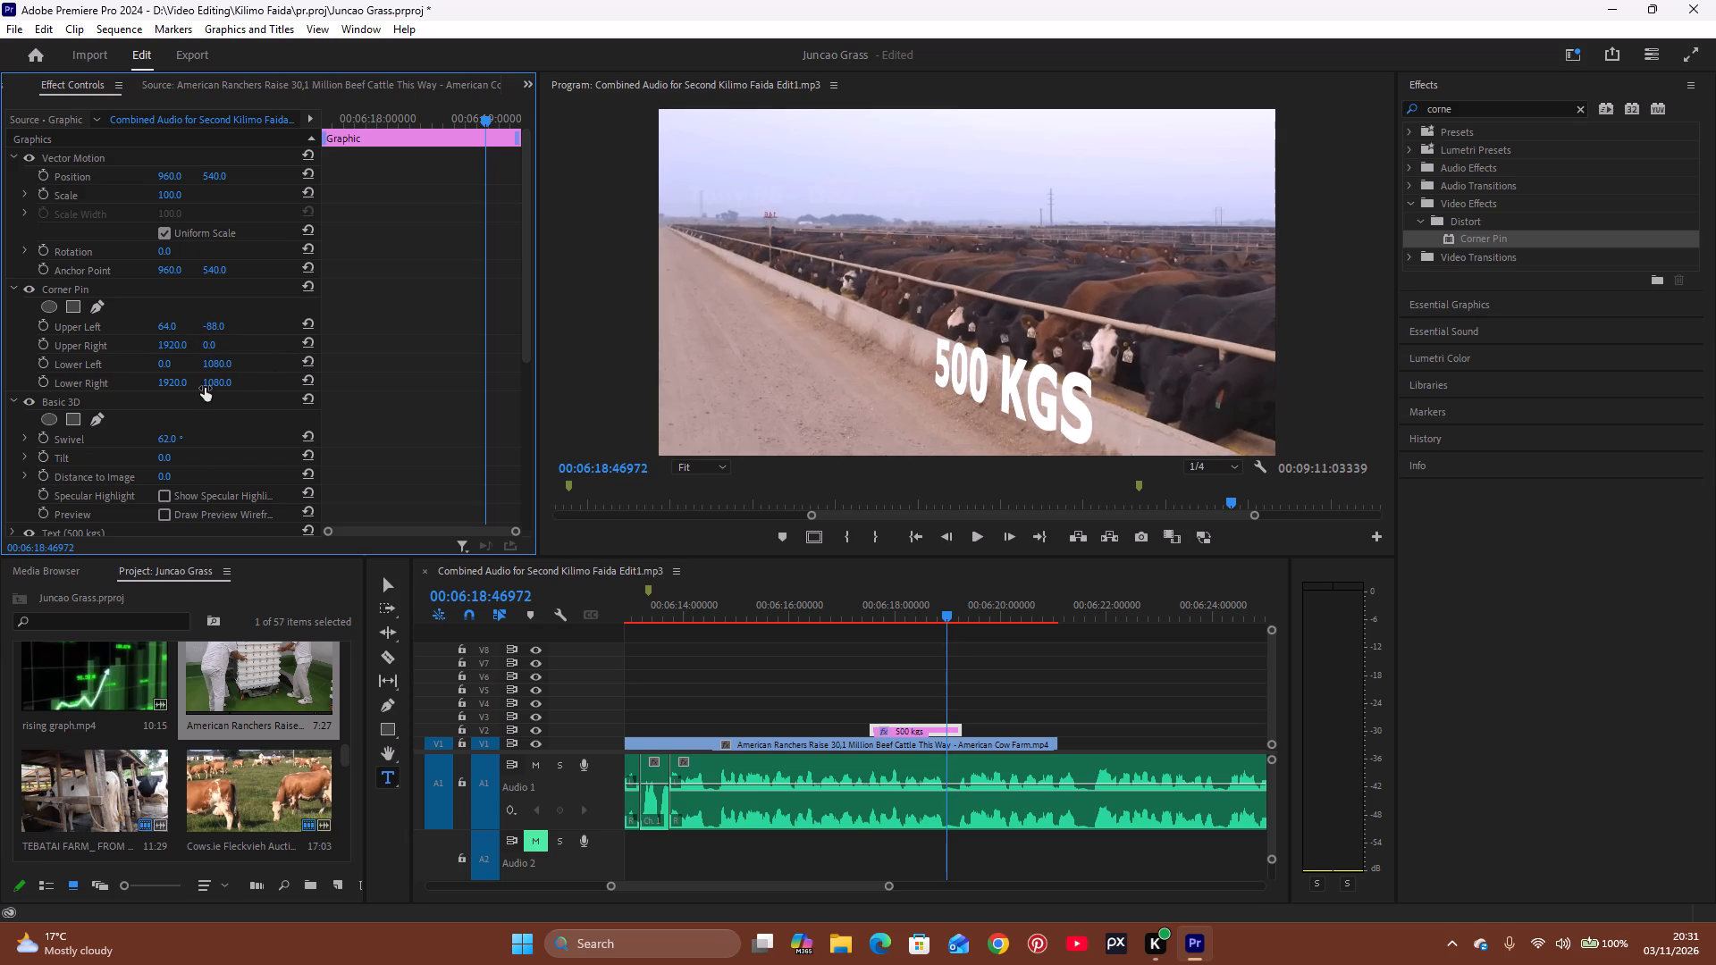
{"action": "left_click_drag", "start_coordinate": [209, 383], "coordinate": [284, 361]}
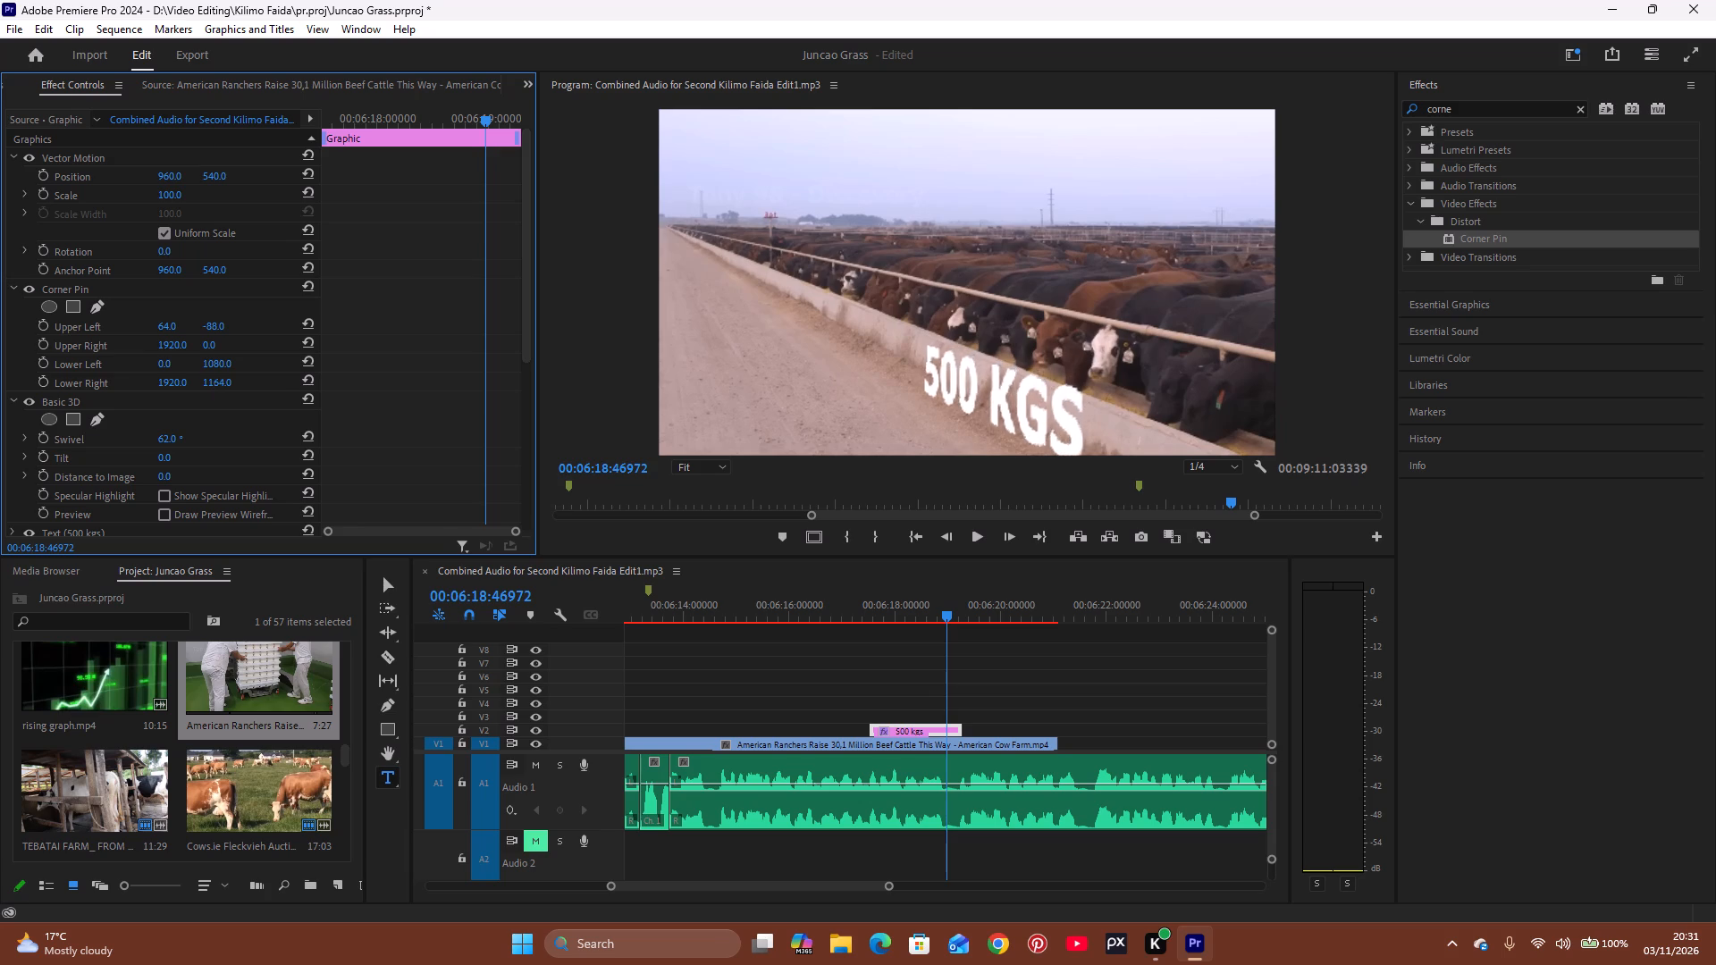
{"action": "left_click_drag", "start_coordinate": [284, 361], "coordinate": [298, 350]}
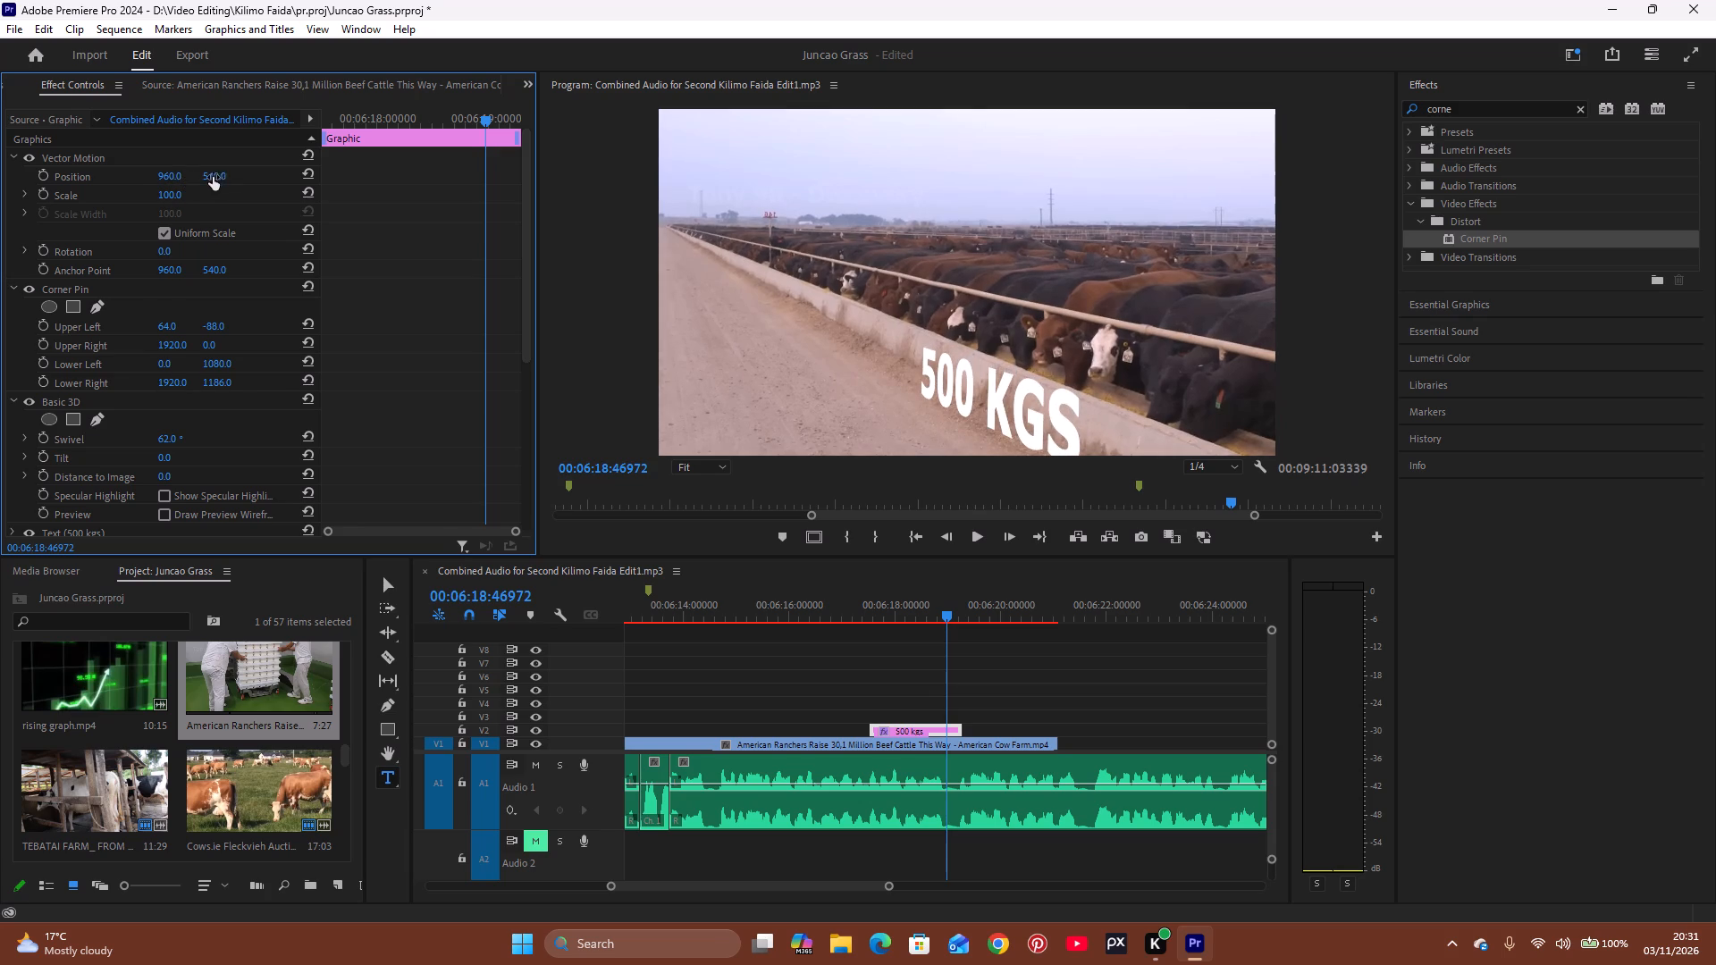
Shift the title along the trough by setting its Vector Motion horizontal position to 682.
{"action": "left_click_drag", "start_coordinate": [174, 180], "coordinate": [67, 214]}
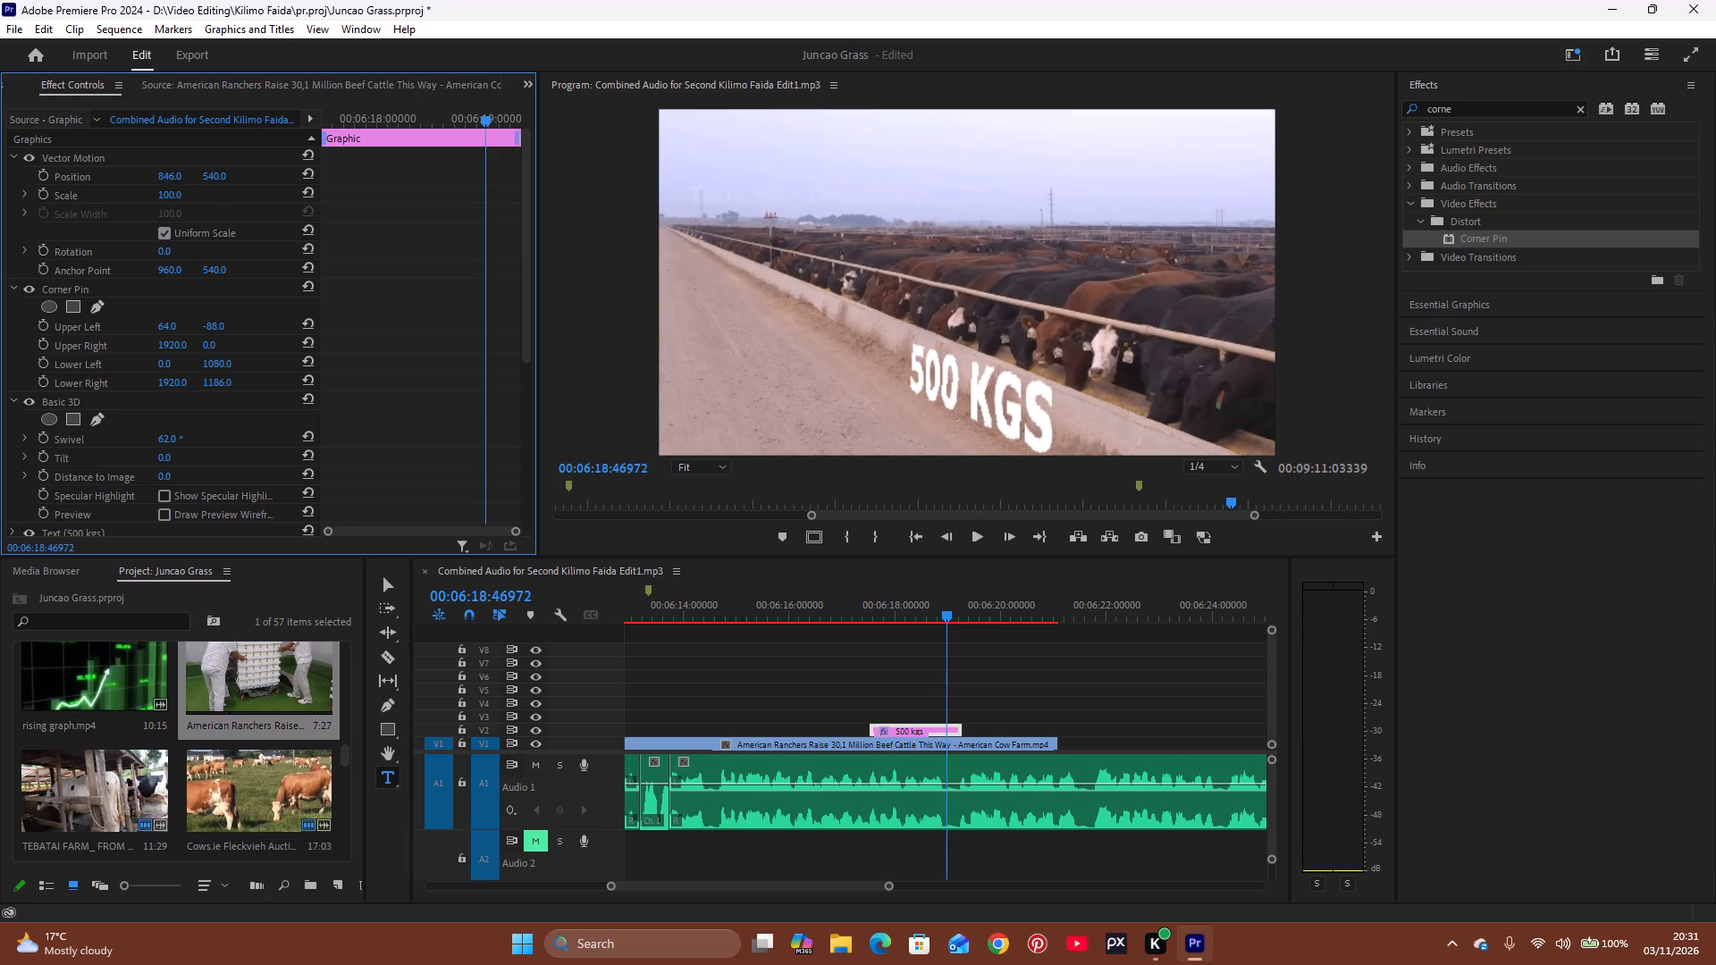
{"action": "left_click_drag", "start_coordinate": [67, 214], "coordinate": [111, 202]}
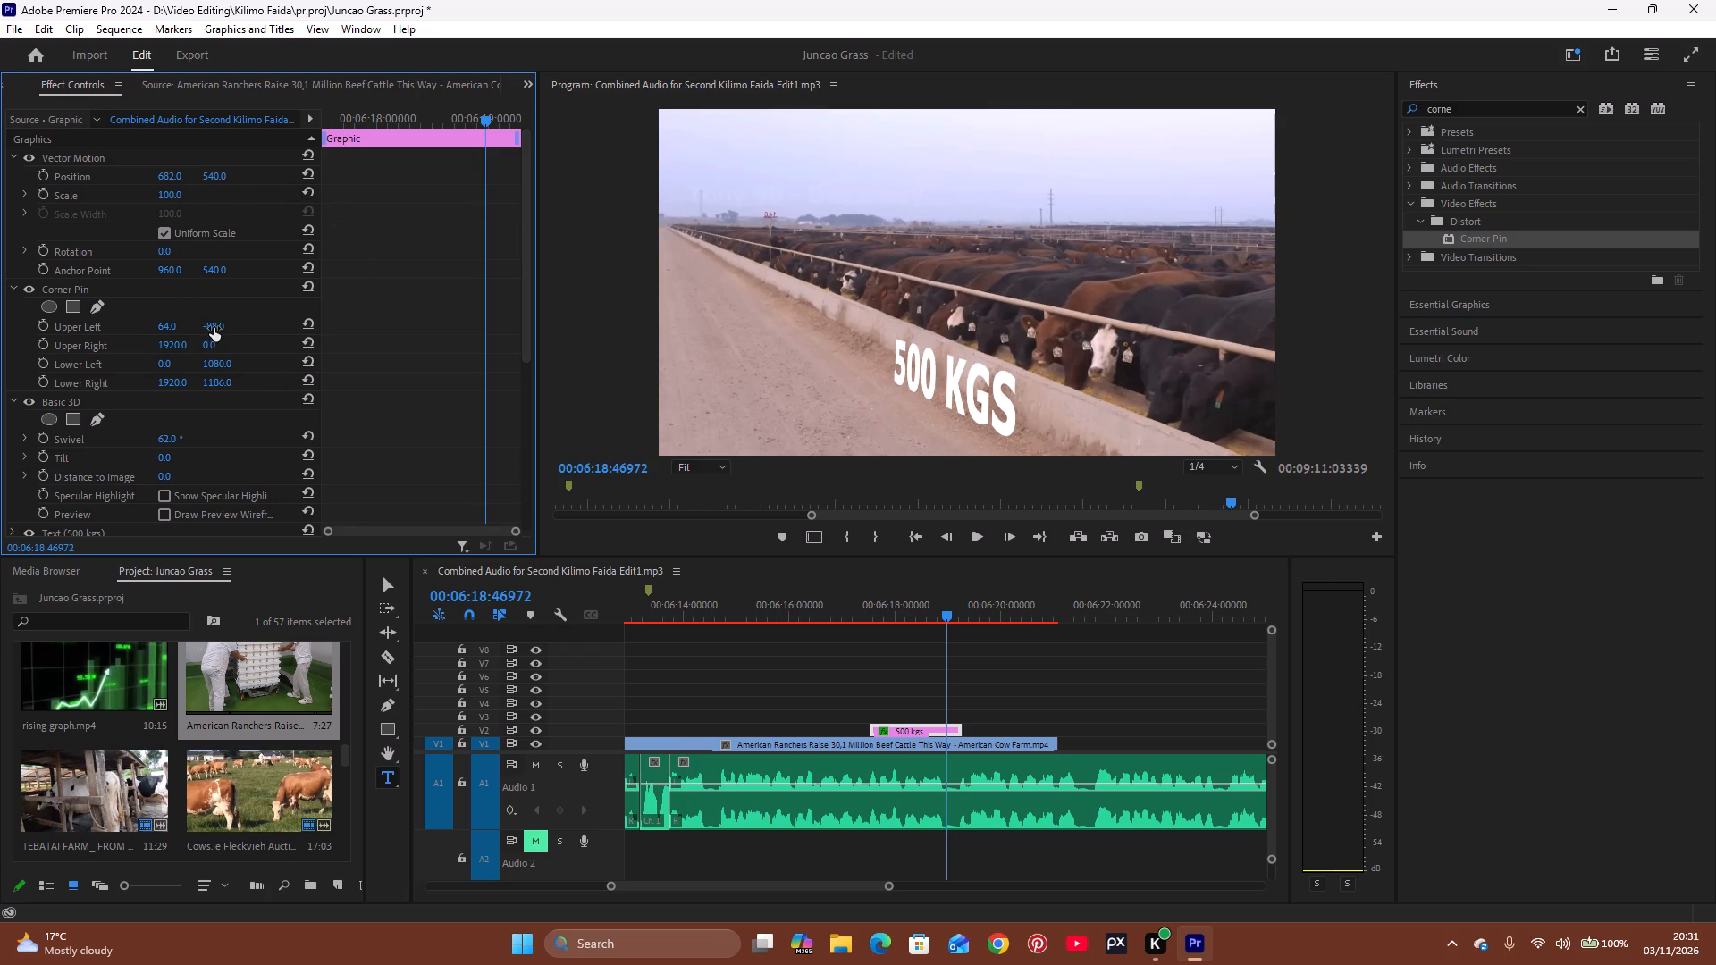
Set the vertical value of the title's Corner Pin Upper Left to -239.
{"action": "left_click_drag", "start_coordinate": [214, 328], "coordinate": [94, 372]}
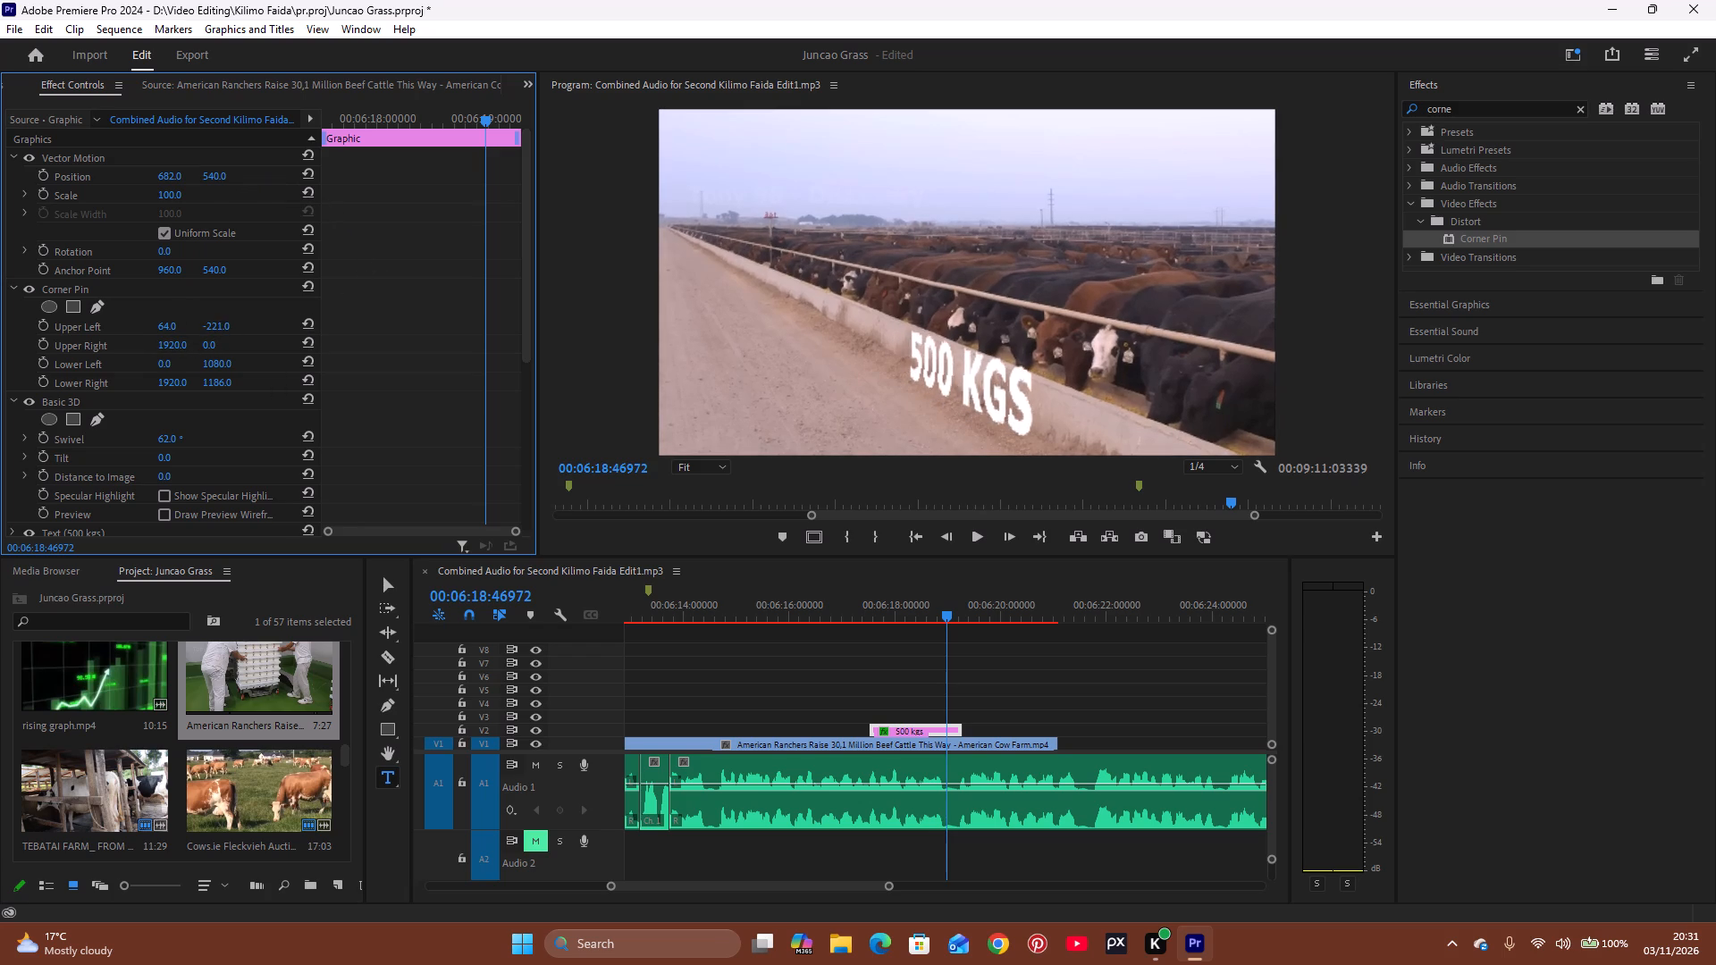
{"action": "left_click_drag", "start_coordinate": [94, 372], "coordinate": [80, 378]}
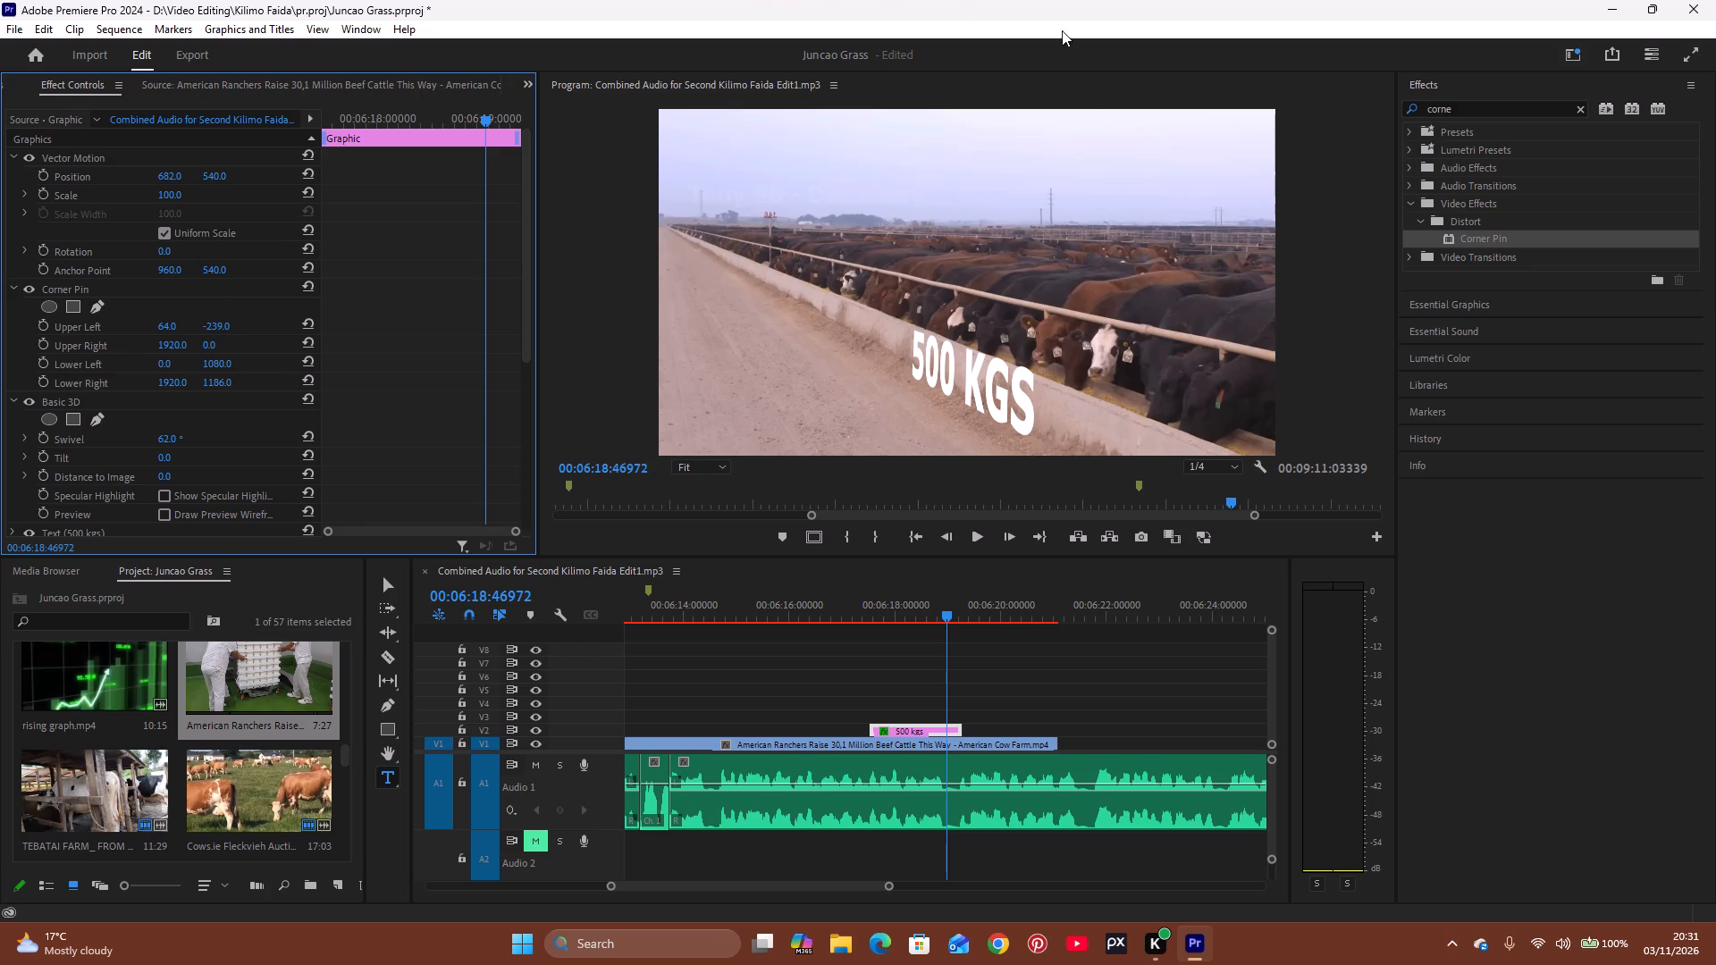
Split the American Ranchers clip on V1 at the start and end of the "500 kgs" title above it.
{"action": "key", "text": "c"}
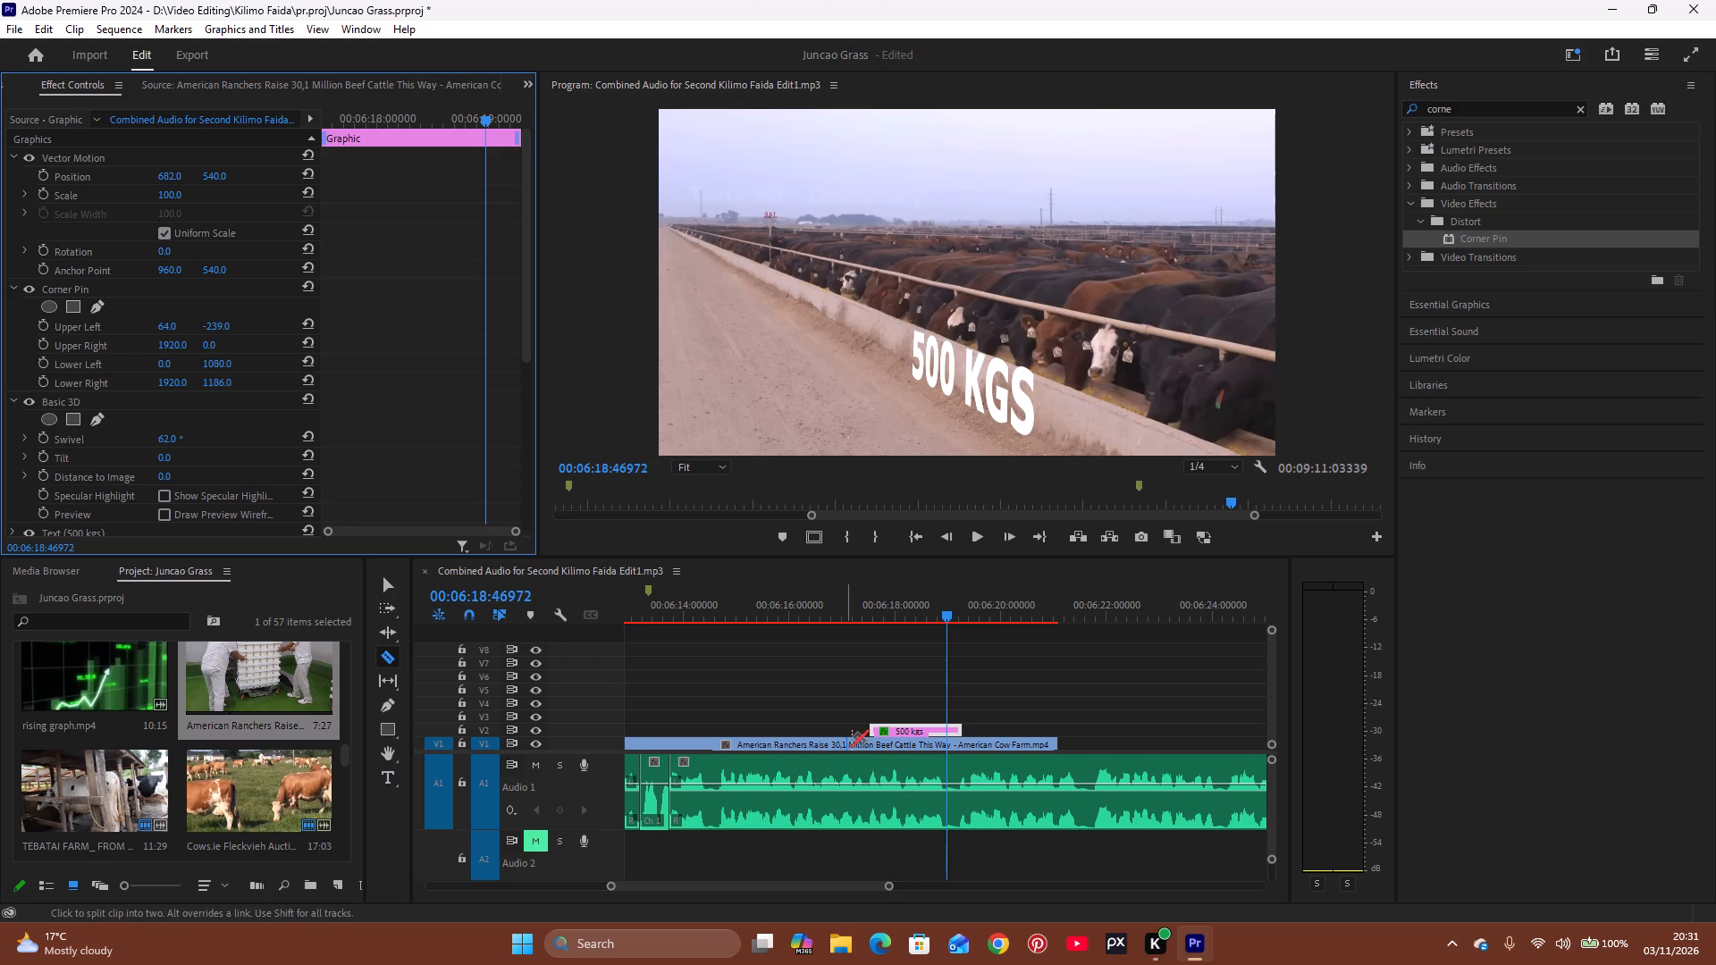
{"action": "left_click", "coordinate": [867, 739]}
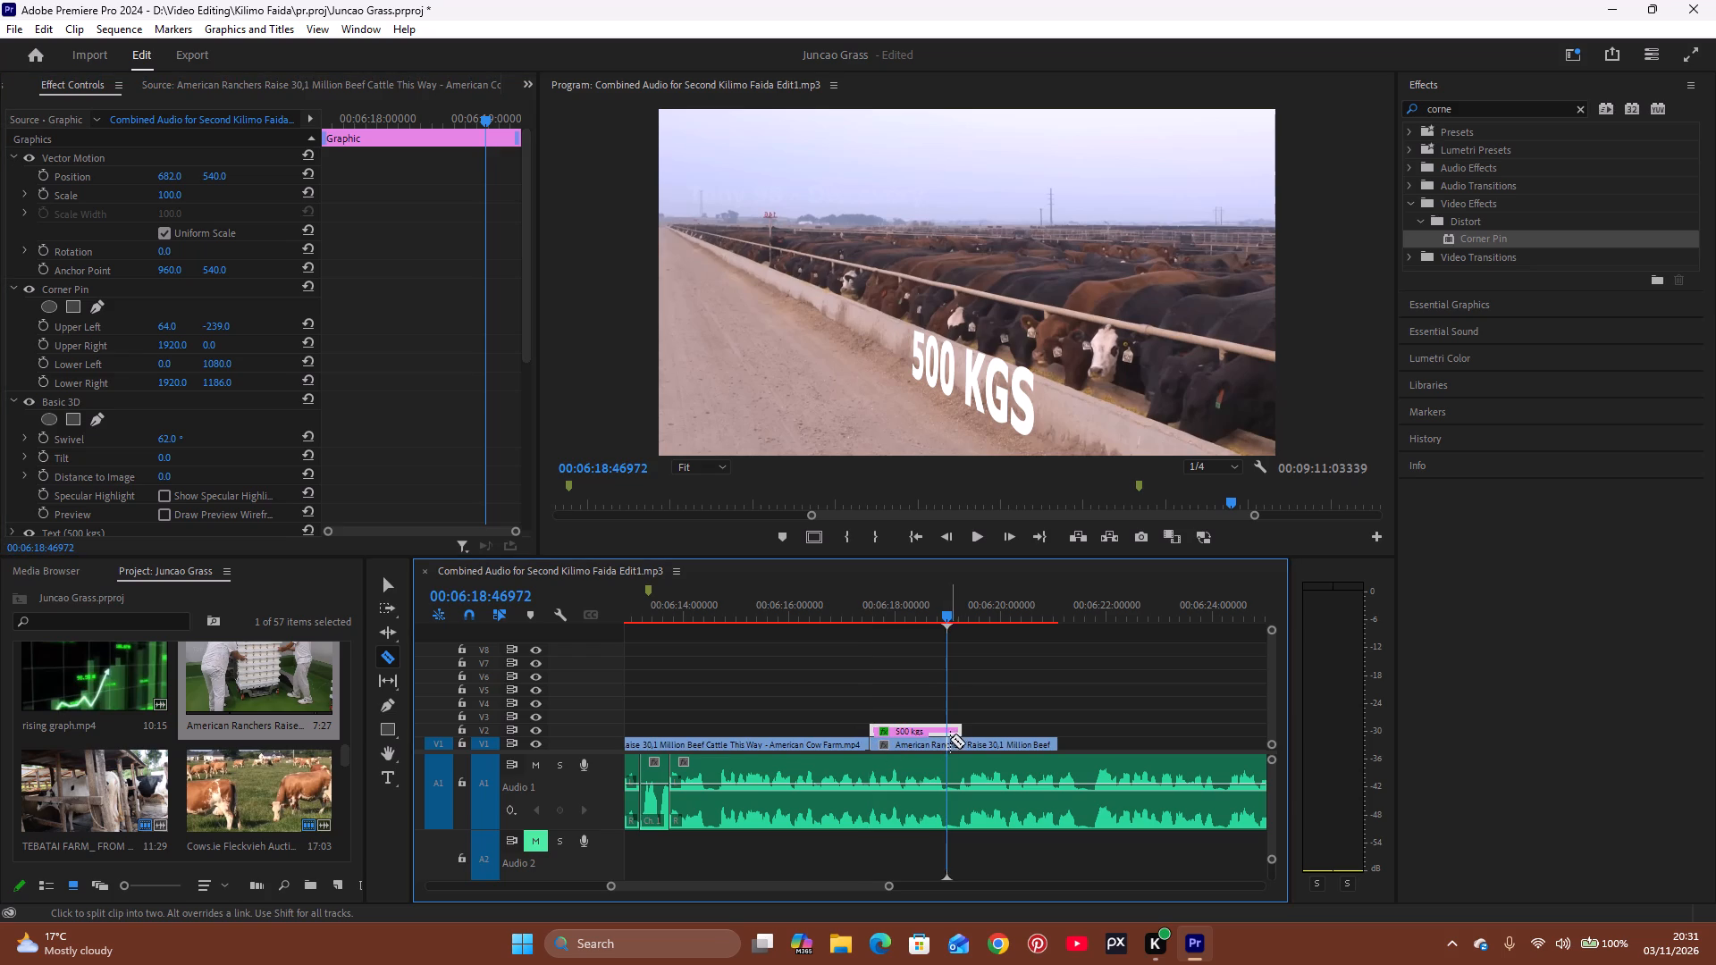
{"action": "left_click", "coordinate": [959, 742]}
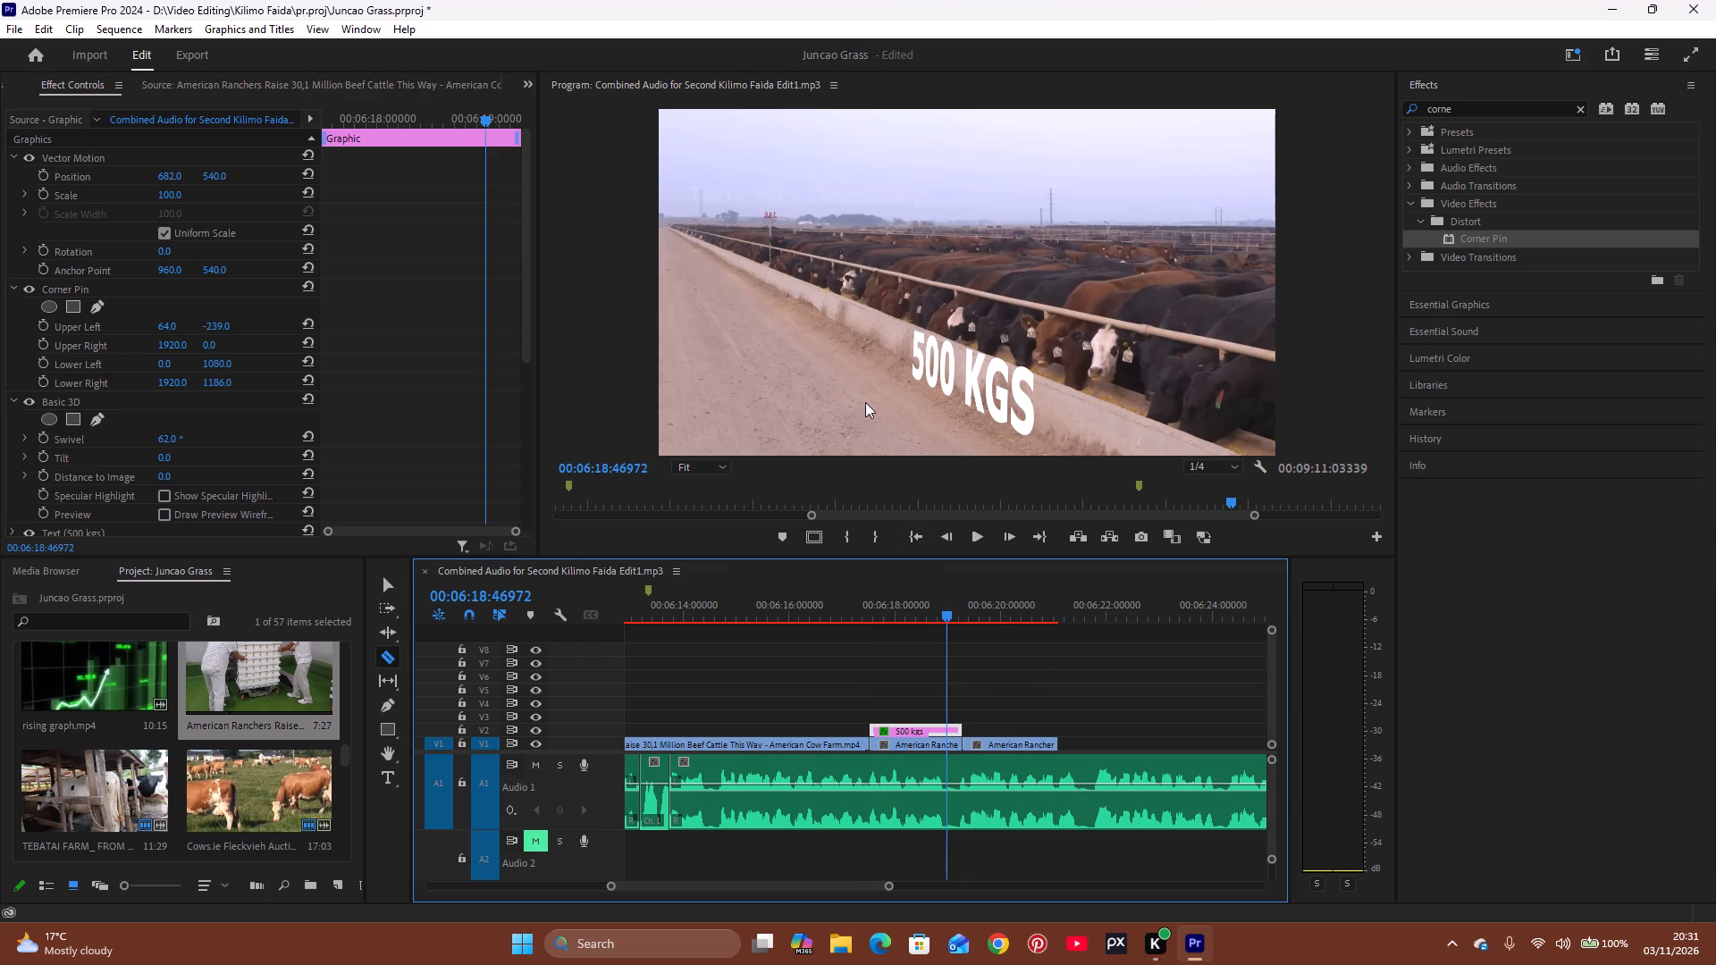
{"action": "key", "text": "v"}
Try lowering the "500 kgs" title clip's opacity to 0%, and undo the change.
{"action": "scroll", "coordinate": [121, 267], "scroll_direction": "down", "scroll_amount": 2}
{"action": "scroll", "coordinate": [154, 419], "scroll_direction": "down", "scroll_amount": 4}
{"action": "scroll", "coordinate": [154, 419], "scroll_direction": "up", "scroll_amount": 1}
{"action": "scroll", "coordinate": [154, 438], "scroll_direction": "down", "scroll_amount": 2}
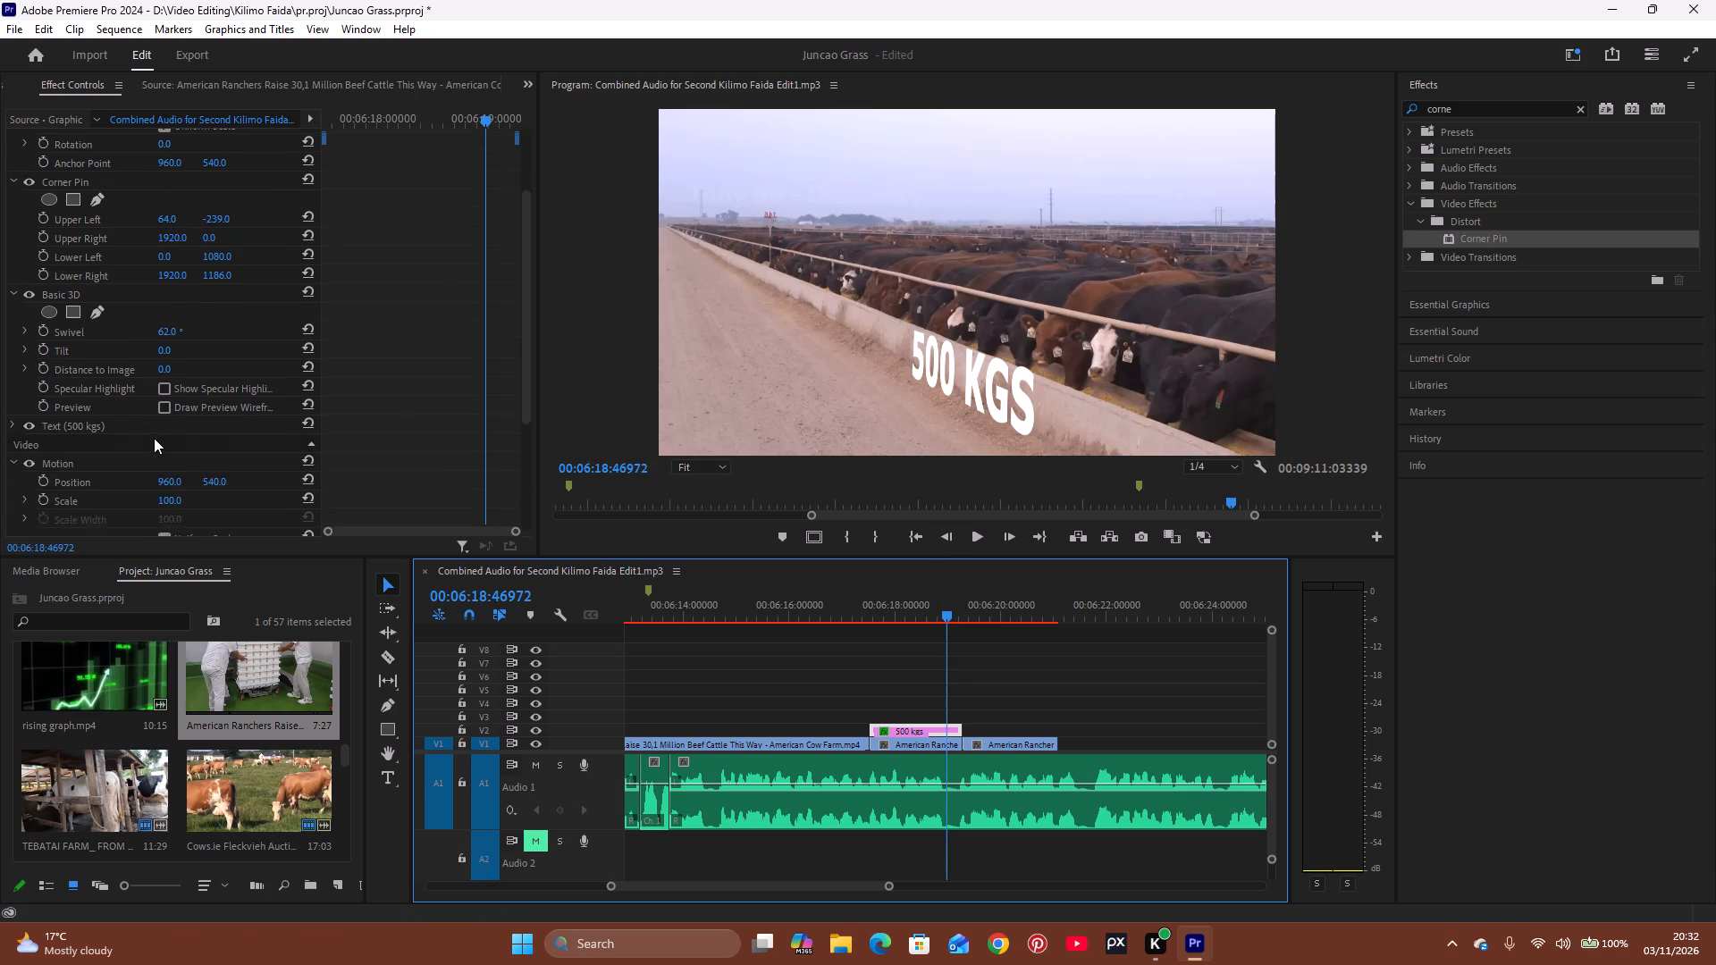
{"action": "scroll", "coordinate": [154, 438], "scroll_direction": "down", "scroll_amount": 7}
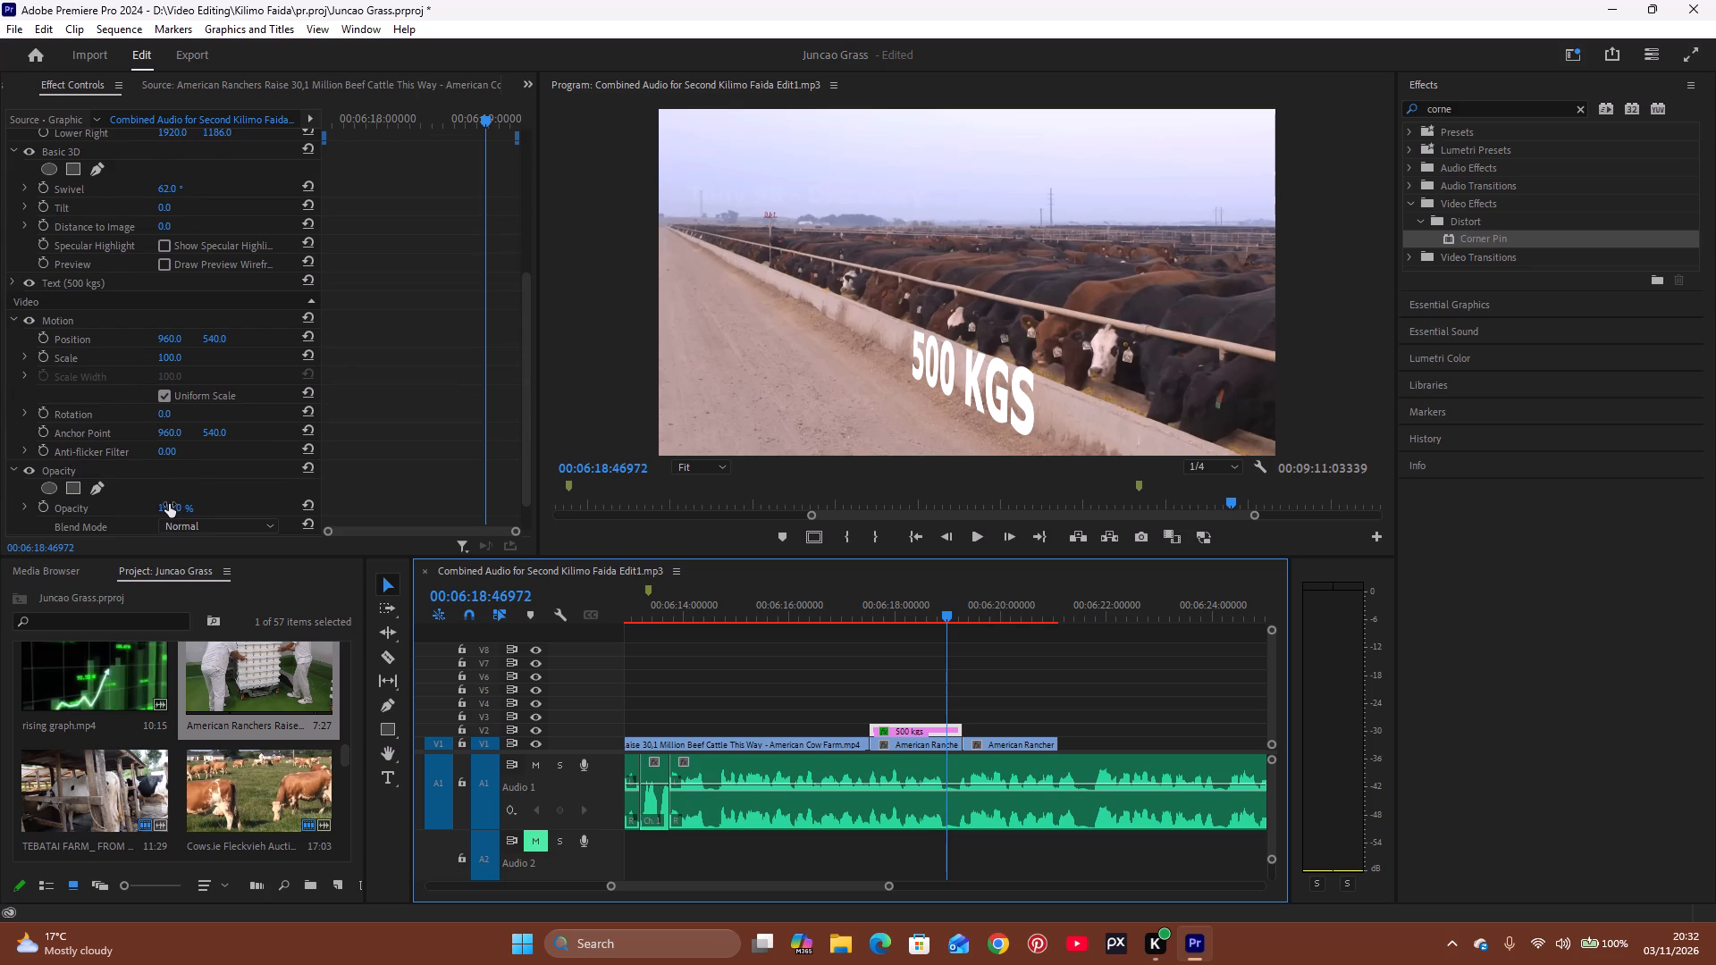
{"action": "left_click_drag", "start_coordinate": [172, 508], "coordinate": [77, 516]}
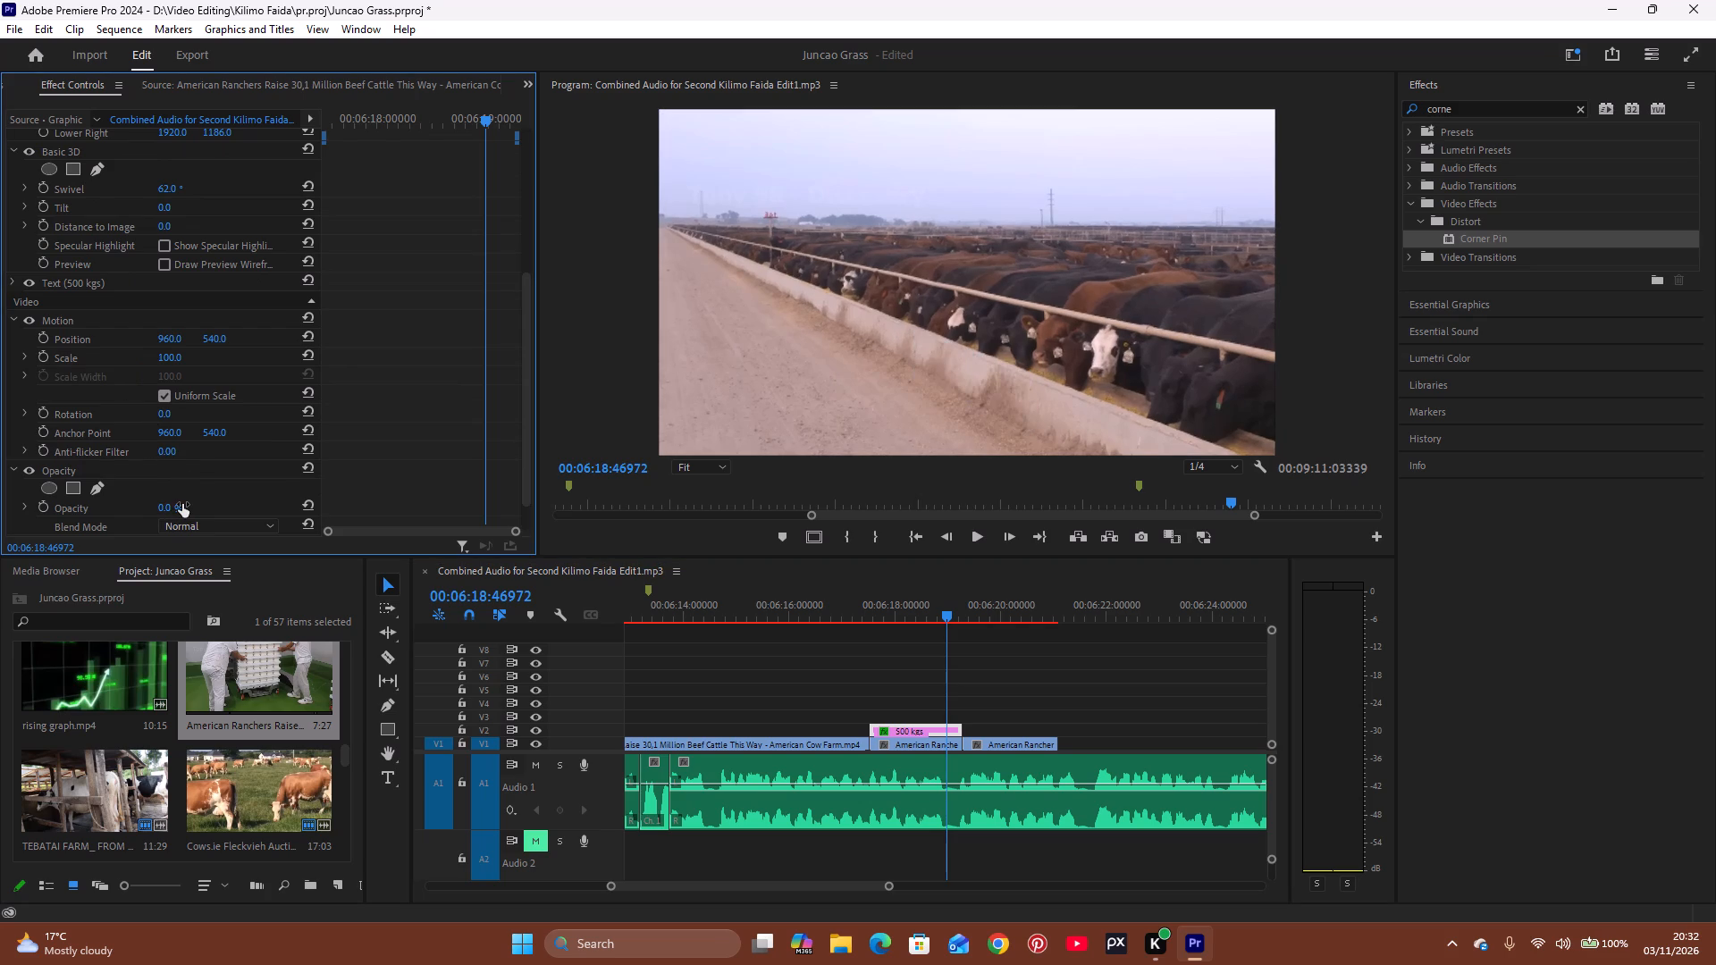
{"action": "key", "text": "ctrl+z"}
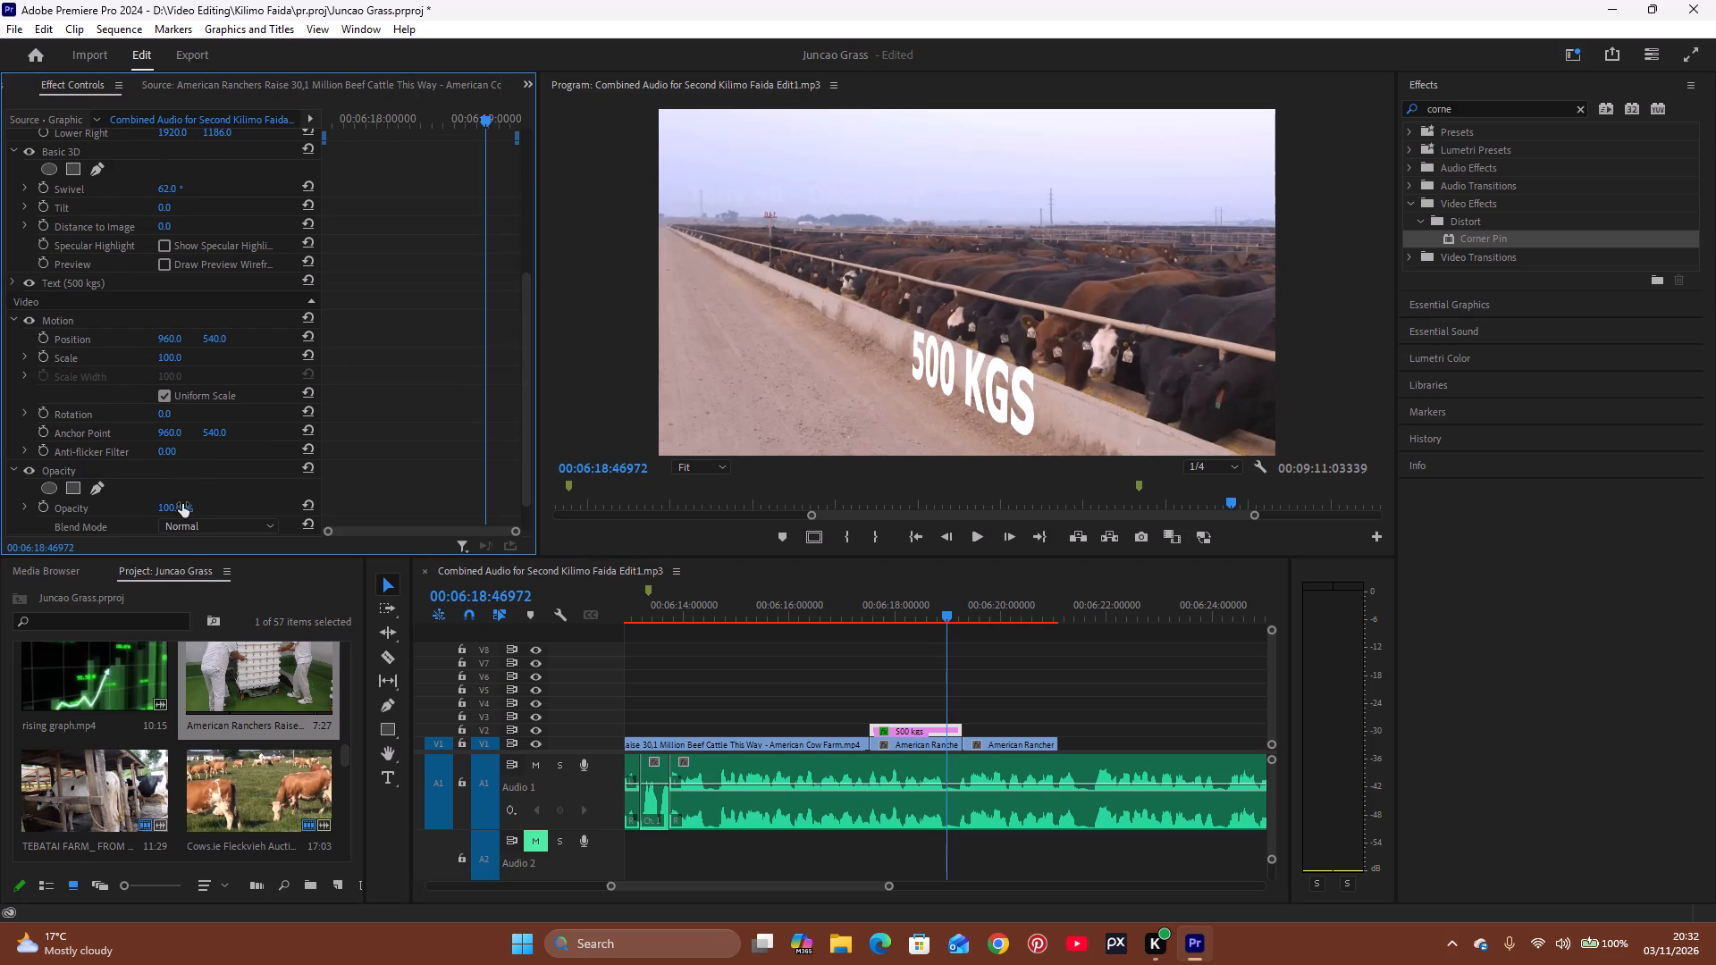
Darken the American Ranchers segment beneath the "500 kgs" title by setting its opacity to 48%.
{"action": "left_click", "coordinate": [896, 740]}
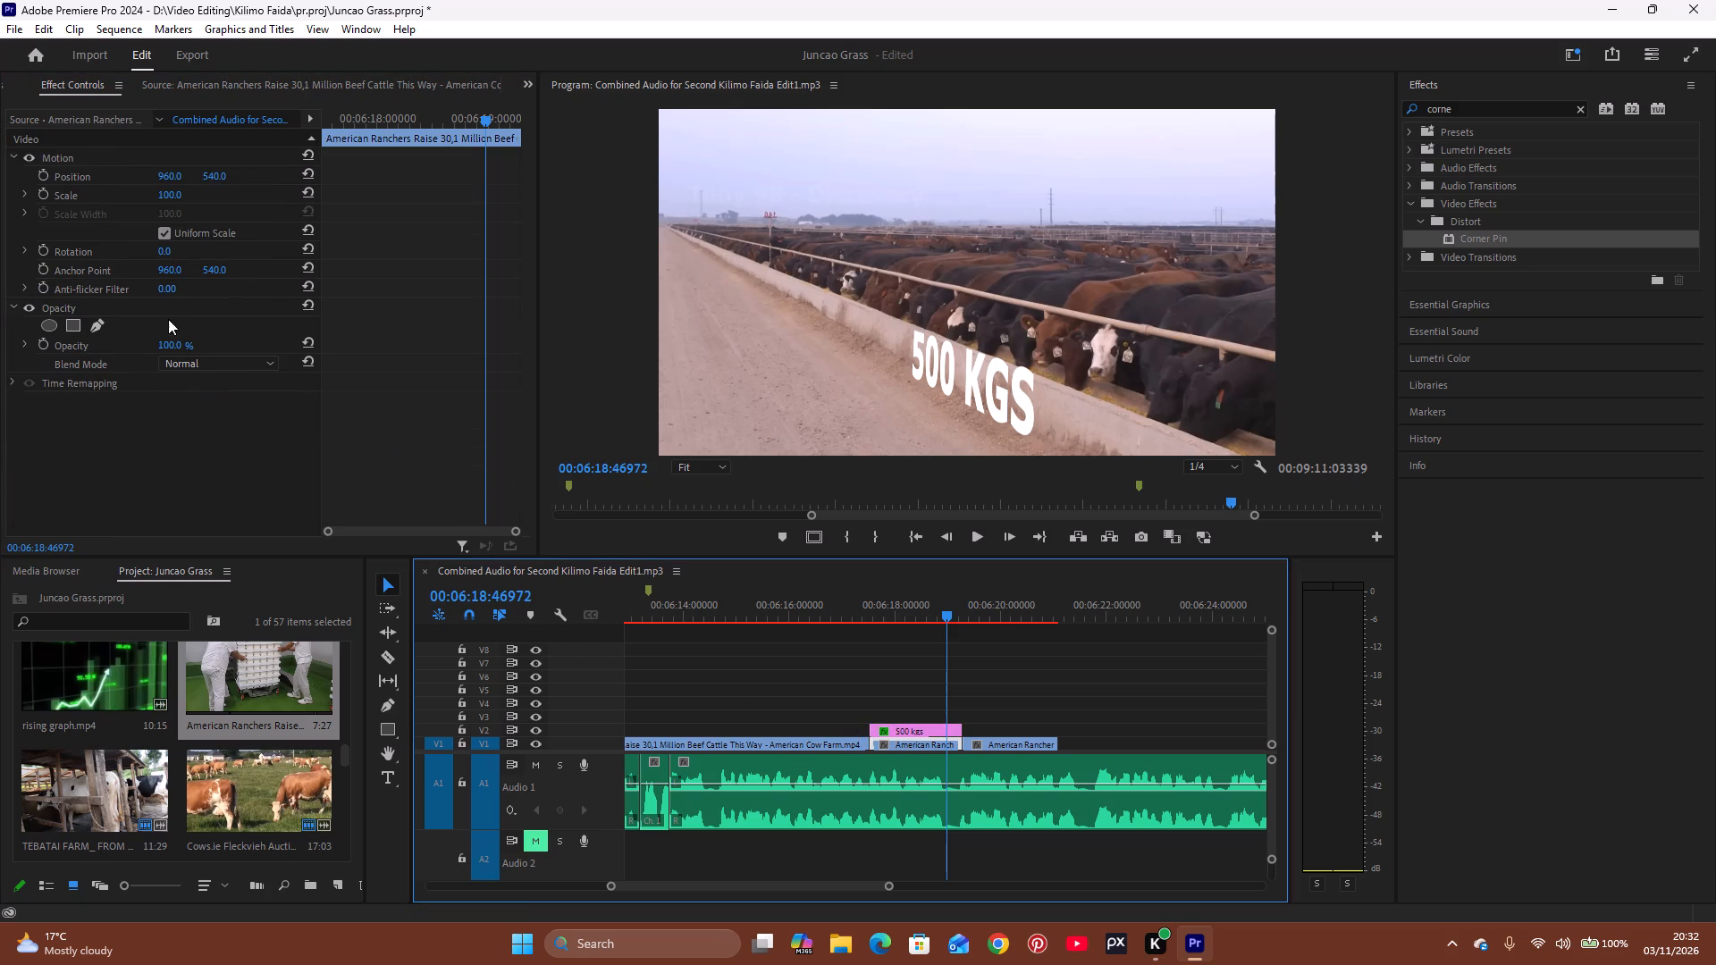
{"action": "left_click_drag", "start_coordinate": [175, 346], "coordinate": [112, 347]}
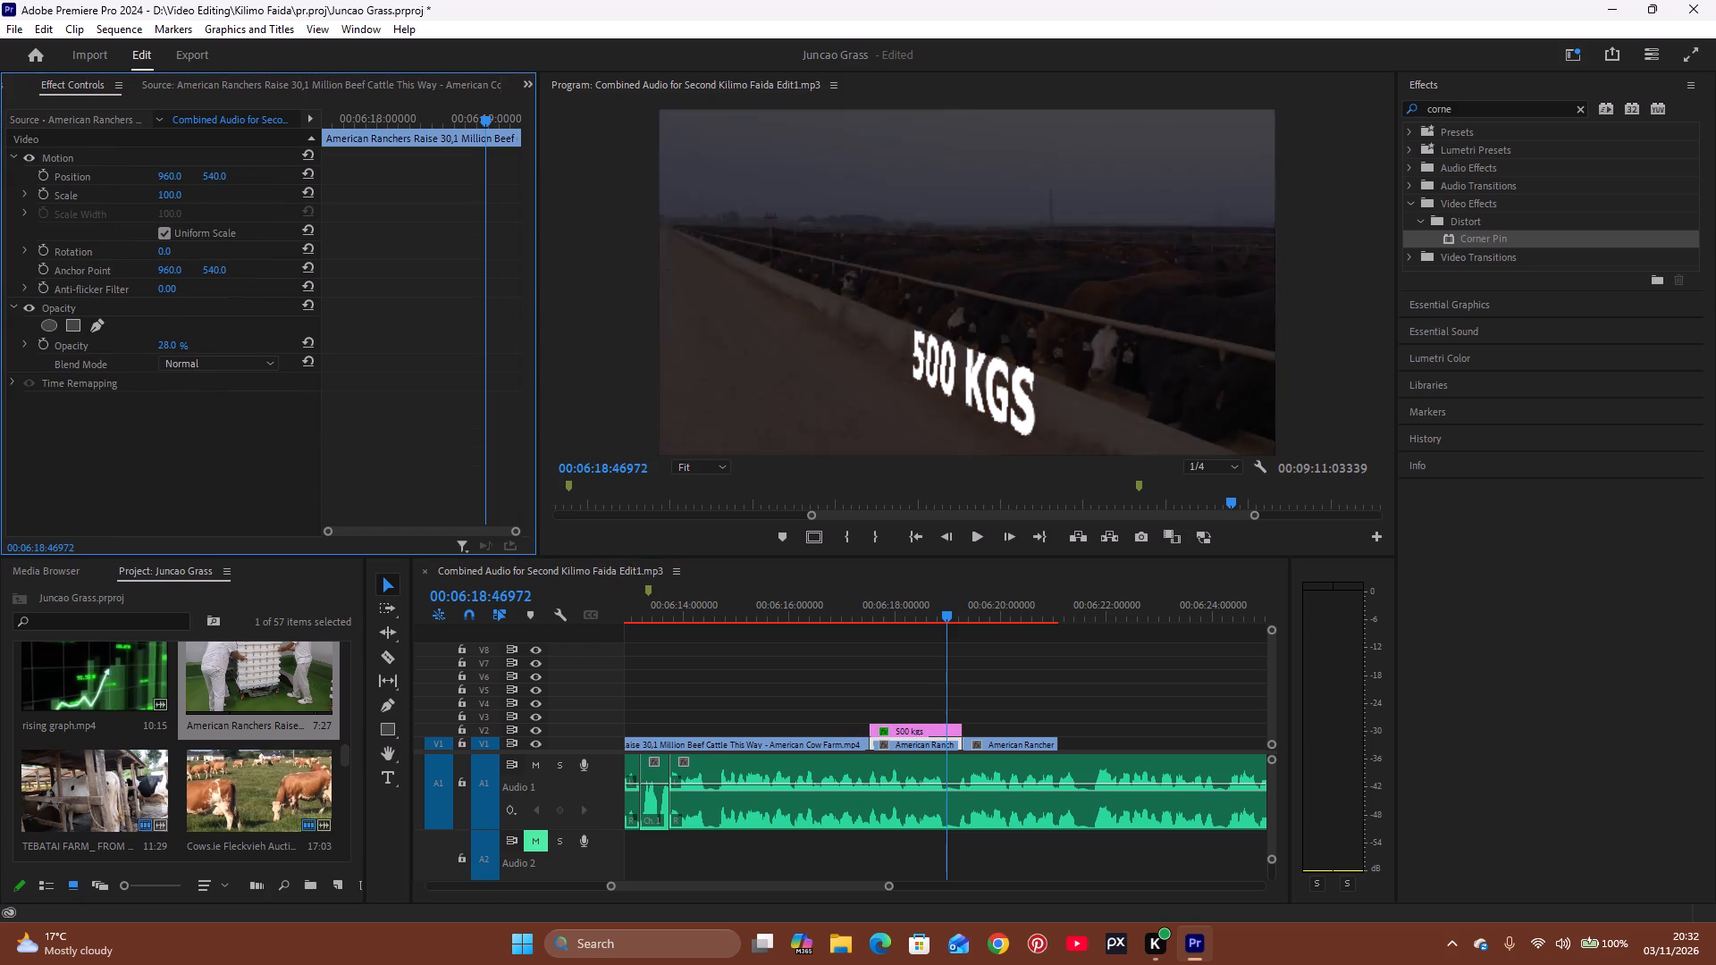
{"action": "left_click_drag", "start_coordinate": [112, 347], "coordinate": [124, 337]}
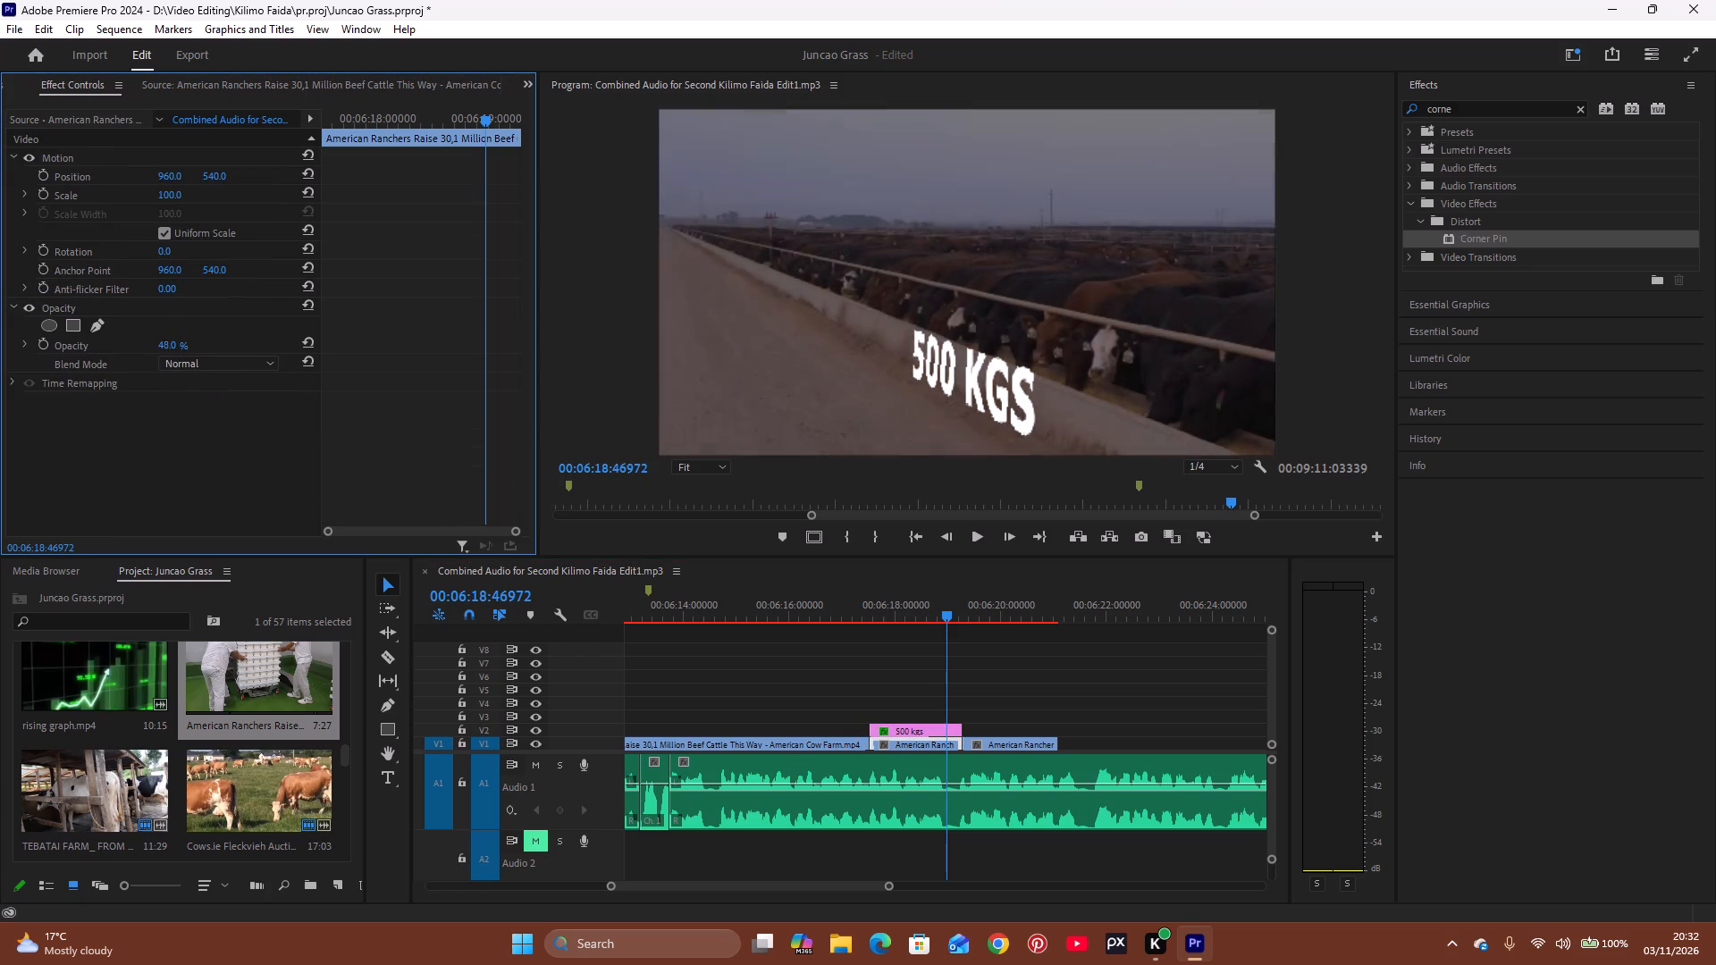
Raise the opacity of the darkened American Ranchers segment beneath the "500 kgs" title to 51%.
{"action": "left_click_drag", "start_coordinate": [124, 337], "coordinate": [125, 336]}
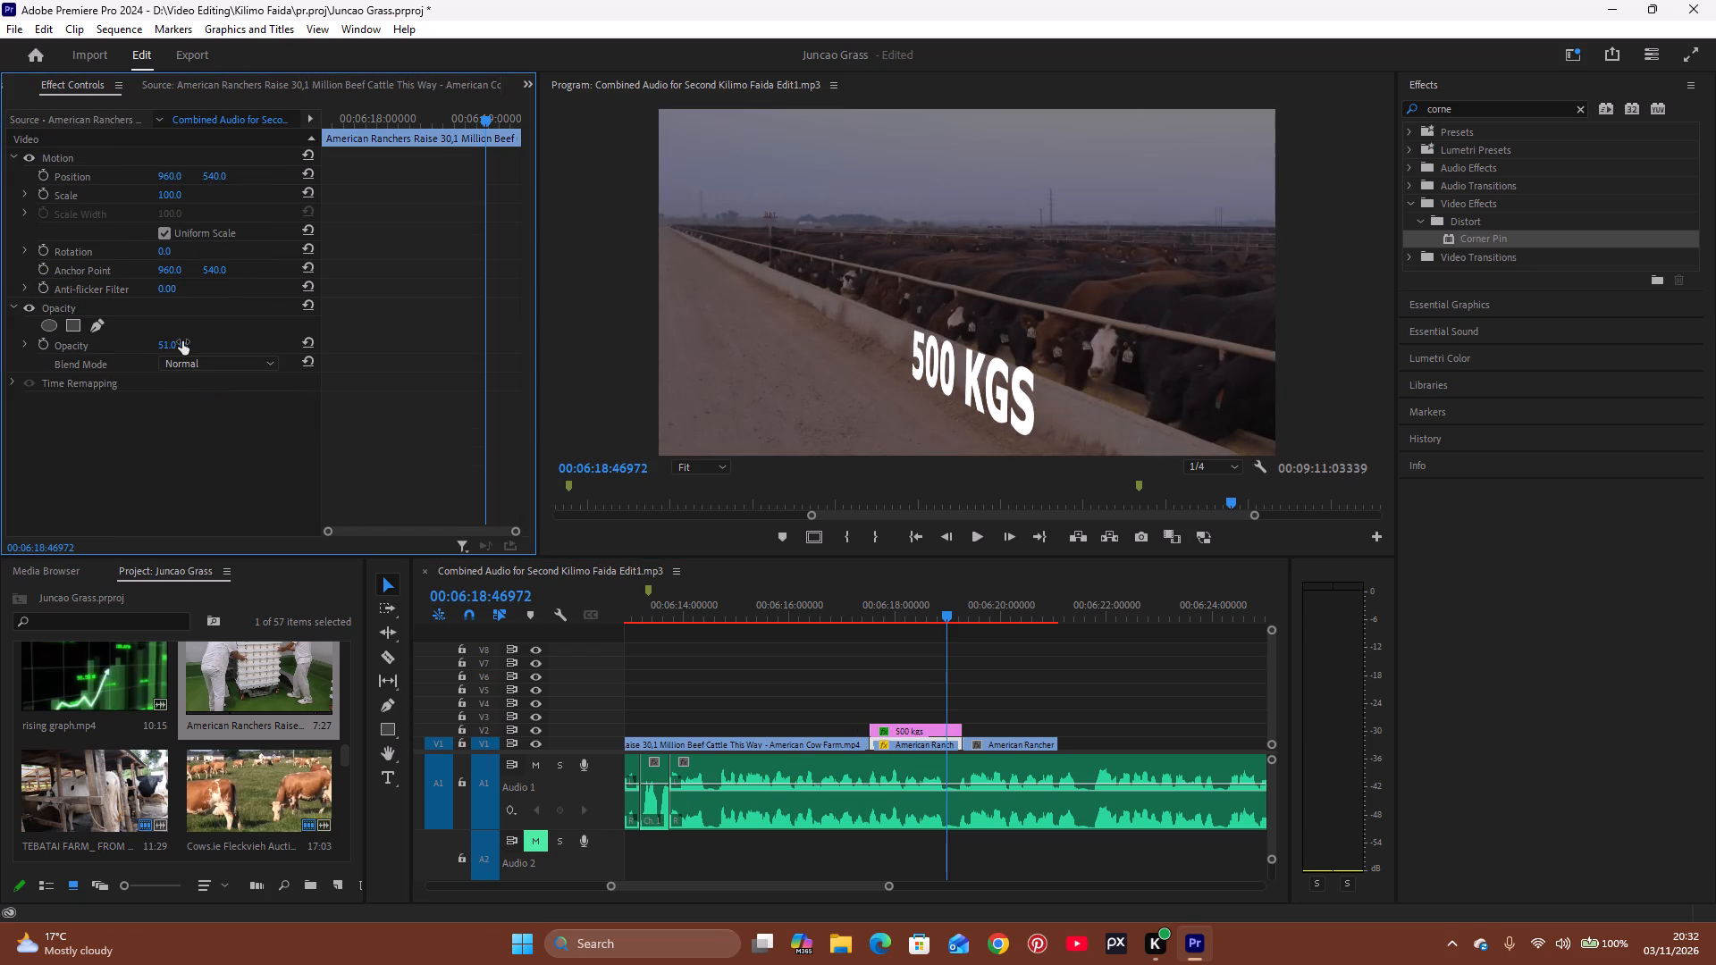
Change the fill colour of the "500 kgs" title text to bright green 00FF06.
{"action": "left_click", "coordinate": [917, 729]}
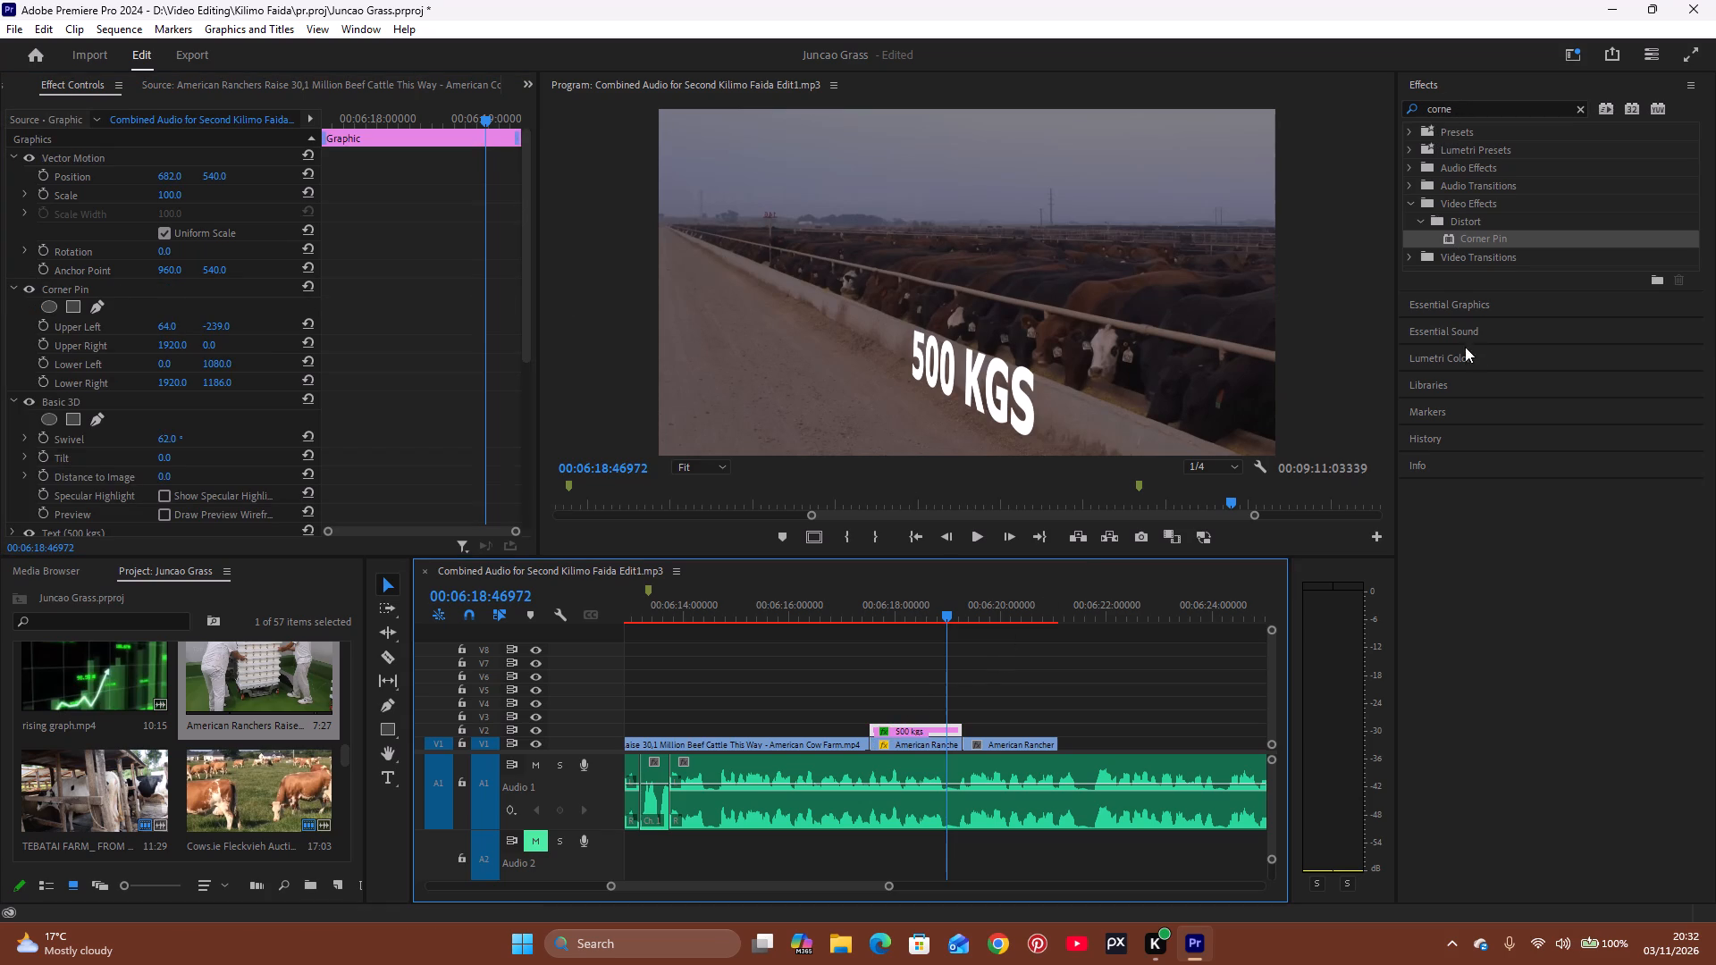
{"action": "left_click", "coordinate": [1467, 309]}
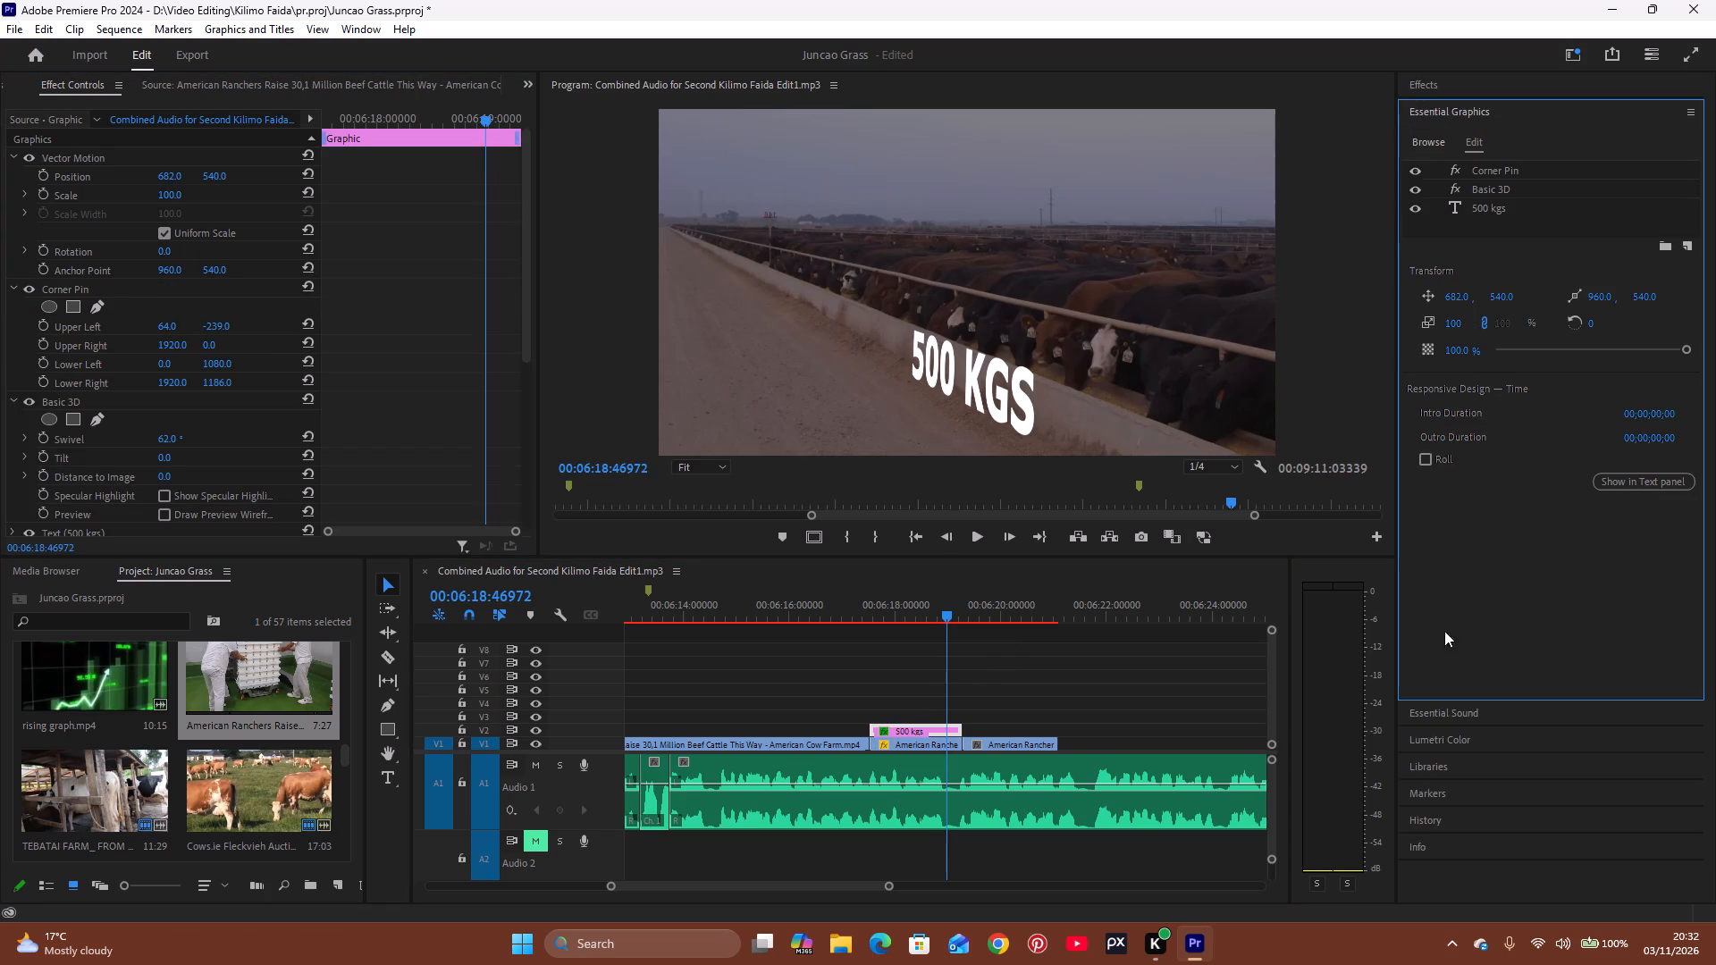
{"action": "left_click", "coordinate": [1458, 201]}
{"action": "left_click", "coordinate": [1446, 770]}
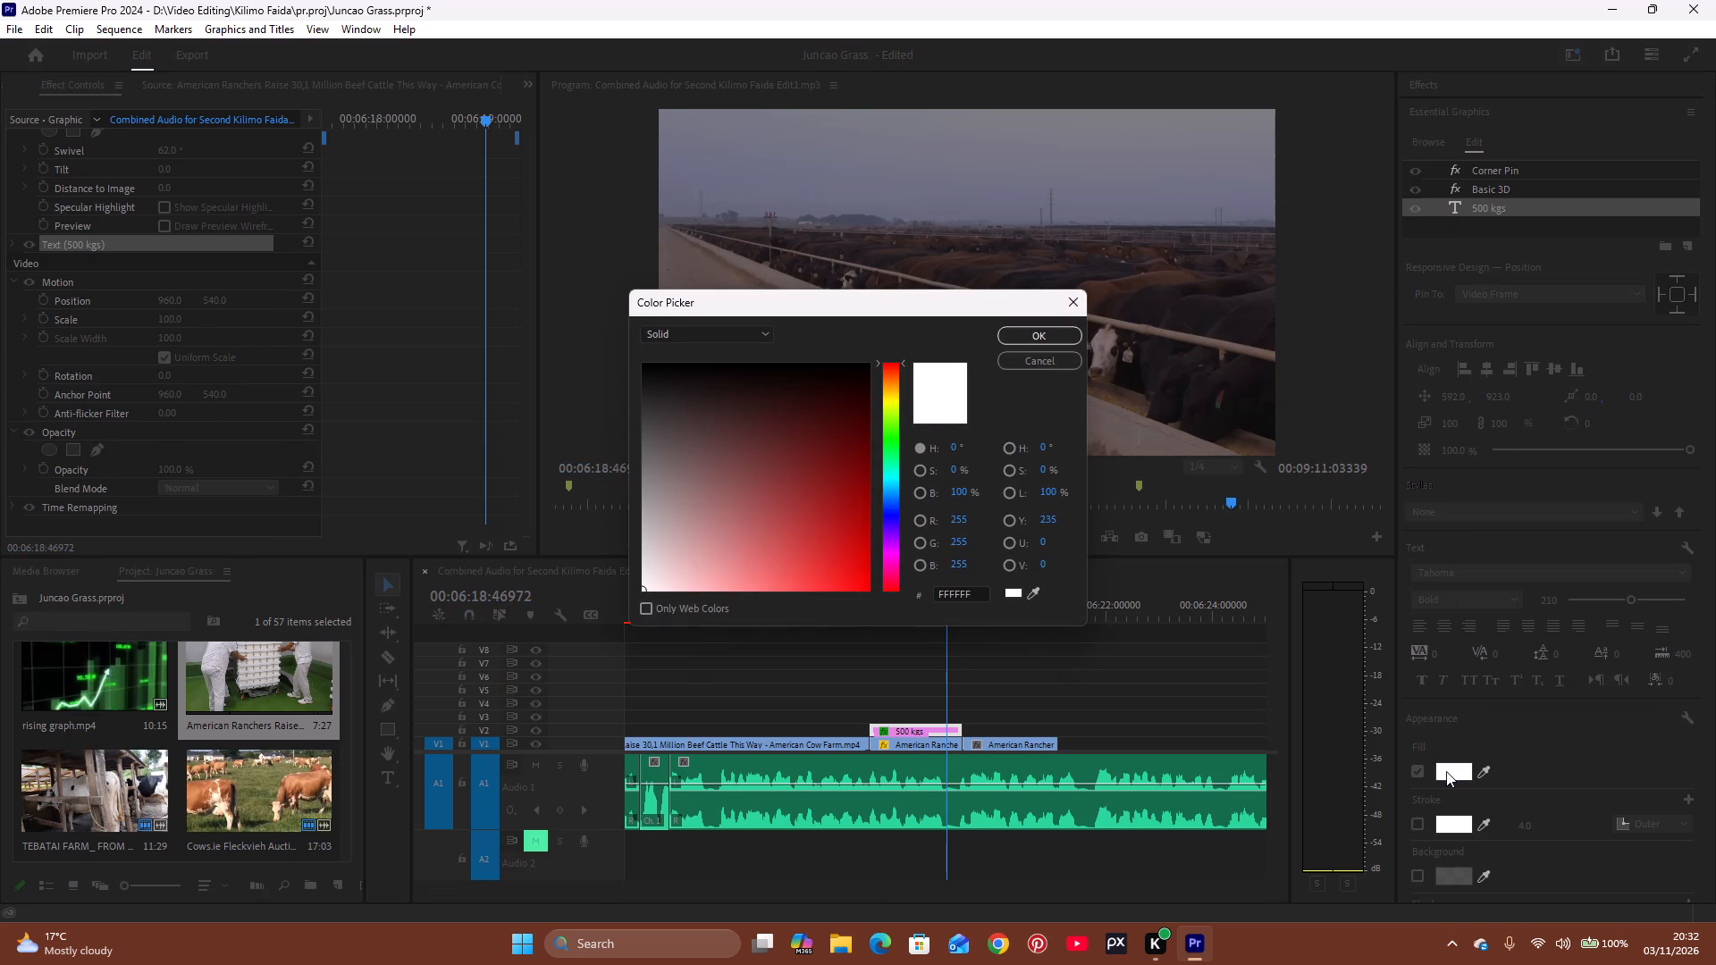
{"action": "left_click_drag", "start_coordinate": [918, 308], "coordinate": [517, 277]}
{"action": "left_click_drag", "start_coordinate": [425, 457], "coordinate": [467, 577]}
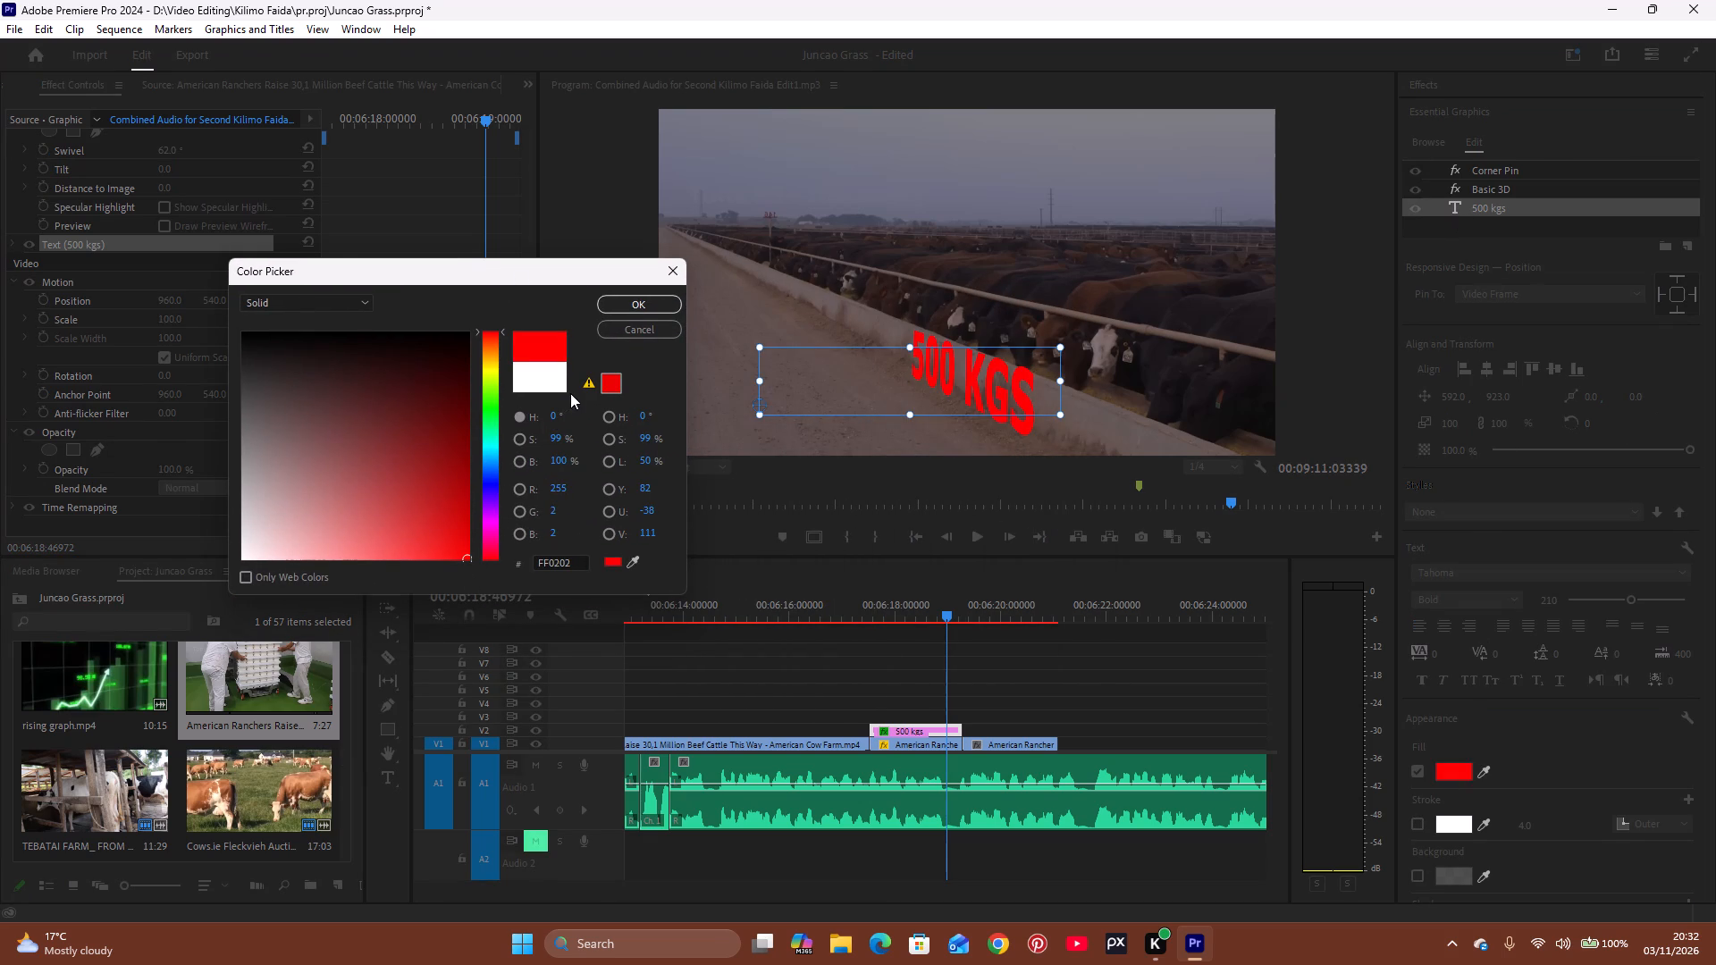
{"action": "left_click", "coordinate": [494, 408]}
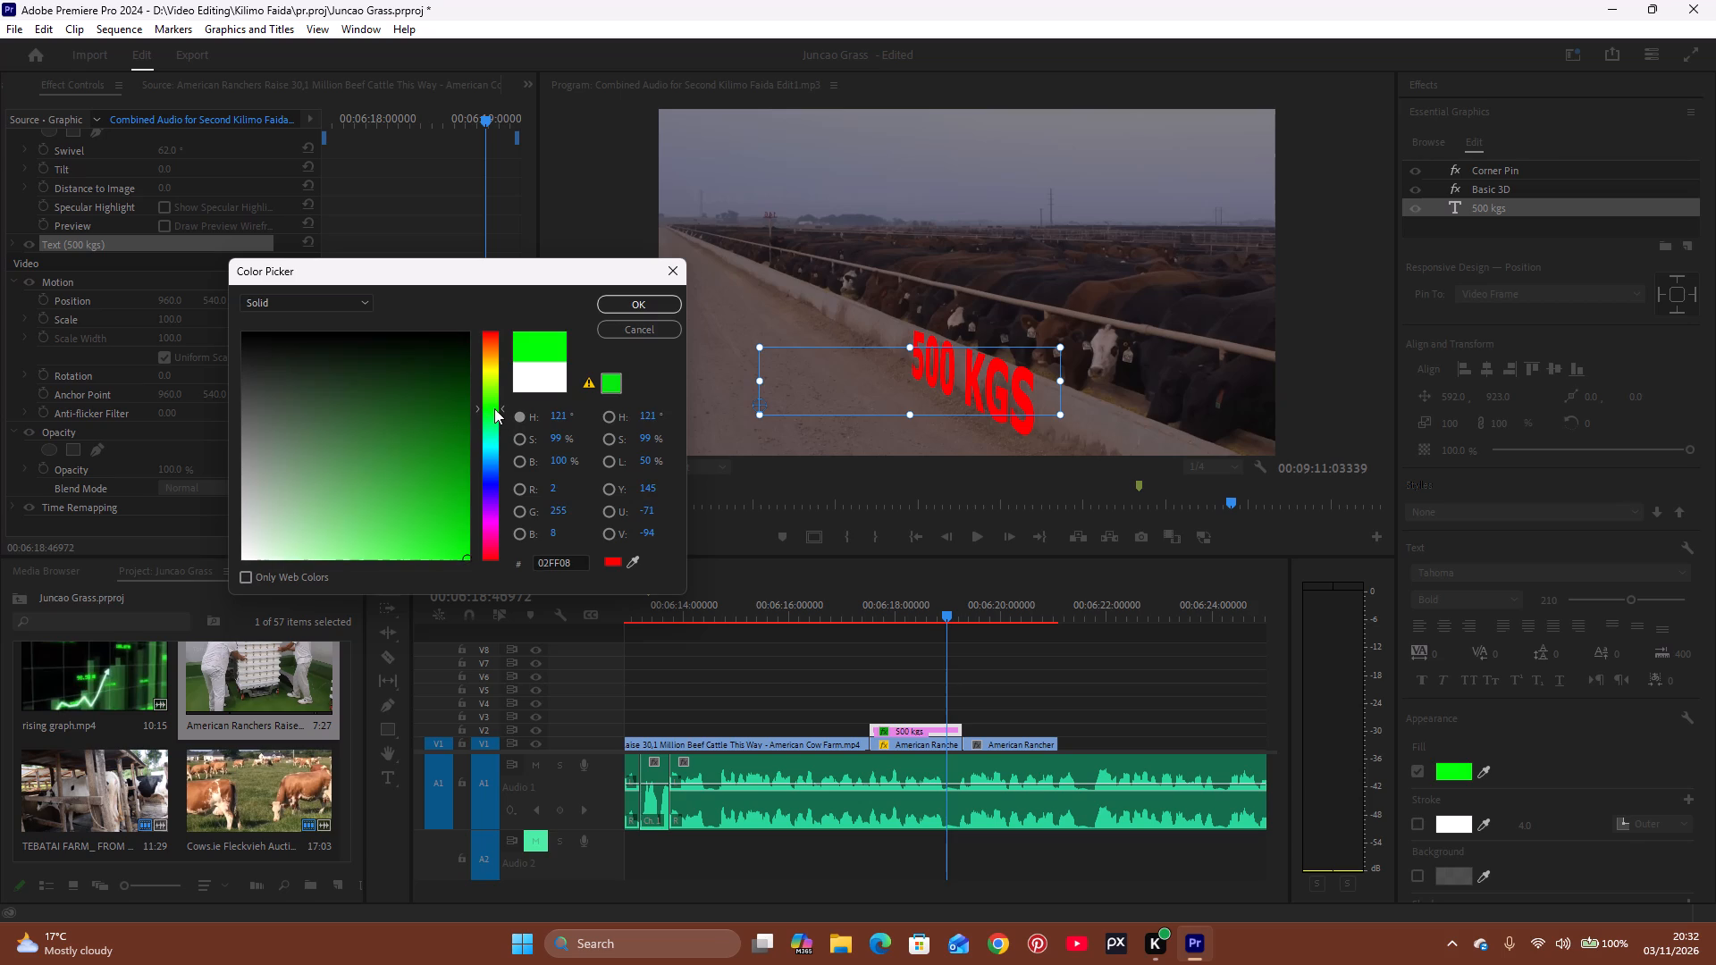
{"action": "left_click_drag", "start_coordinate": [416, 463], "coordinate": [502, 567]}
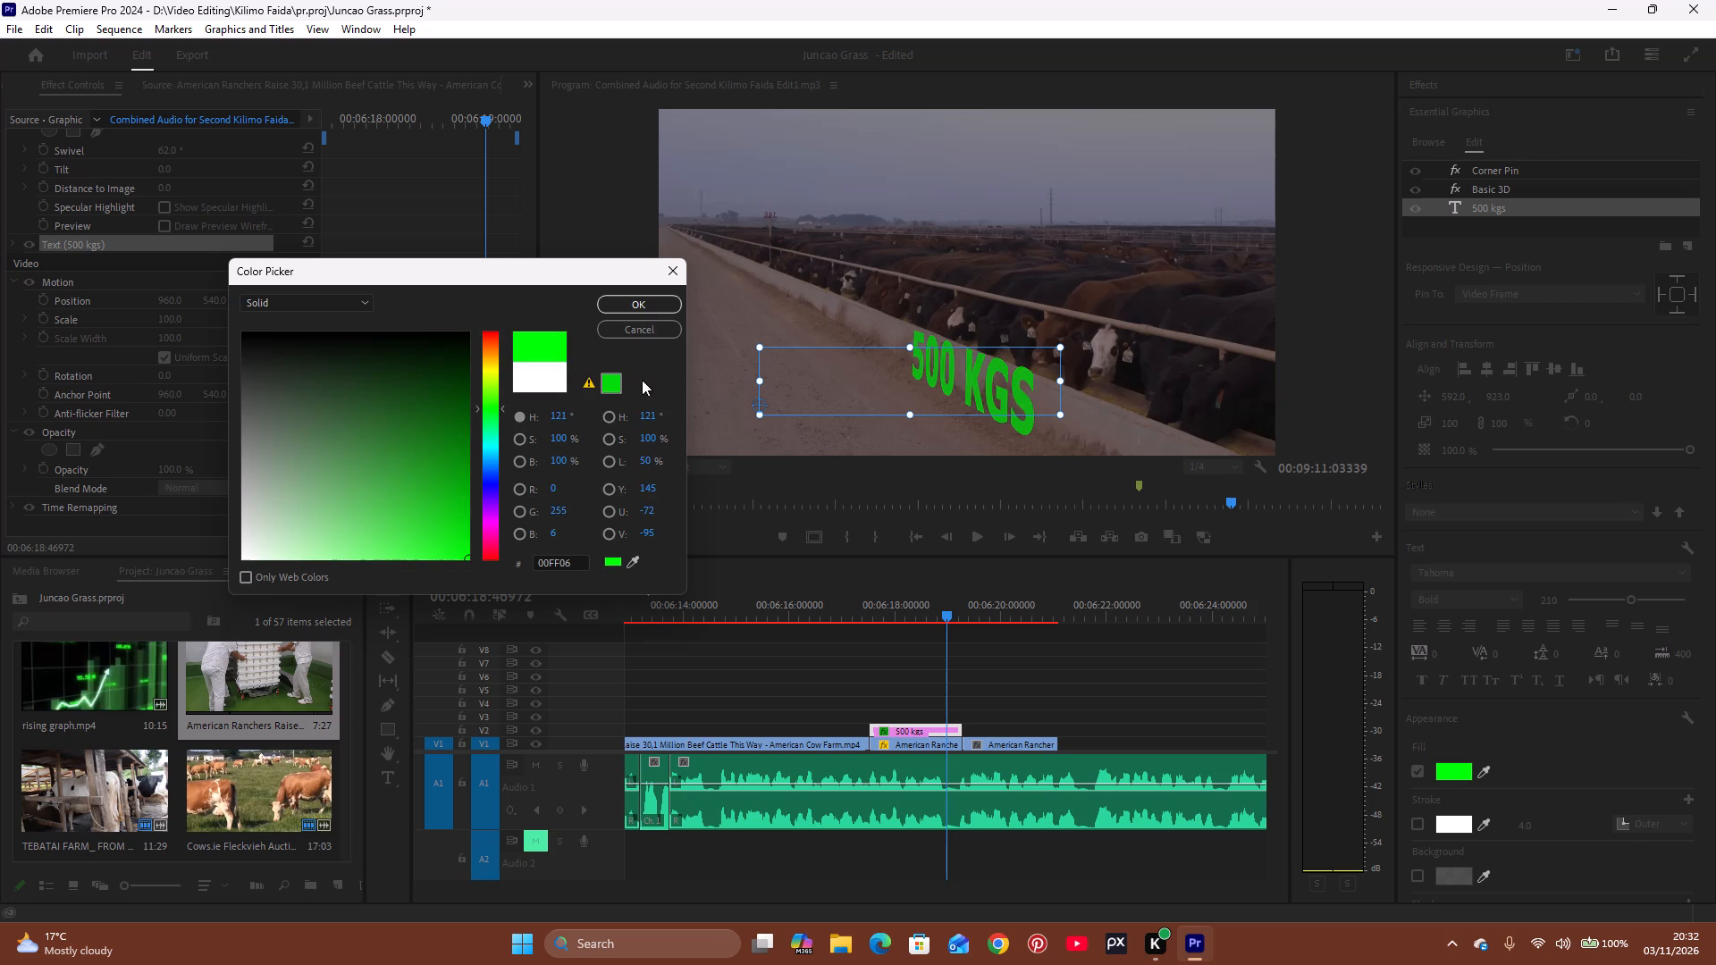
{"action": "left_click", "coordinate": [622, 305]}
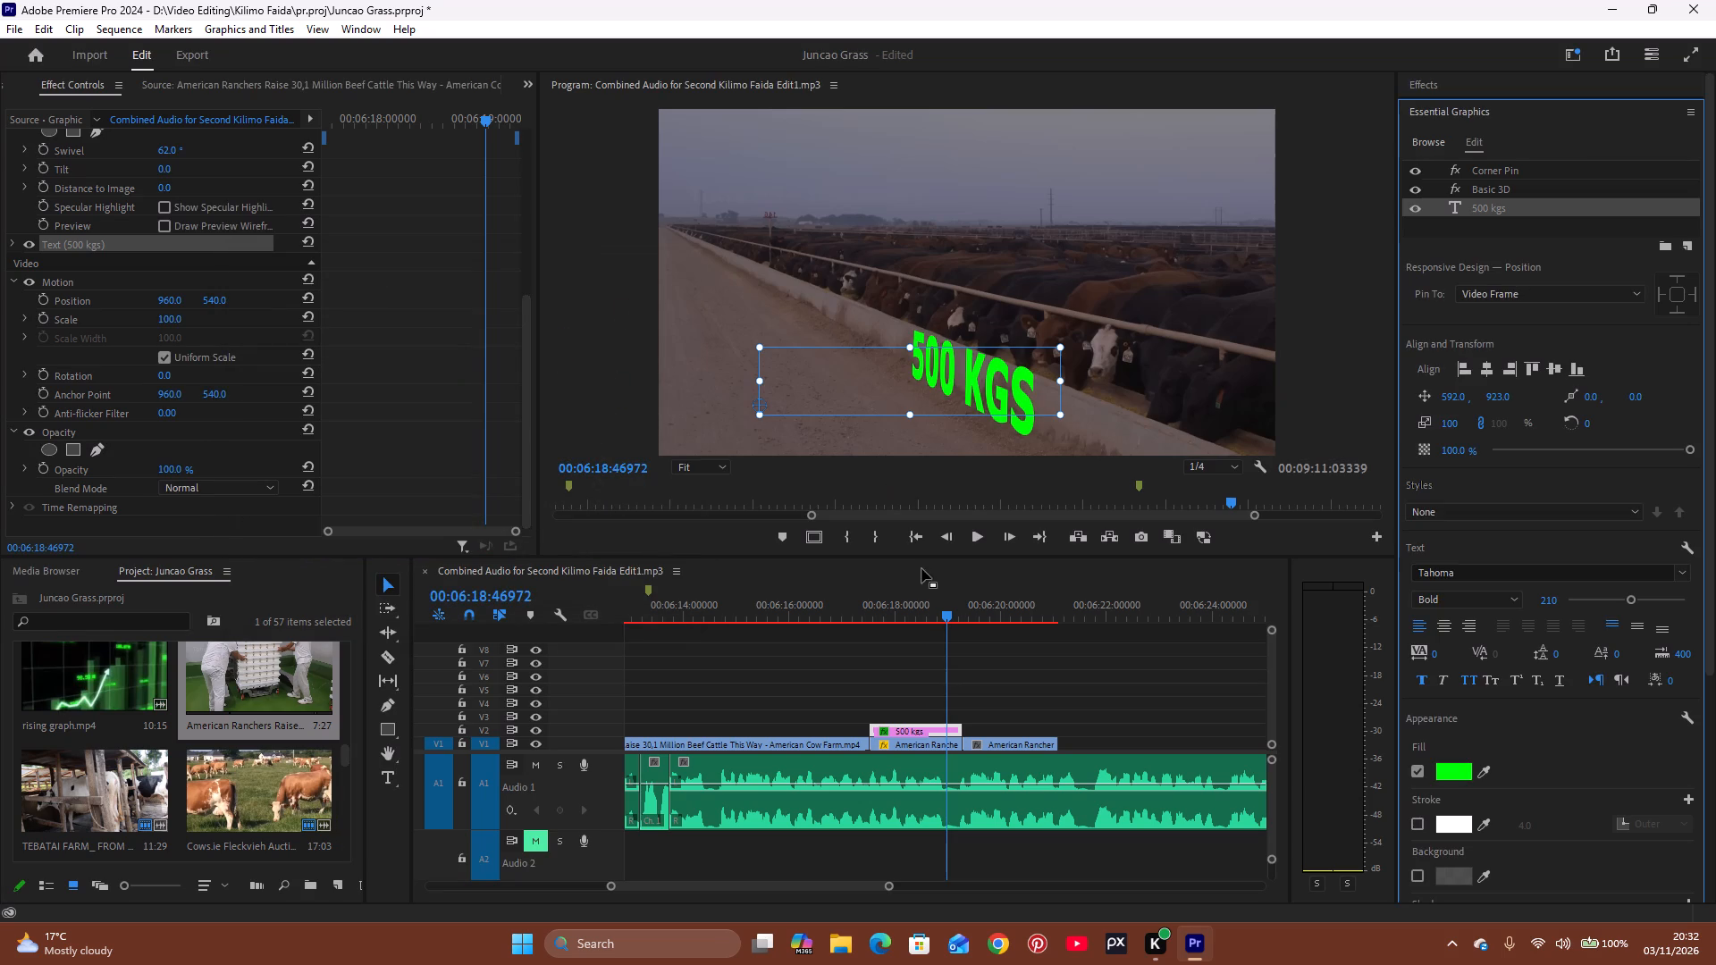
Play the sequence from about 00:06:16 through the green title to review it over the darkened American Ranchers footage.
{"action": "left_click", "coordinate": [826, 604]}
{"action": "key", "text": "space"}
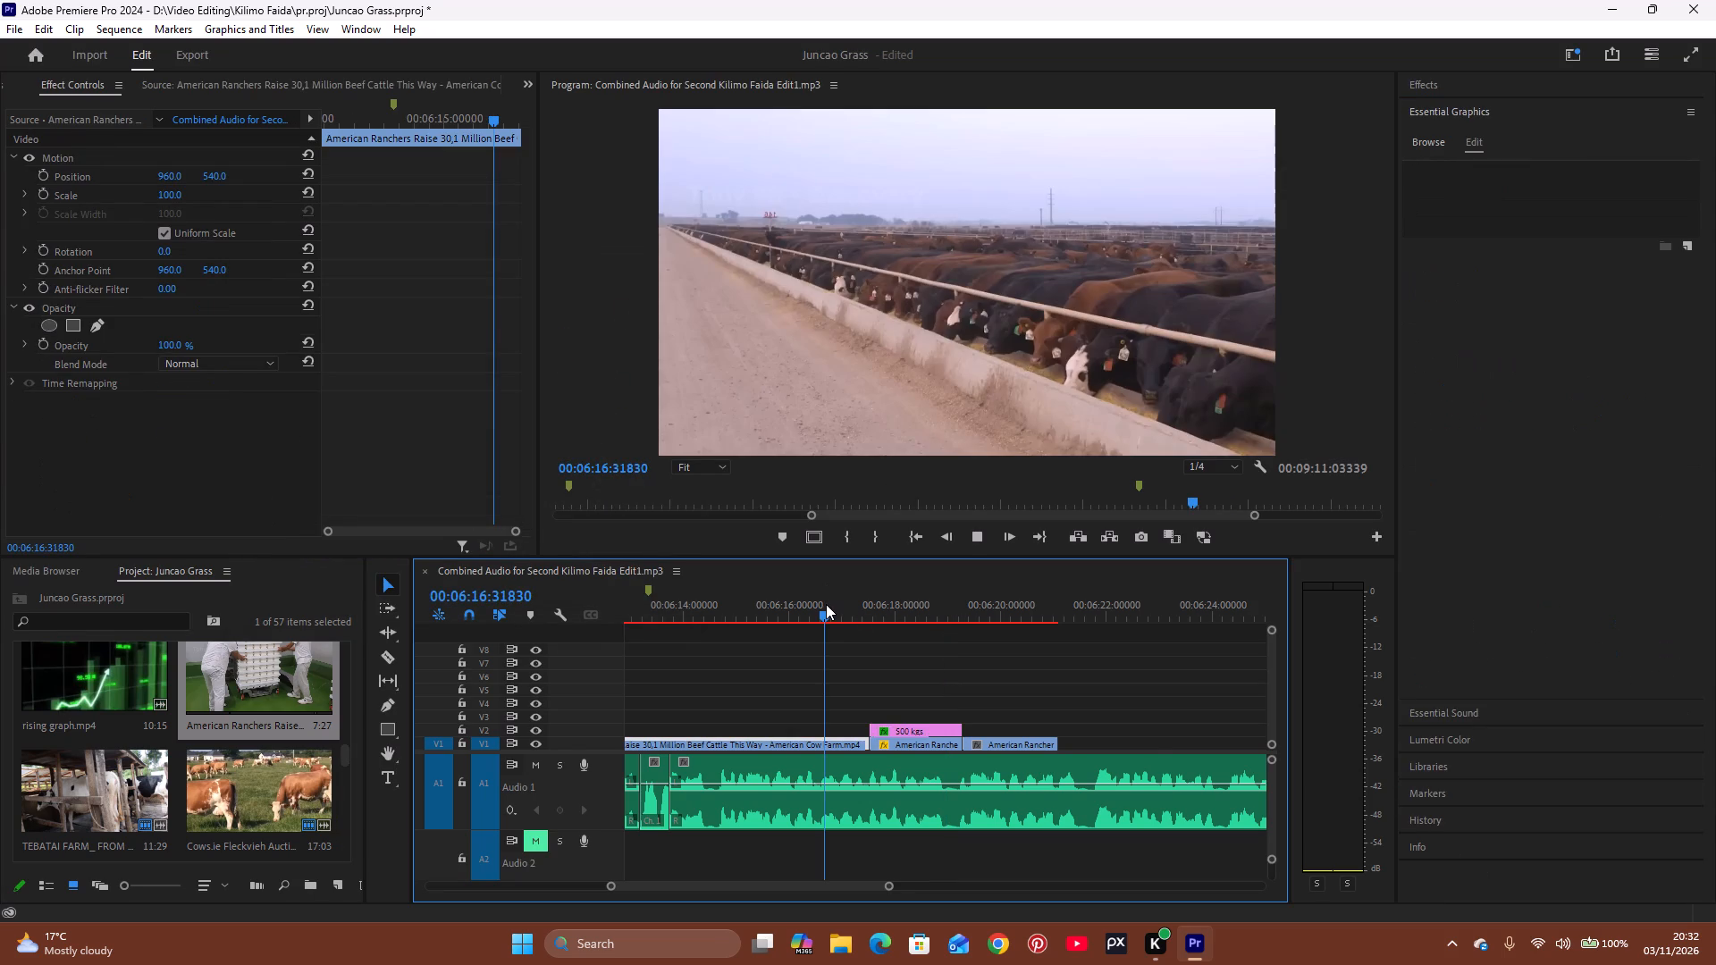
{"action": "key", "text": "space"}
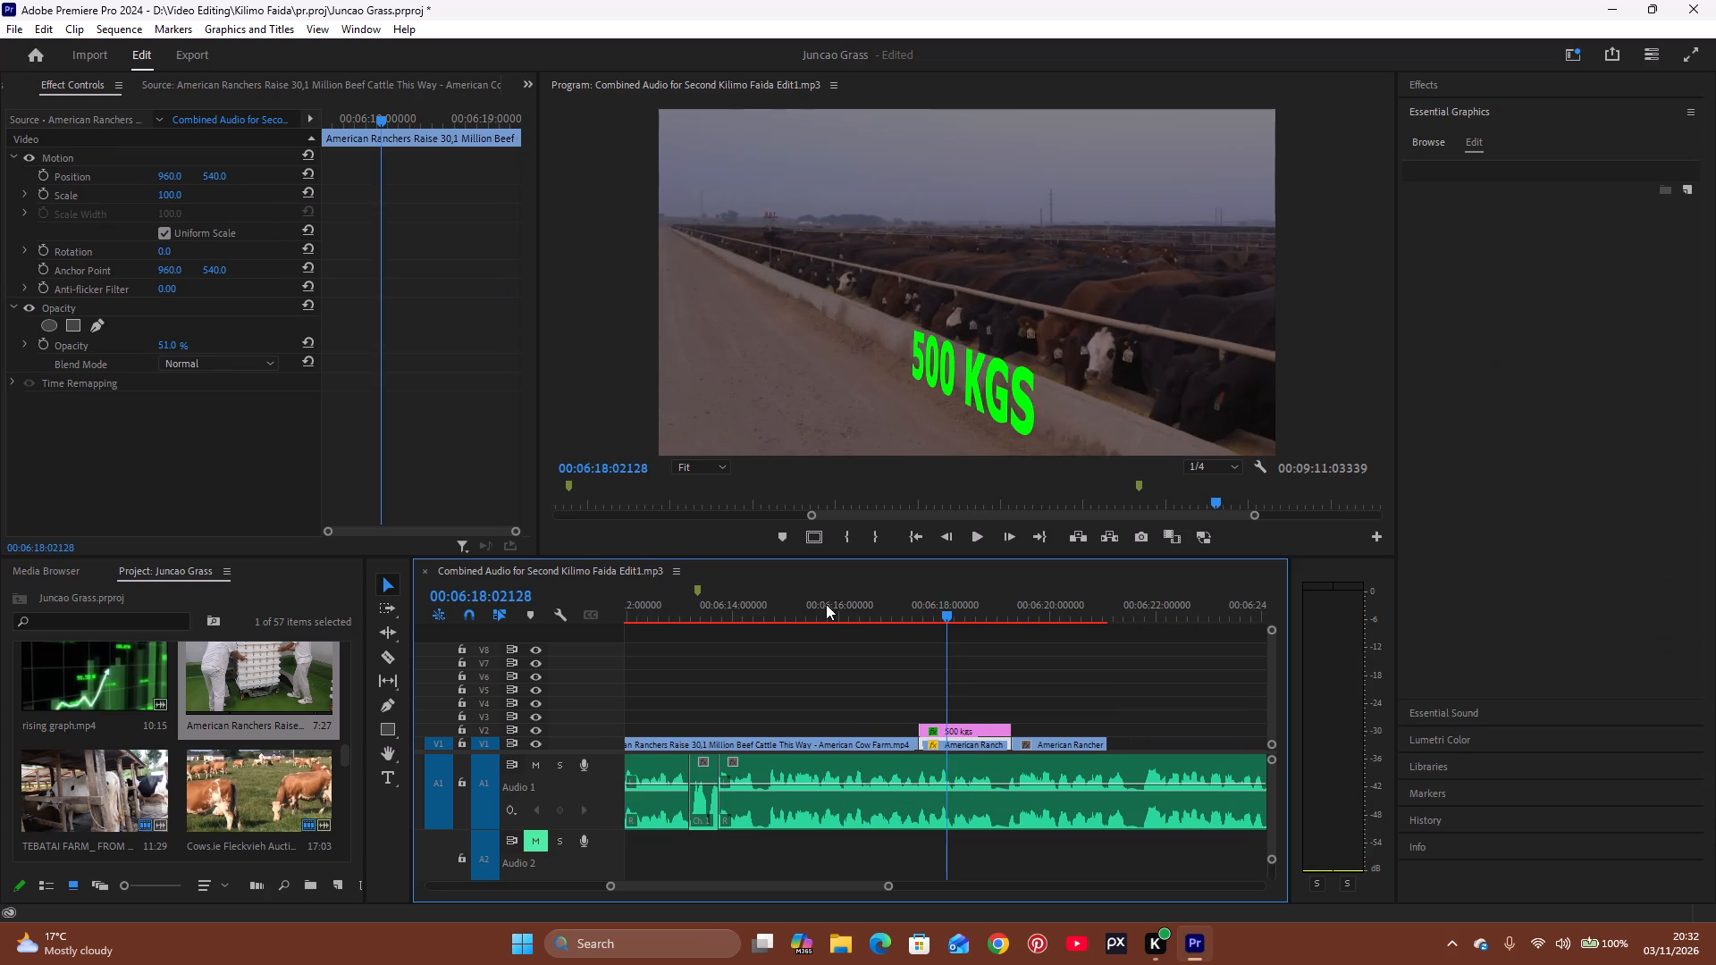
{"action": "key", "text": "space"}
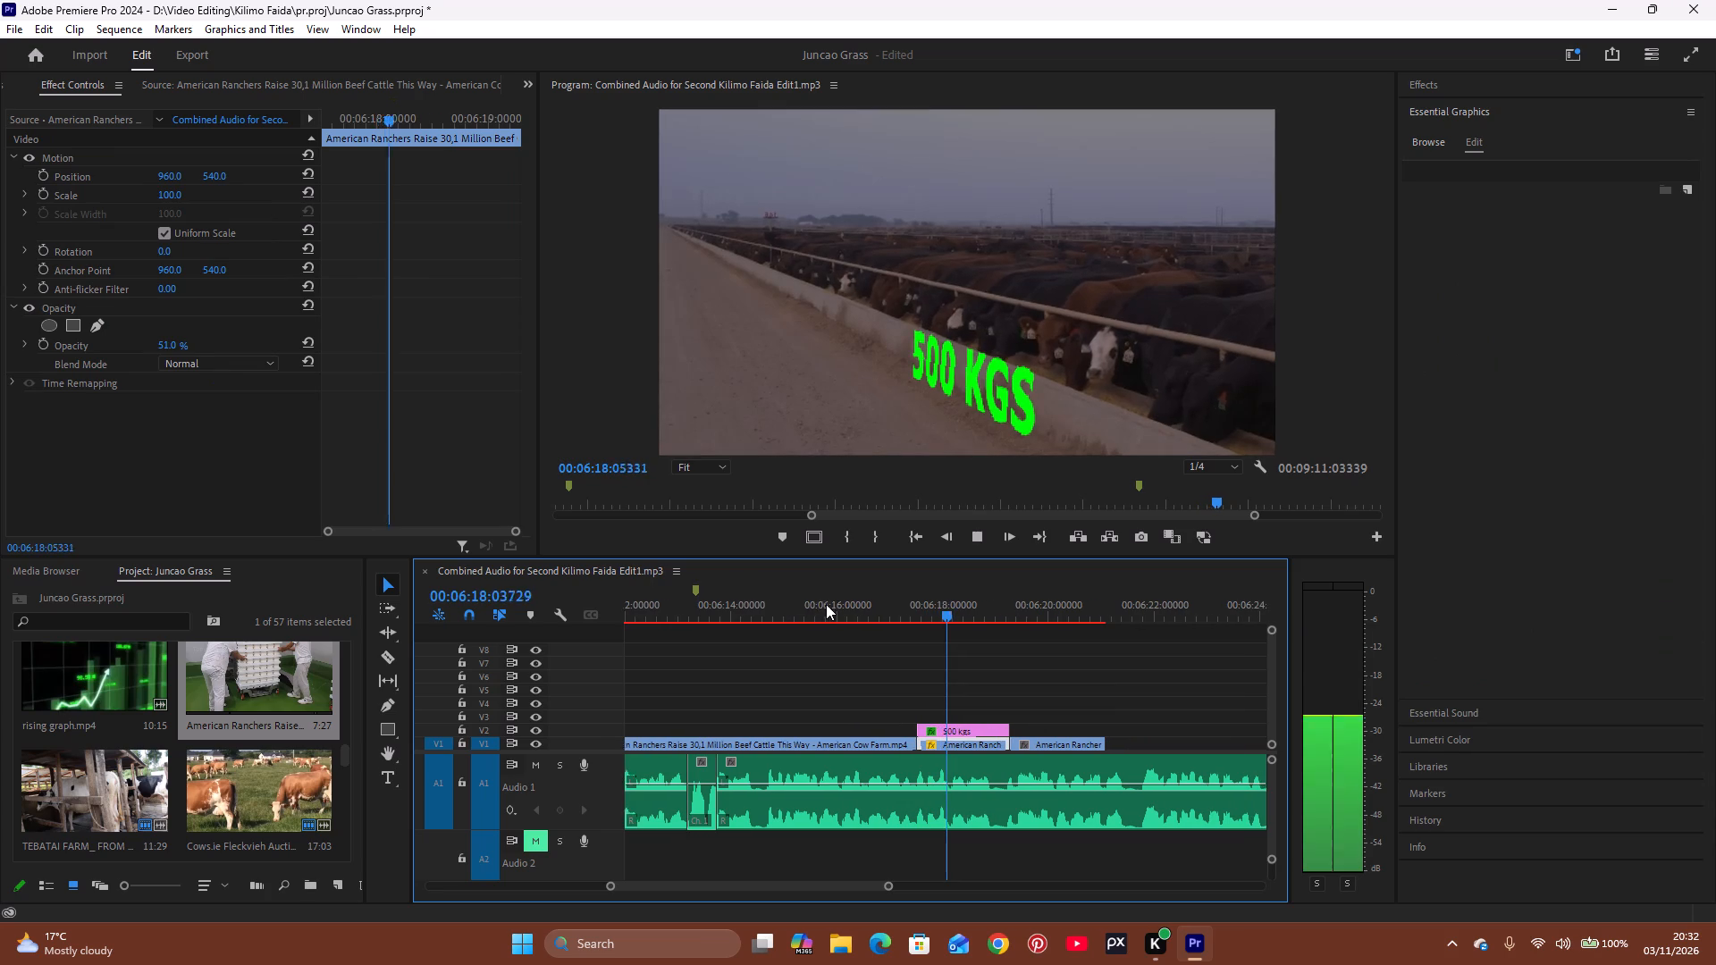
{"action": "key", "text": "space"}
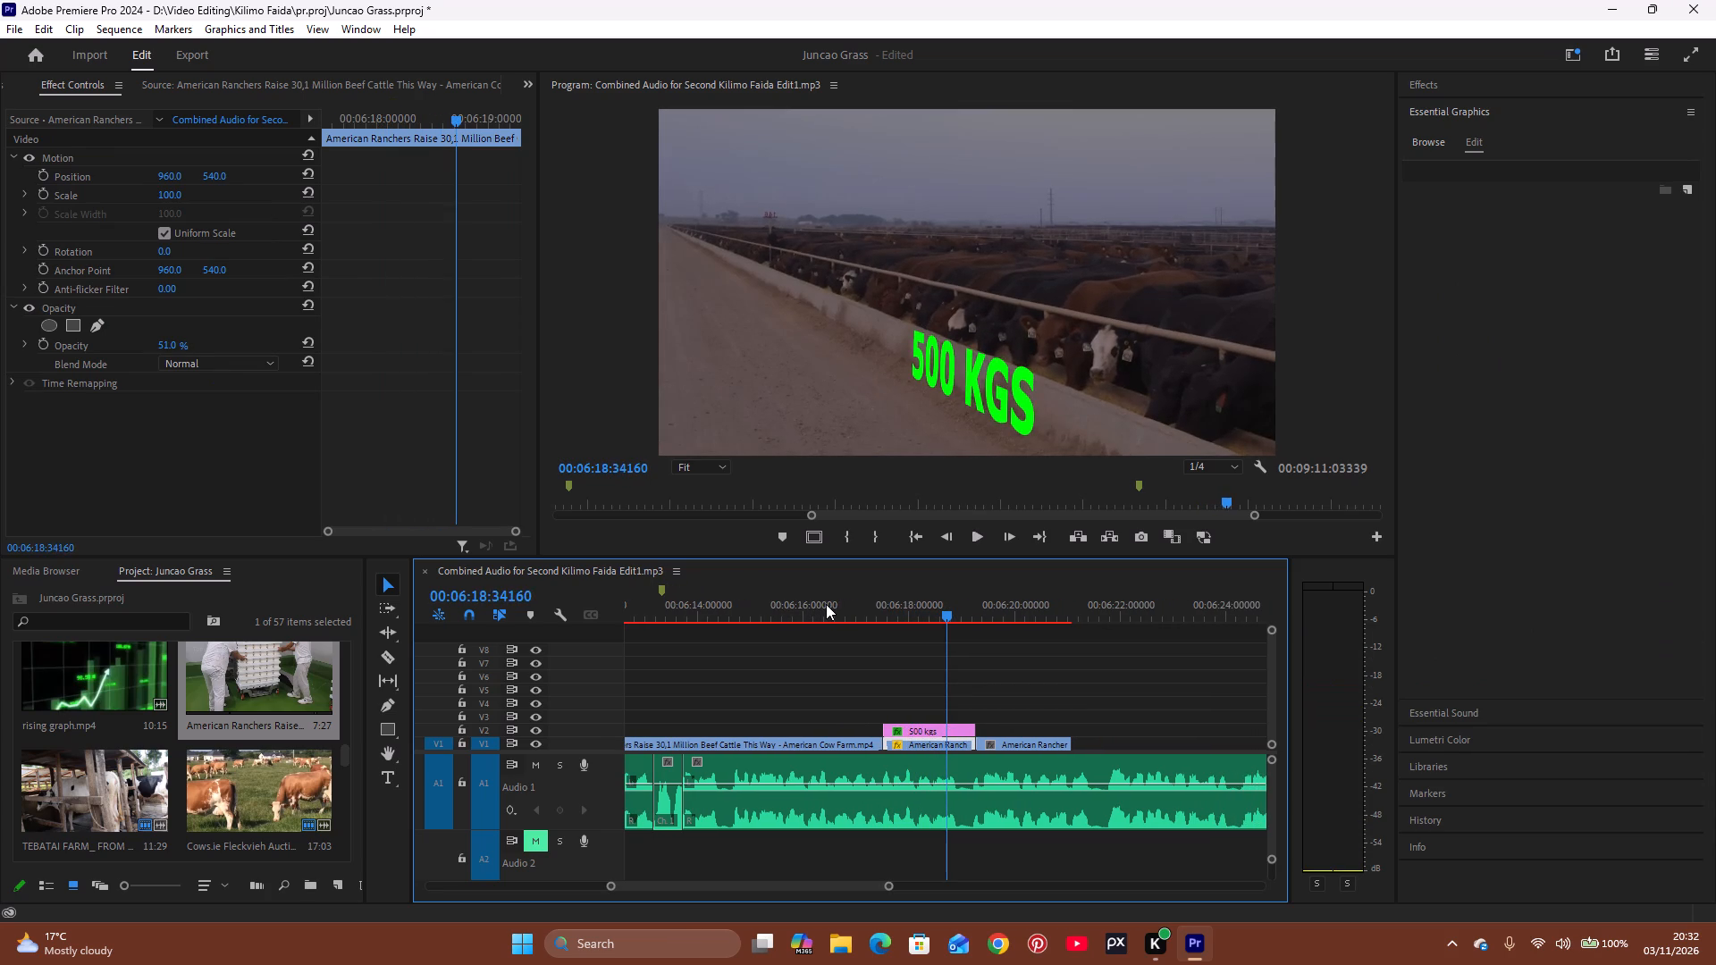
{"action": "key", "text": "space"}
{"action": "key", "text": "space"}
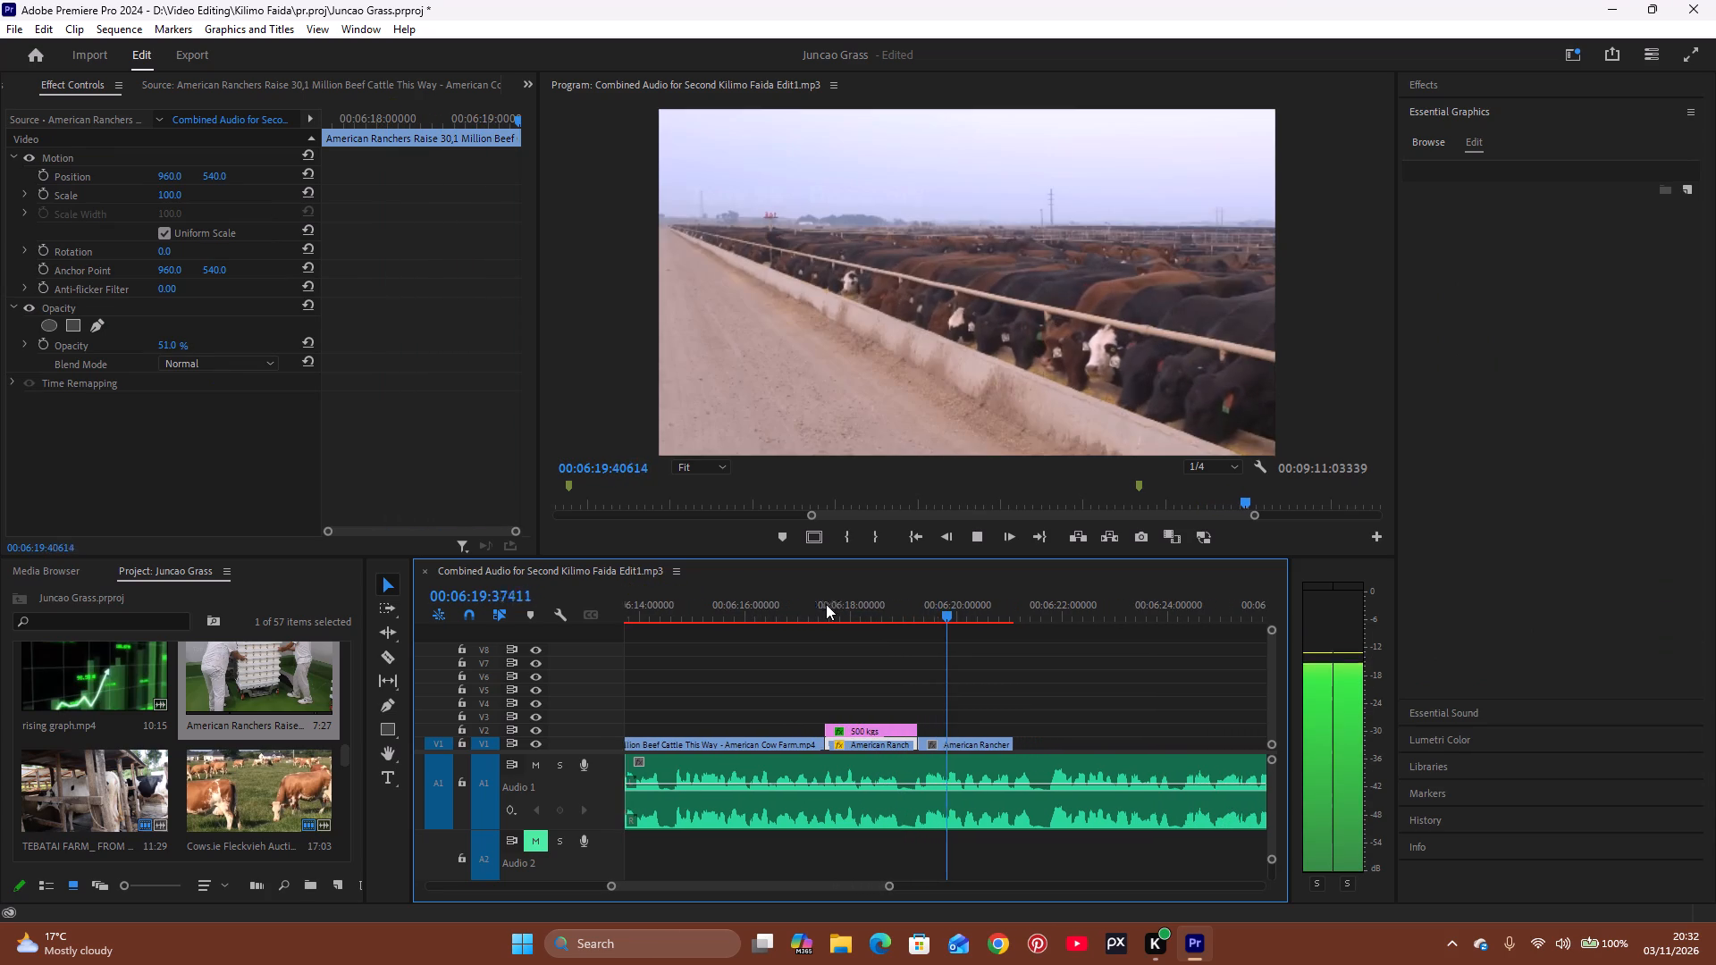
{"action": "key", "text": "space"}
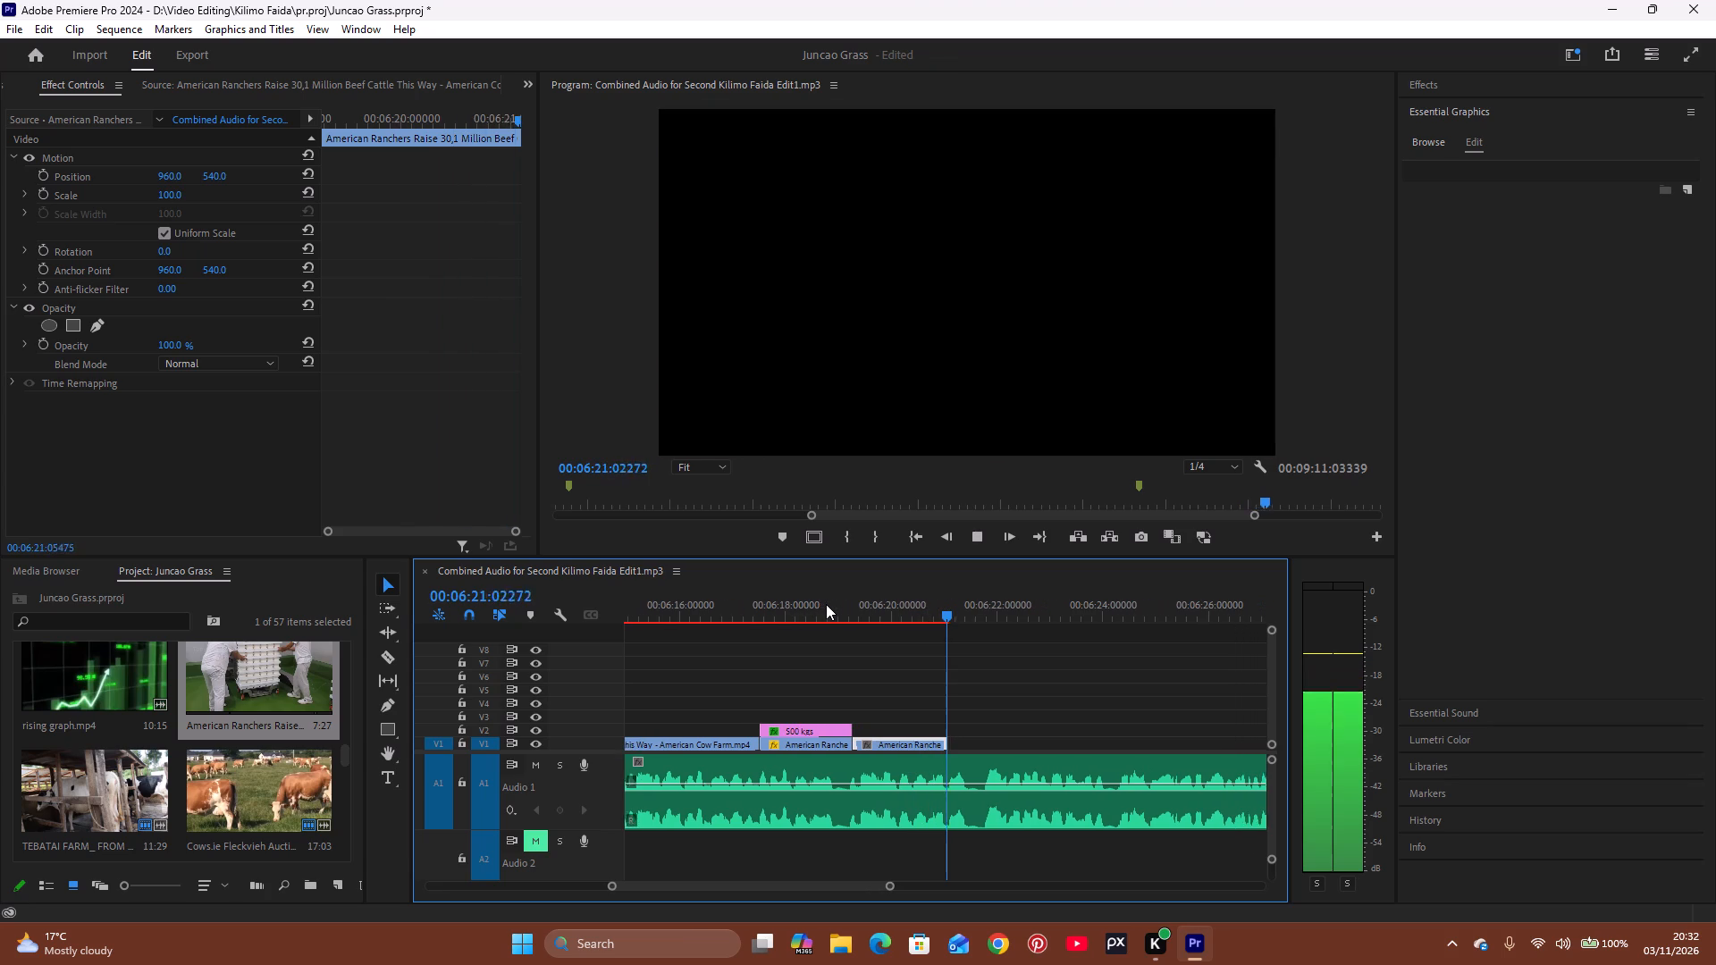
{"action": "key", "text": "space"}
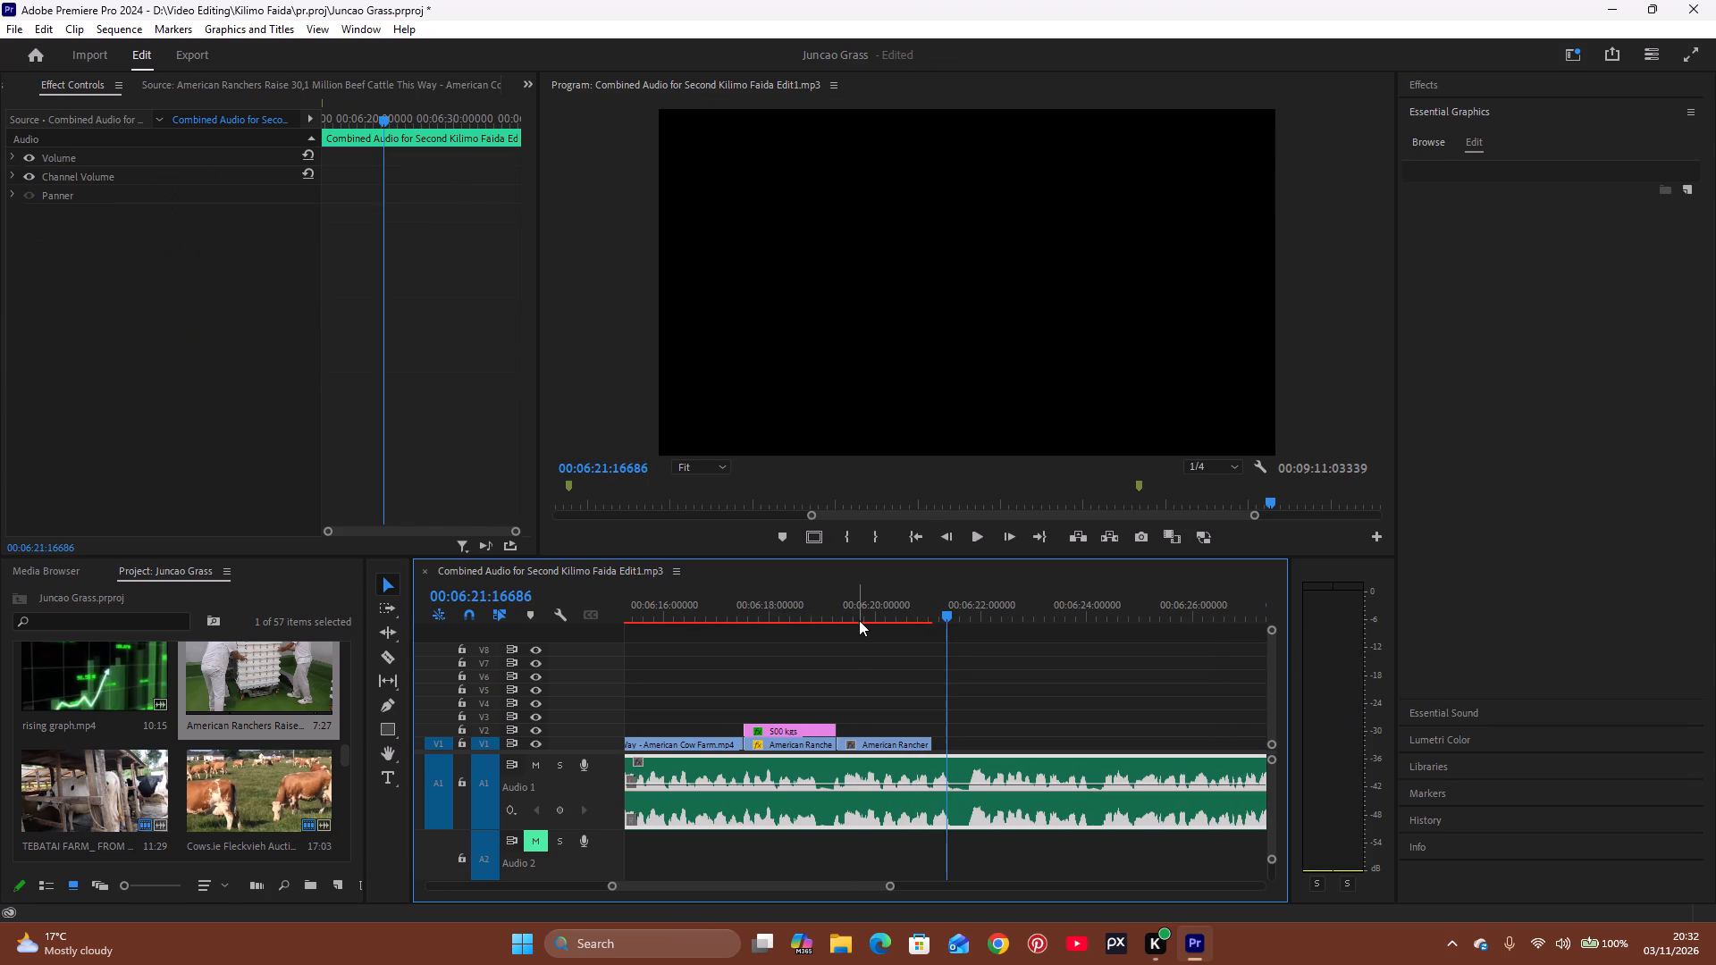
Trim the end of the last American Ranchers segment on V1 back to 00:06:20:24646 to remove the cattle-yard shot.
{"action": "left_click", "coordinate": [859, 620]}
{"action": "key", "text": "space"}
{"action": "key", "text": "space"}
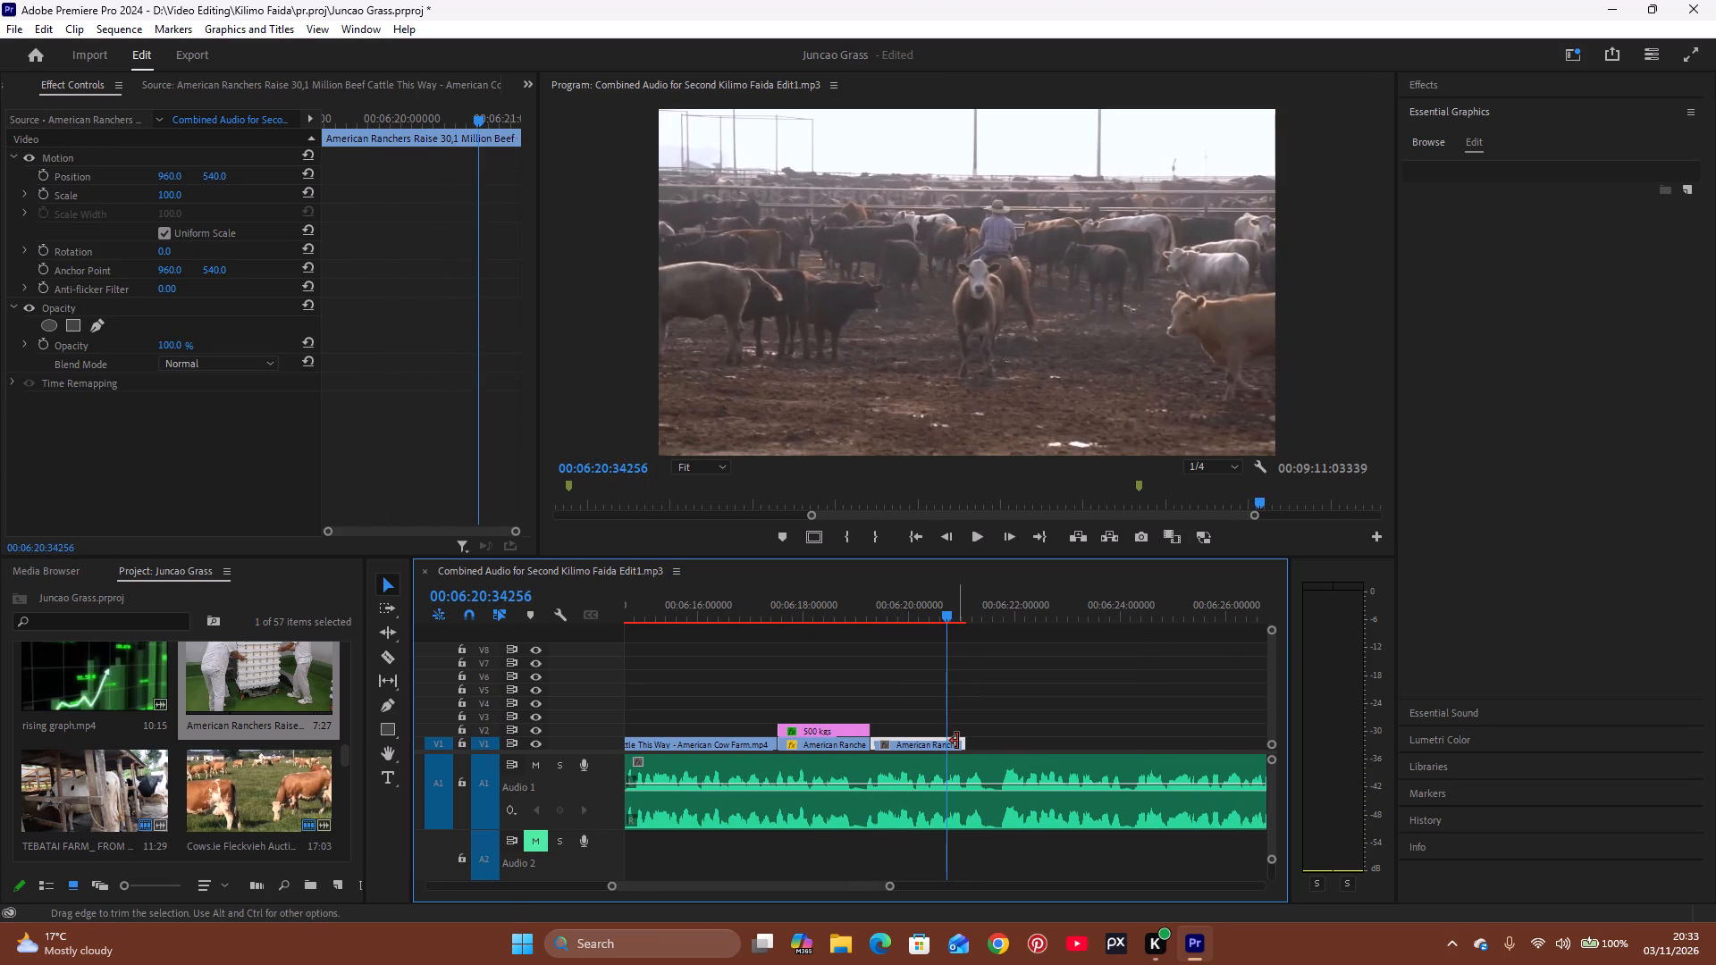
{"action": "left_click", "coordinate": [897, 608]}
{"action": "key", "text": "space"}
{"action": "key", "text": "space"}
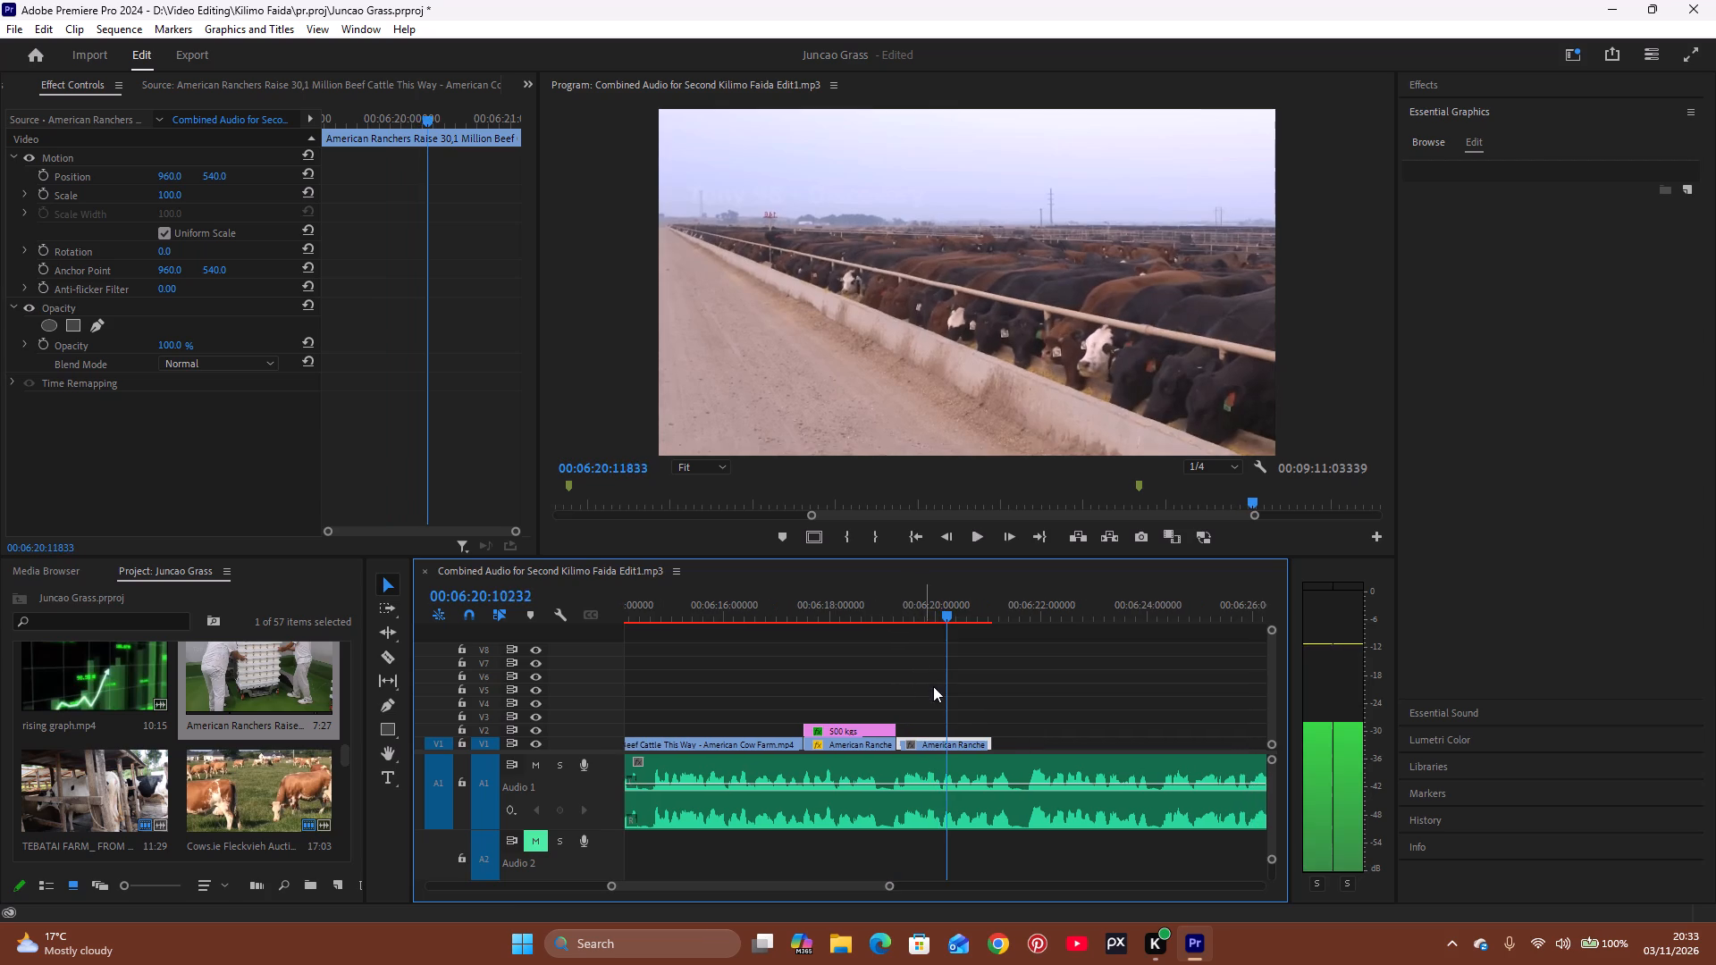
{"action": "key", "text": "space"}
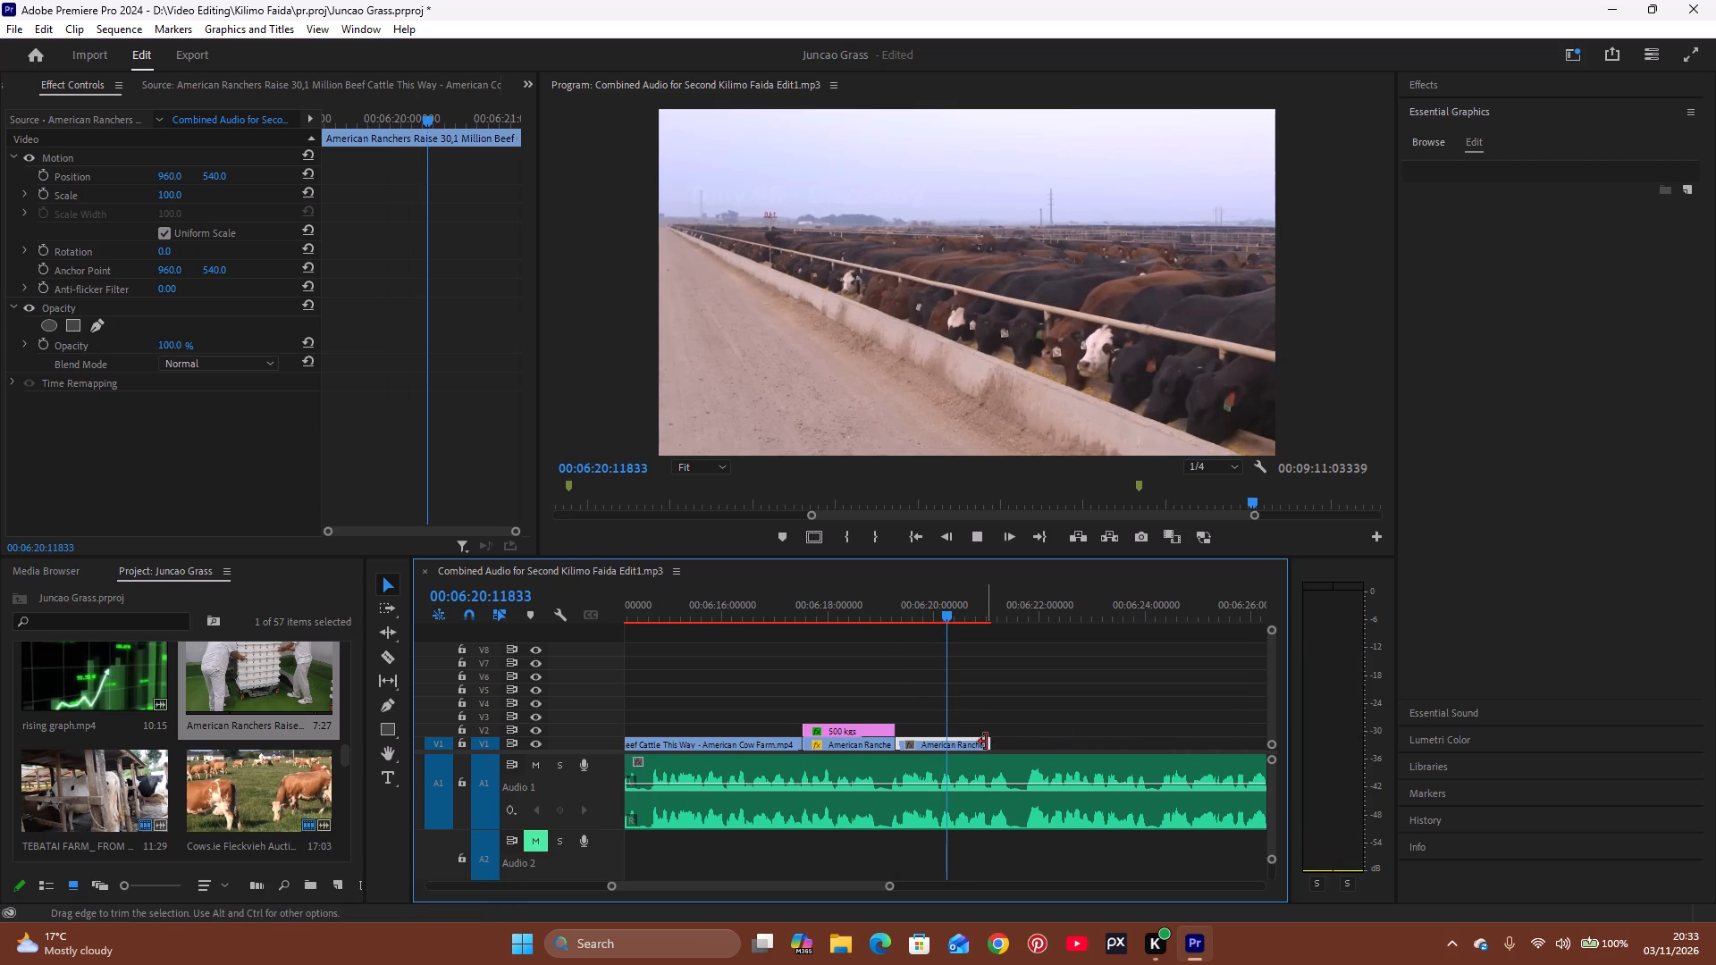
{"action": "key", "text": "space"}
{"action": "left_click_drag", "start_coordinate": [973, 739], "coordinate": [952, 751]}
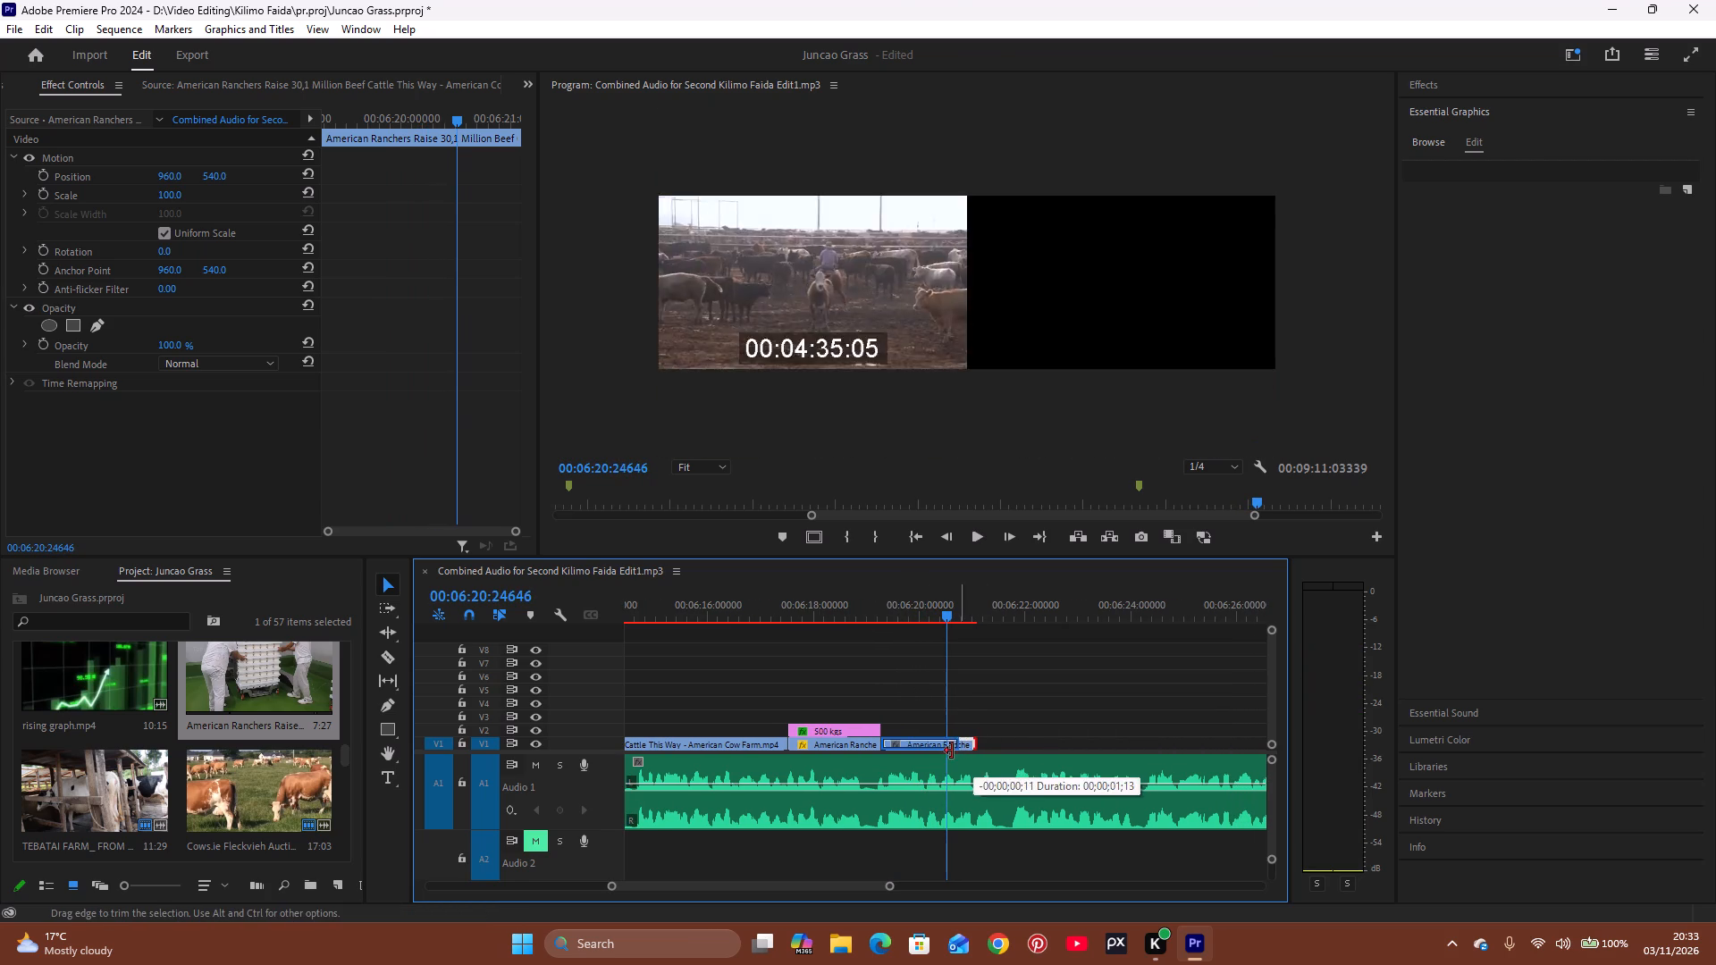
{"action": "left_click_drag", "start_coordinate": [952, 751], "coordinate": [949, 753]}
{"action": "key", "text": "space"}
{"action": "key", "text": "space"}
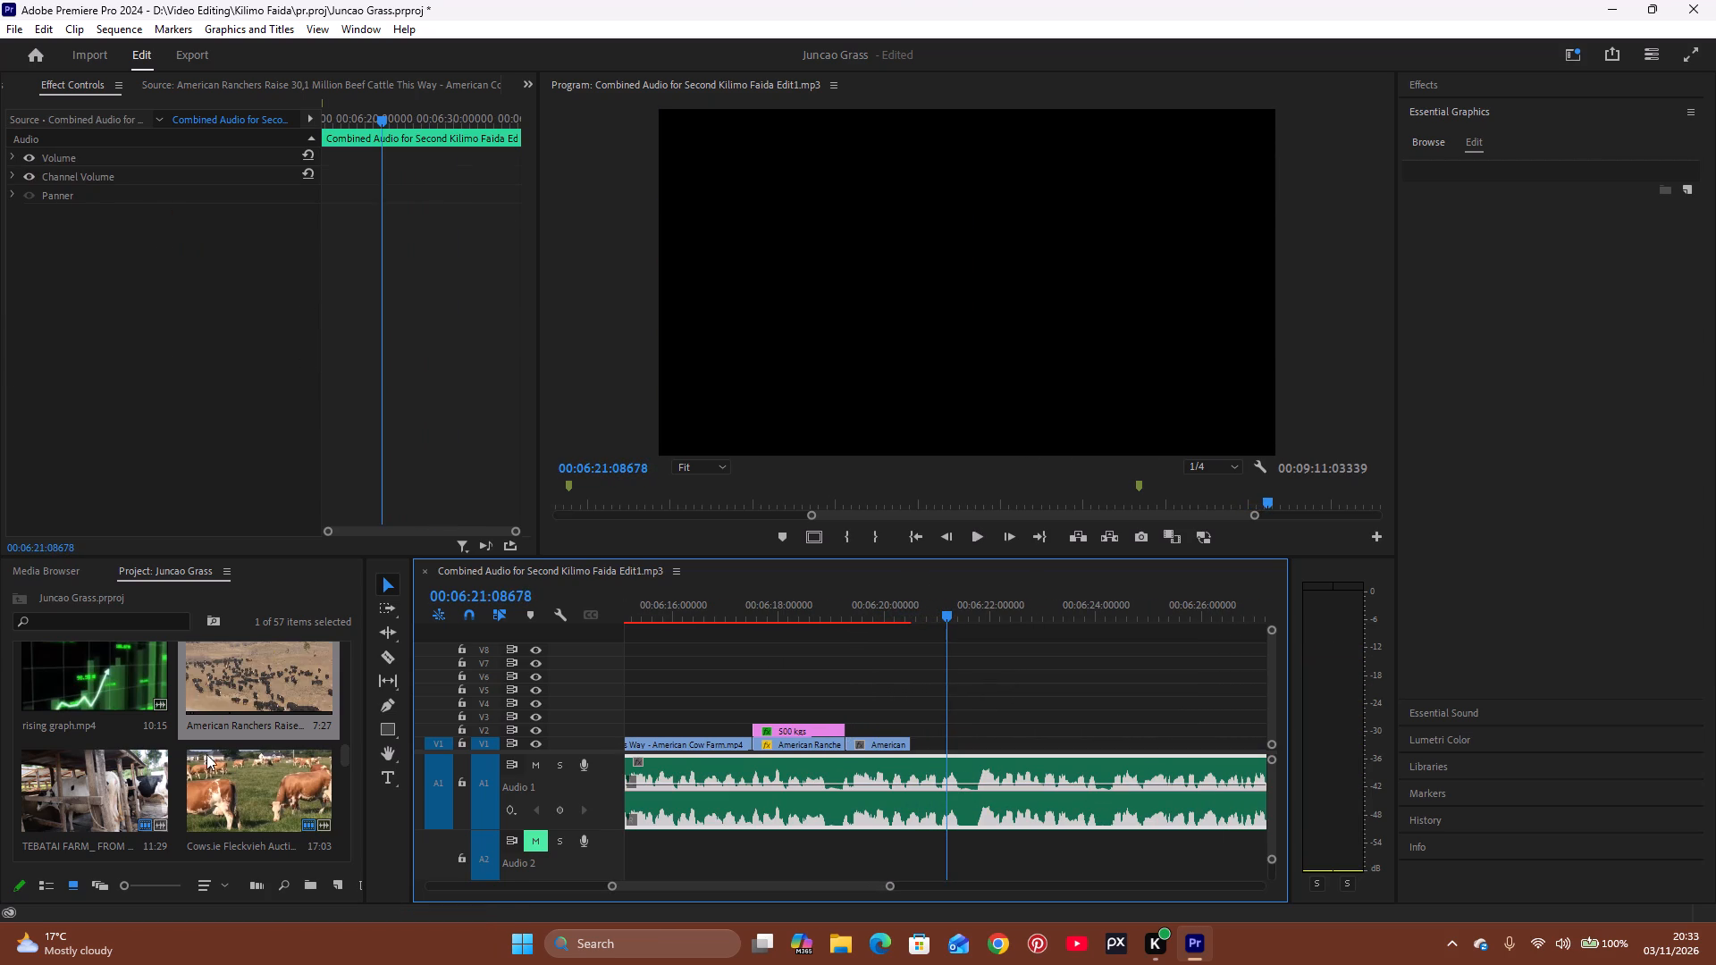
Open the American Ranchers source footage and look through it up to 00:05:06:23 for another shot.
{"action": "double_click", "coordinate": [260, 667]}
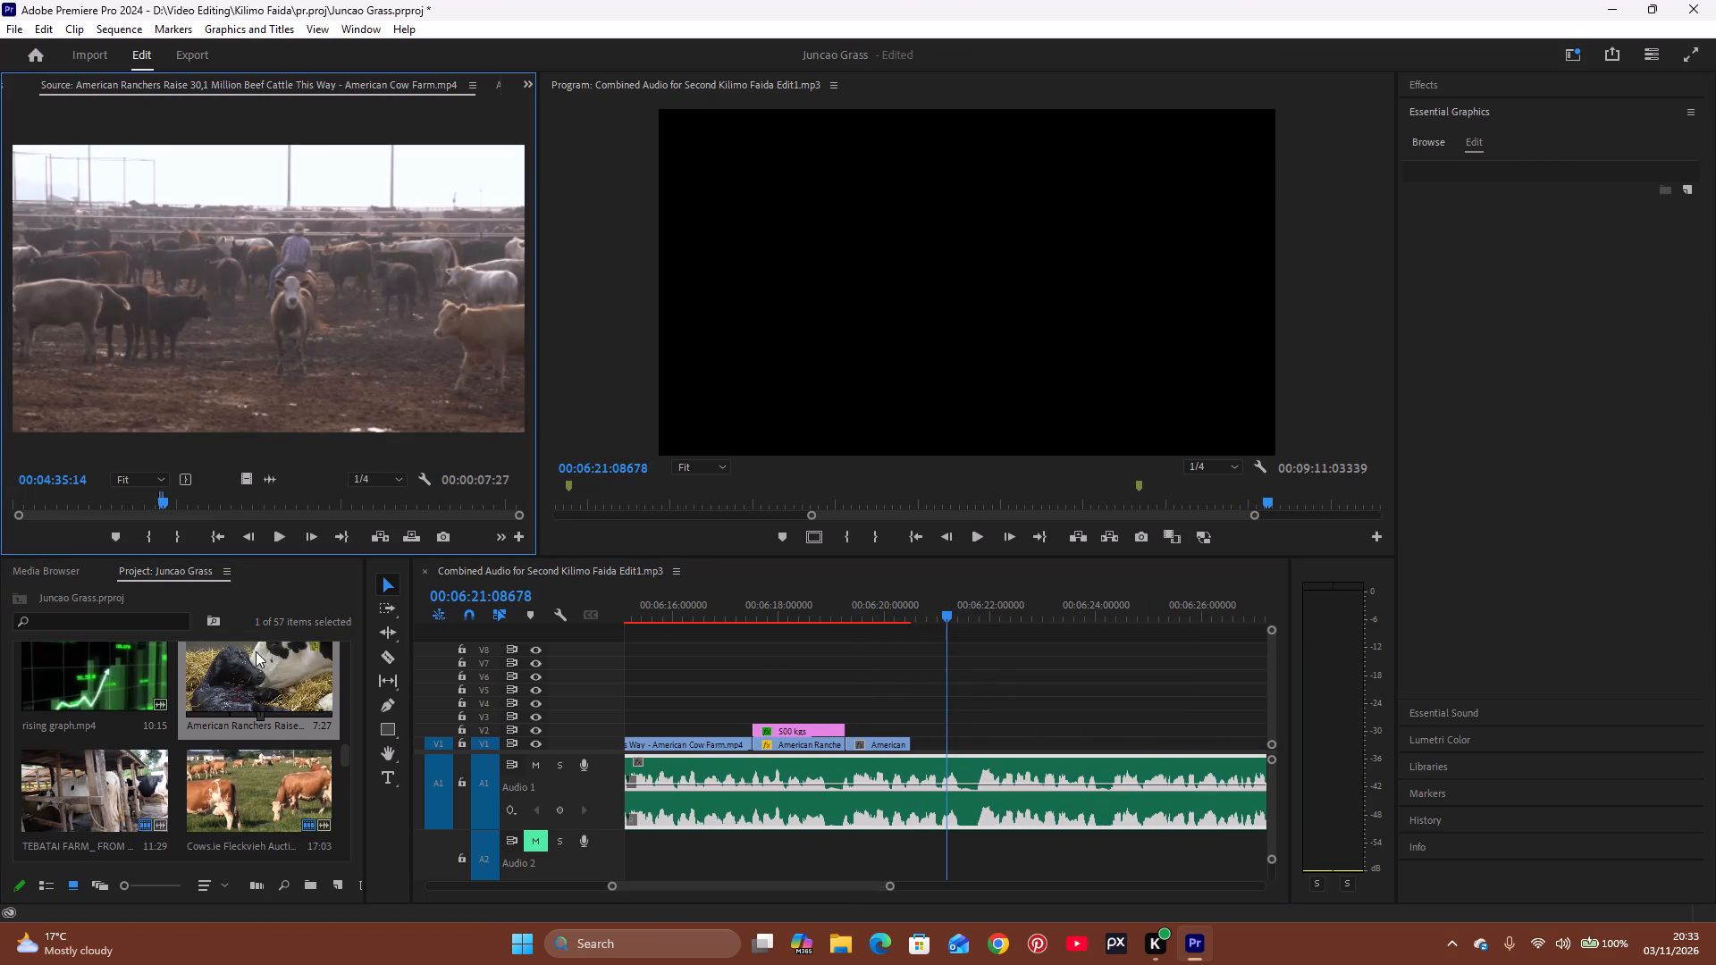
{"action": "left_click", "coordinate": [164, 499]}
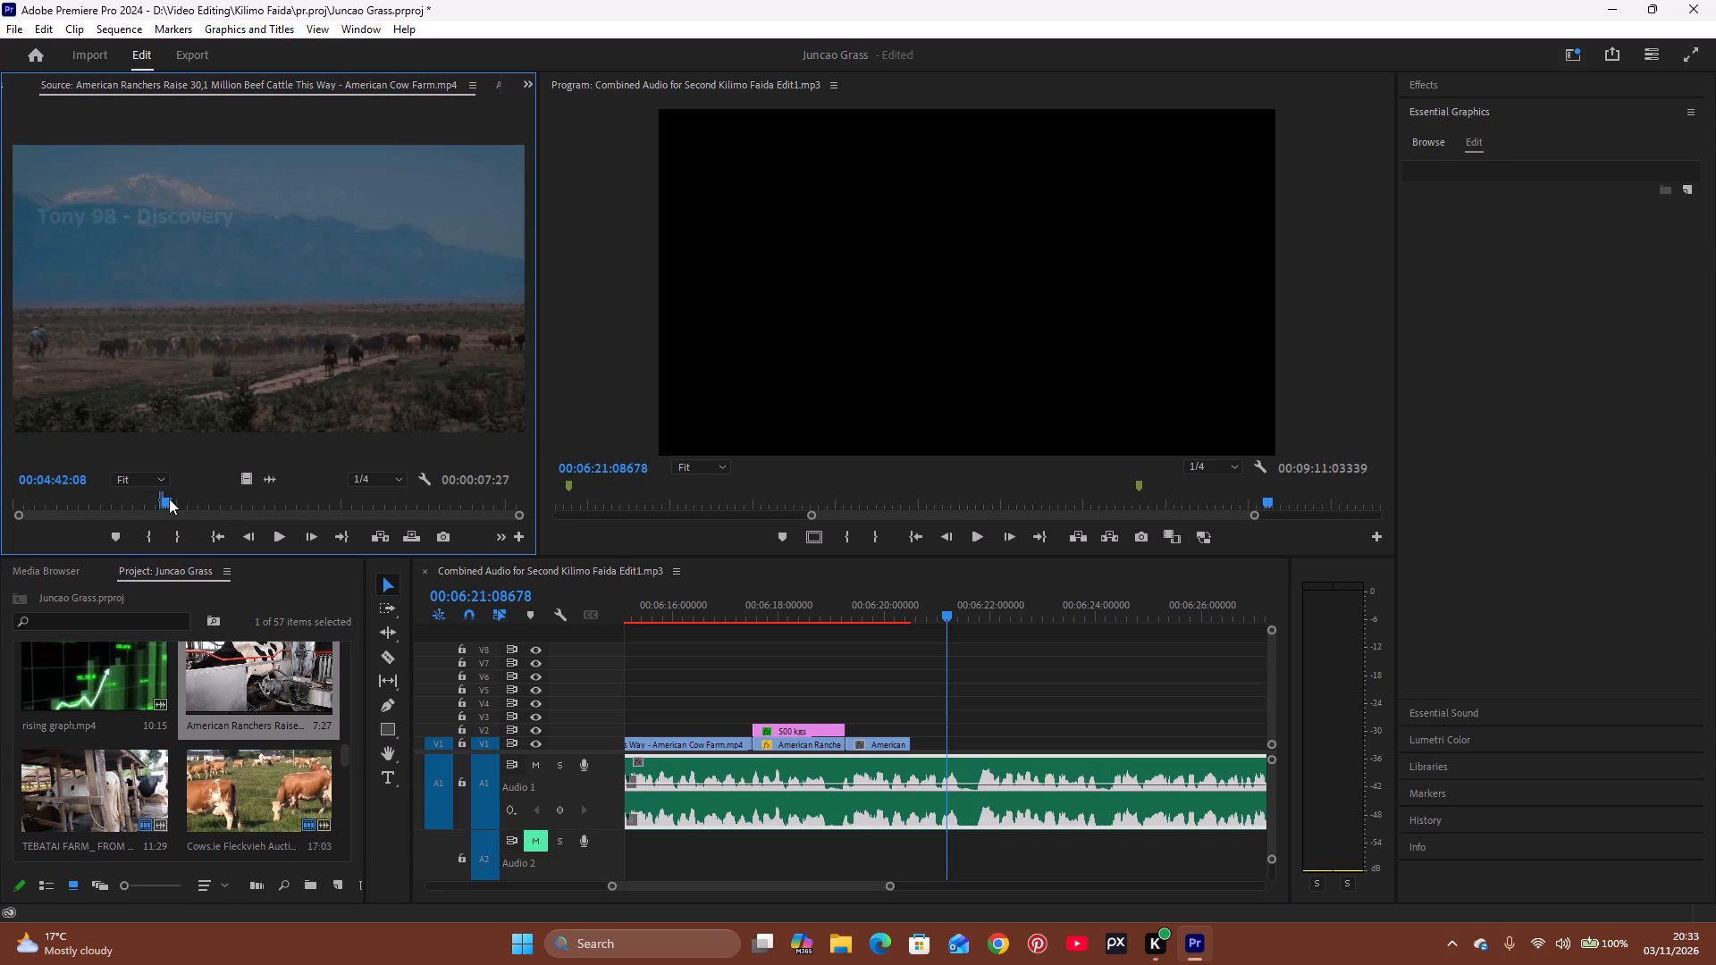
{"action": "left_click_drag", "start_coordinate": [169, 499], "coordinate": [183, 499]}
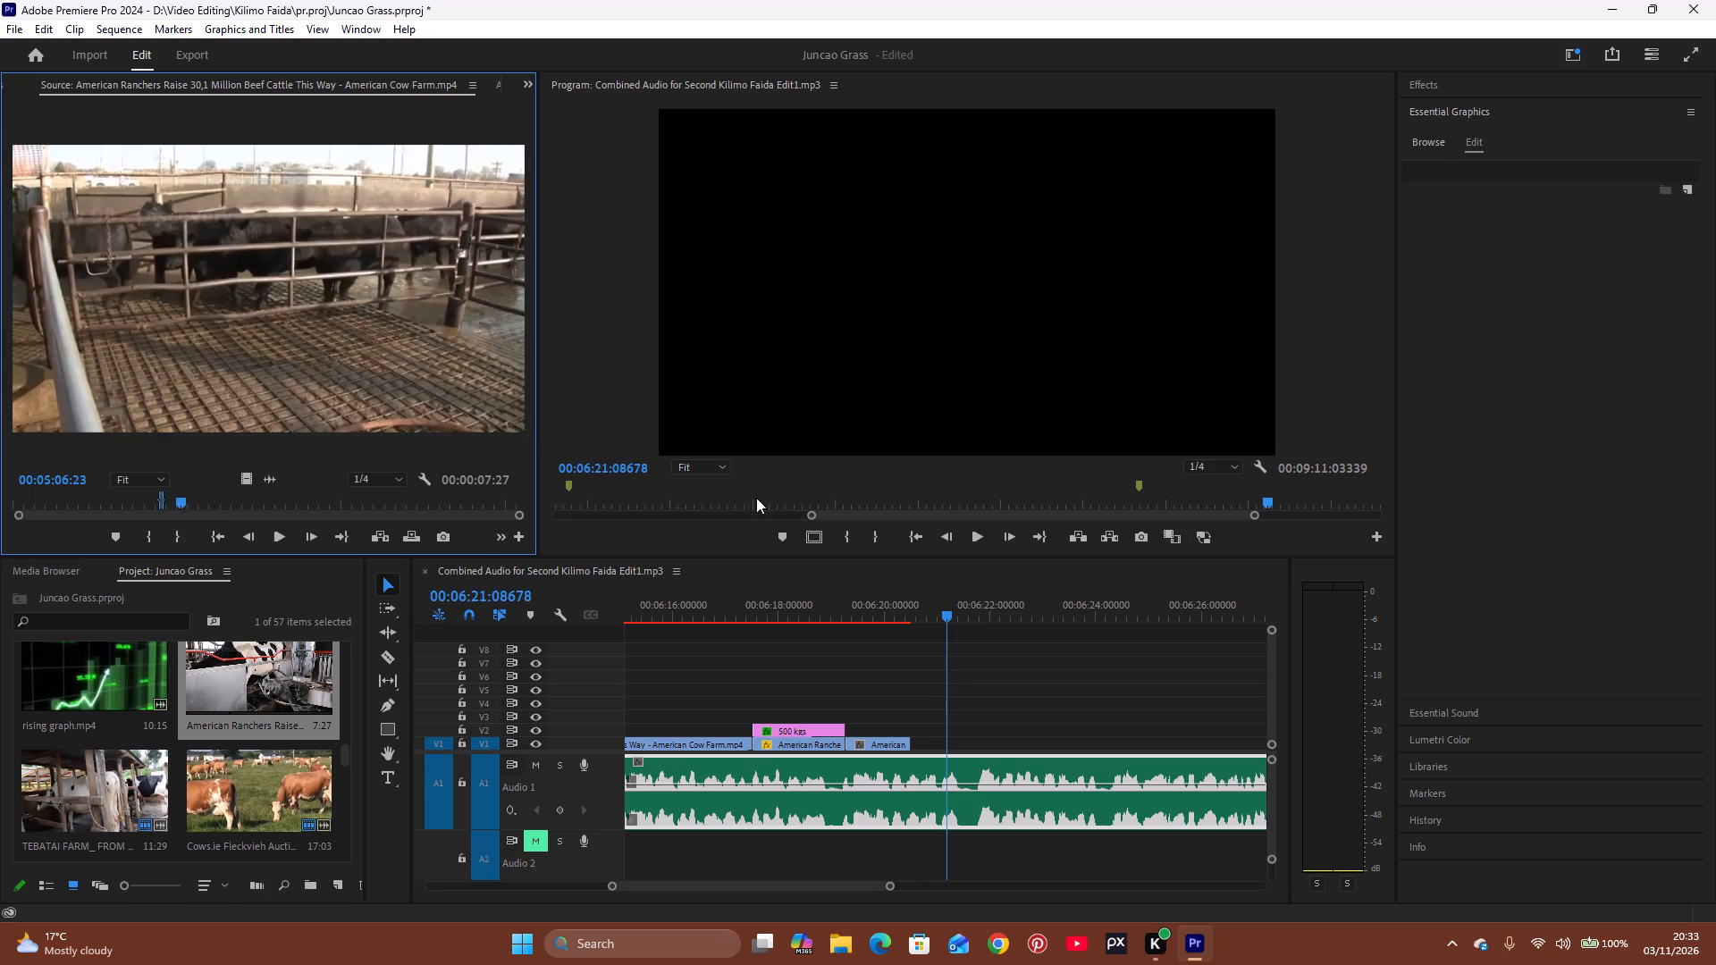
Apply the Gaussian Blur effect to the long American Ranchers clip on V1 before the "500 kgs" title, viewed at 00:06:14:03136.
{"action": "left_click", "coordinate": [896, 604]}
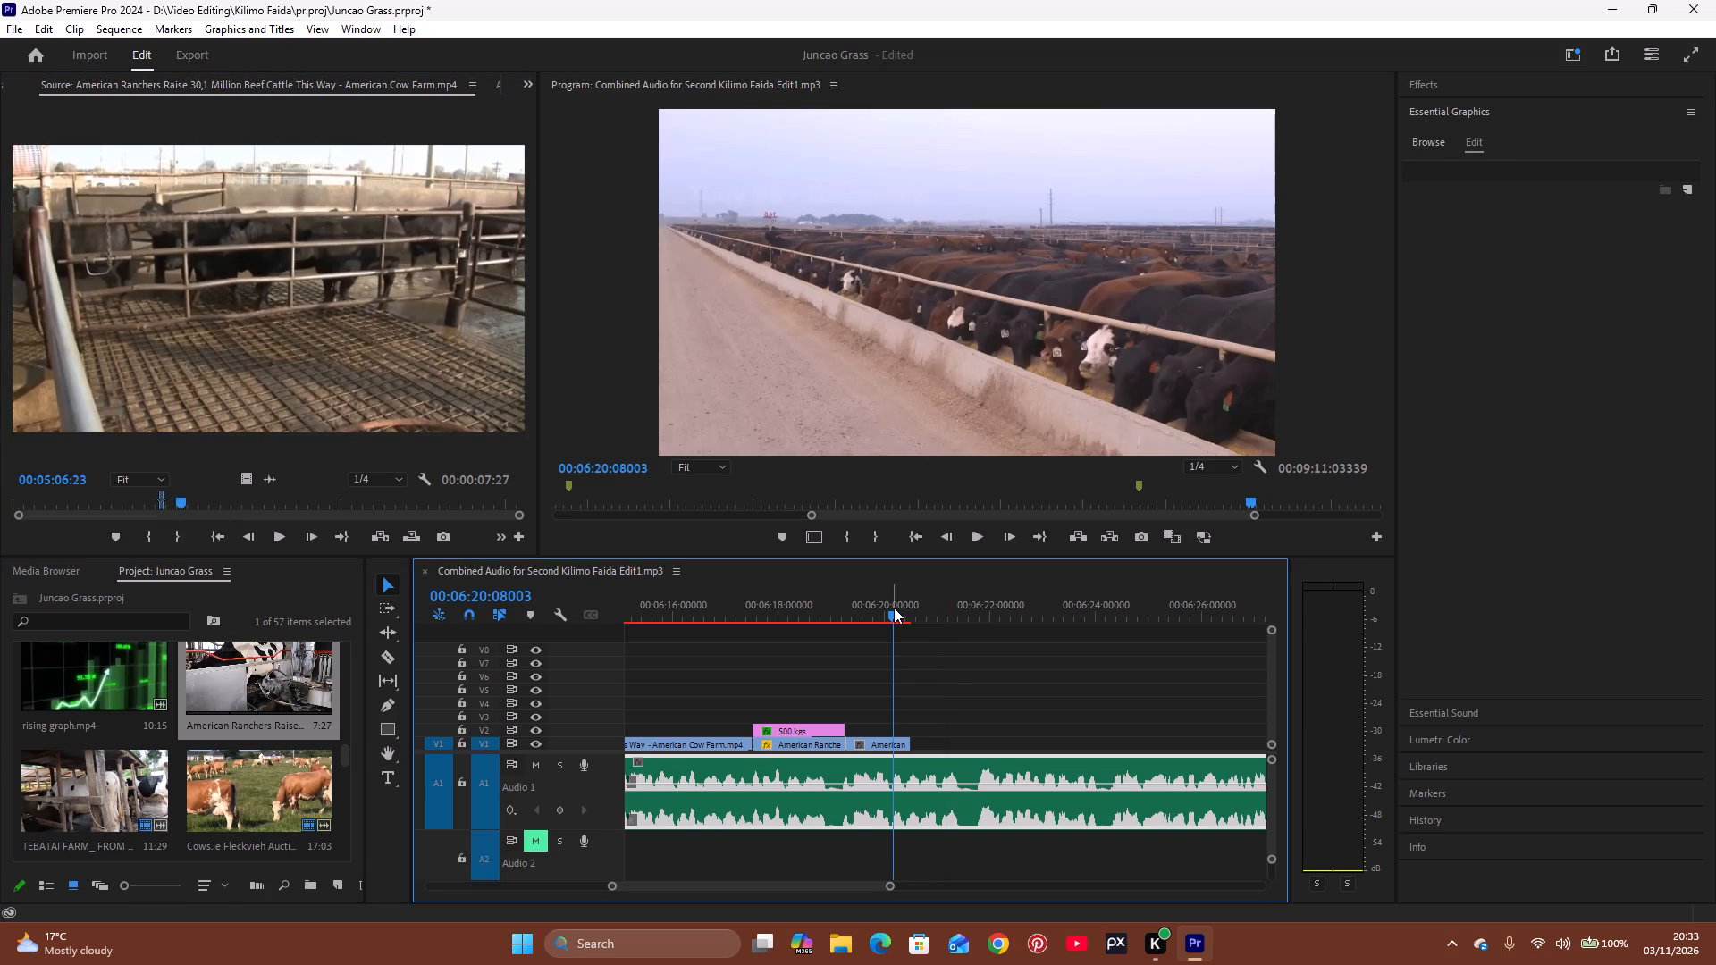
{"action": "left_click_drag", "start_coordinate": [890, 599], "coordinate": [838, 638]}
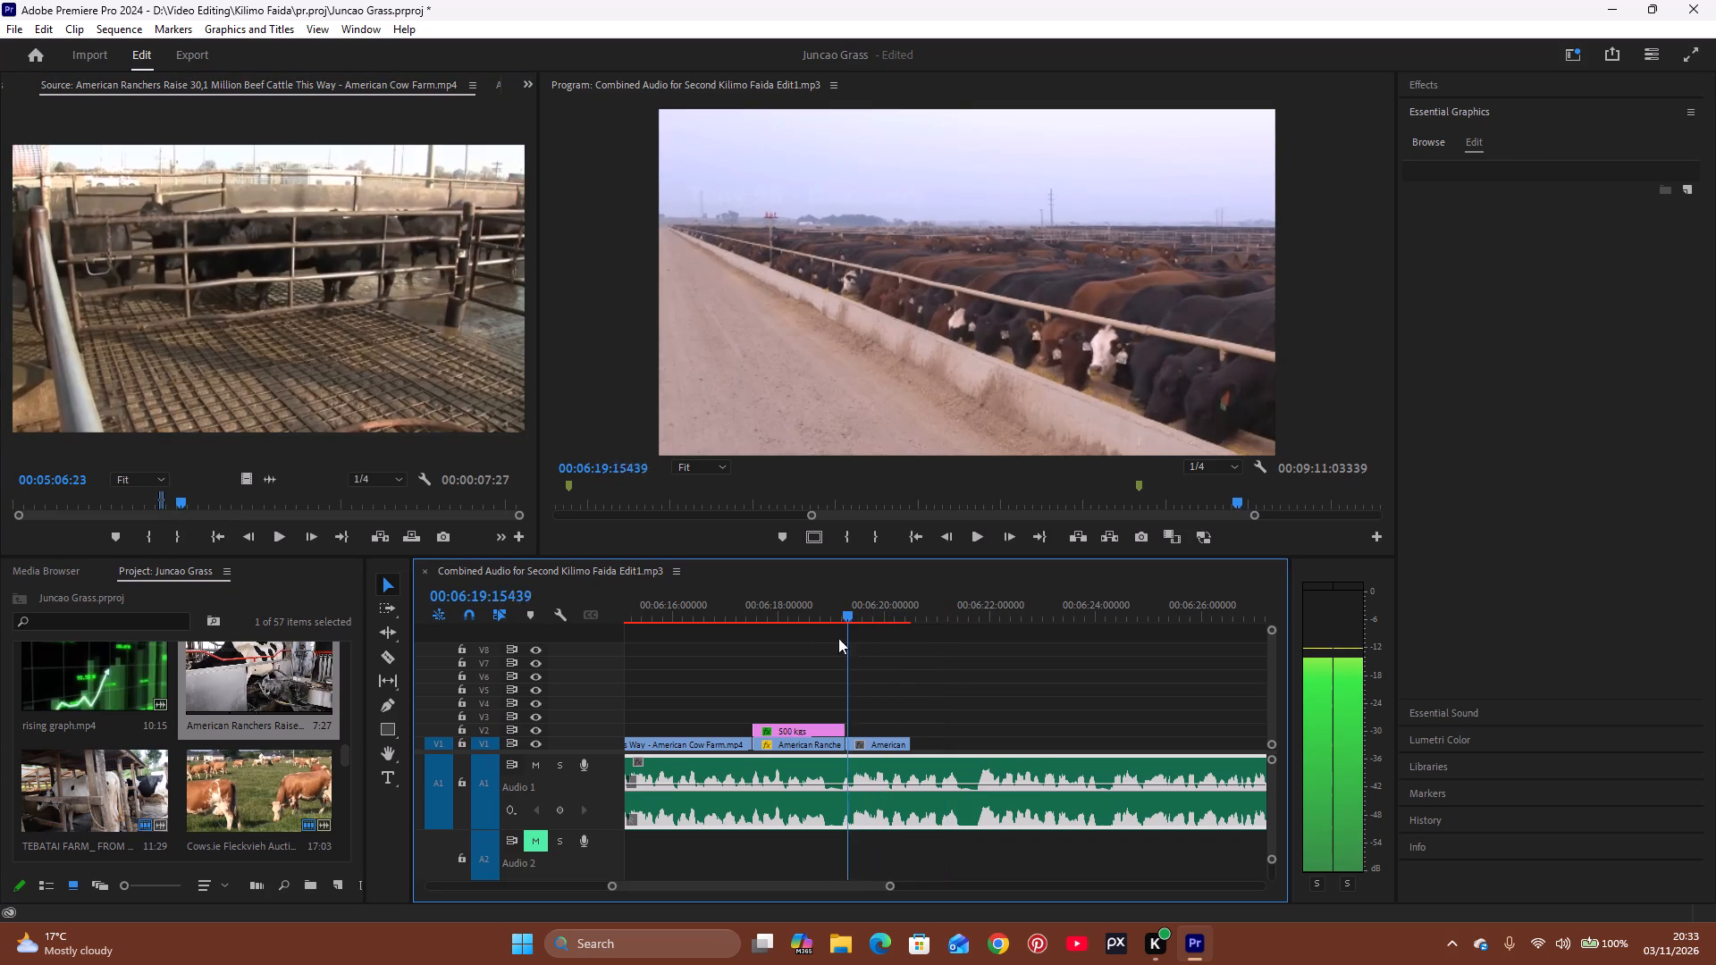
{"action": "left_click_drag", "start_coordinate": [838, 638], "coordinate": [813, 649]}
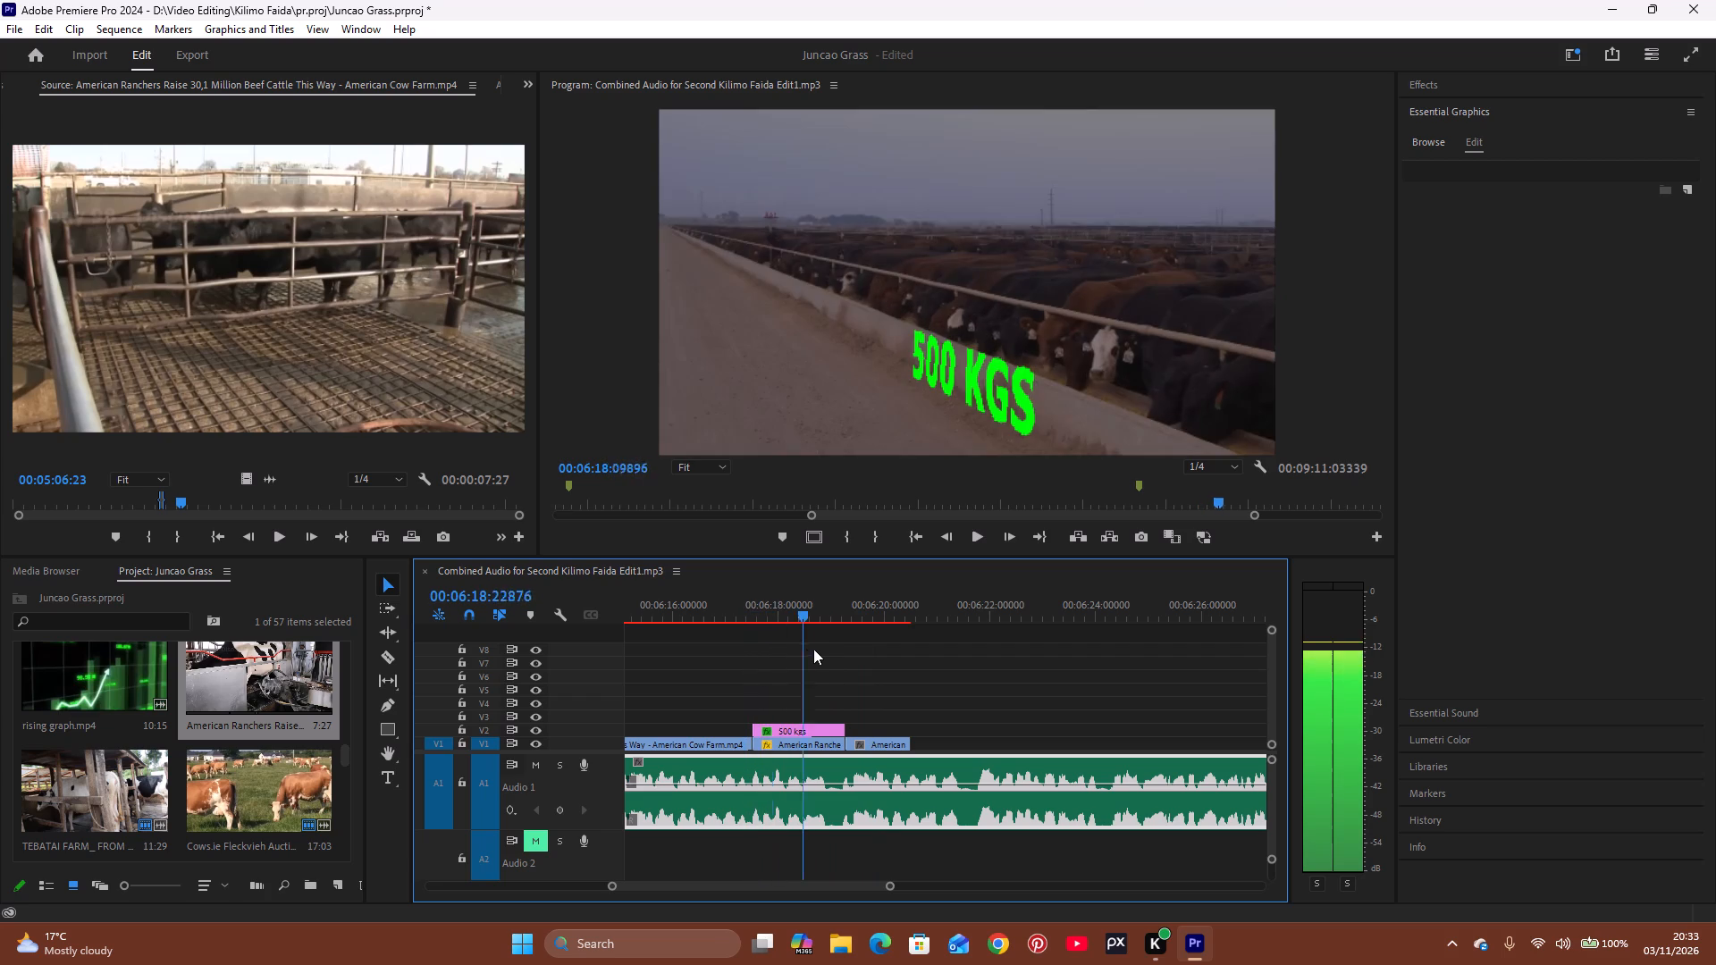
{"action": "left_click_drag", "start_coordinate": [813, 649], "coordinate": [694, 671]}
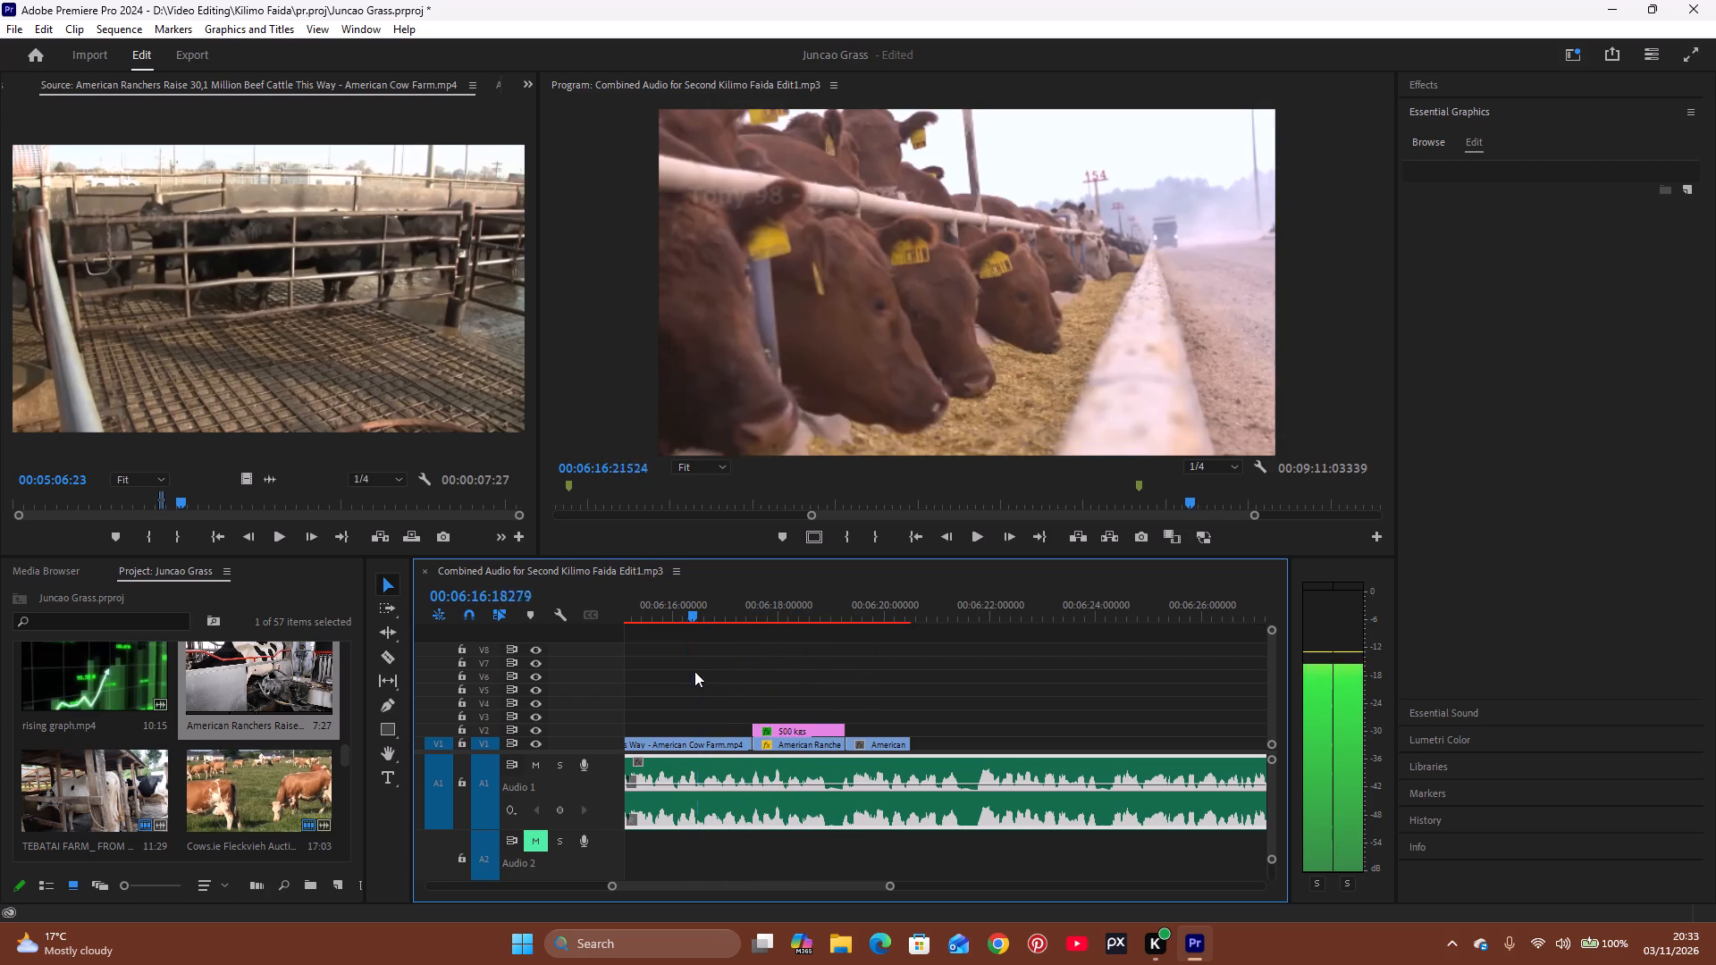
{"action": "left_click_drag", "start_coordinate": [694, 671], "coordinate": [712, 673]}
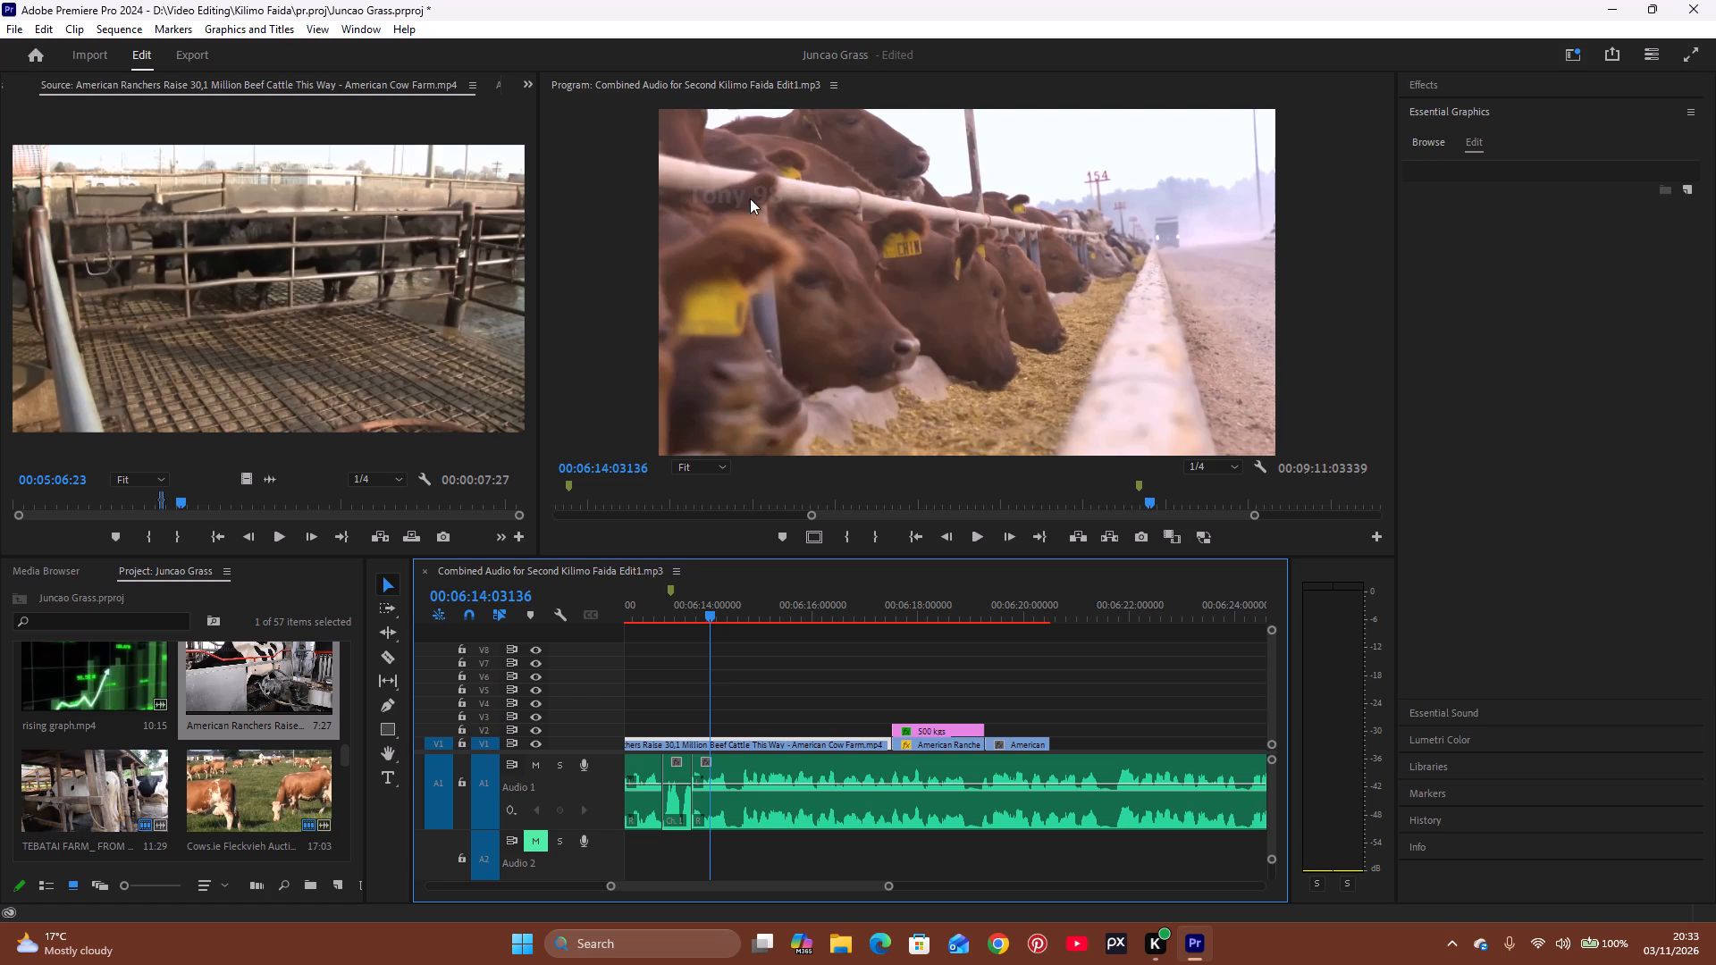
{"action": "left_click", "coordinate": [1422, 87]}
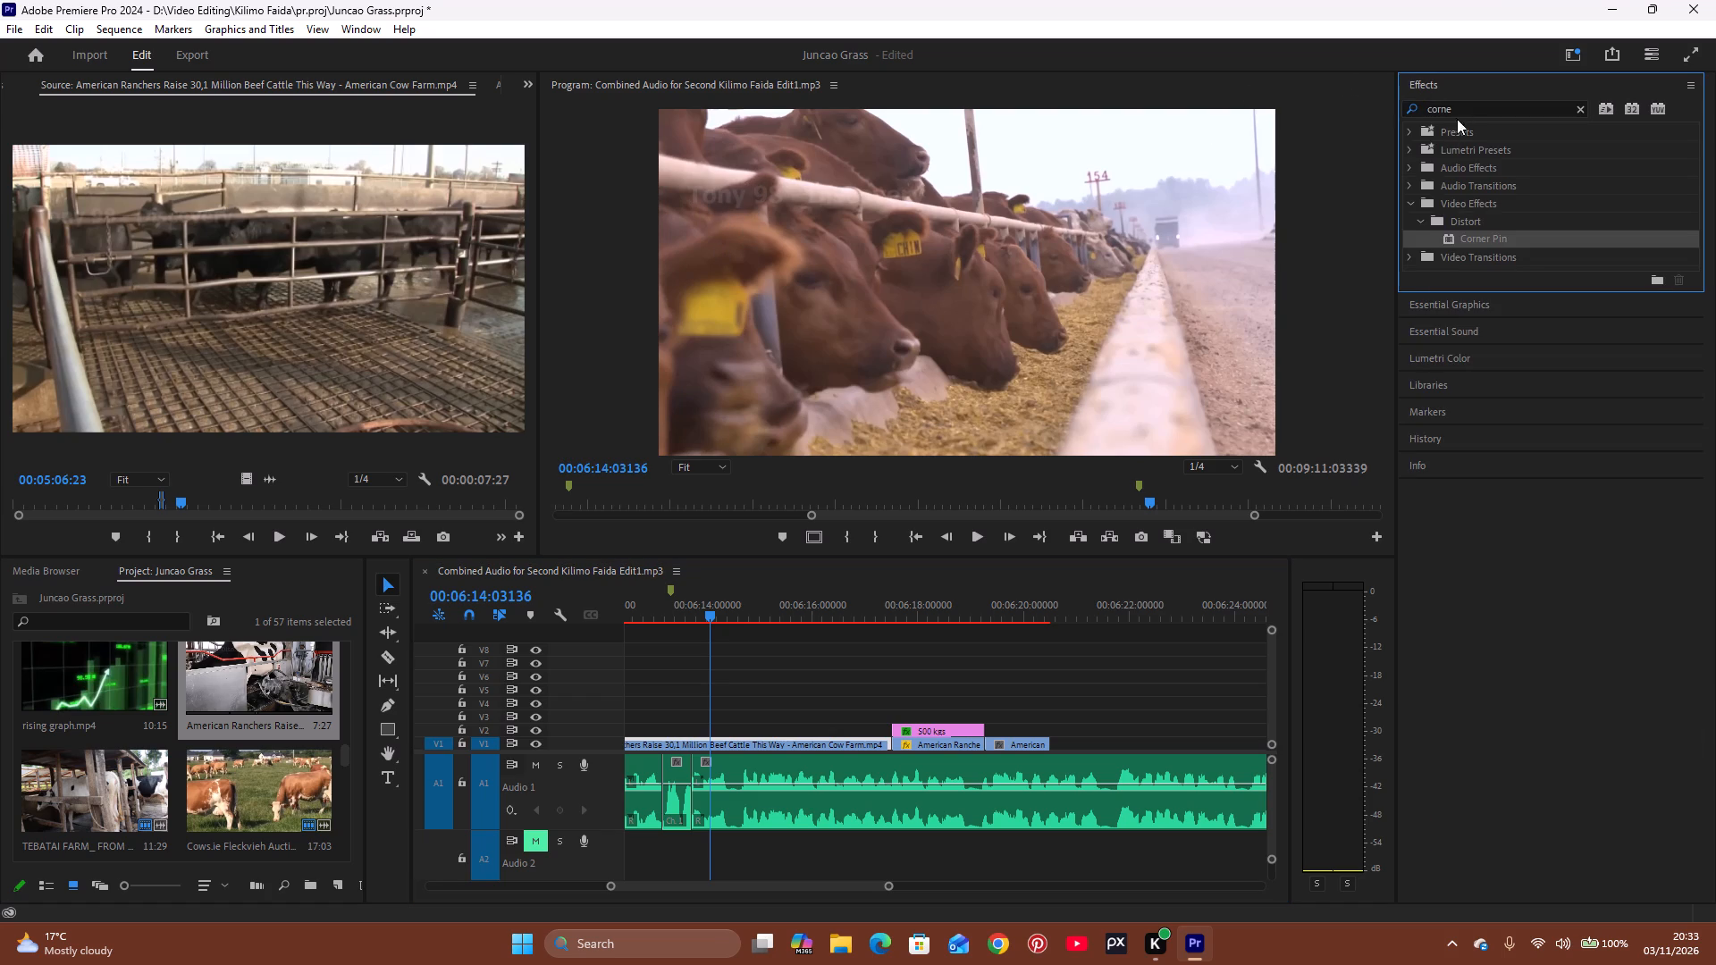
{"action": "left_click_drag", "start_coordinate": [1460, 112], "coordinate": [1321, 115]}
{"action": "key", "text": "b"}
{"action": "type", "text": "lur"}
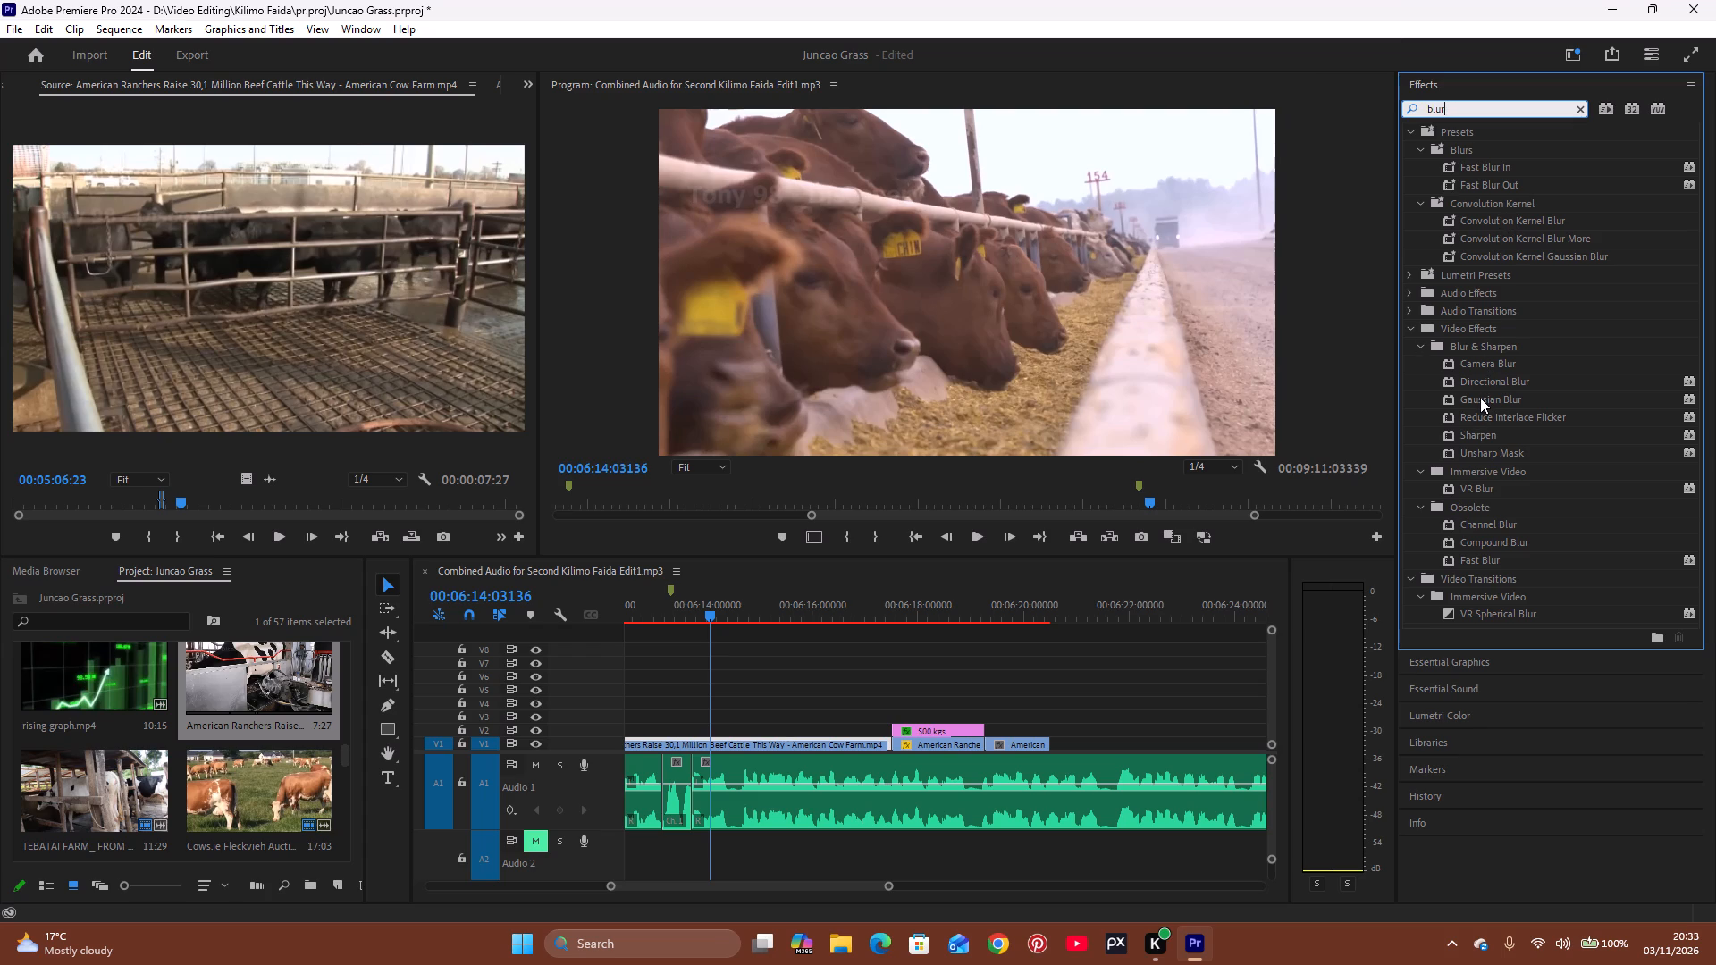
{"action": "left_click_drag", "start_coordinate": [1480, 398], "coordinate": [736, 731]}
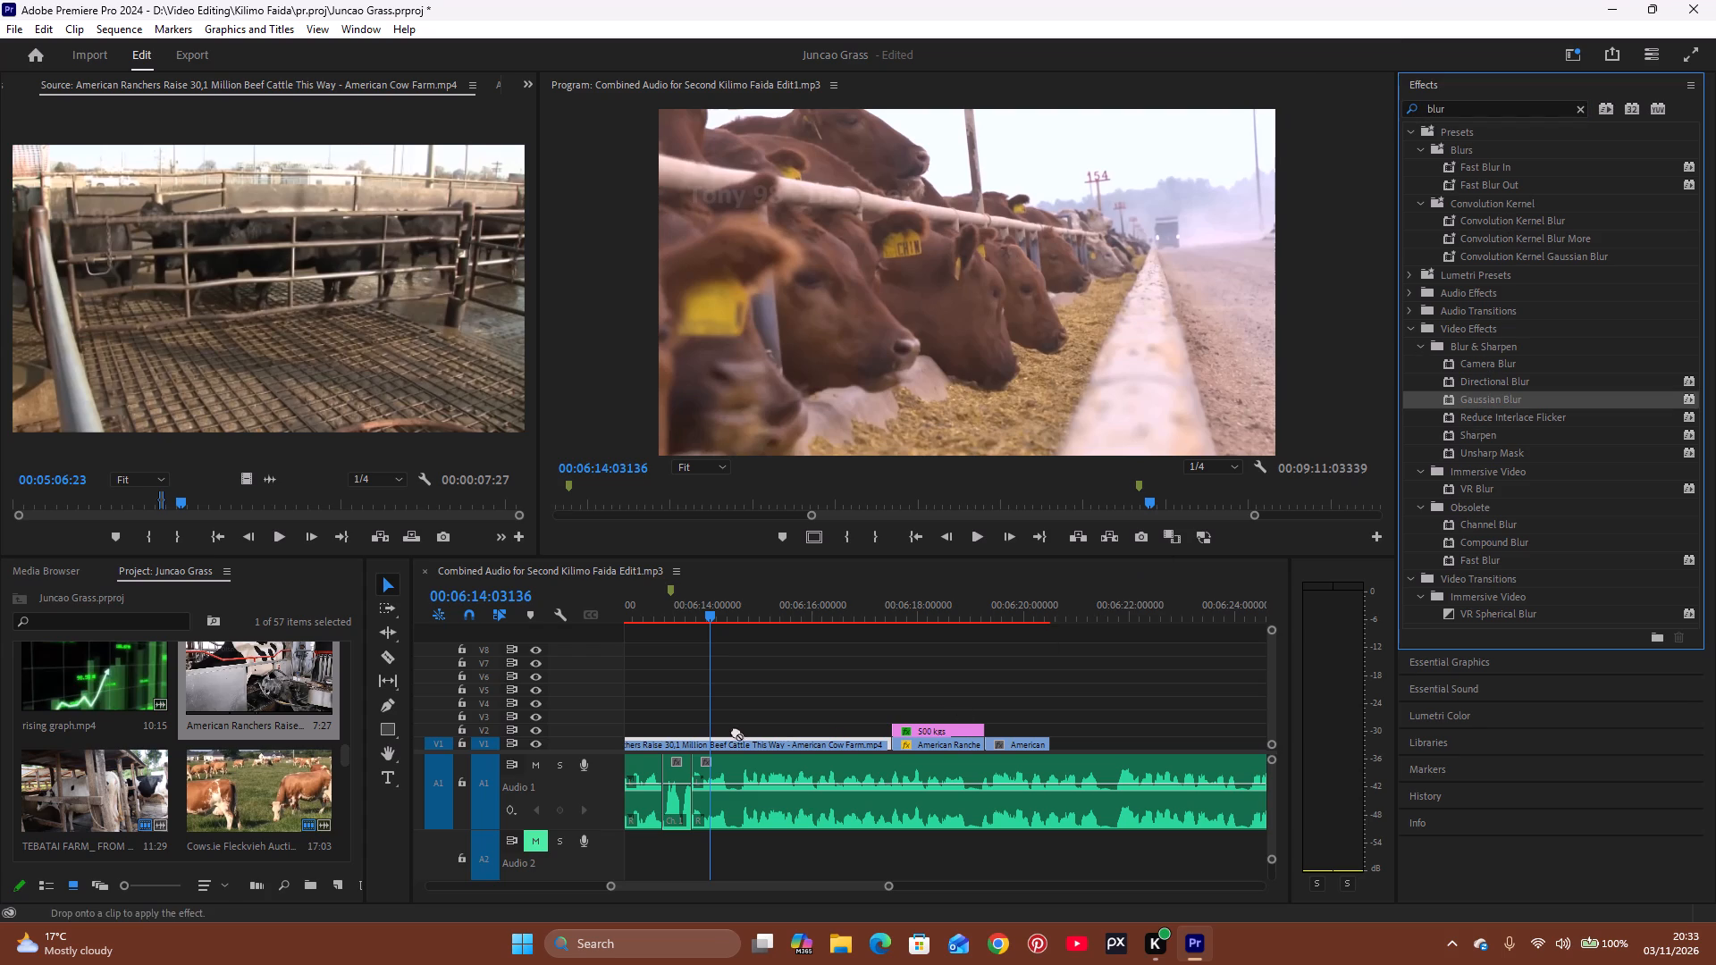
{"action": "left_click_drag", "start_coordinate": [736, 731], "coordinate": [740, 743]}
Add a four-point polygon mask to the Gaussian Blur on the American Ranchers clip and stretch it roughly over the watermark.
{"action": "scroll", "coordinate": [125, 73], "scroll_direction": "up", "scroll_amount": 1}
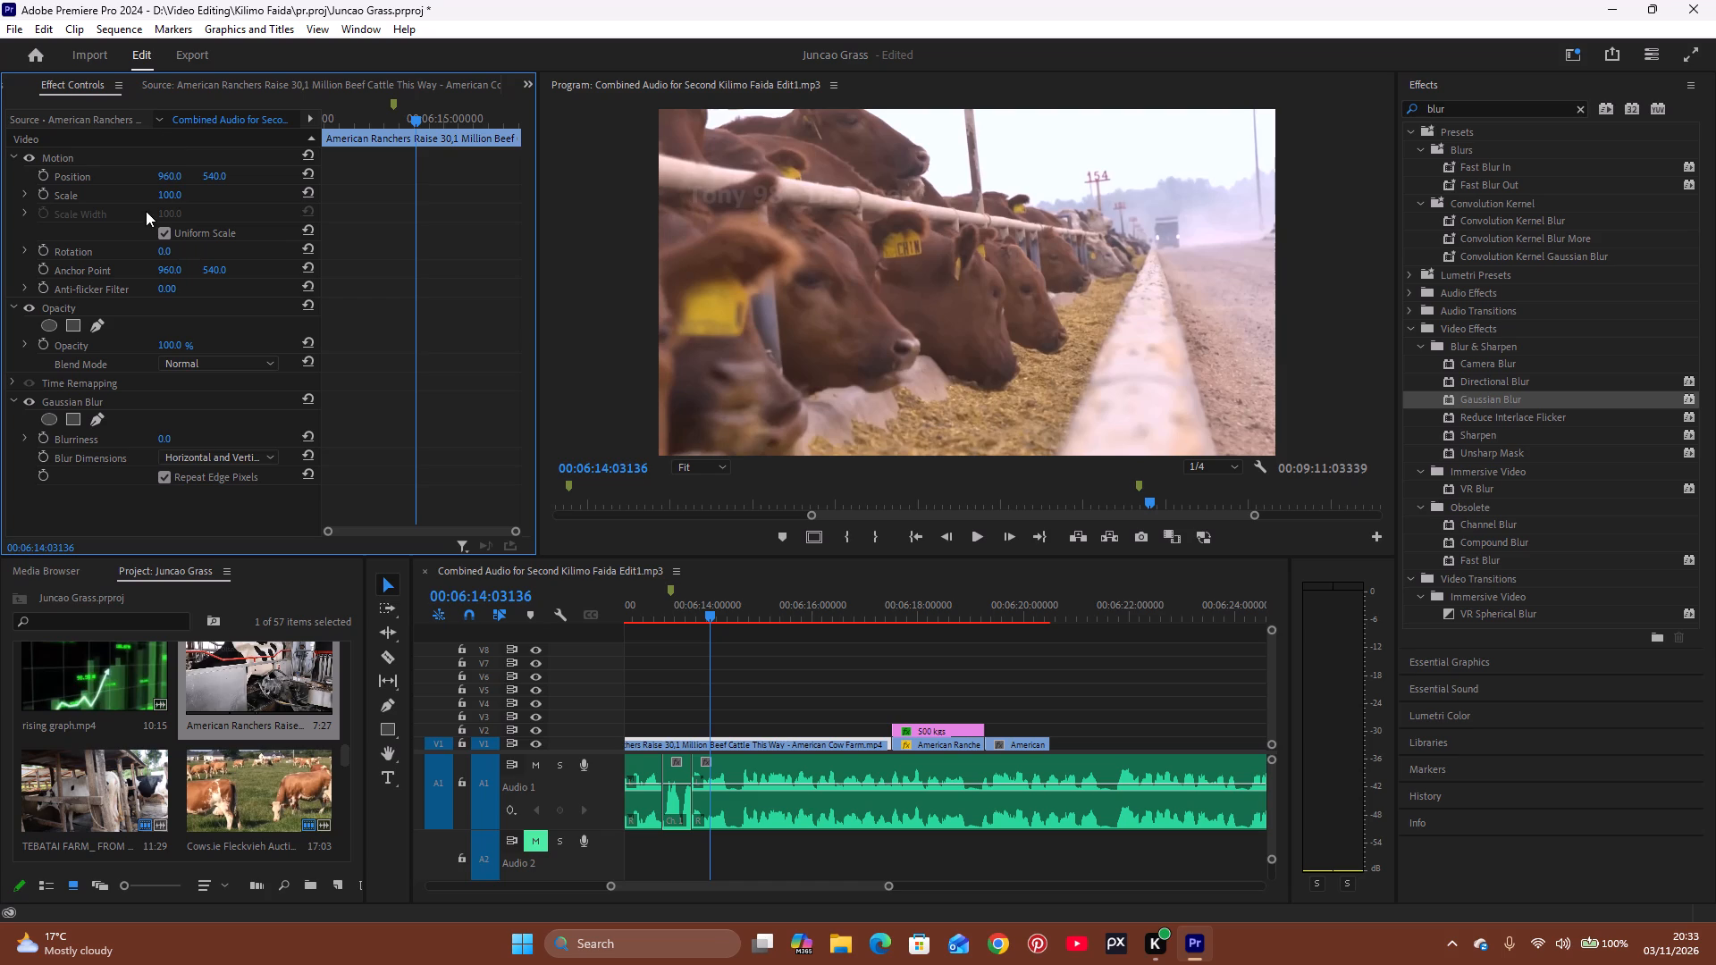
{"action": "left_click", "coordinate": [71, 417]}
{"action": "left_click_drag", "start_coordinate": [930, 268], "coordinate": [704, 188]}
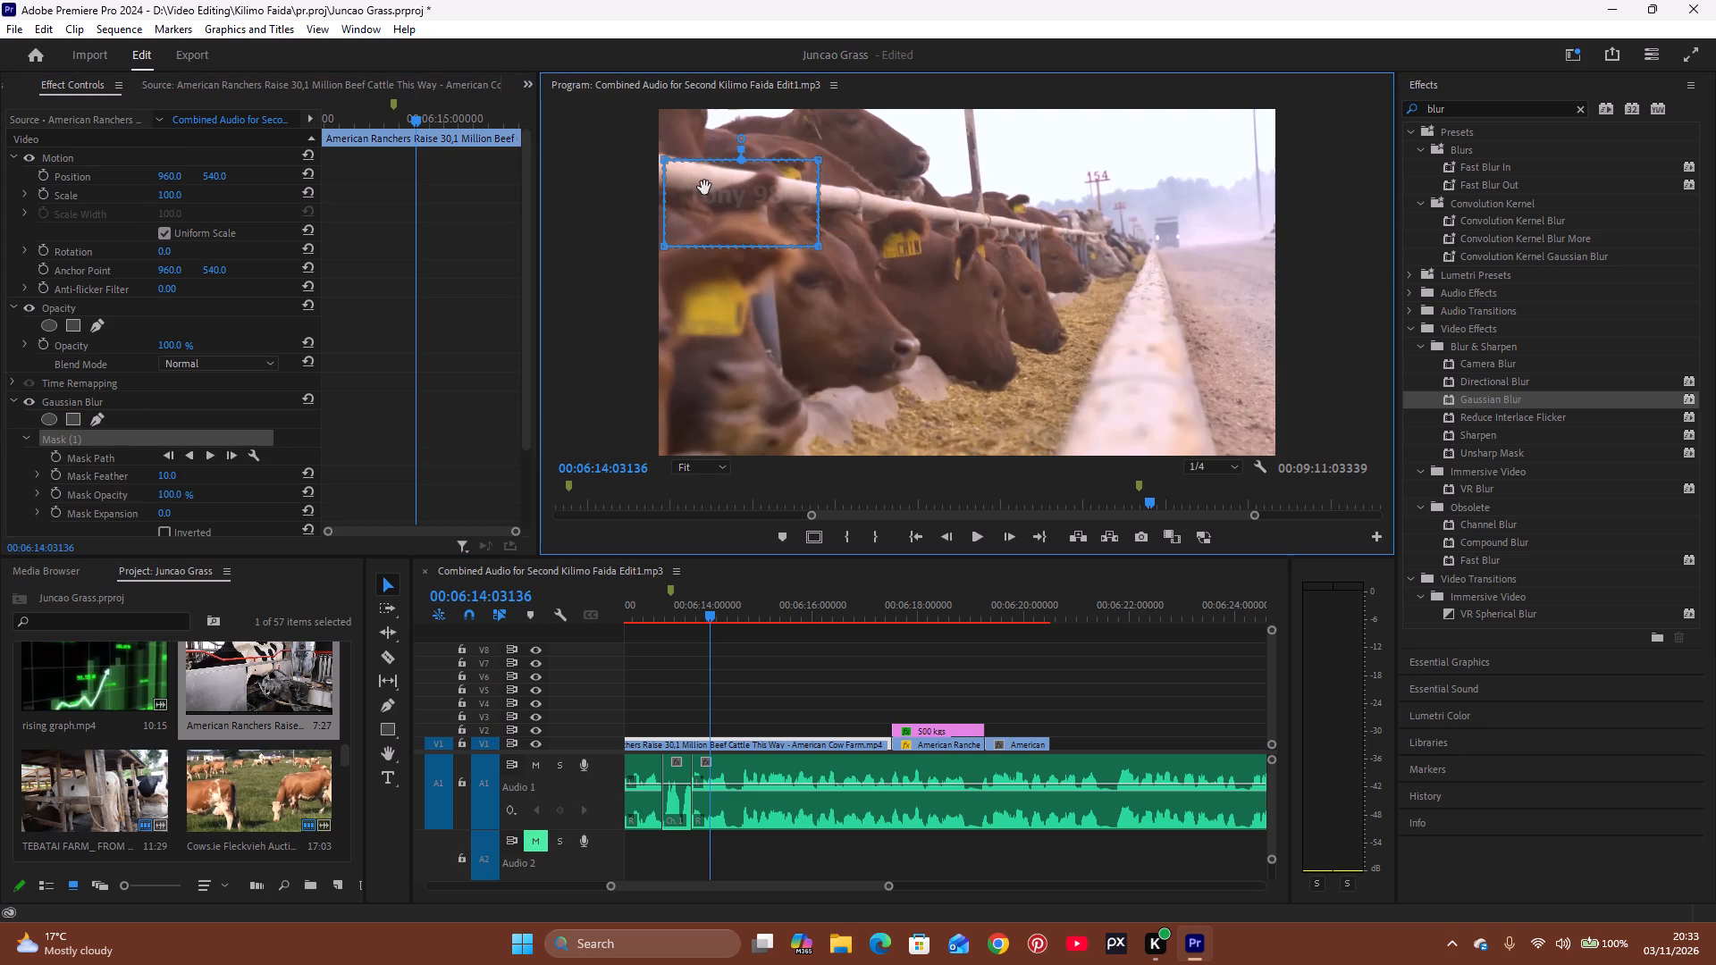
{"action": "left_click_drag", "start_coordinate": [704, 188], "coordinate": [721, 189]}
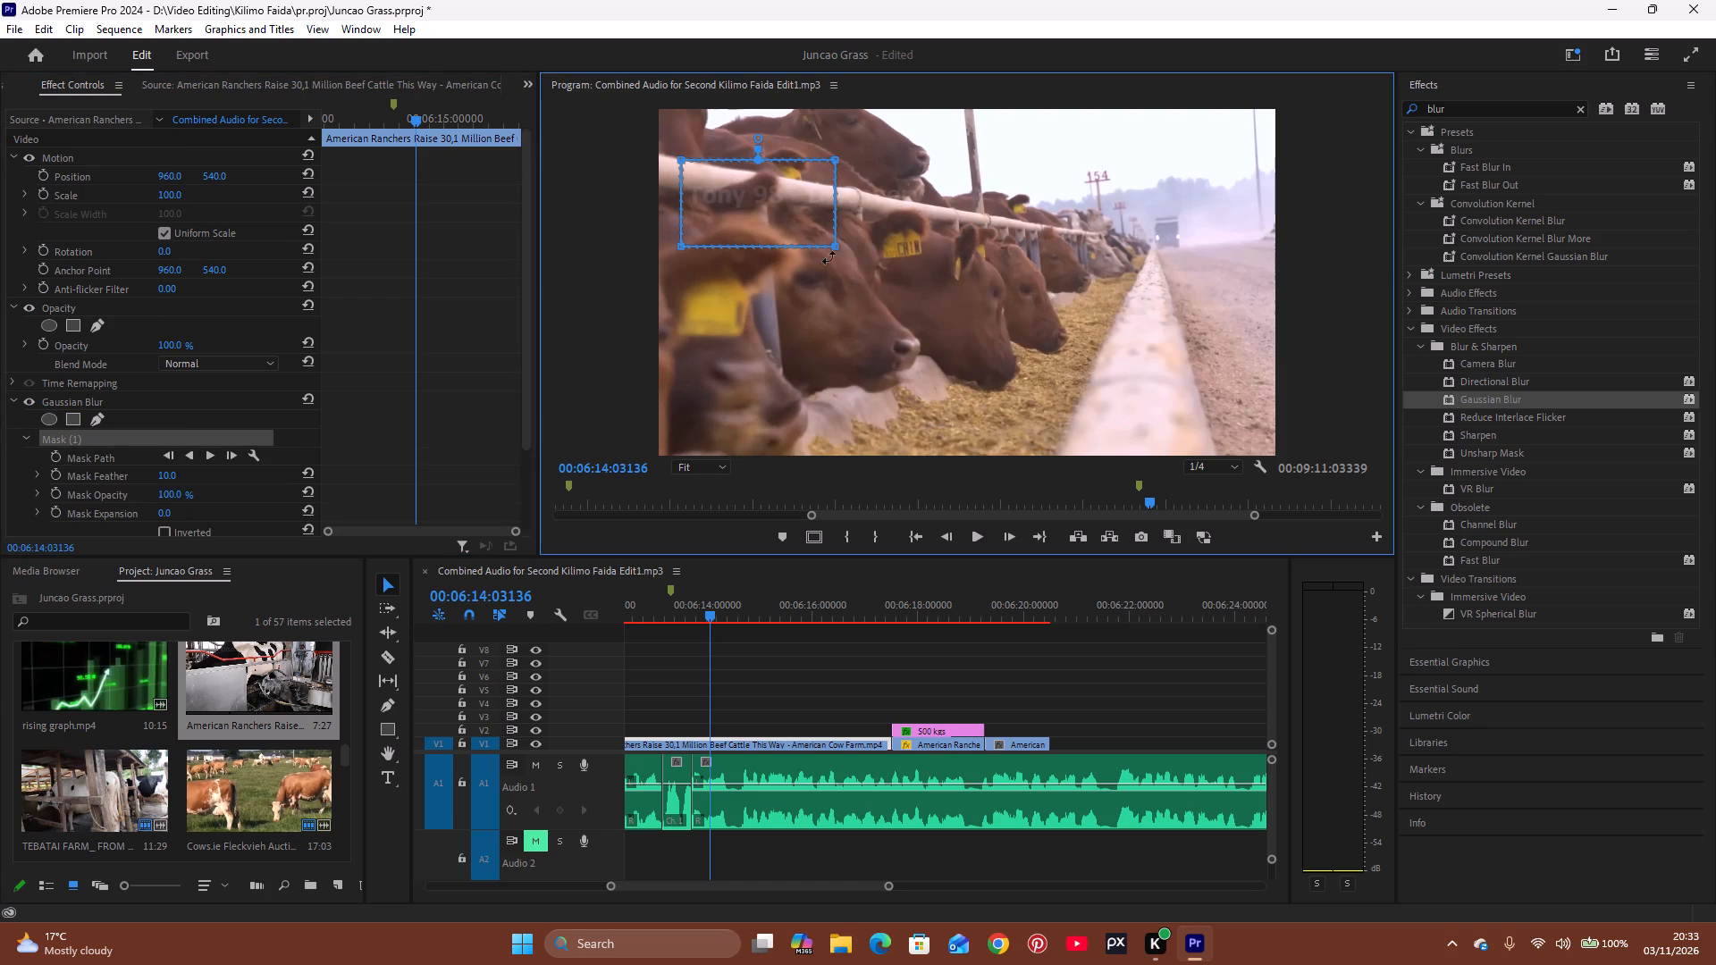
{"action": "left_click_drag", "start_coordinate": [836, 245], "coordinate": [884, 215]}
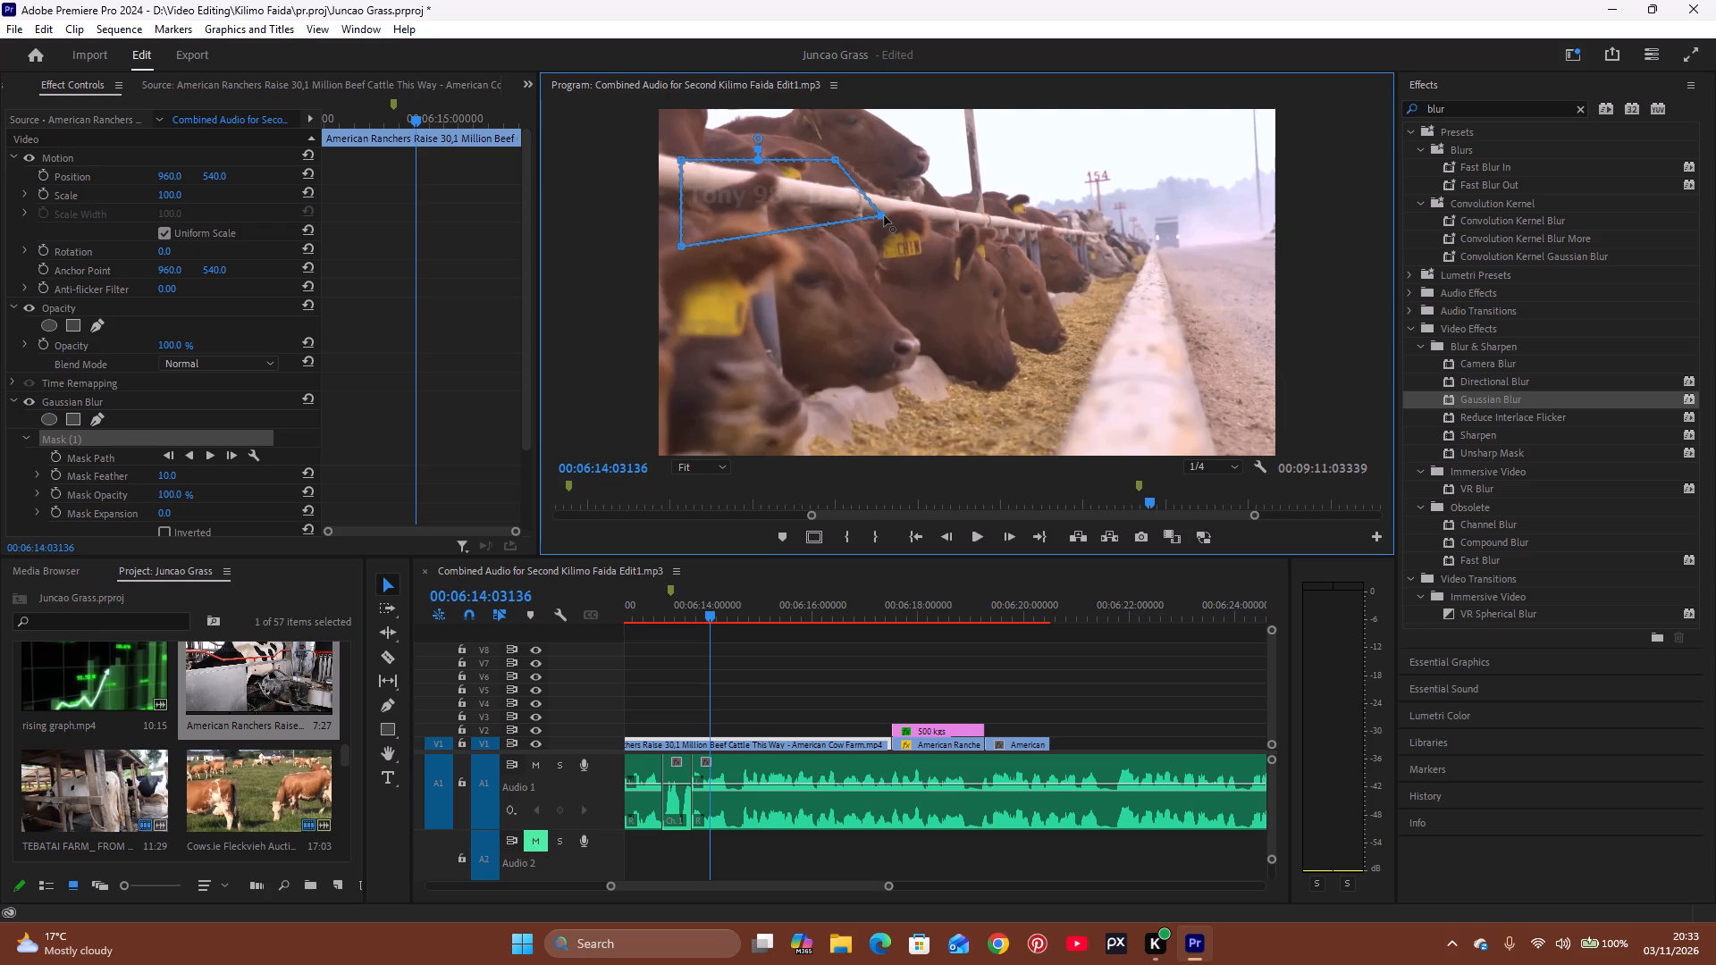
{"action": "left_click_drag", "start_coordinate": [884, 215], "coordinate": [1008, 216]}
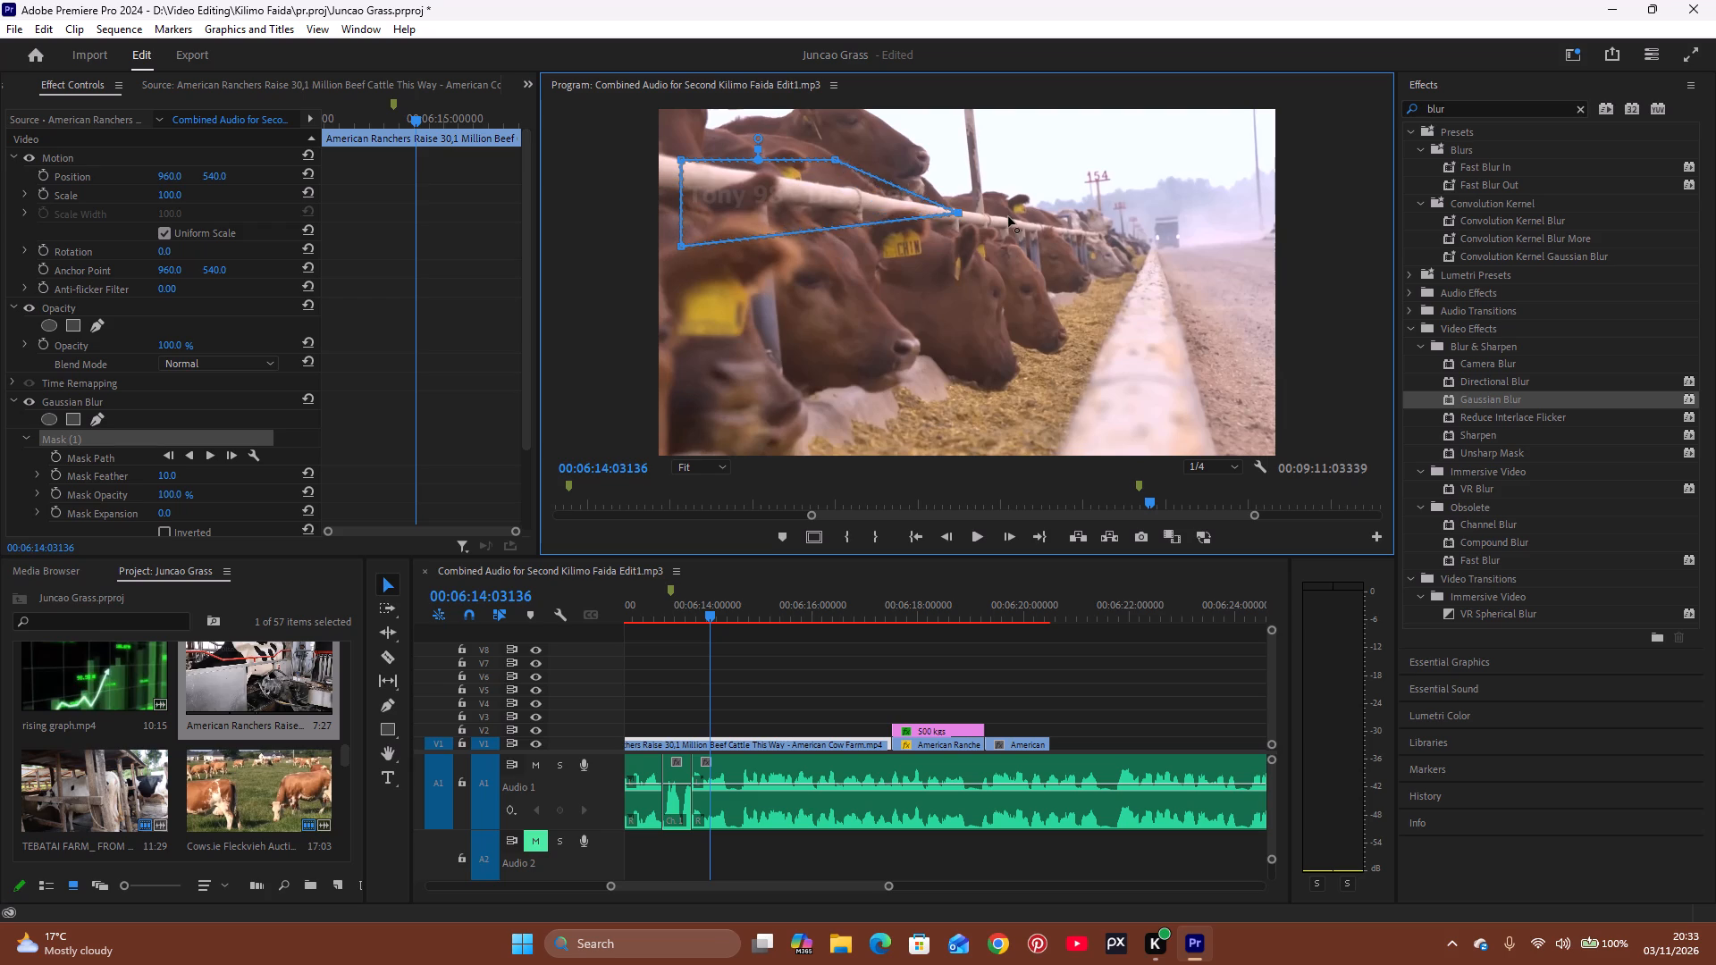
{"action": "left_click_drag", "start_coordinate": [1008, 216], "coordinate": [989, 206]}
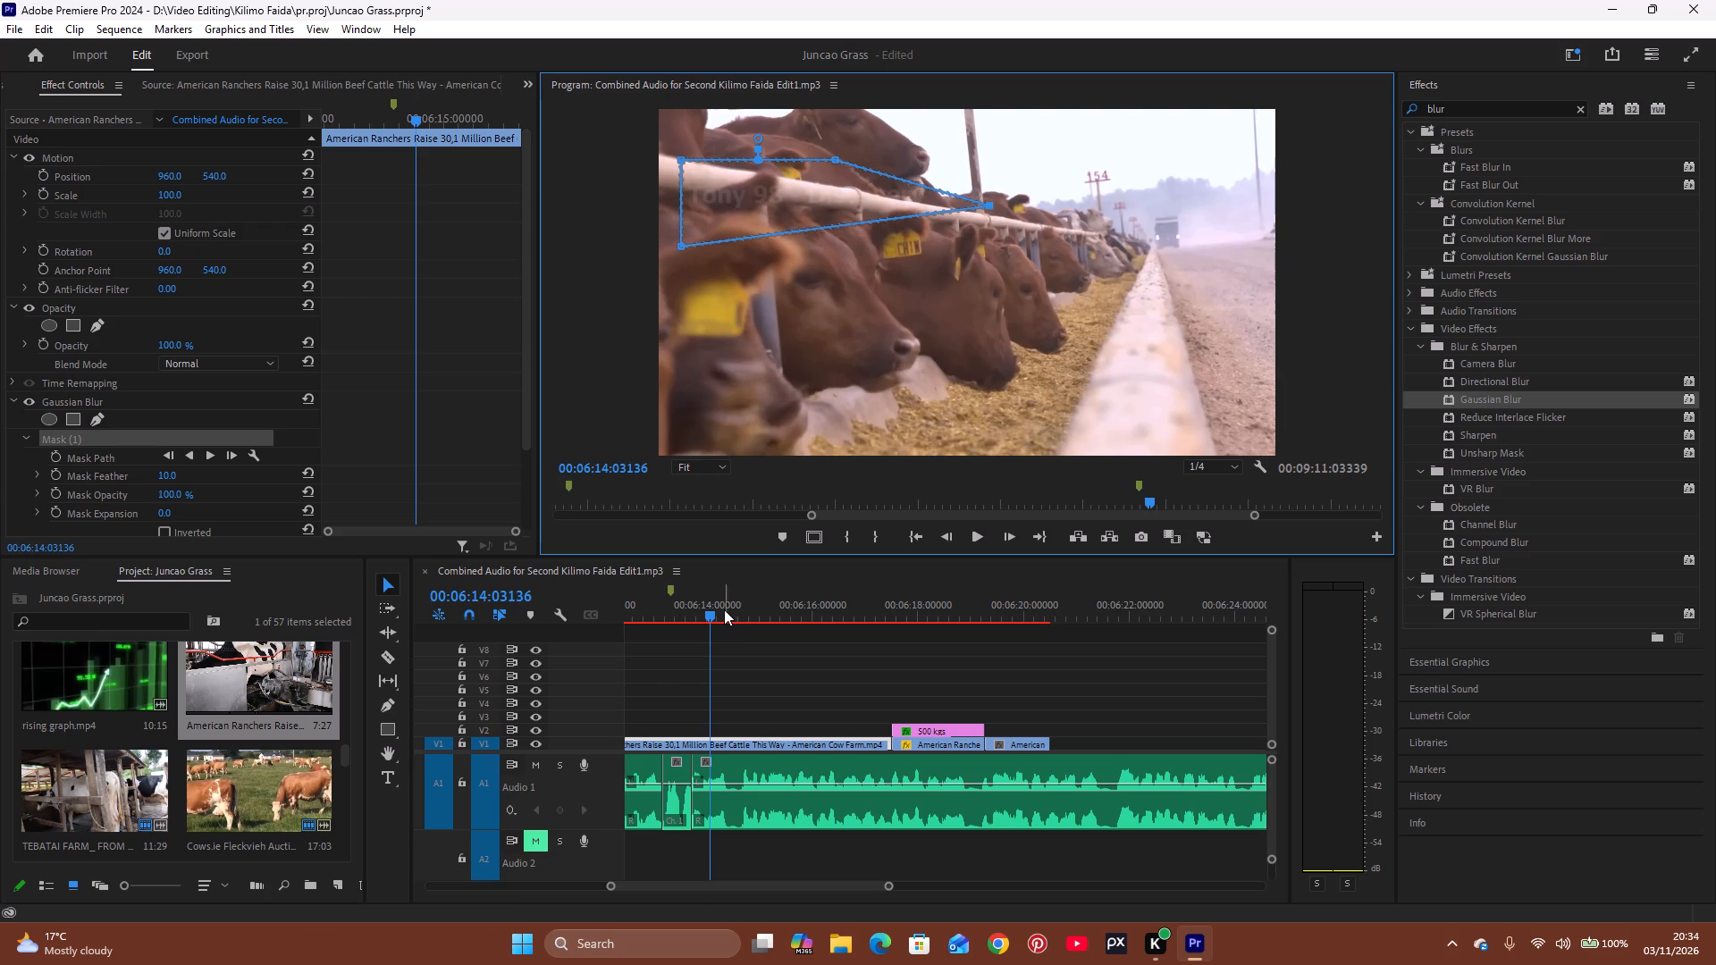
Reshape the blur mask's four corners into a narrow band tightly around the watermark, using the frame at 00:06:12:28556.
{"action": "left_click_drag", "start_coordinate": [716, 615], "coordinate": [759, 613]}
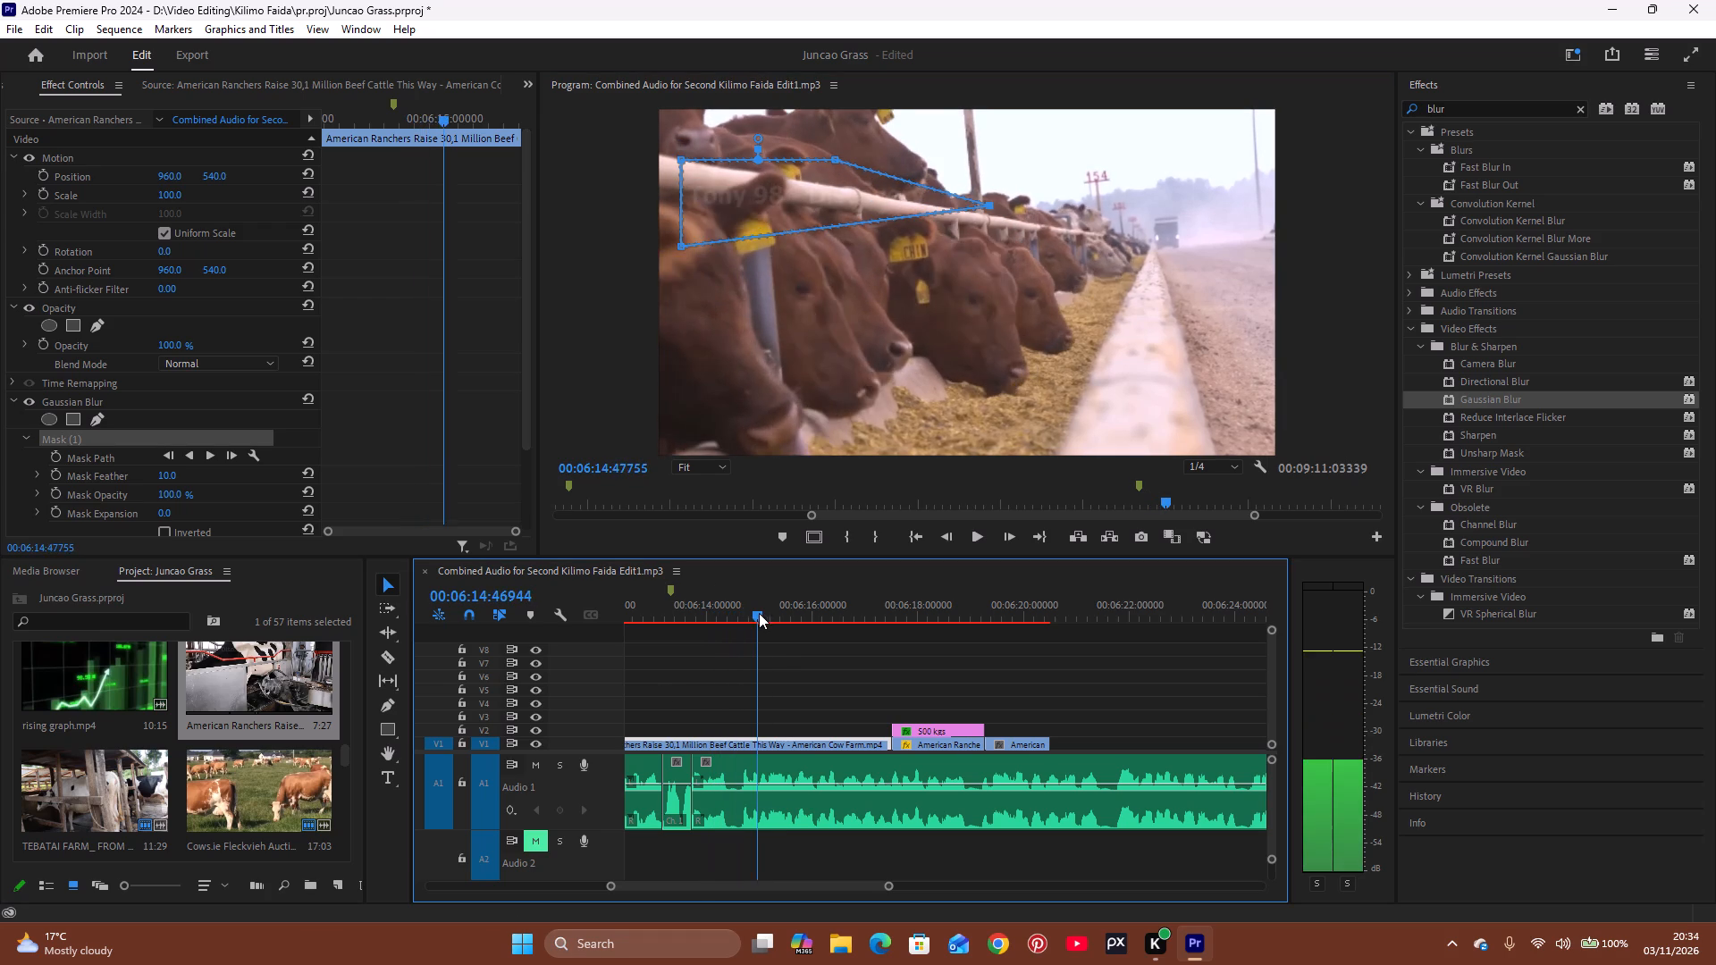
{"action": "left_click_drag", "start_coordinate": [759, 613], "coordinate": [635, 654]}
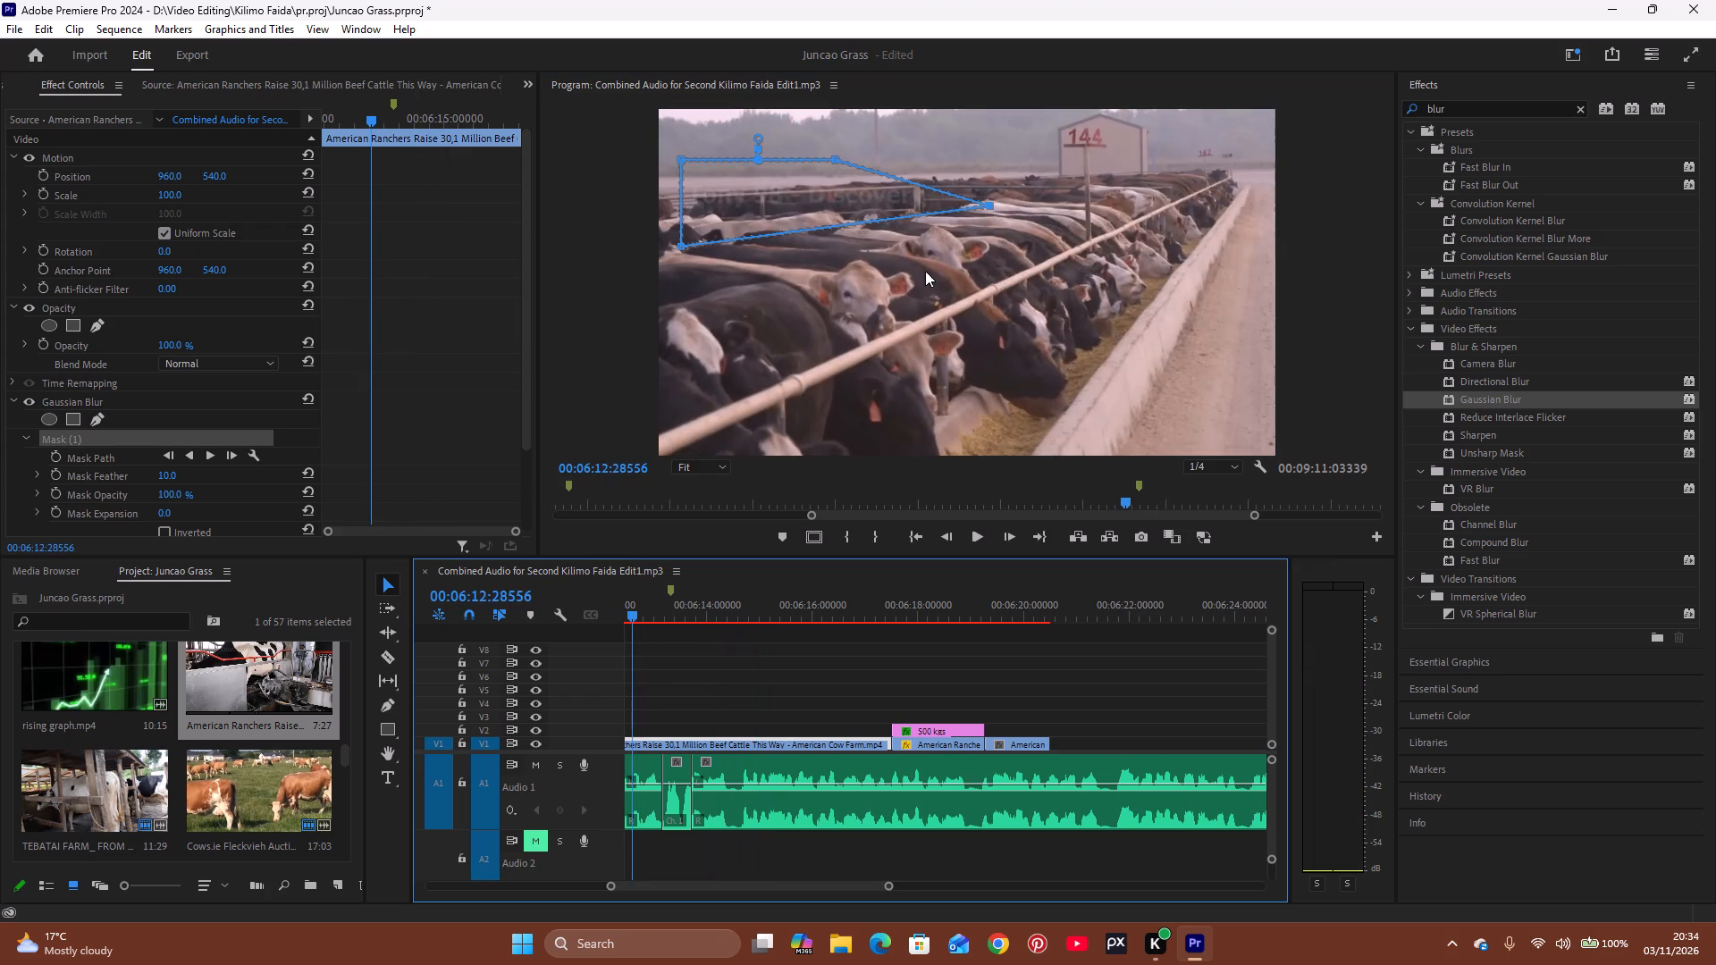
{"action": "left_click_drag", "start_coordinate": [833, 160], "coordinate": [842, 160]}
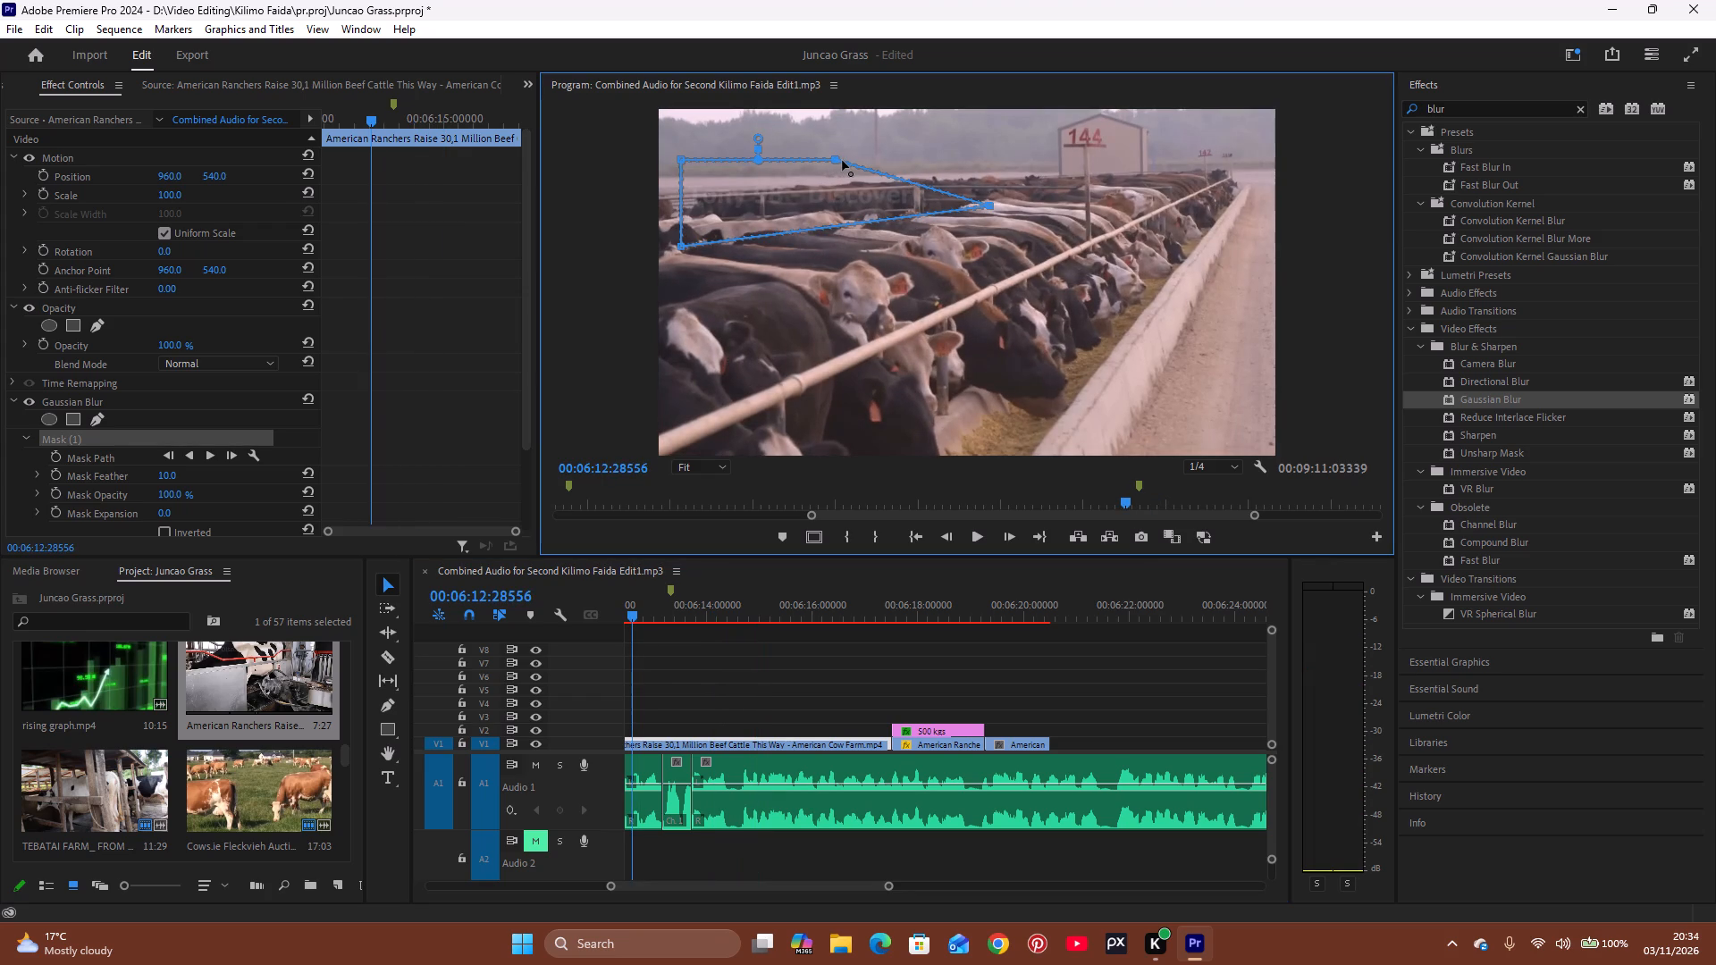
{"action": "left_click_drag", "start_coordinate": [842, 160], "coordinate": [915, 181]}
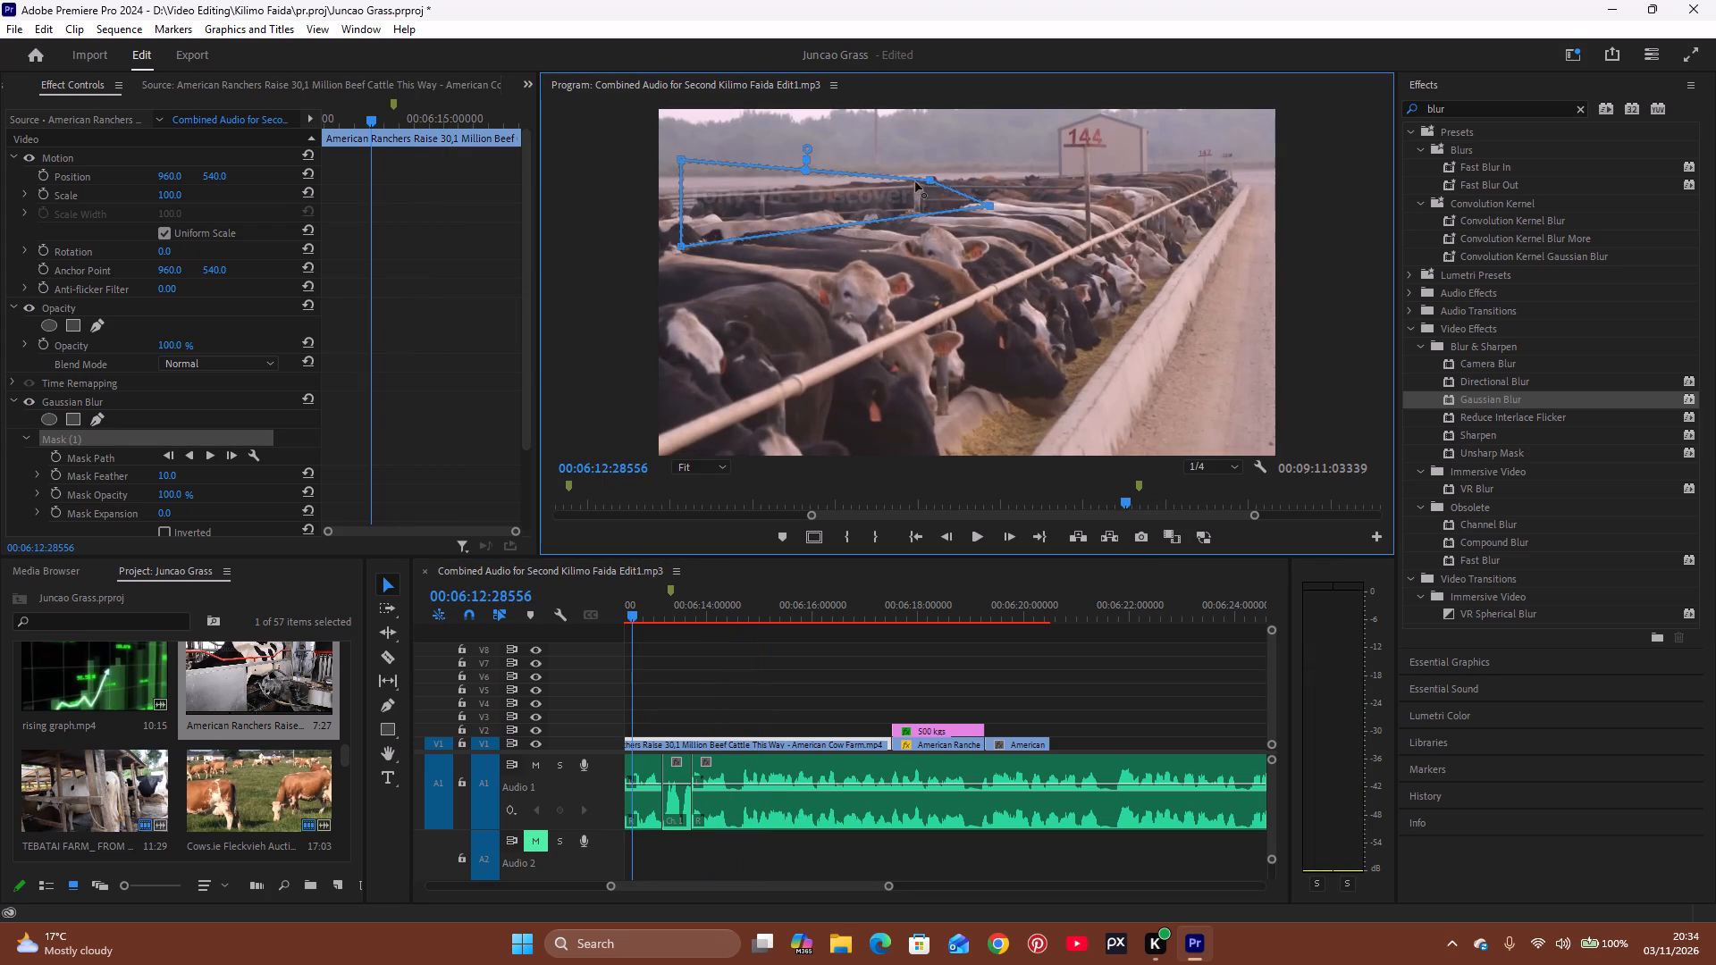
{"action": "left_click_drag", "start_coordinate": [915, 181], "coordinate": [911, 181]}
{"action": "left_click_drag", "start_coordinate": [988, 206], "coordinate": [923, 209]}
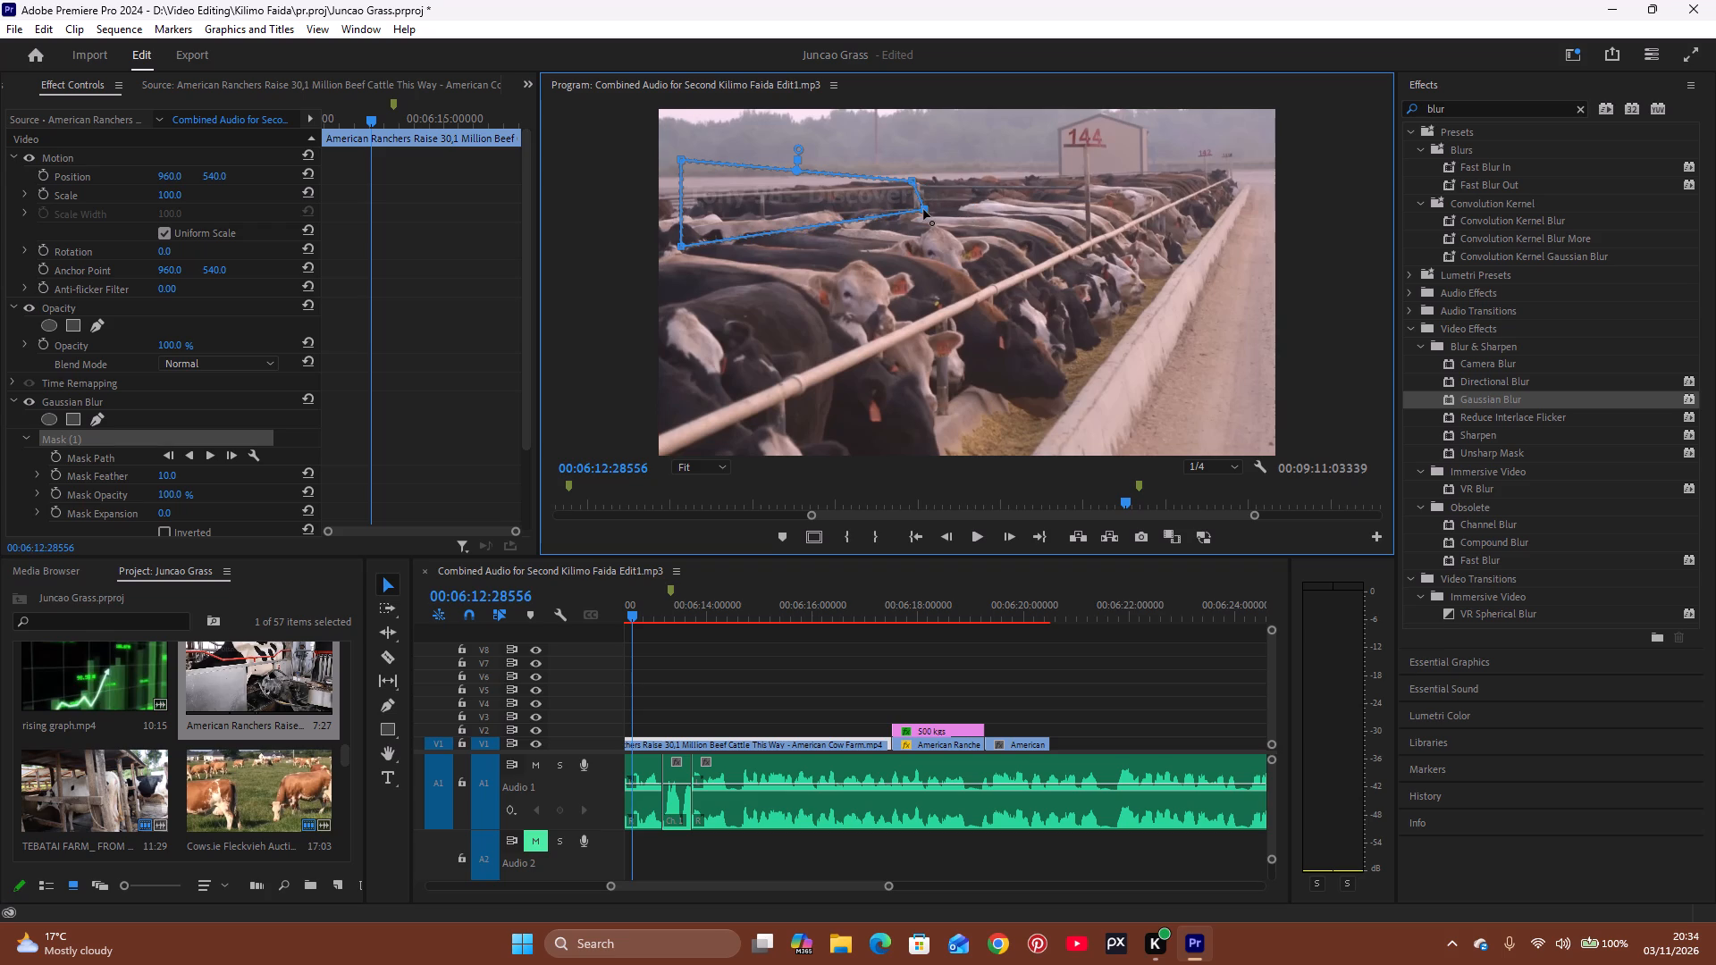
{"action": "left_click_drag", "start_coordinate": [923, 209], "coordinate": [921, 213]}
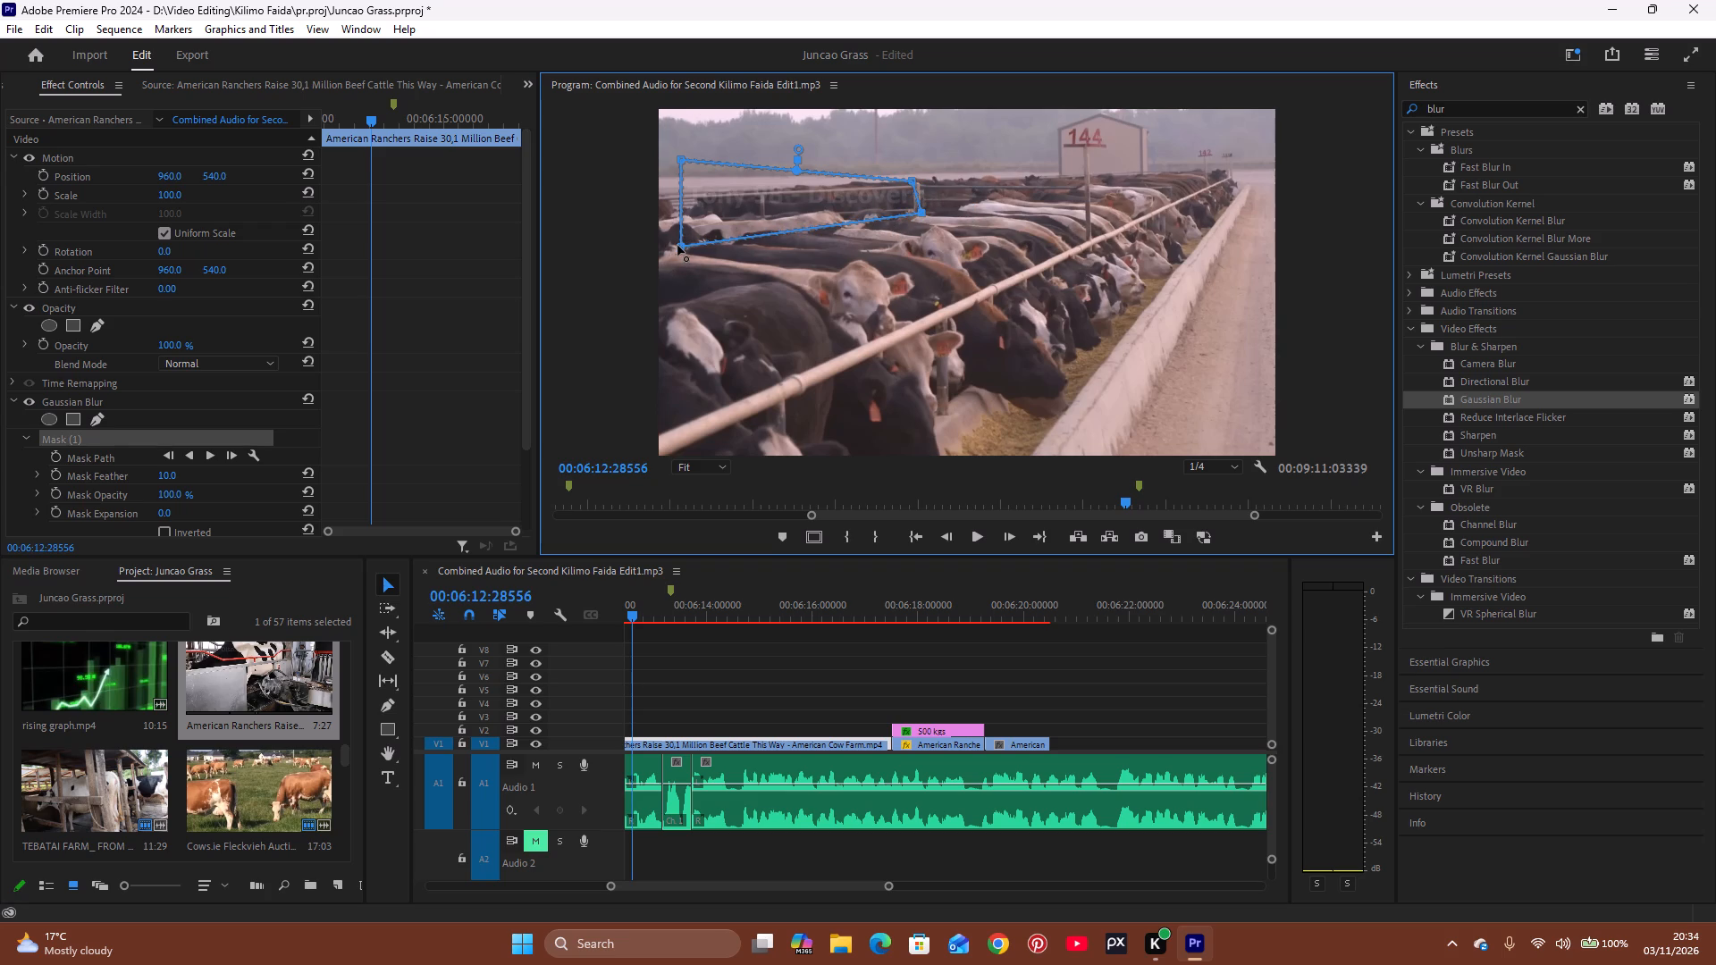
{"action": "left_click_drag", "start_coordinate": [677, 245], "coordinate": [683, 220]}
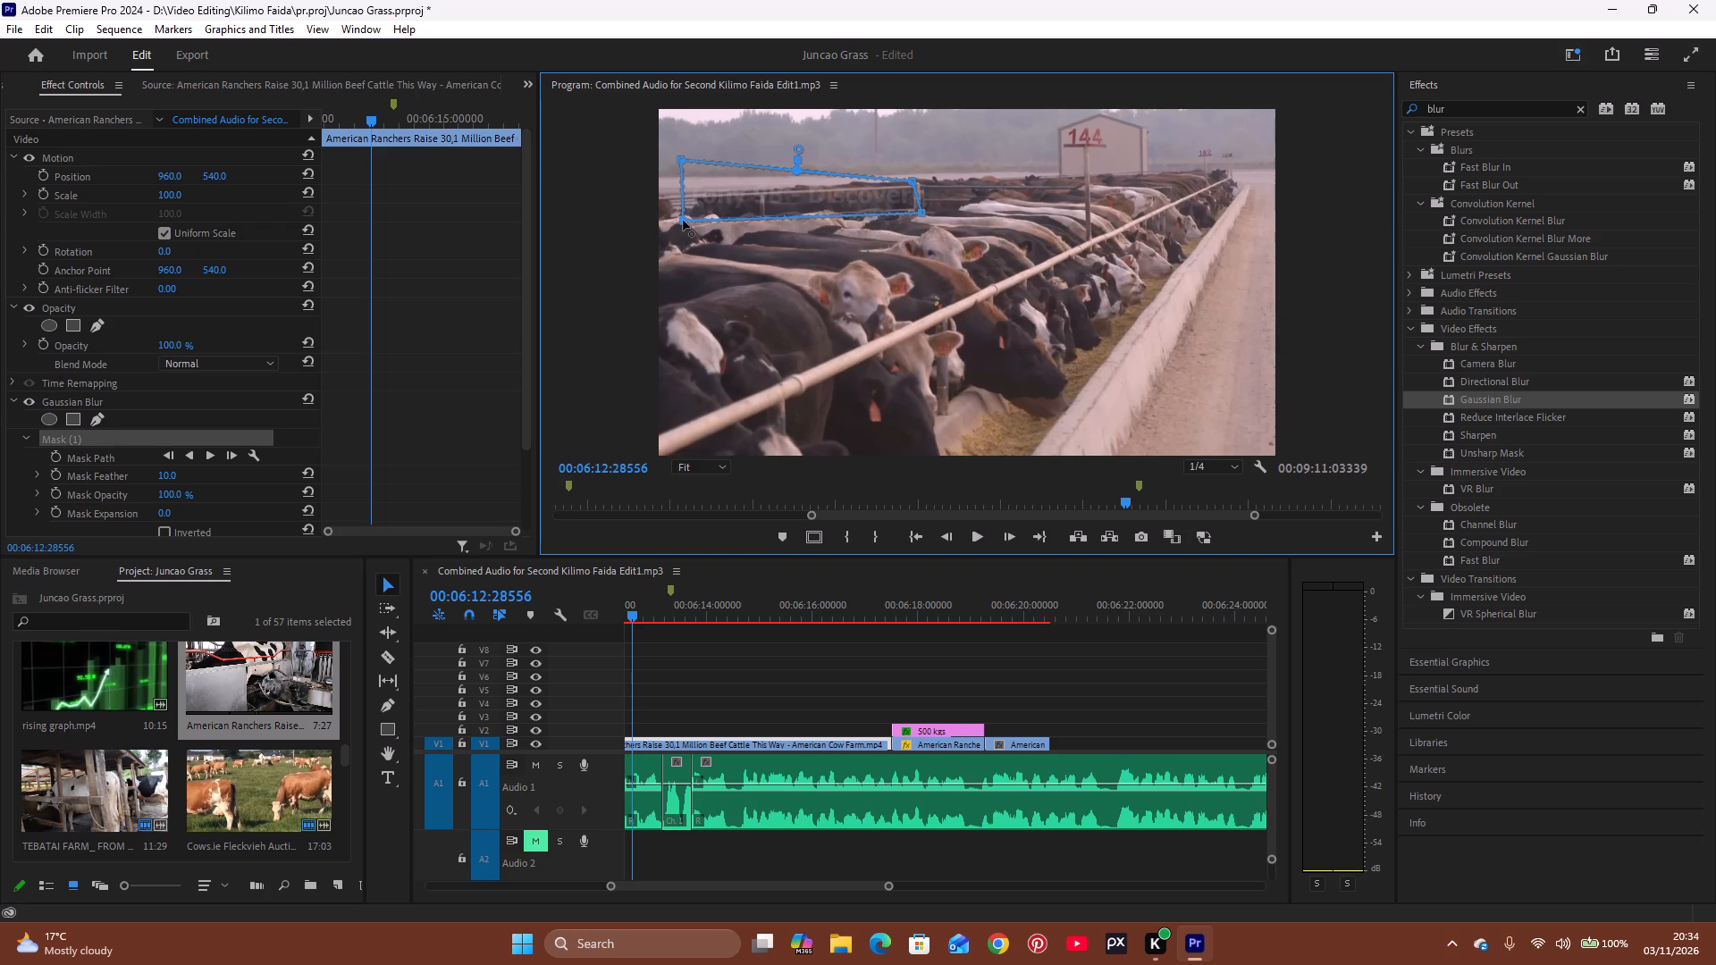
{"action": "left_click_drag", "start_coordinate": [683, 220], "coordinate": [685, 213]}
{"action": "left_click_drag", "start_coordinate": [685, 160], "coordinate": [686, 168]}
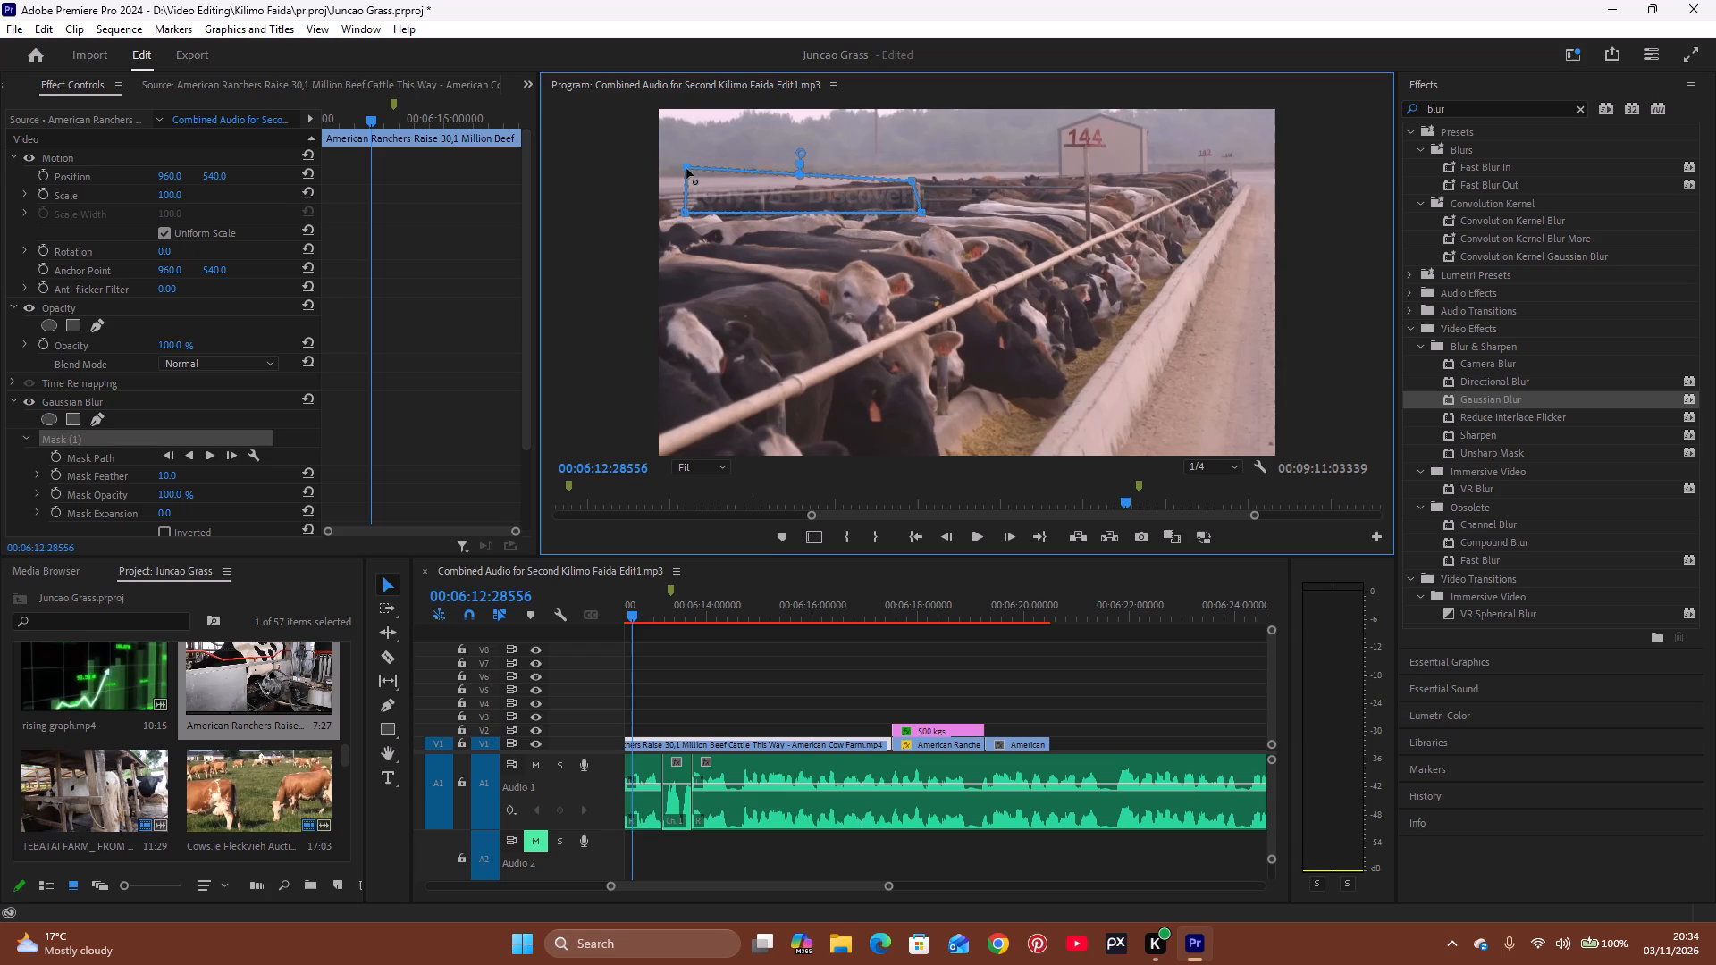
{"action": "left_click_drag", "start_coordinate": [686, 168], "coordinate": [686, 178]}
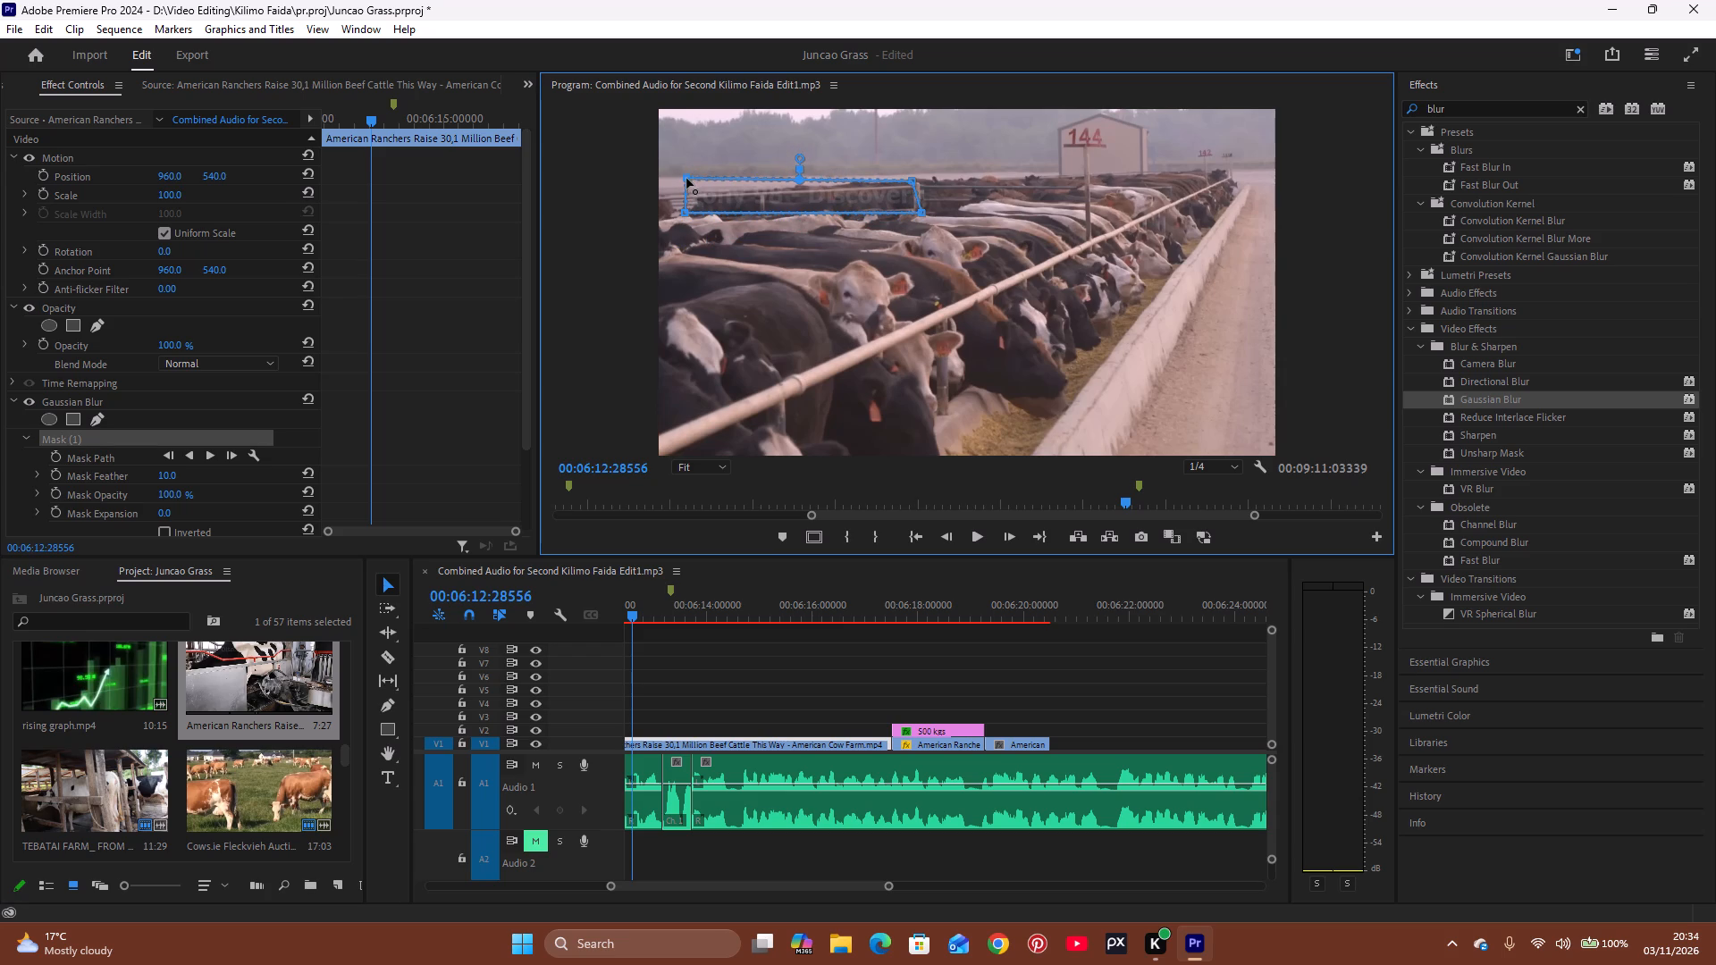
{"action": "left_click_drag", "start_coordinate": [686, 178], "coordinate": [681, 174]}
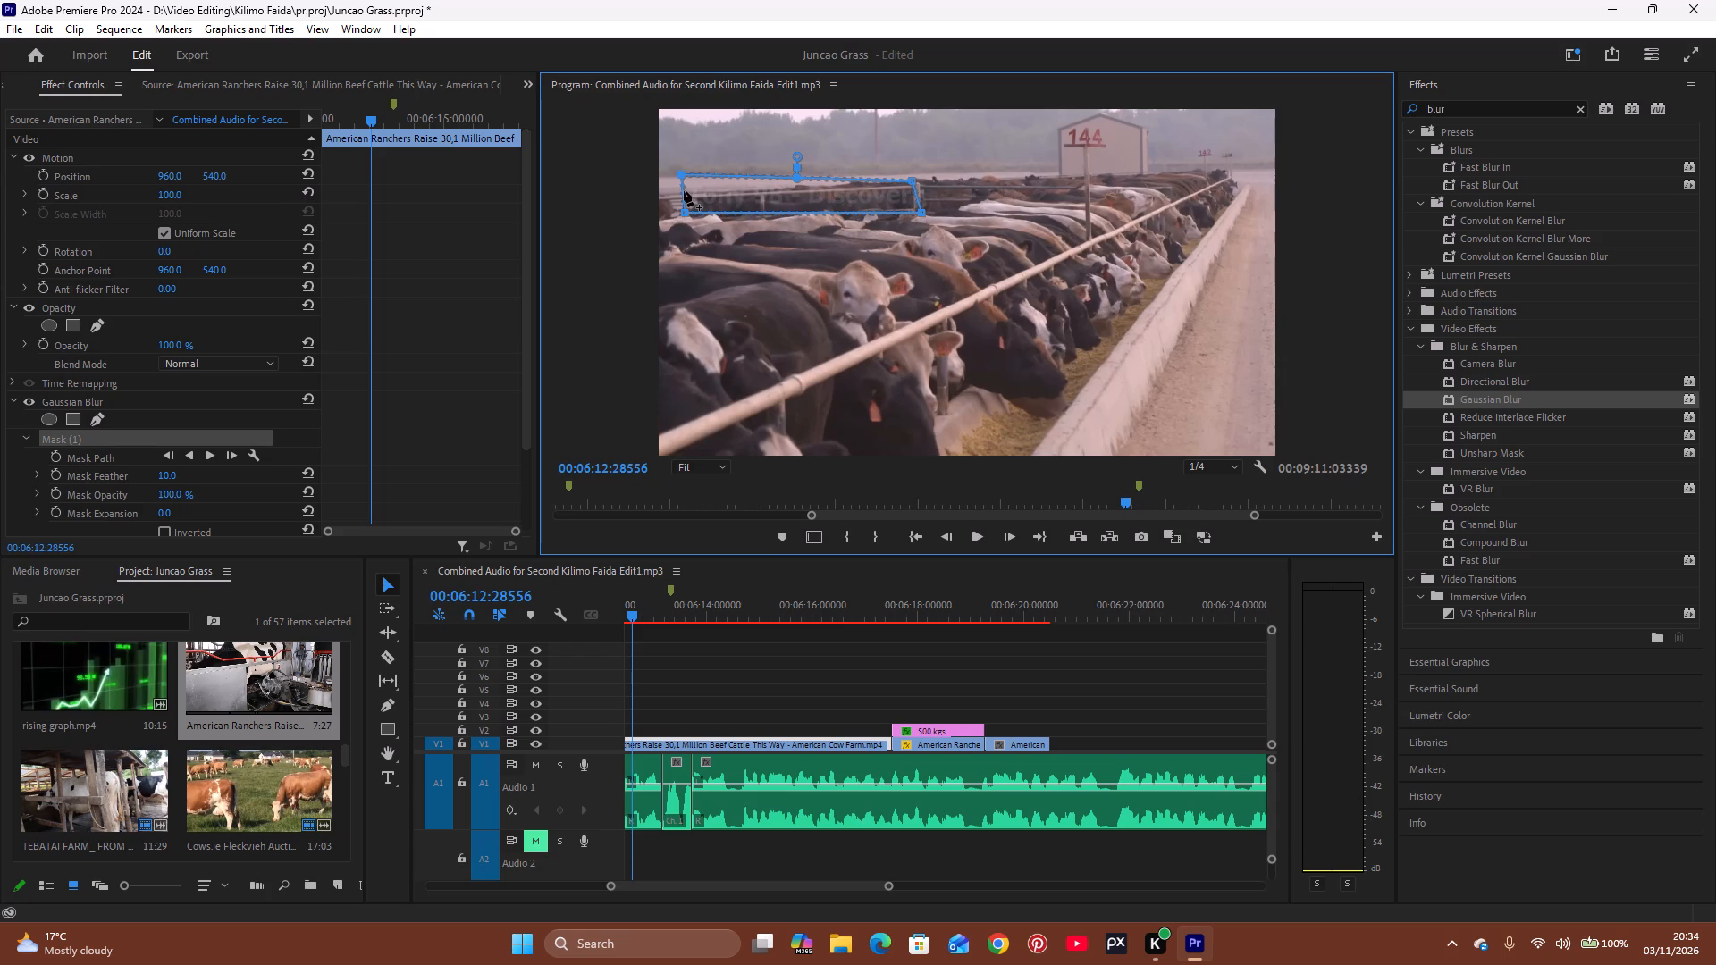
{"action": "left_click", "coordinate": [685, 174]}
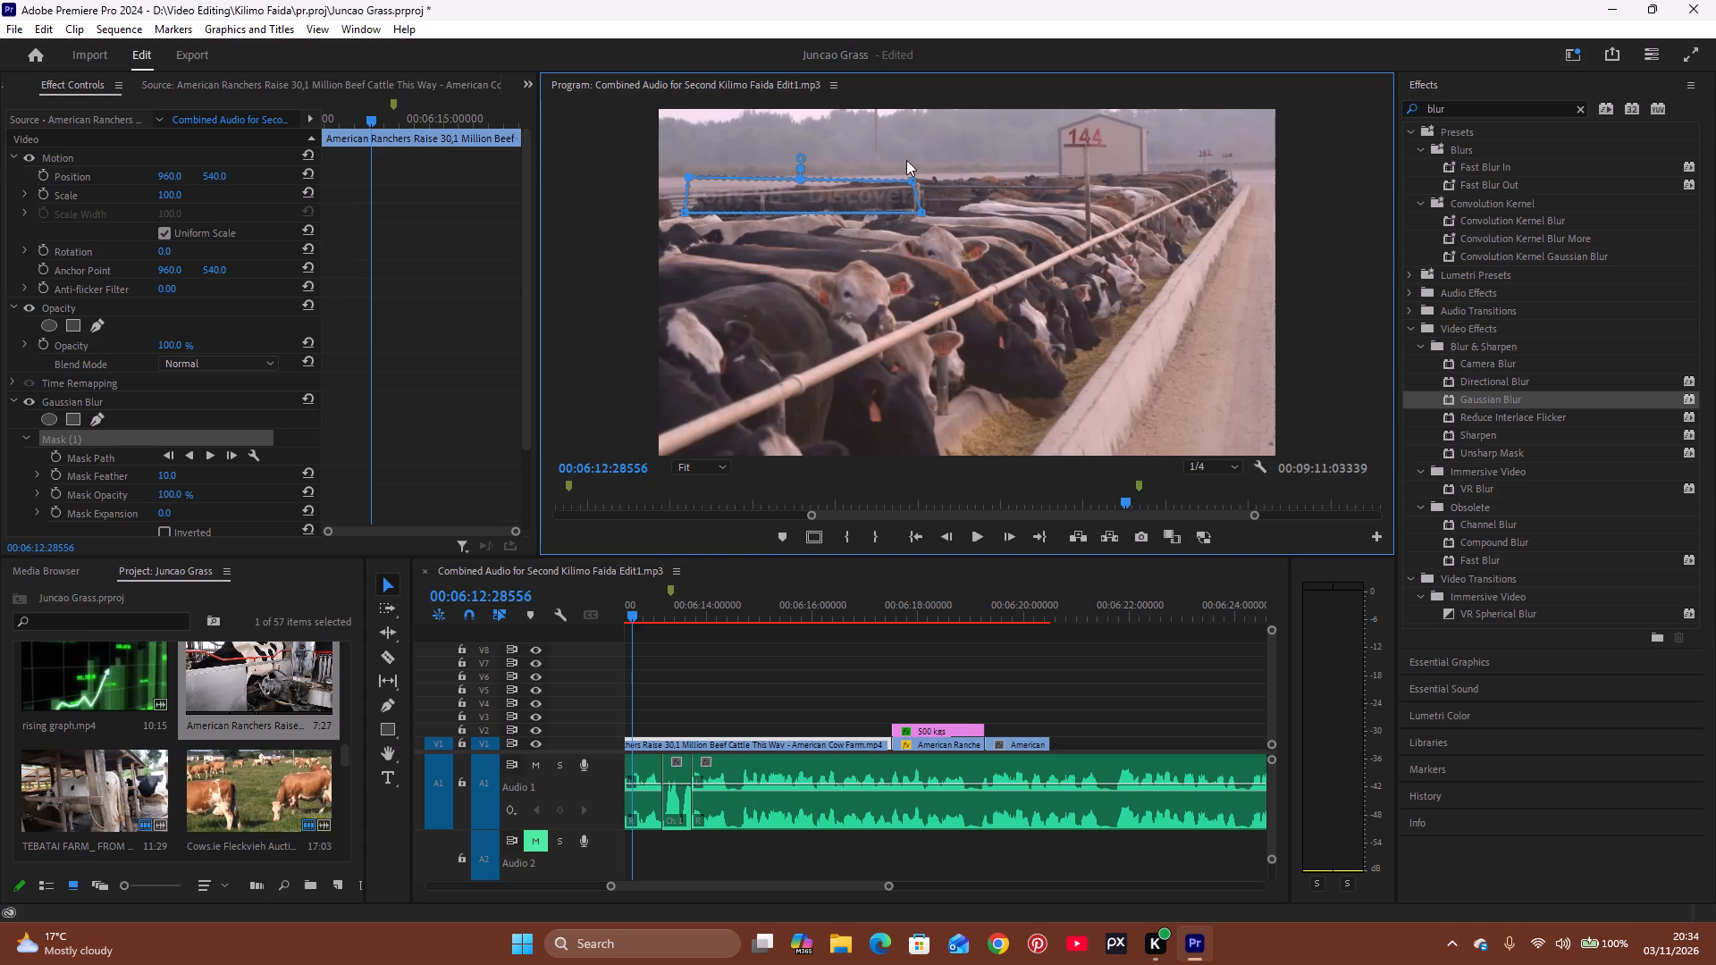
{"action": "left_click", "coordinate": [923, 214]}
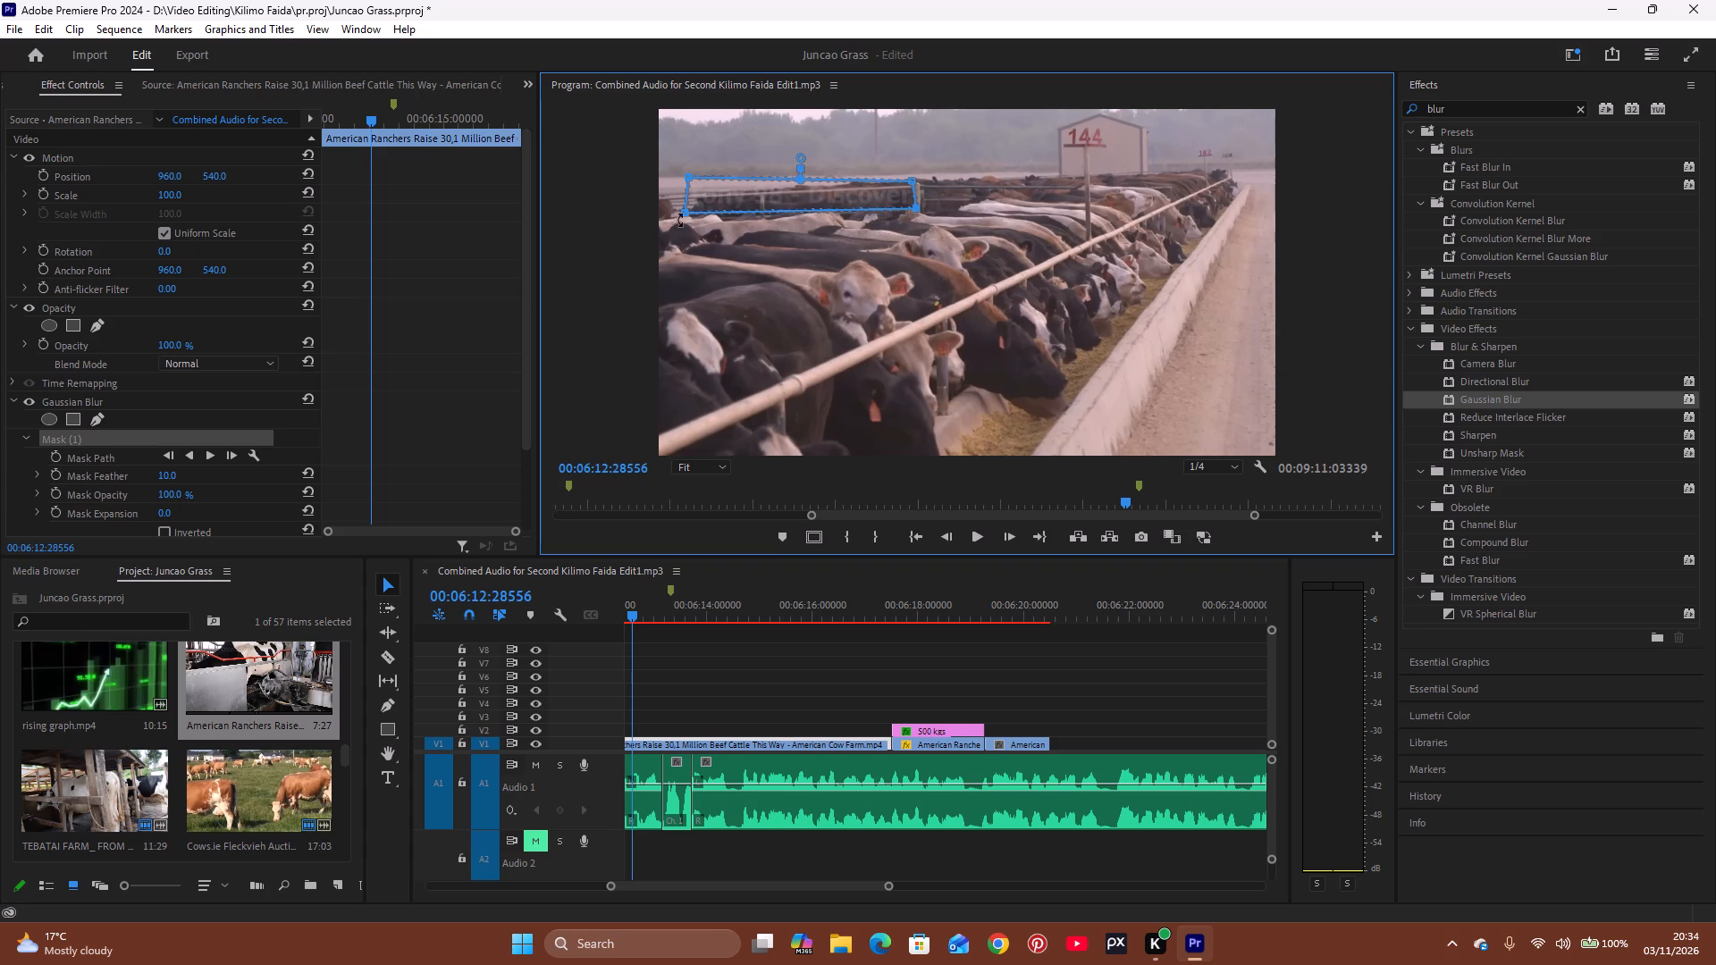
{"action": "left_click", "coordinate": [681, 213]}
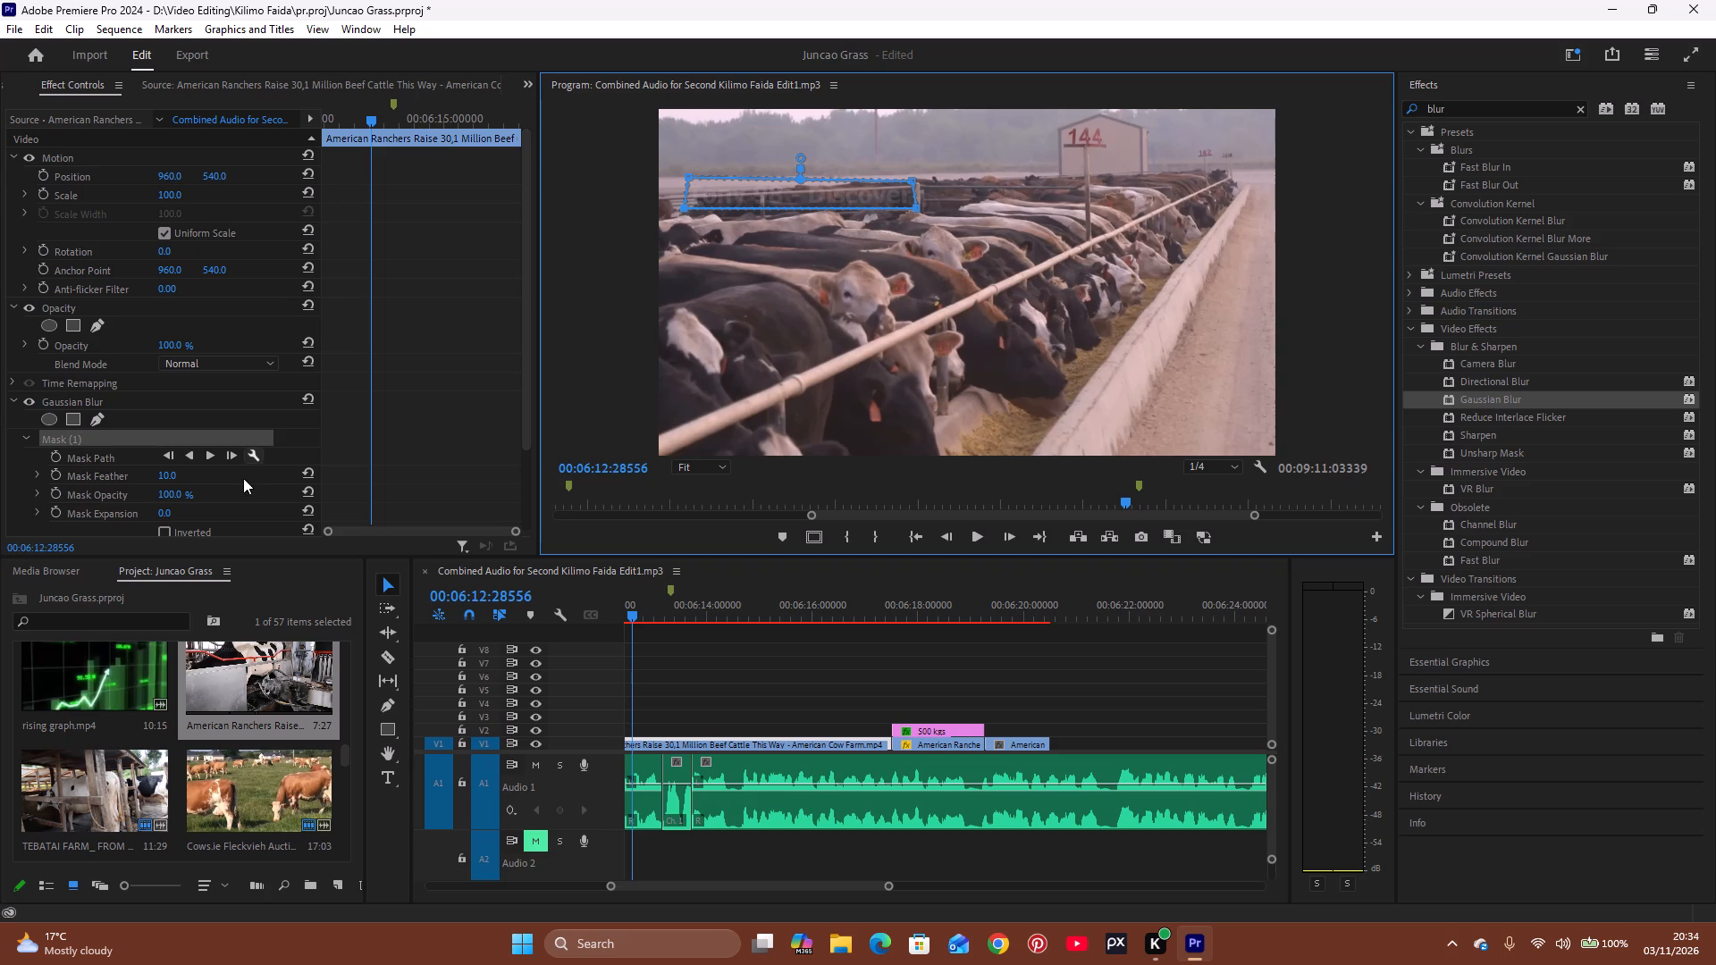
Set the masked Gaussian Blur's blurriness to 46 and its blur dimensions to Horizontal, after trying Vertical.
{"action": "scroll", "coordinate": [240, 478], "scroll_direction": "down", "scroll_amount": 3}
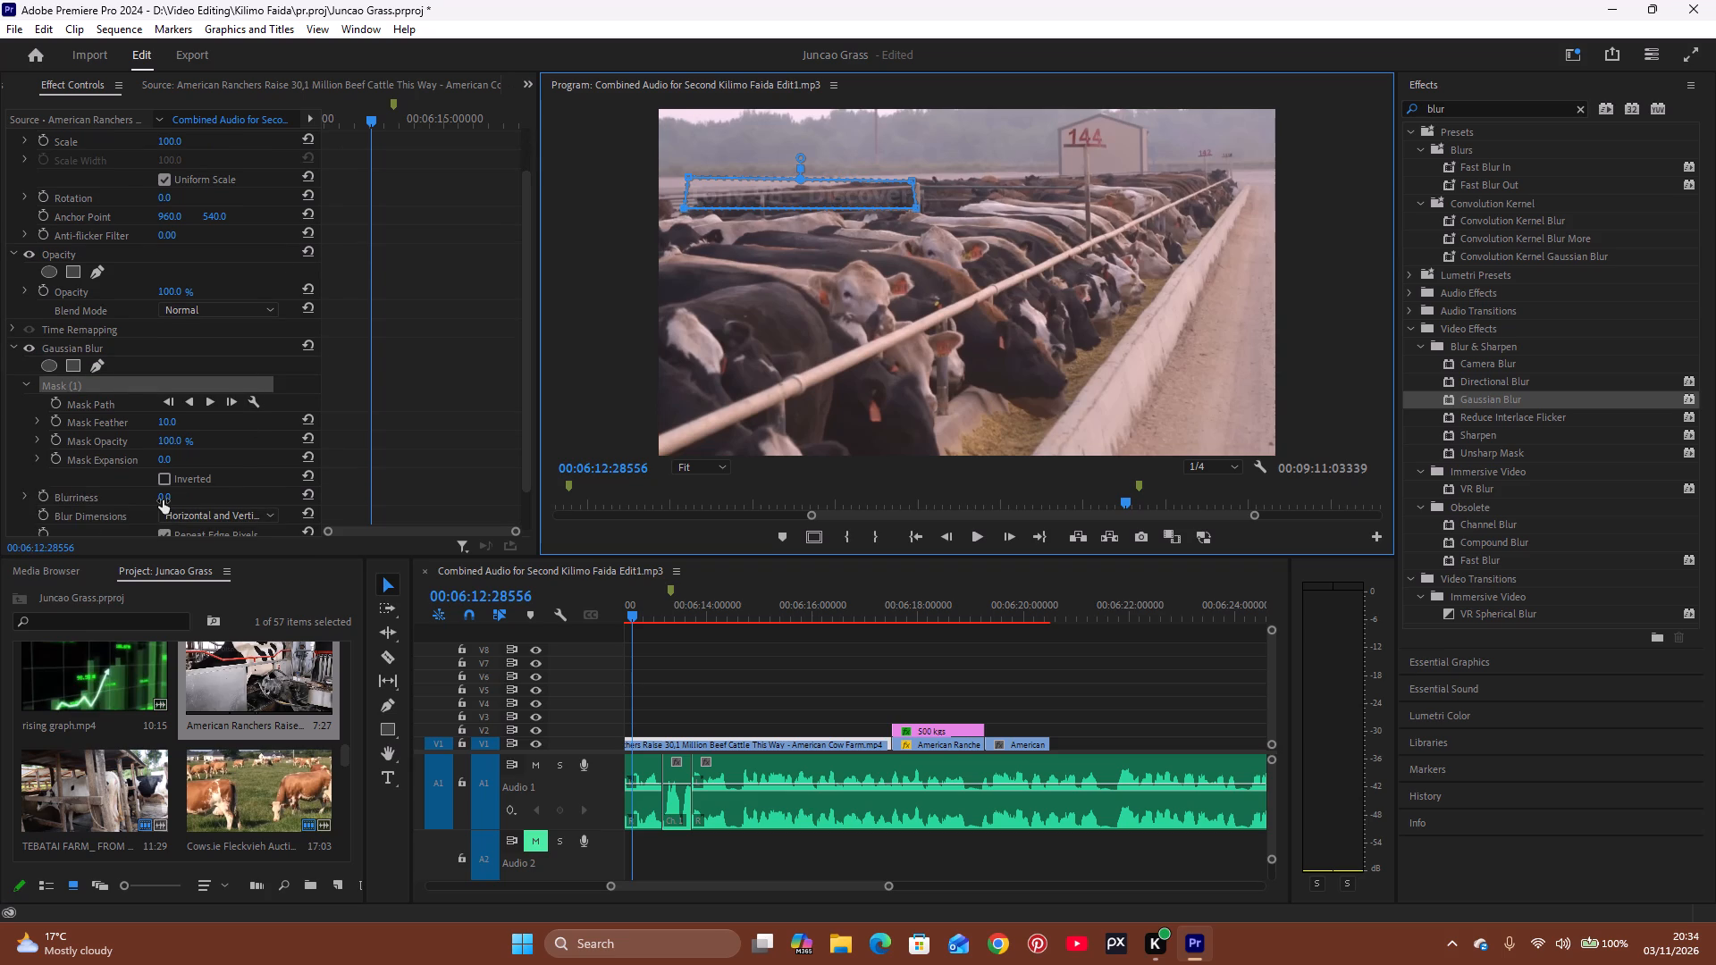
{"action": "left_click_drag", "start_coordinate": [163, 497], "coordinate": [254, 482]}
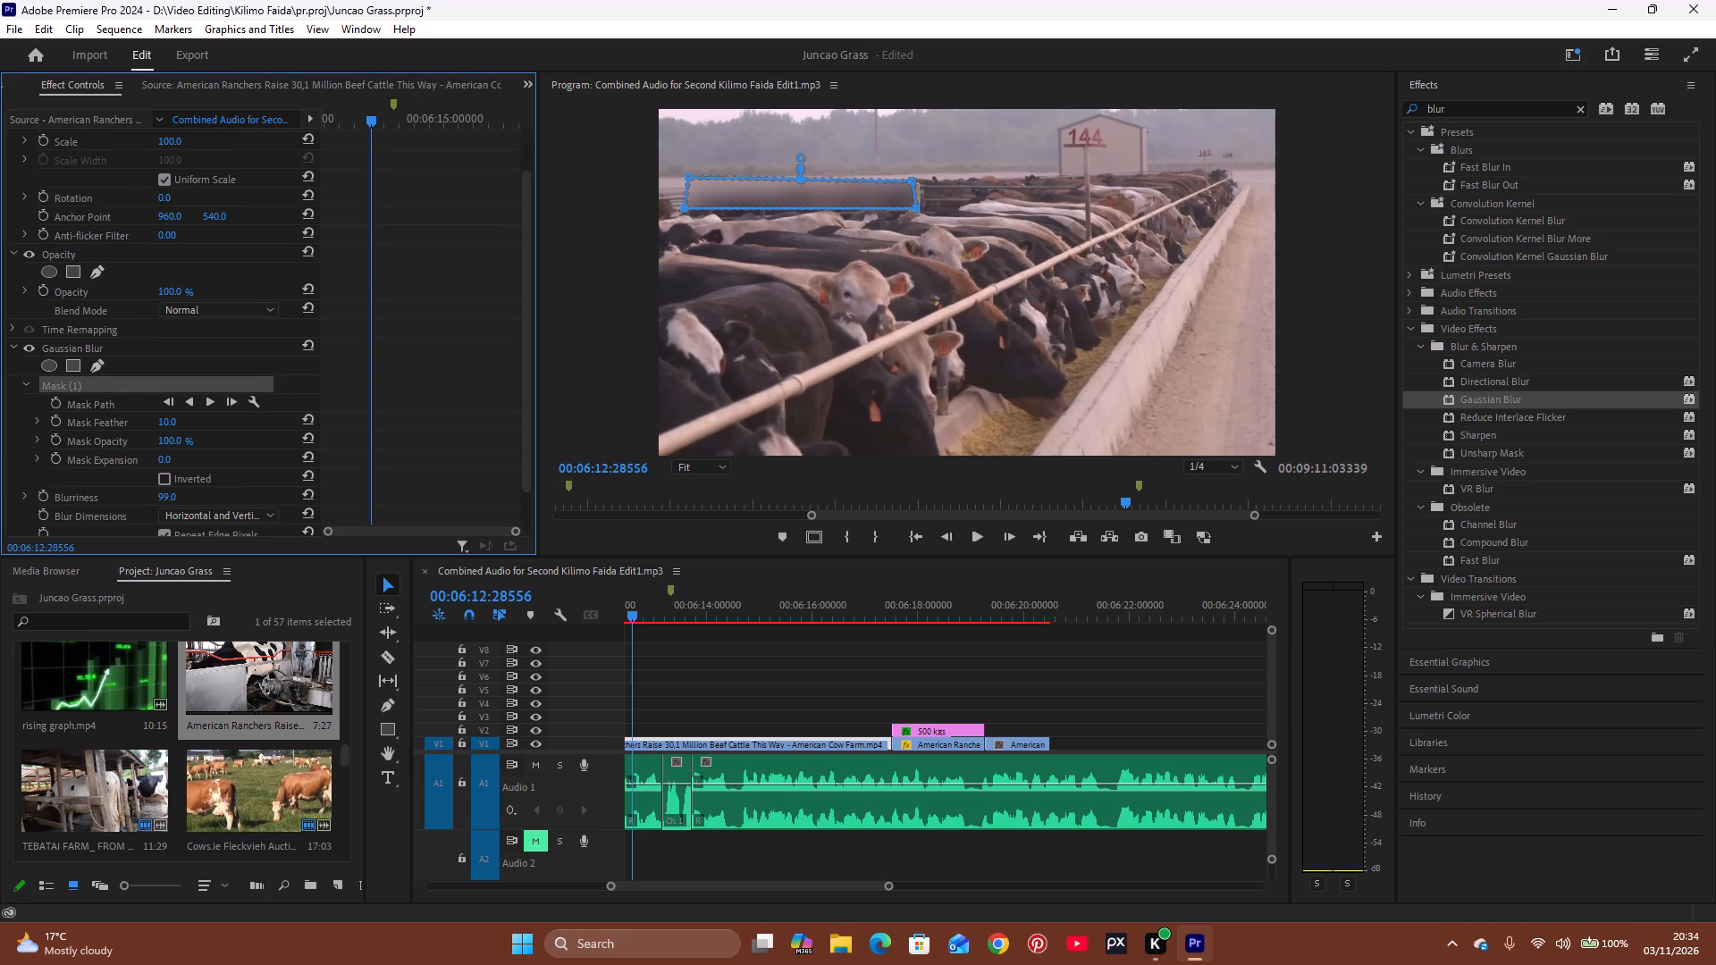
{"action": "left_click_drag", "start_coordinate": [254, 482], "coordinate": [250, 488]}
{"action": "left_click", "coordinate": [204, 512]}
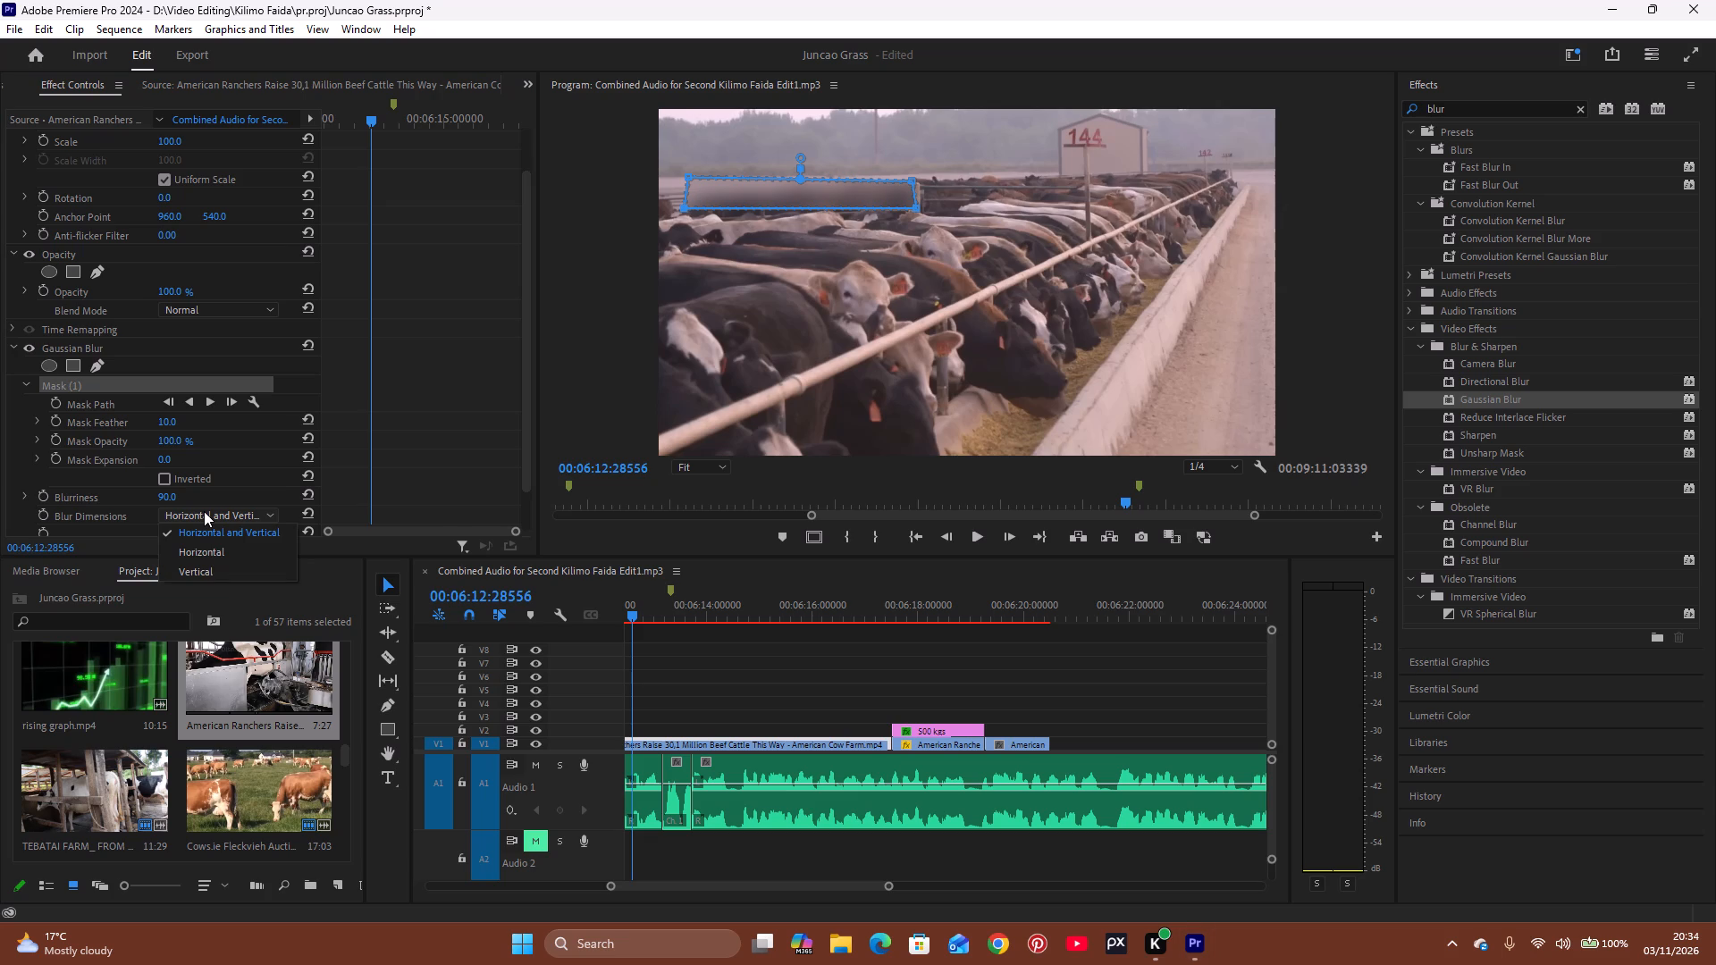
{"action": "left_click", "coordinate": [213, 568]}
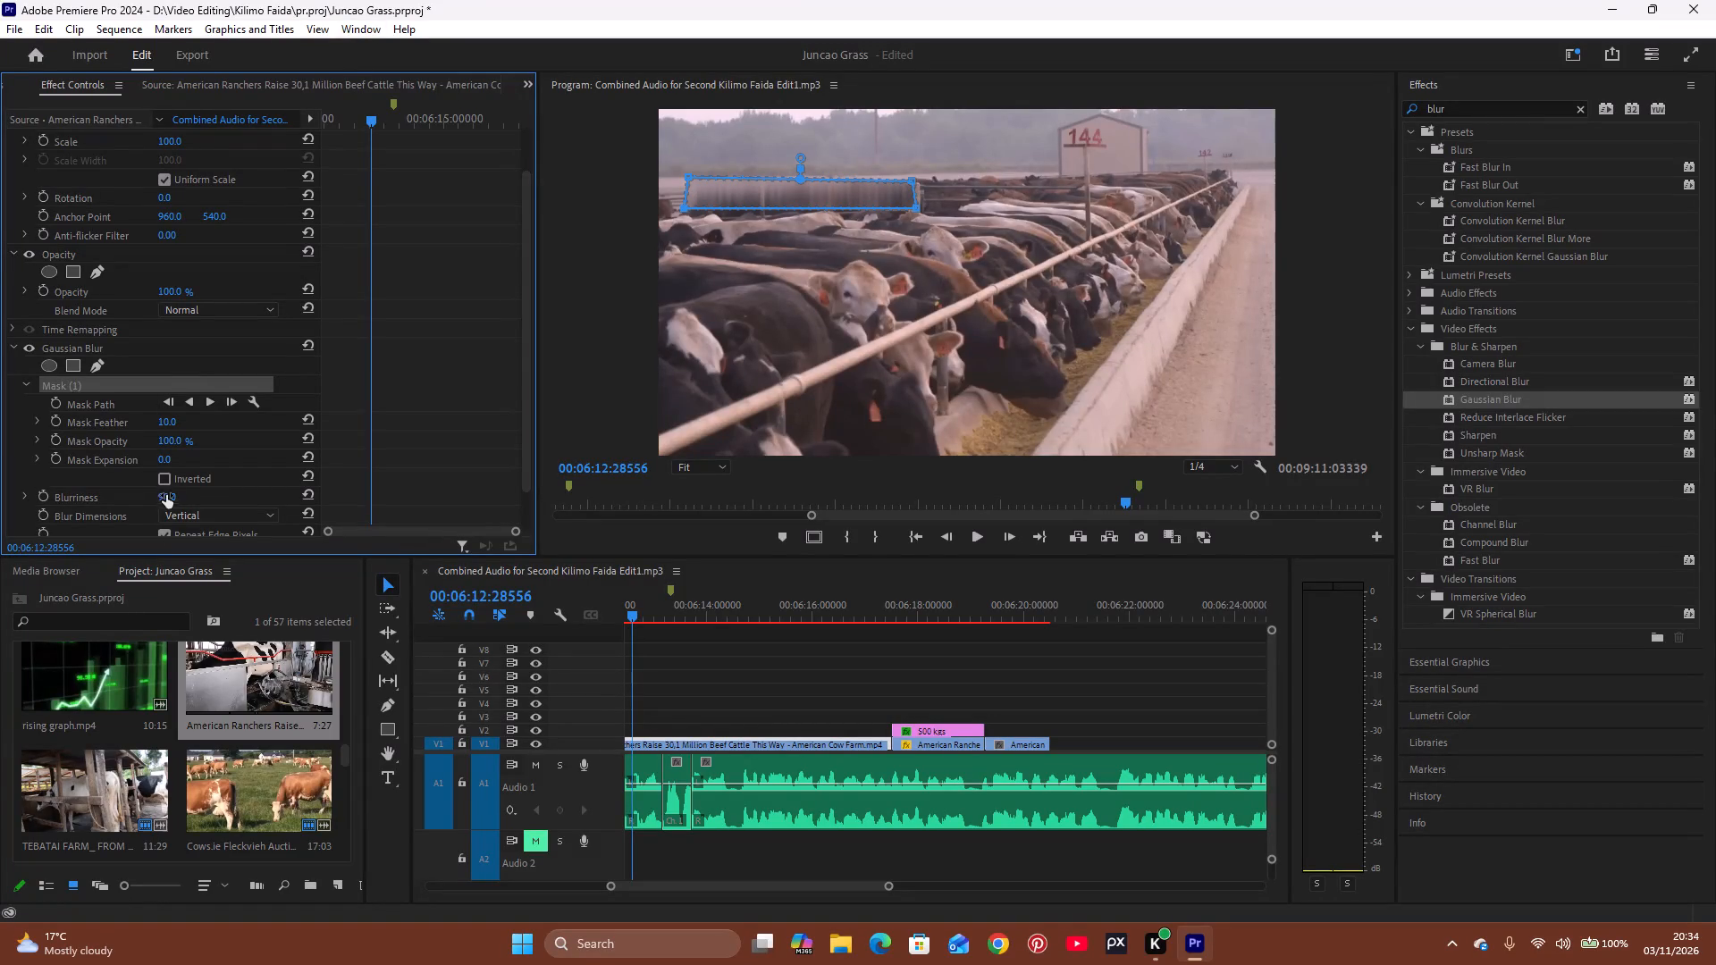
{"action": "left_click_drag", "start_coordinate": [169, 499], "coordinate": [130, 522]}
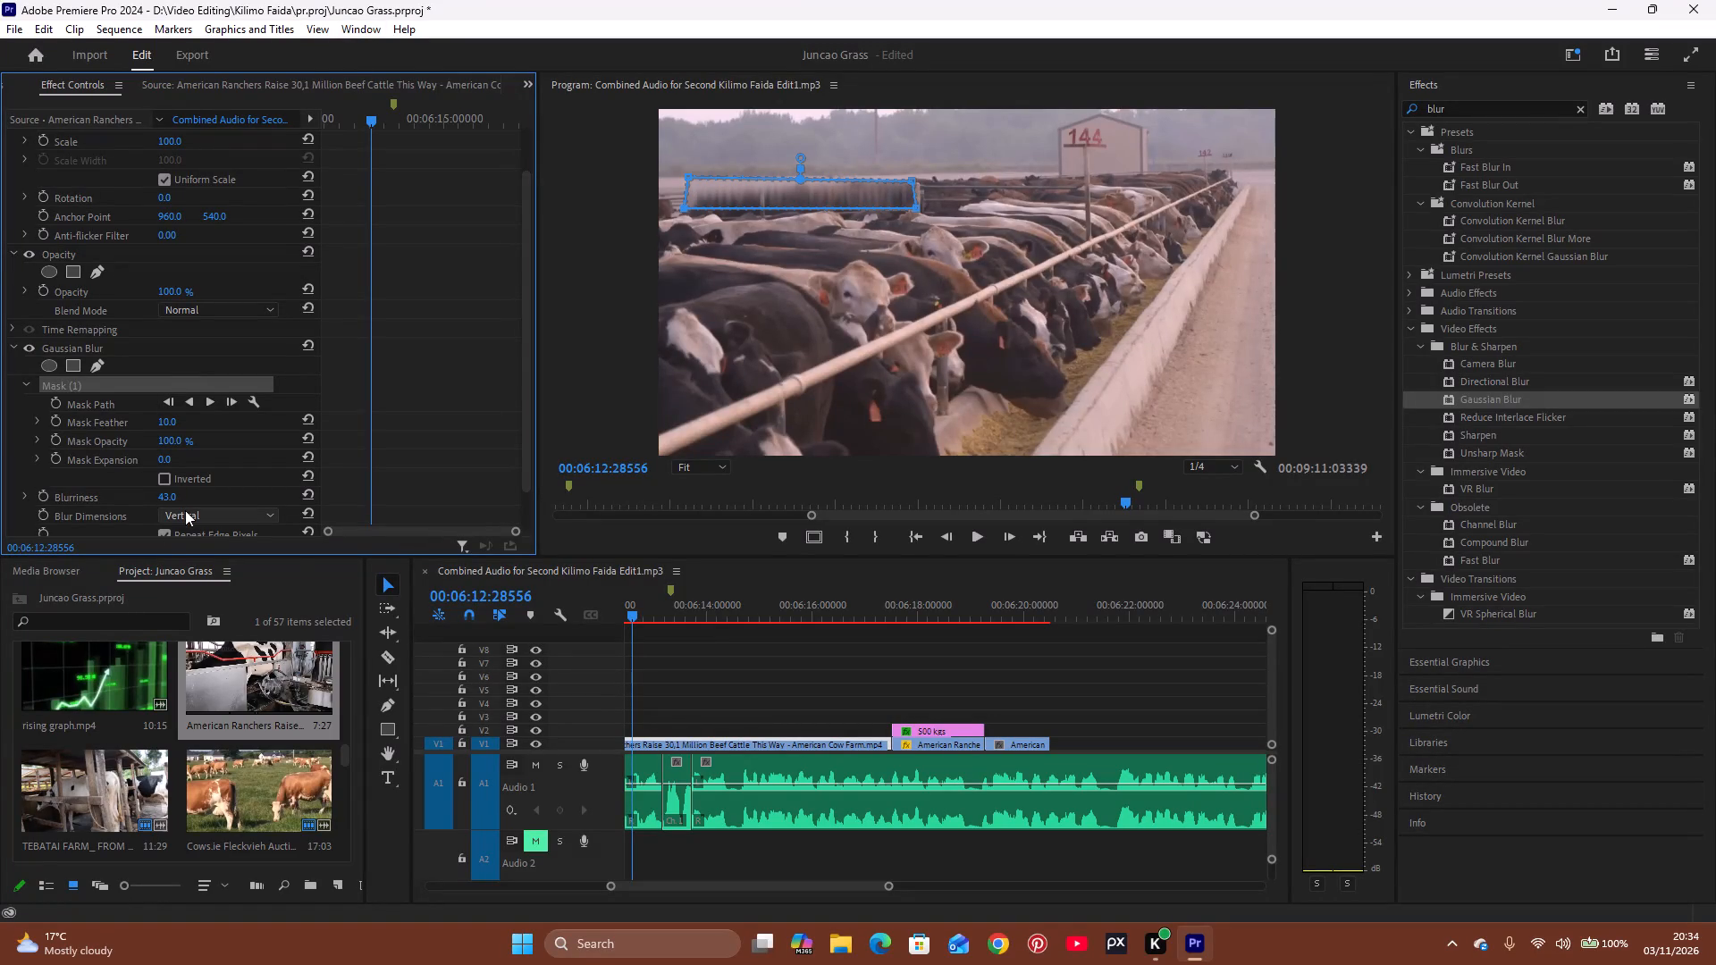
{"action": "left_click", "coordinate": [185, 510]}
{"action": "left_click", "coordinate": [213, 549]}
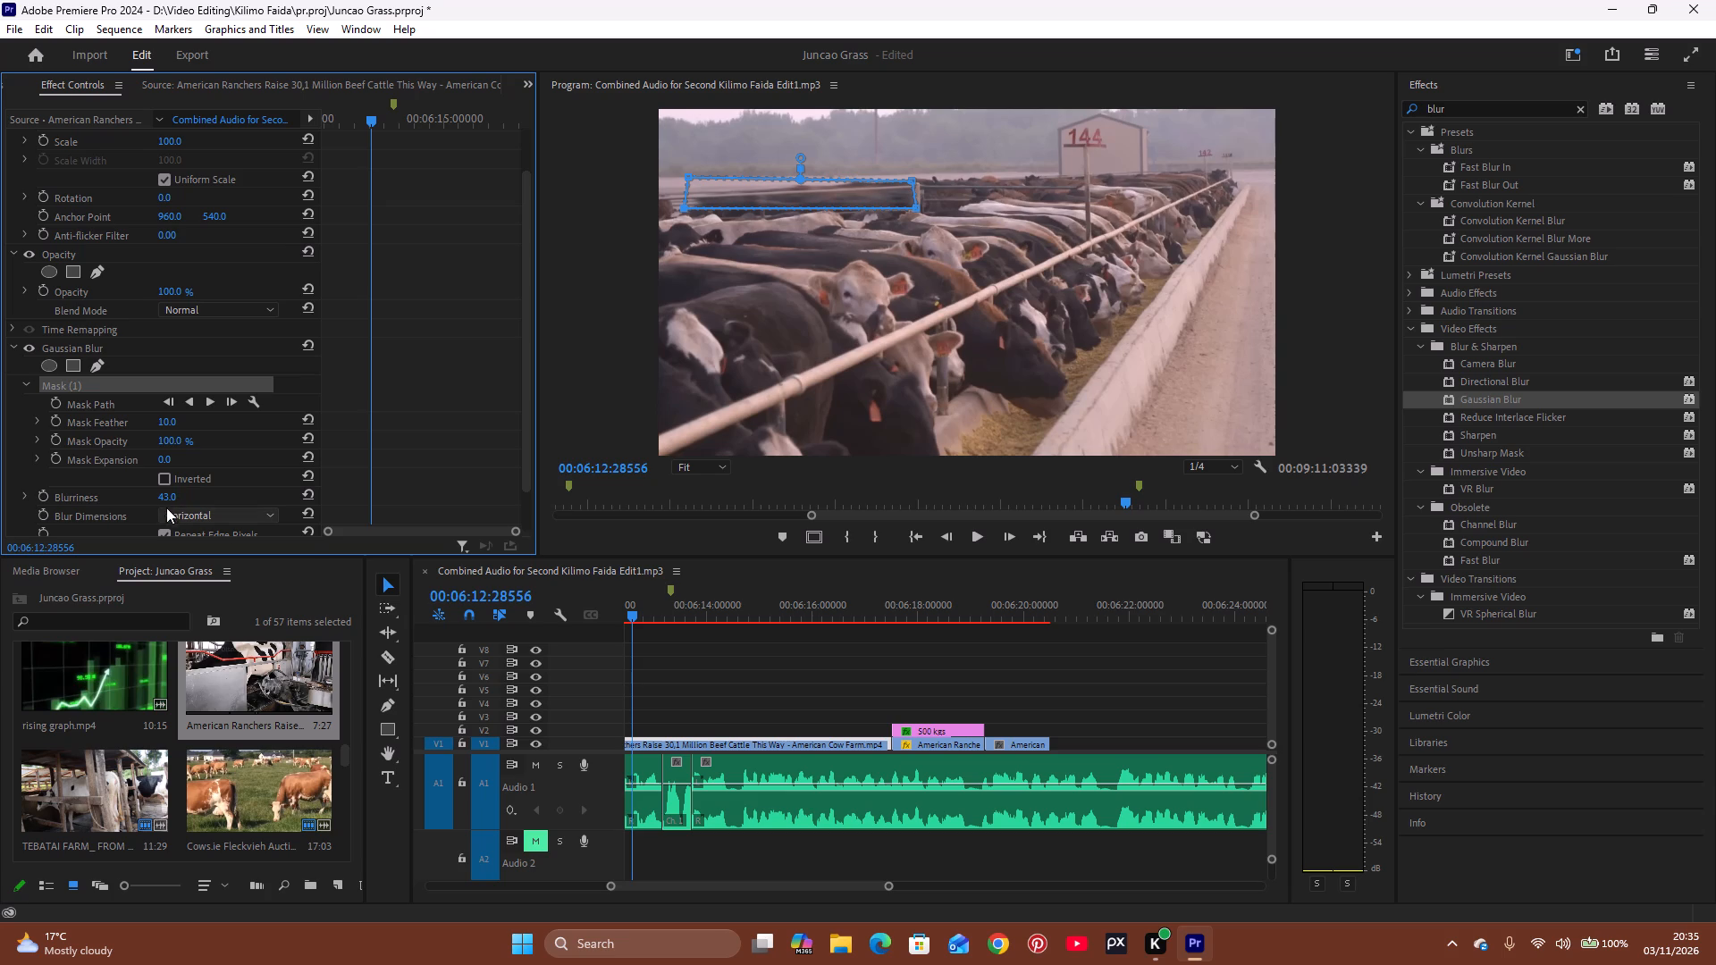
{"action": "left_click", "coordinate": [171, 499]}
Play the sequence from 00:06:12:28556 past the "500 KGS" title to about 00:06:21 to review the blurred footage.
{"action": "key", "text": "space"}
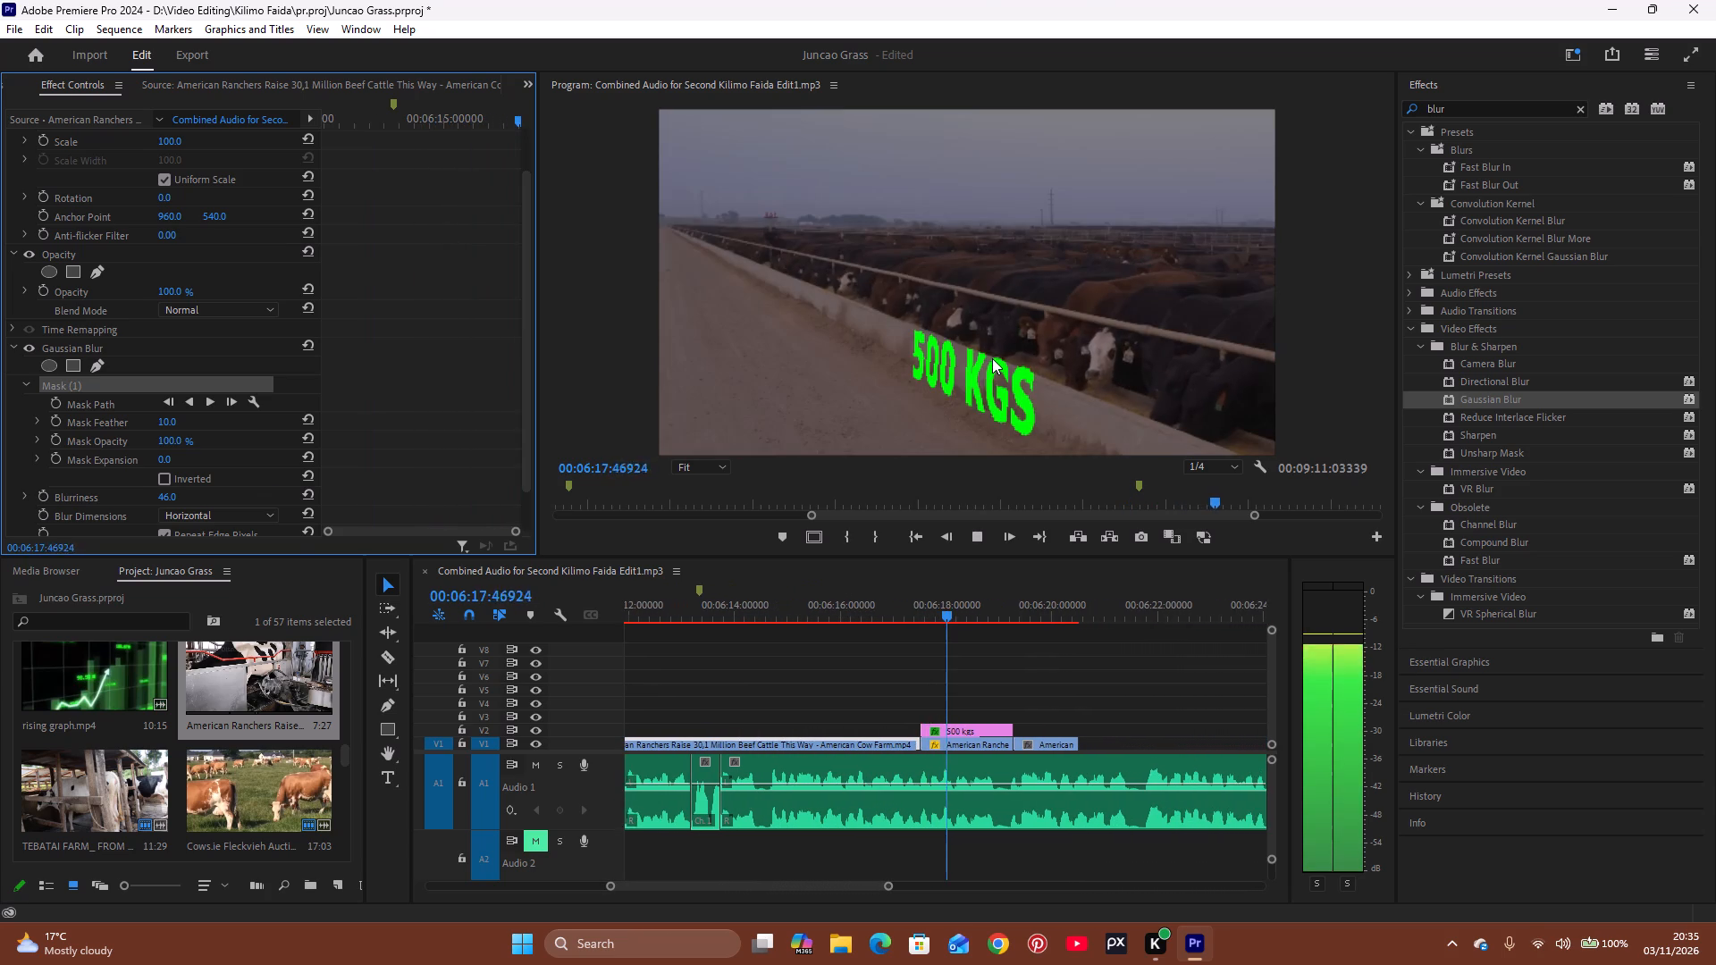
{"action": "key", "text": "space"}
{"action": "key", "text": "space"}
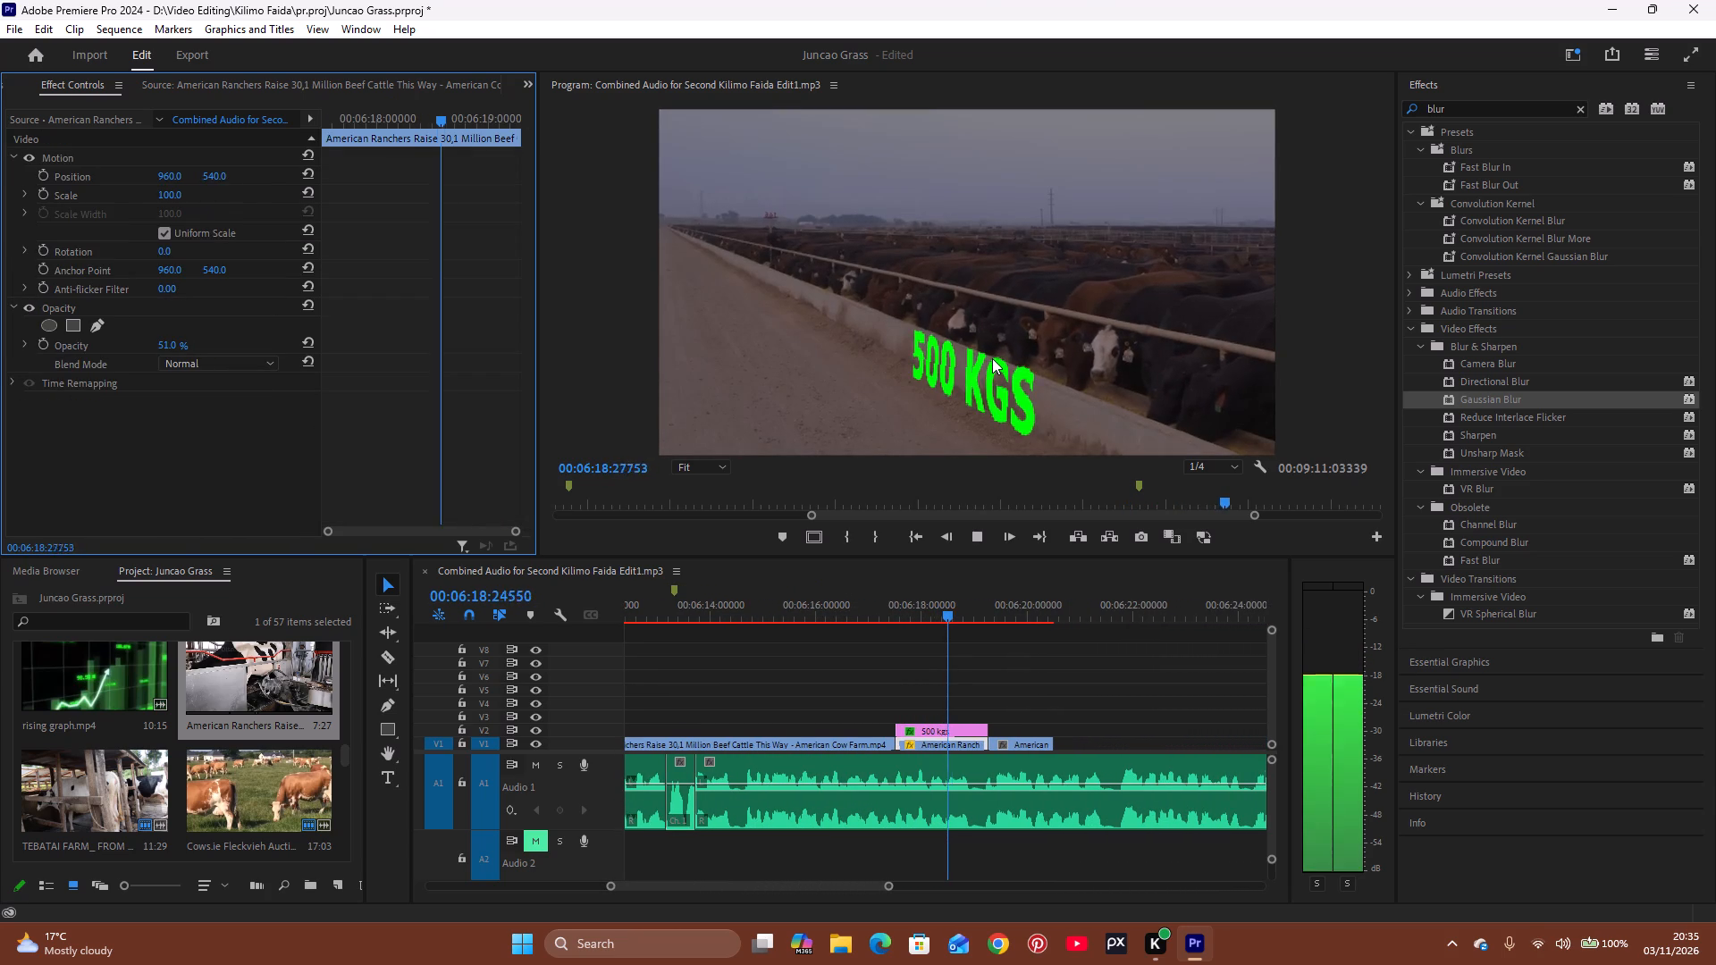
{"action": "key", "text": "space"}
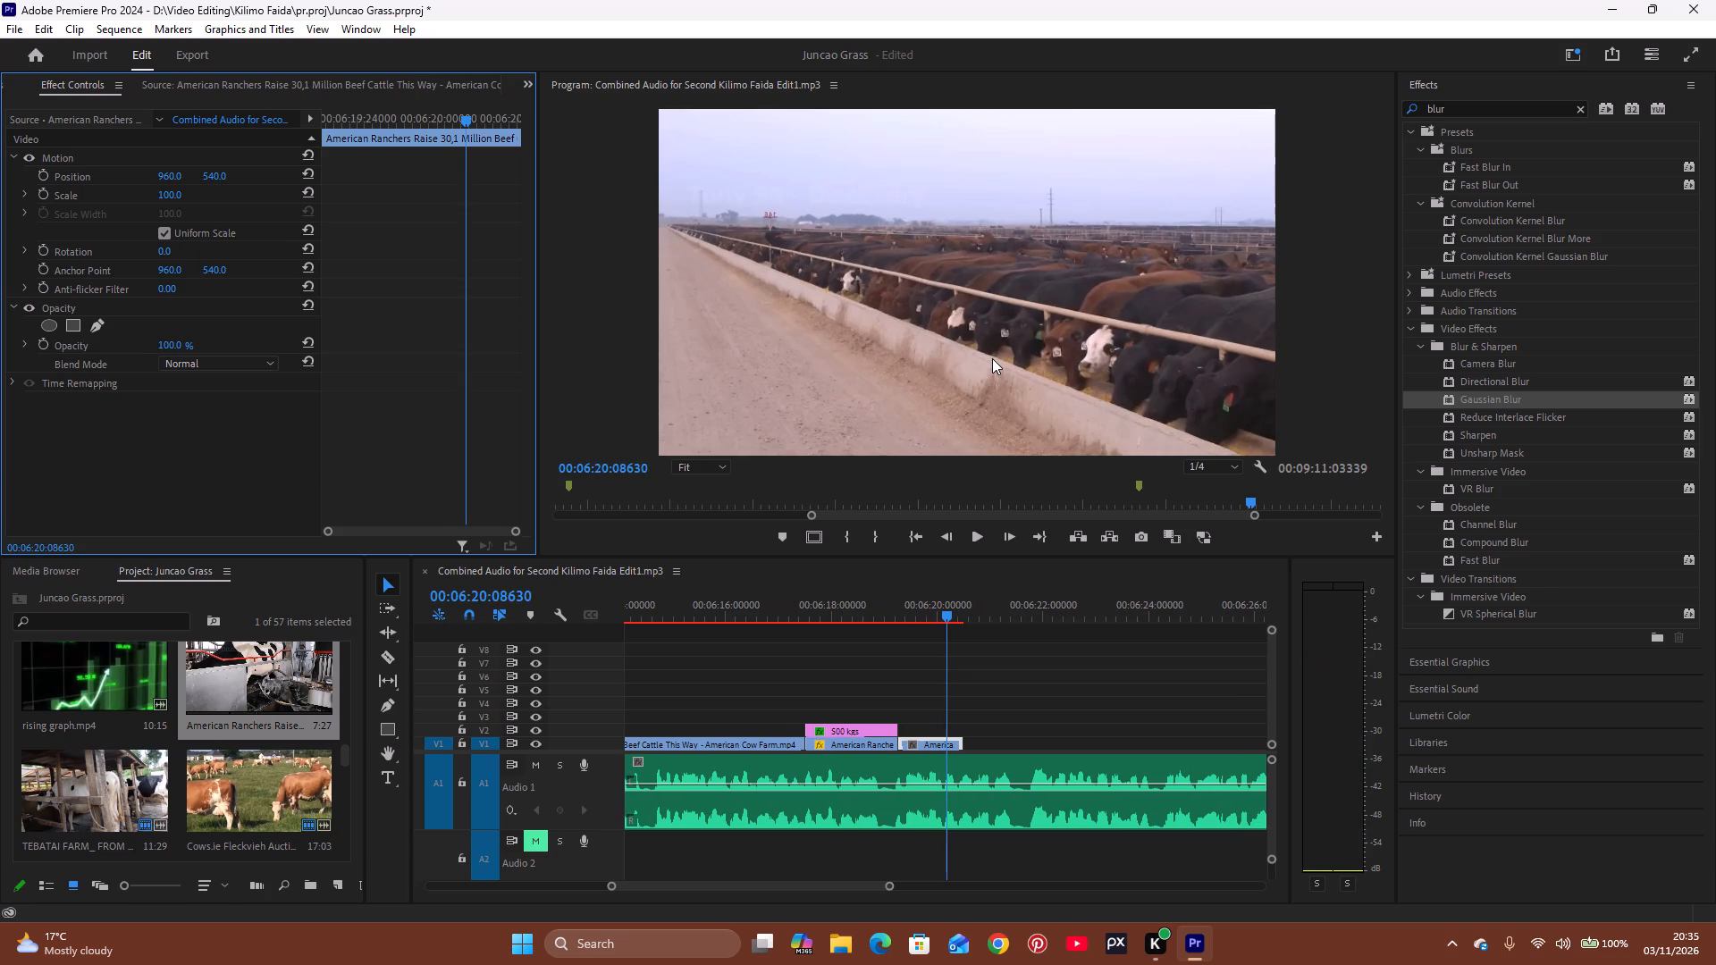
{"action": "key", "text": "space"}
{"action": "key", "text": "space"}
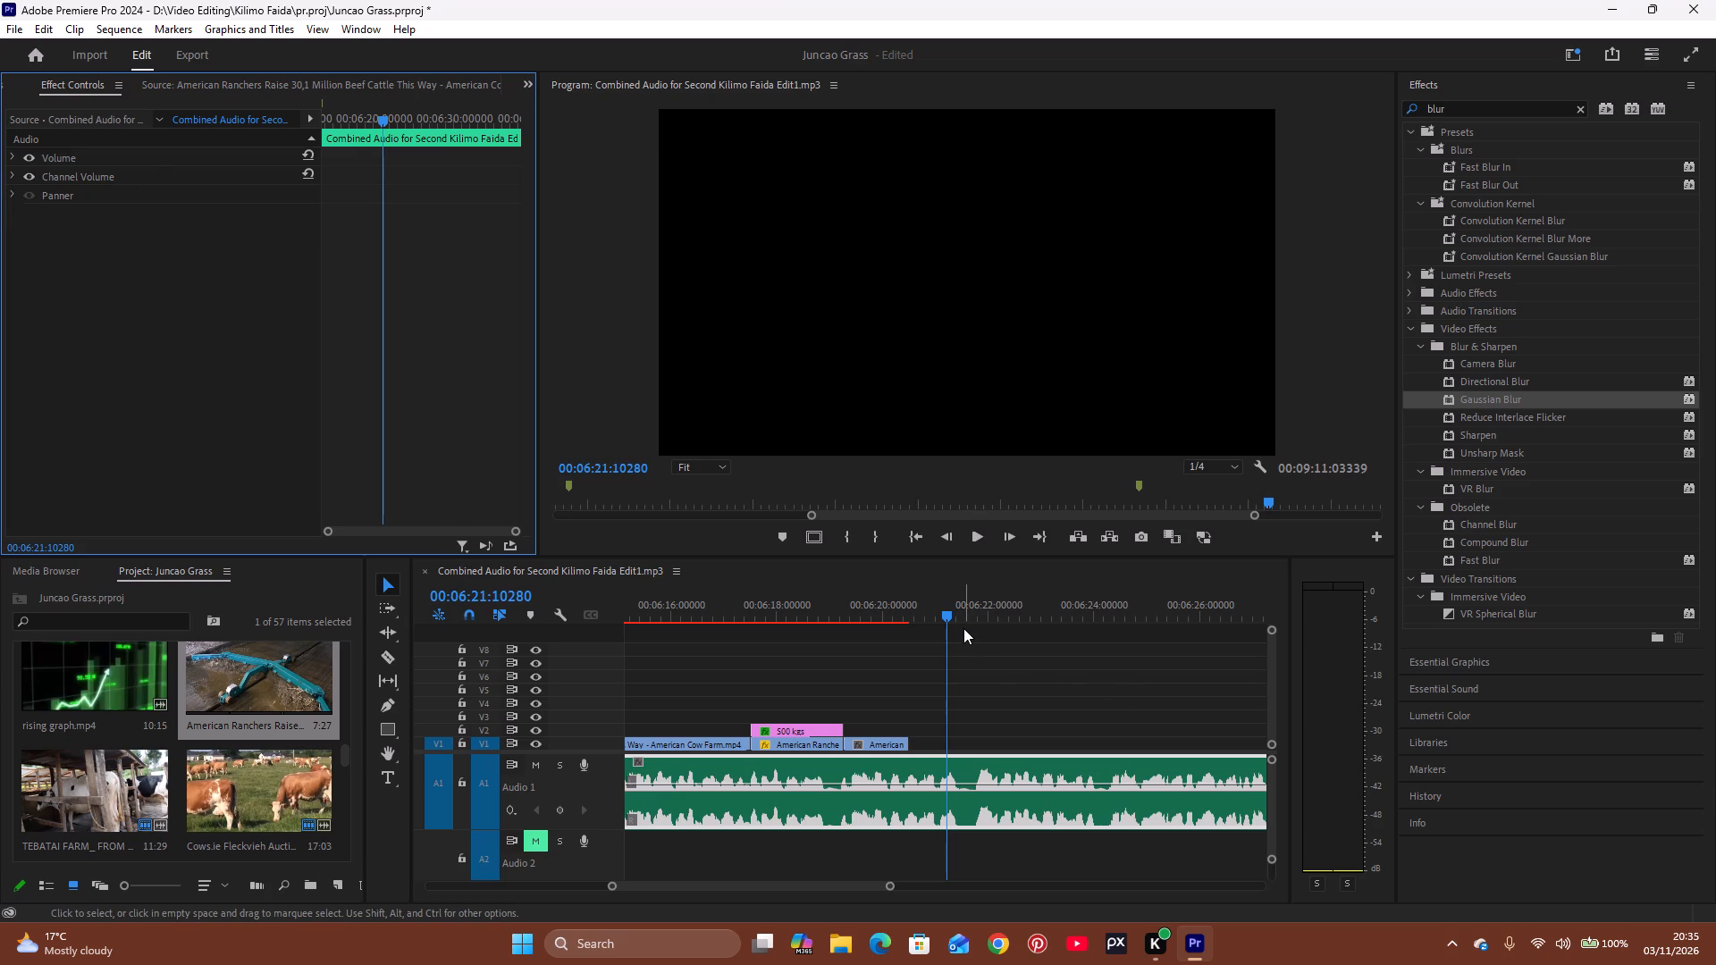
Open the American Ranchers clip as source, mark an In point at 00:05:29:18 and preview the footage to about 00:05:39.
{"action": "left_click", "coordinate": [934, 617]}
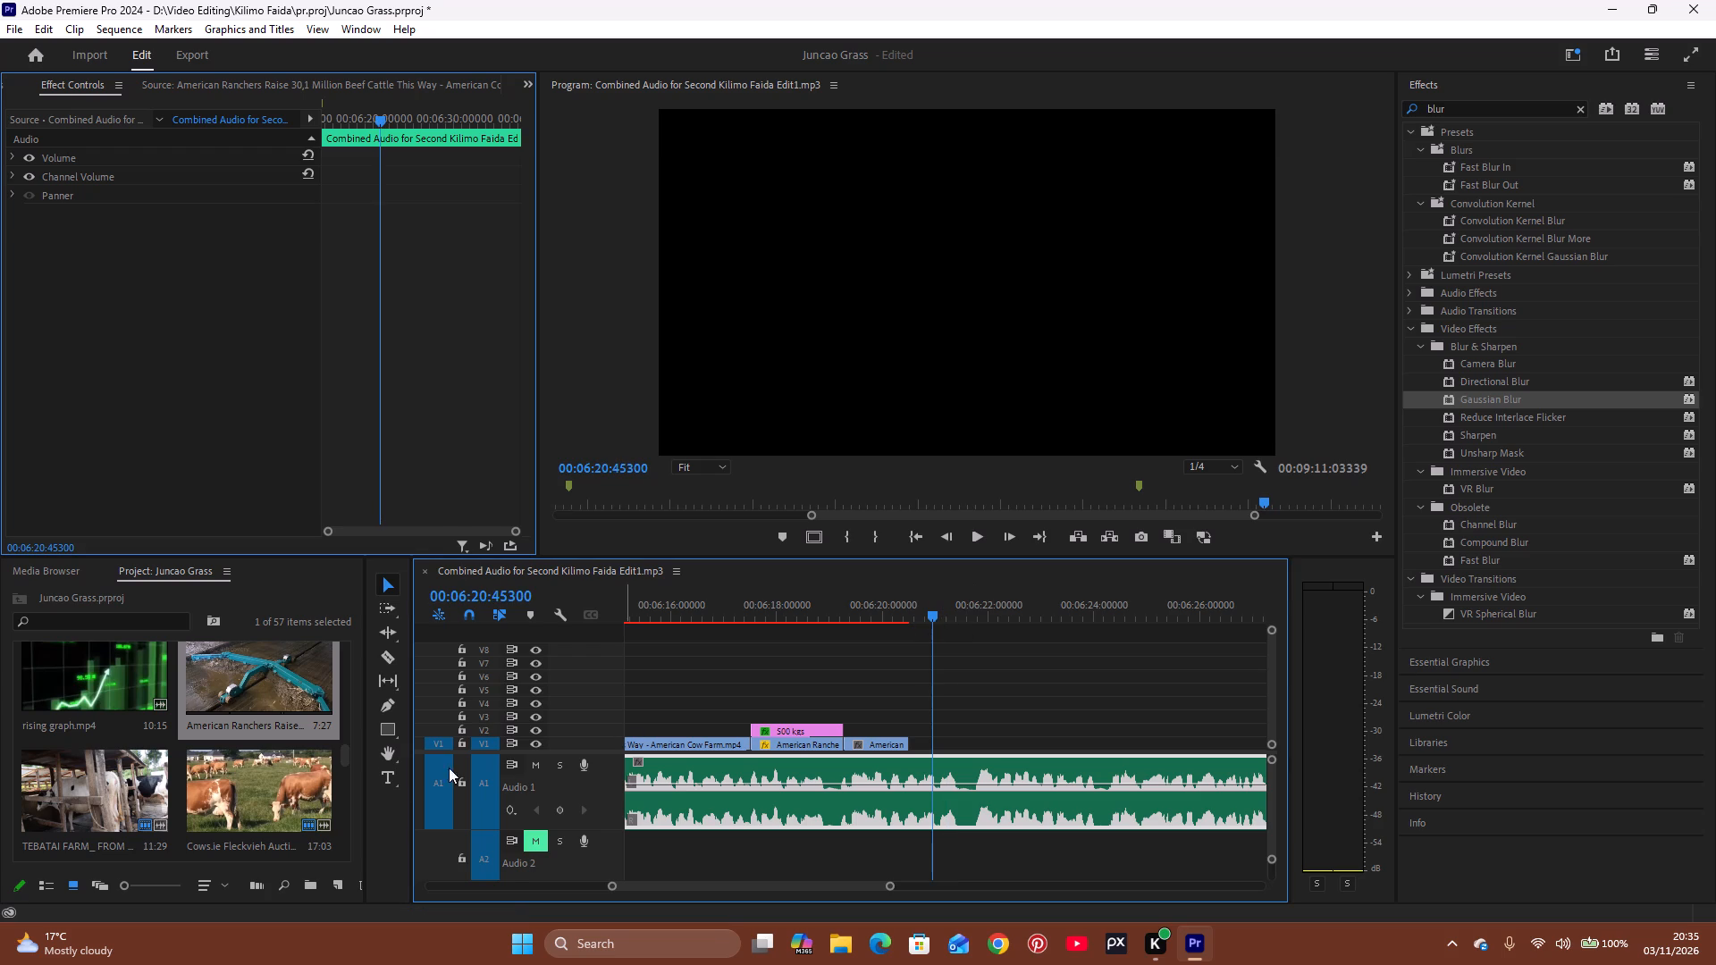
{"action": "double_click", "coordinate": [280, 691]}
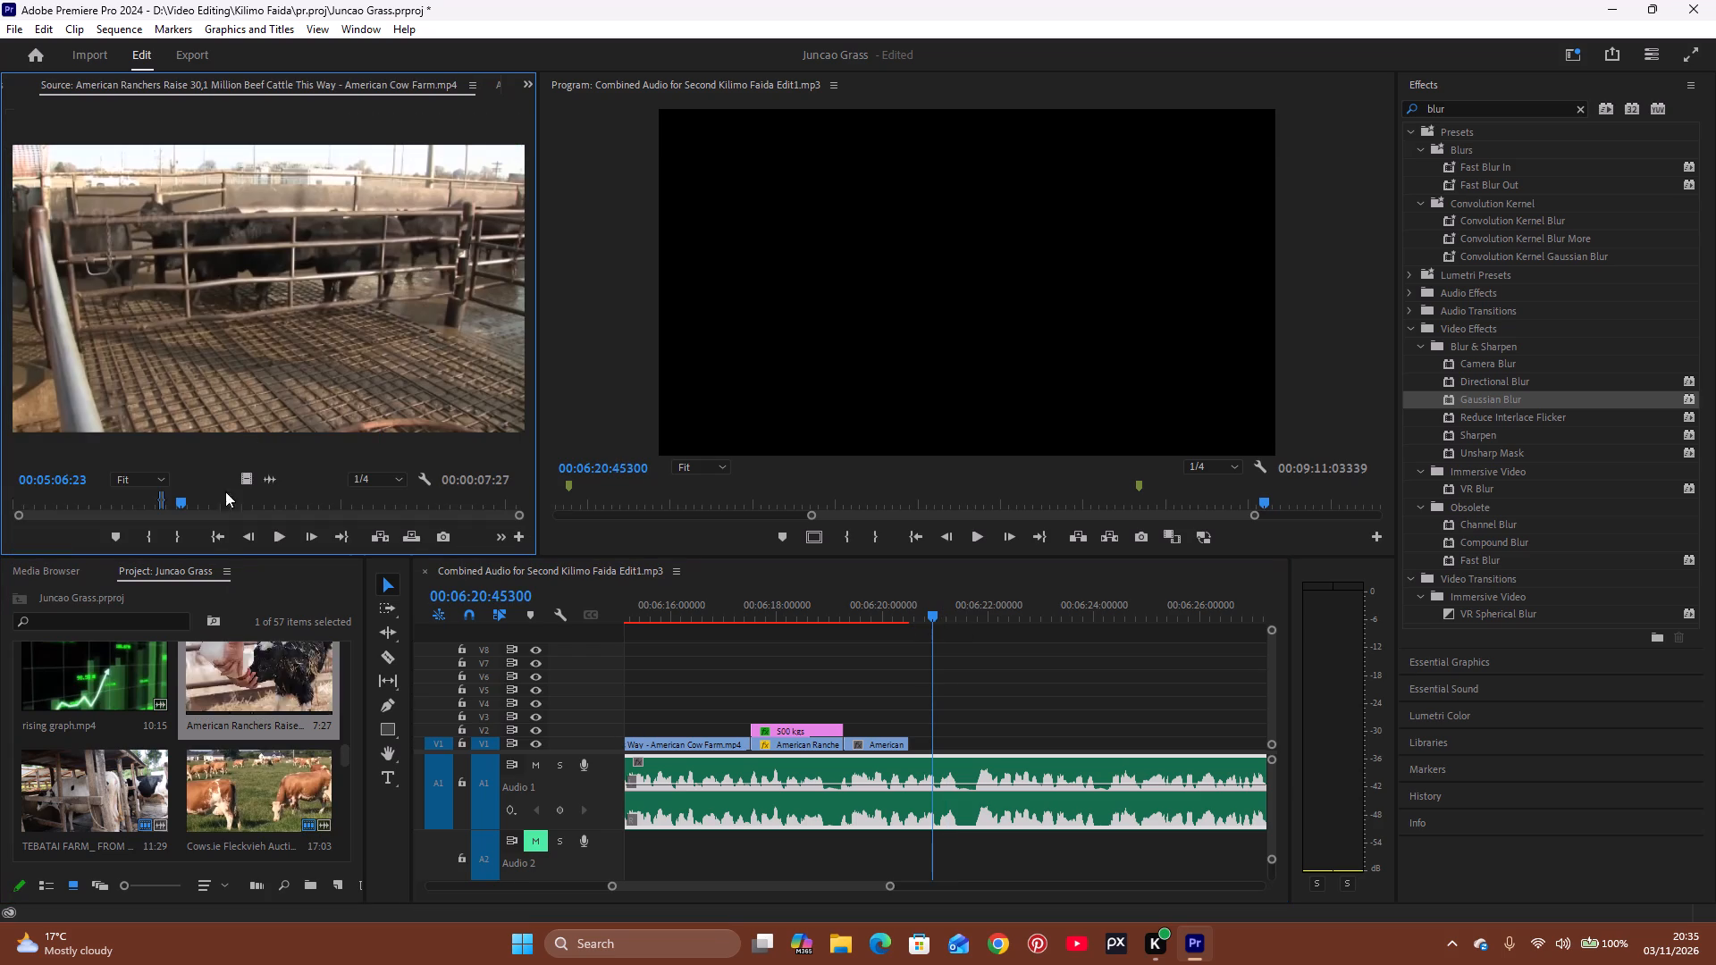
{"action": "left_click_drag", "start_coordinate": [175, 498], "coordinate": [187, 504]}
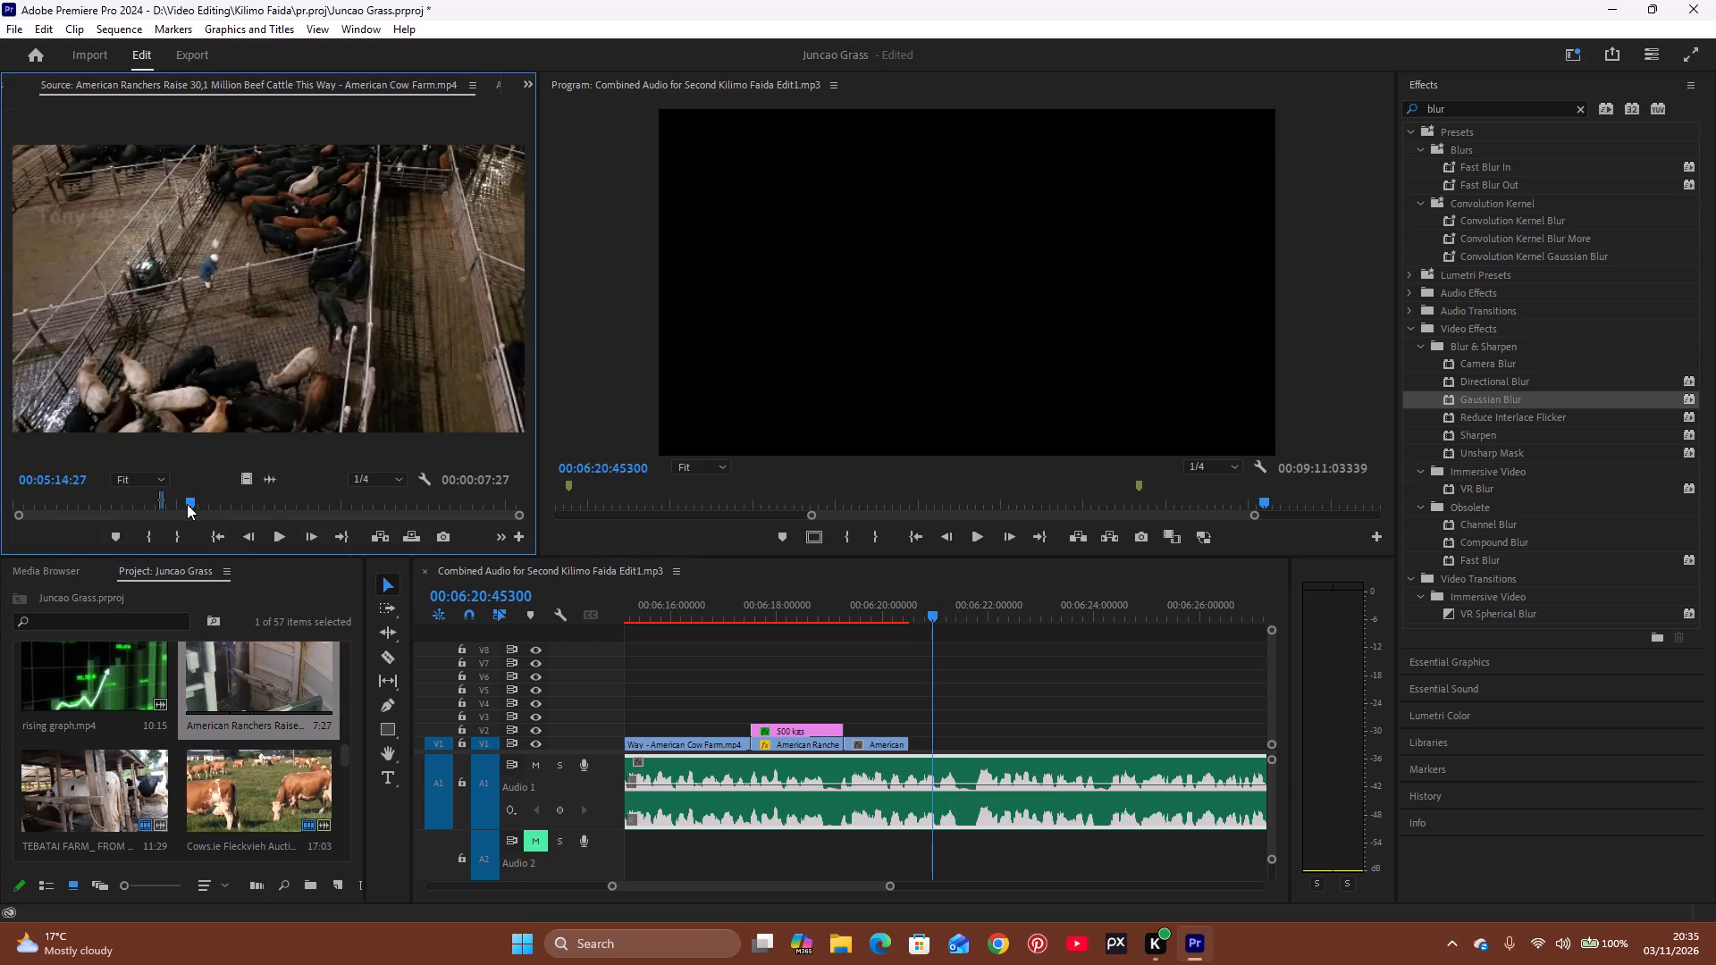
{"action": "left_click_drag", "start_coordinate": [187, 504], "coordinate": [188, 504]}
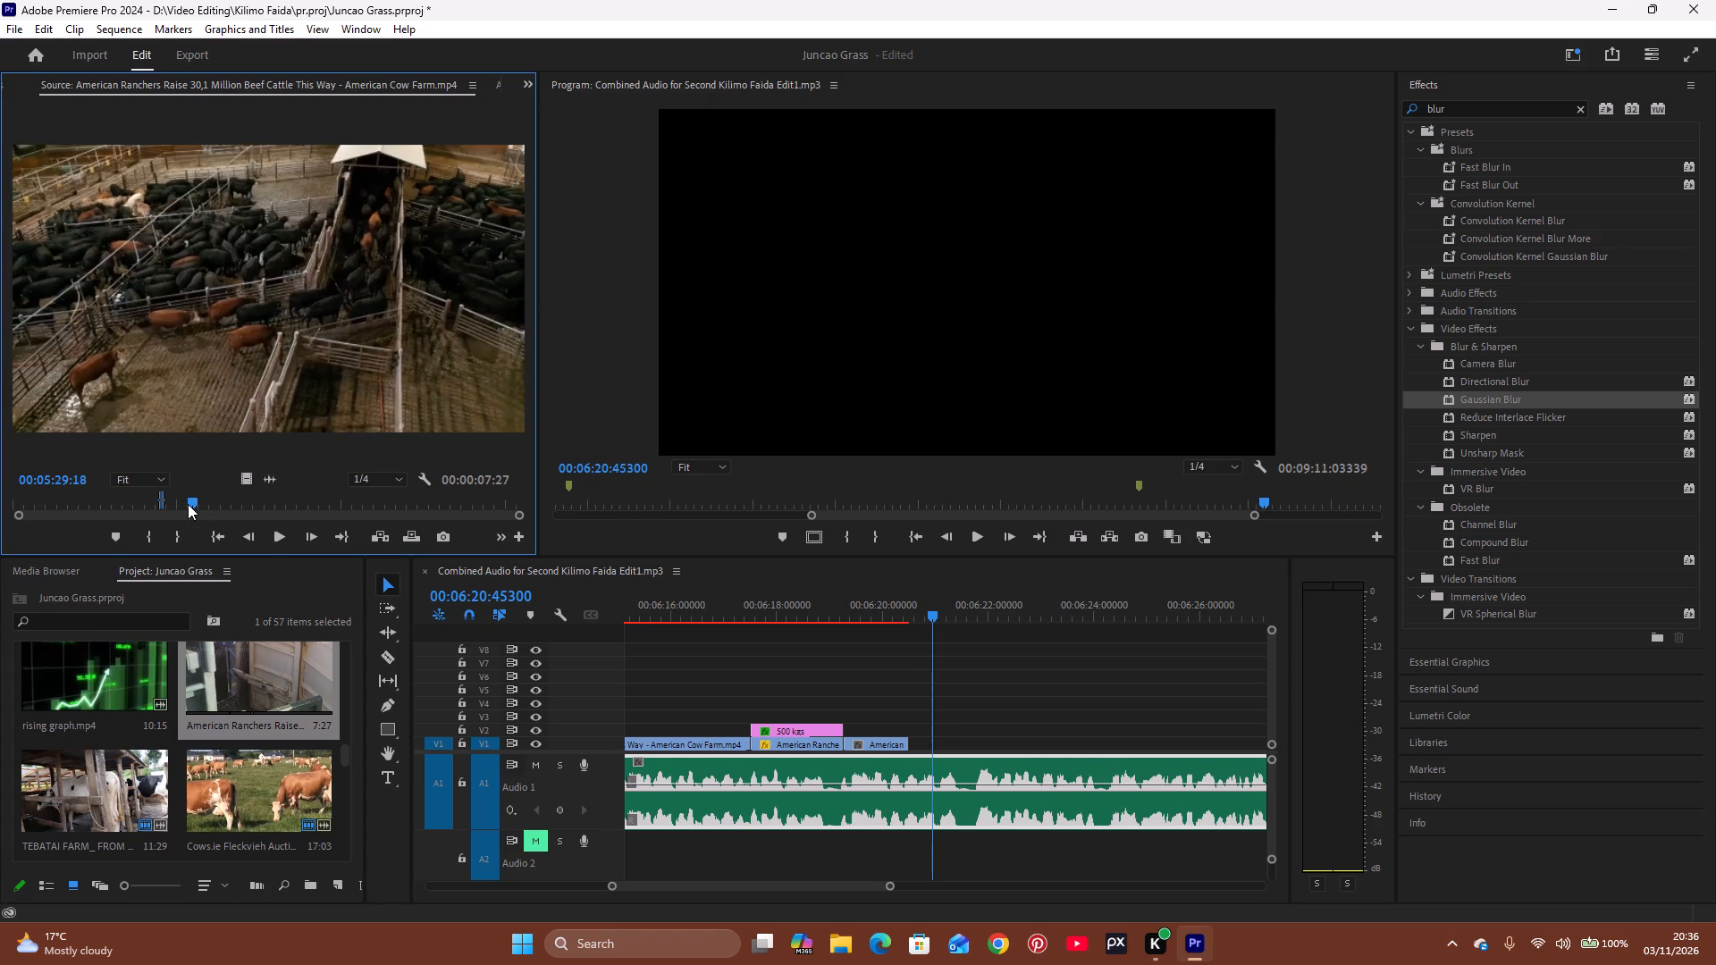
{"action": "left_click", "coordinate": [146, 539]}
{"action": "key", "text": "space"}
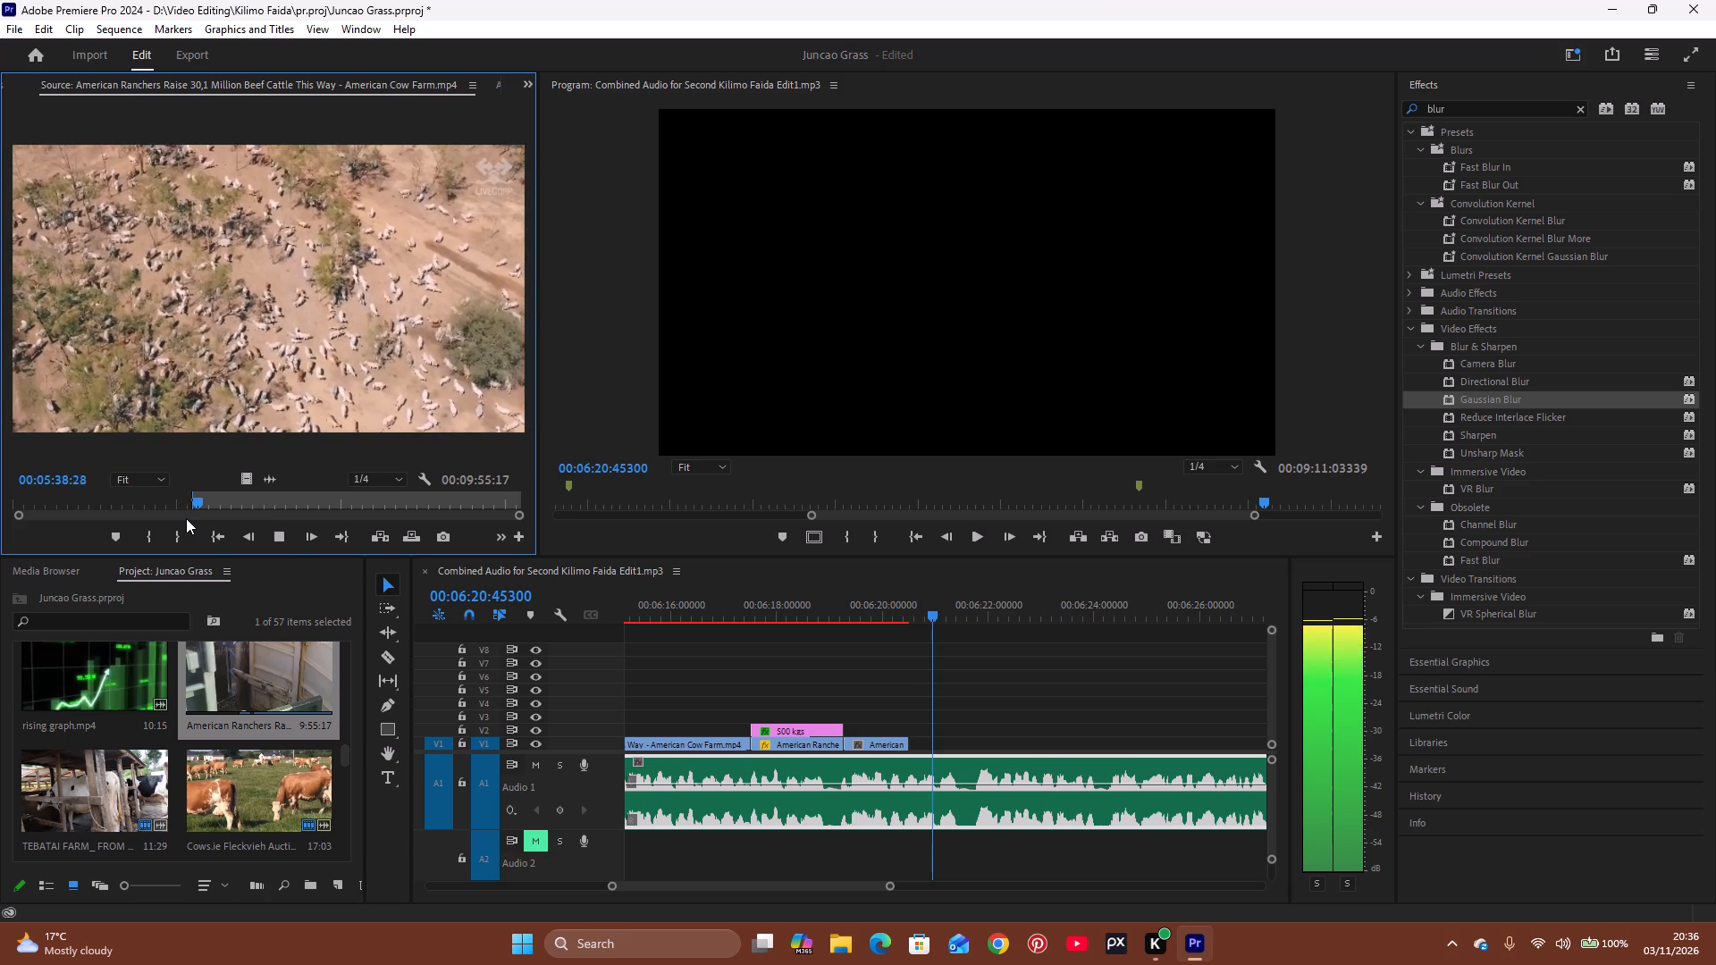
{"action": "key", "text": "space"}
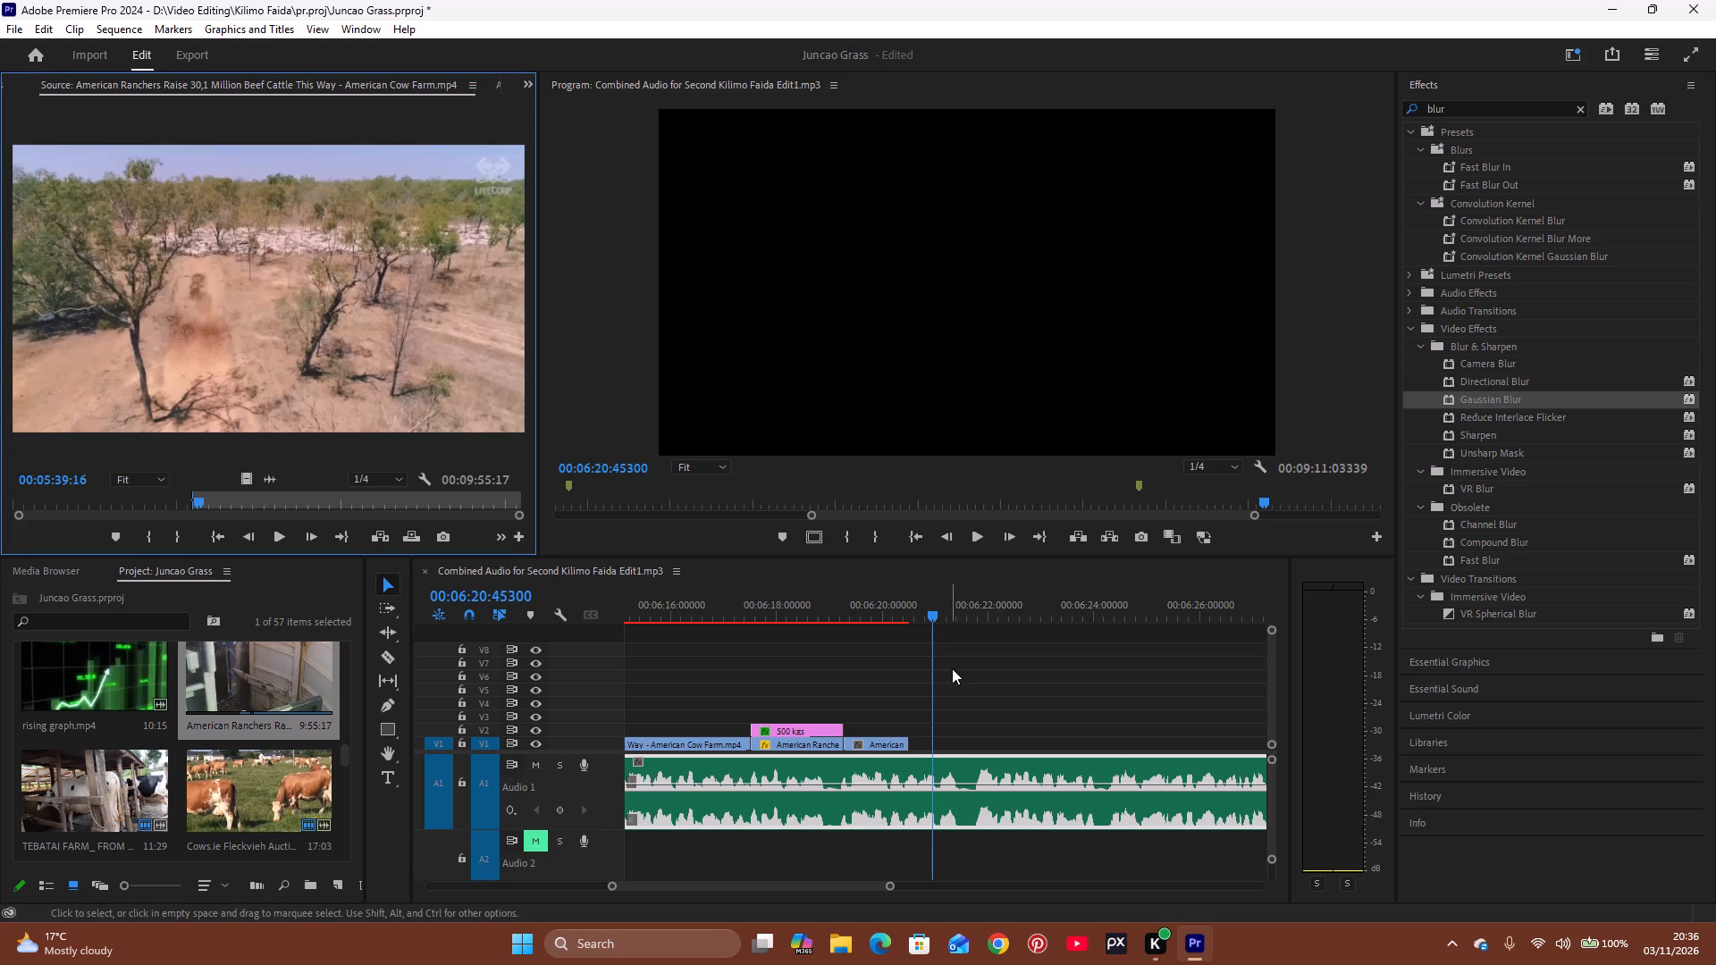
Review the end of the last American Ranchers clip on V1, playing from 00:06:20:17717 to 00:06:21:16686.
{"action": "left_click", "coordinate": [957, 620]}
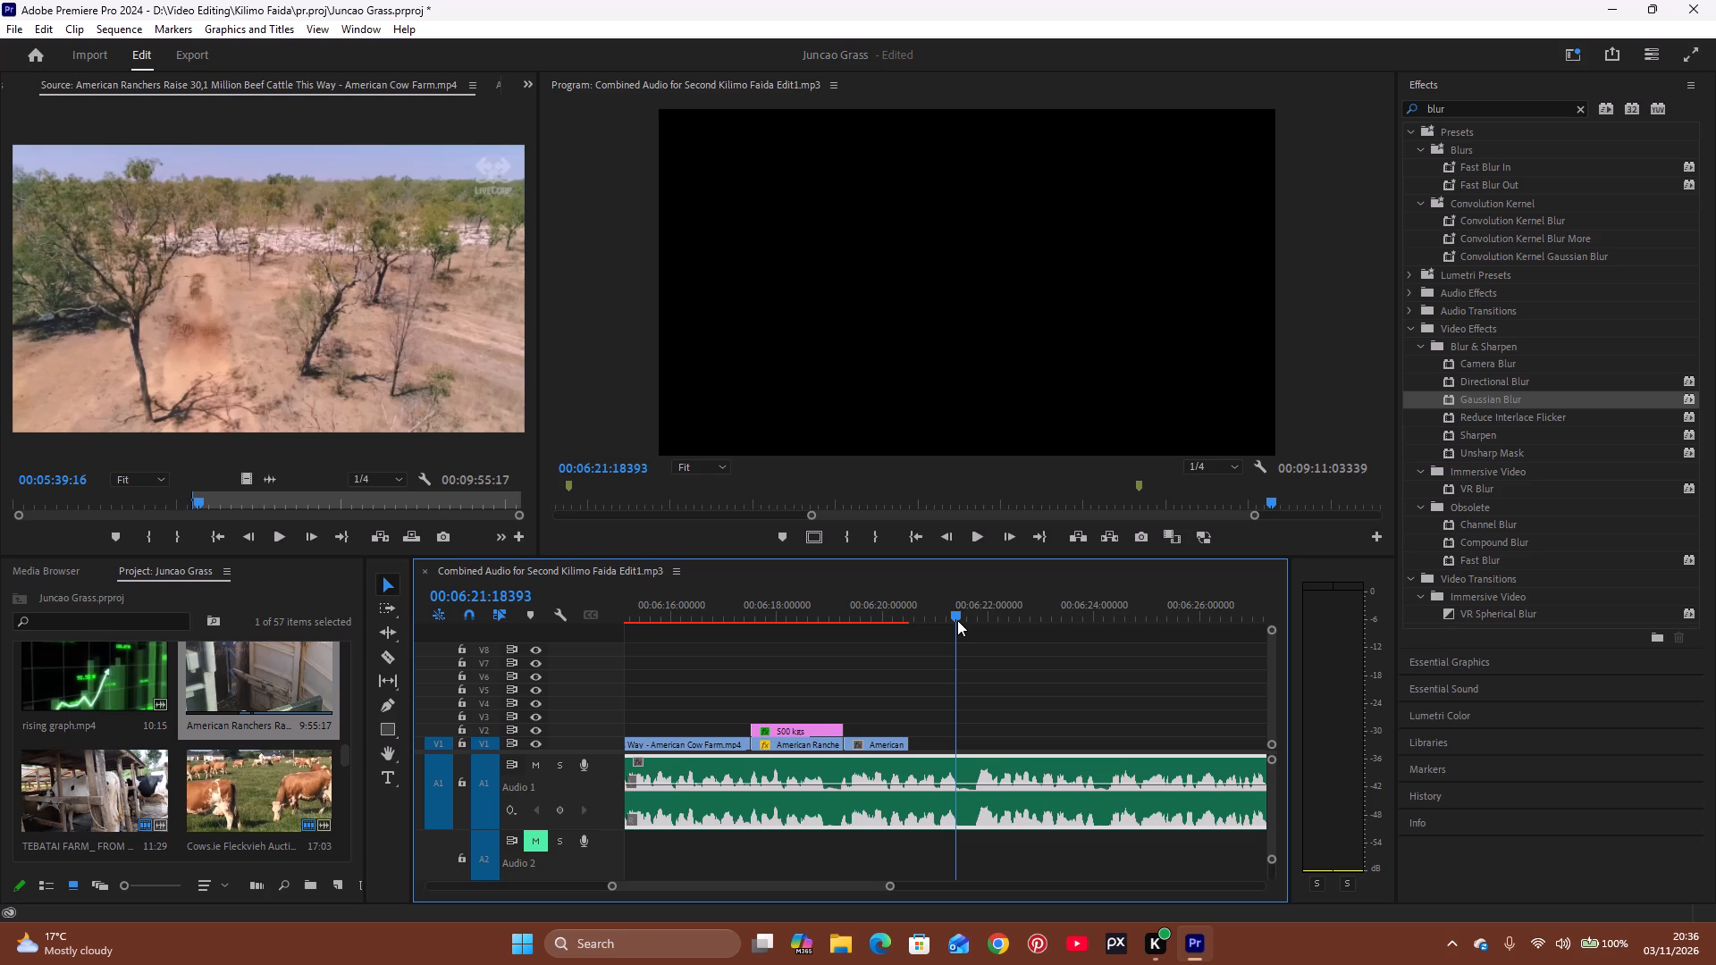
{"action": "left_click", "coordinate": [924, 616]}
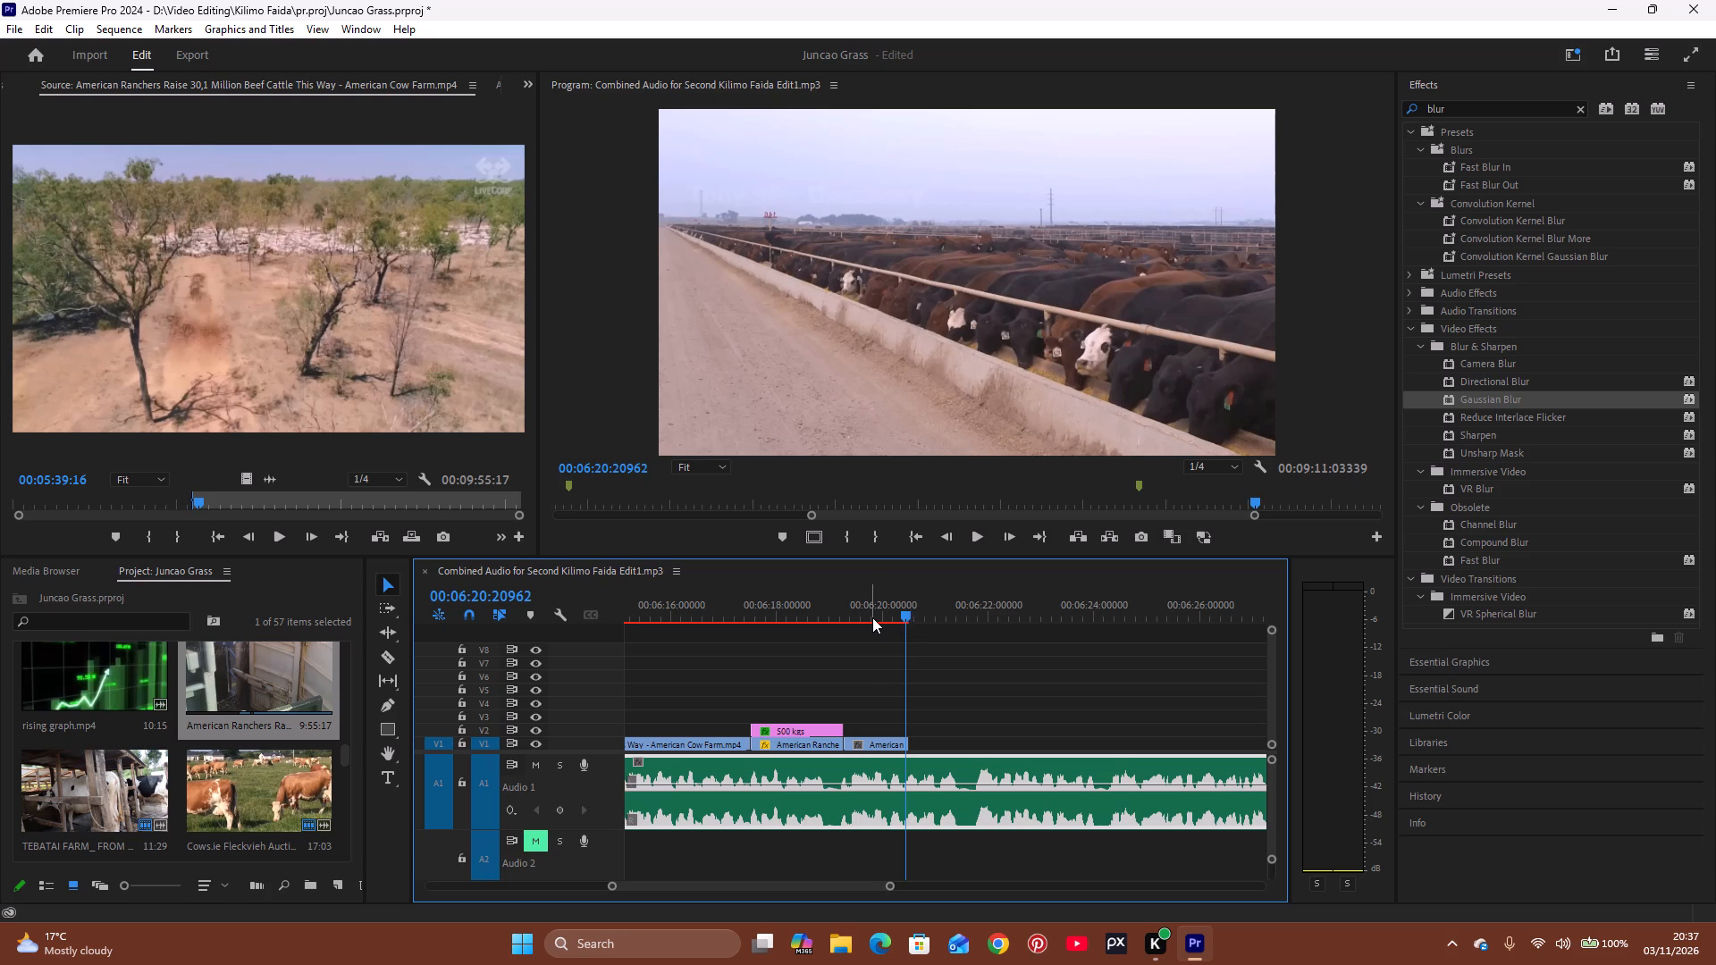
{"action": "left_click", "coordinate": [872, 617]}
{"action": "left_click_drag", "start_coordinate": [879, 634], "coordinate": [900, 662]}
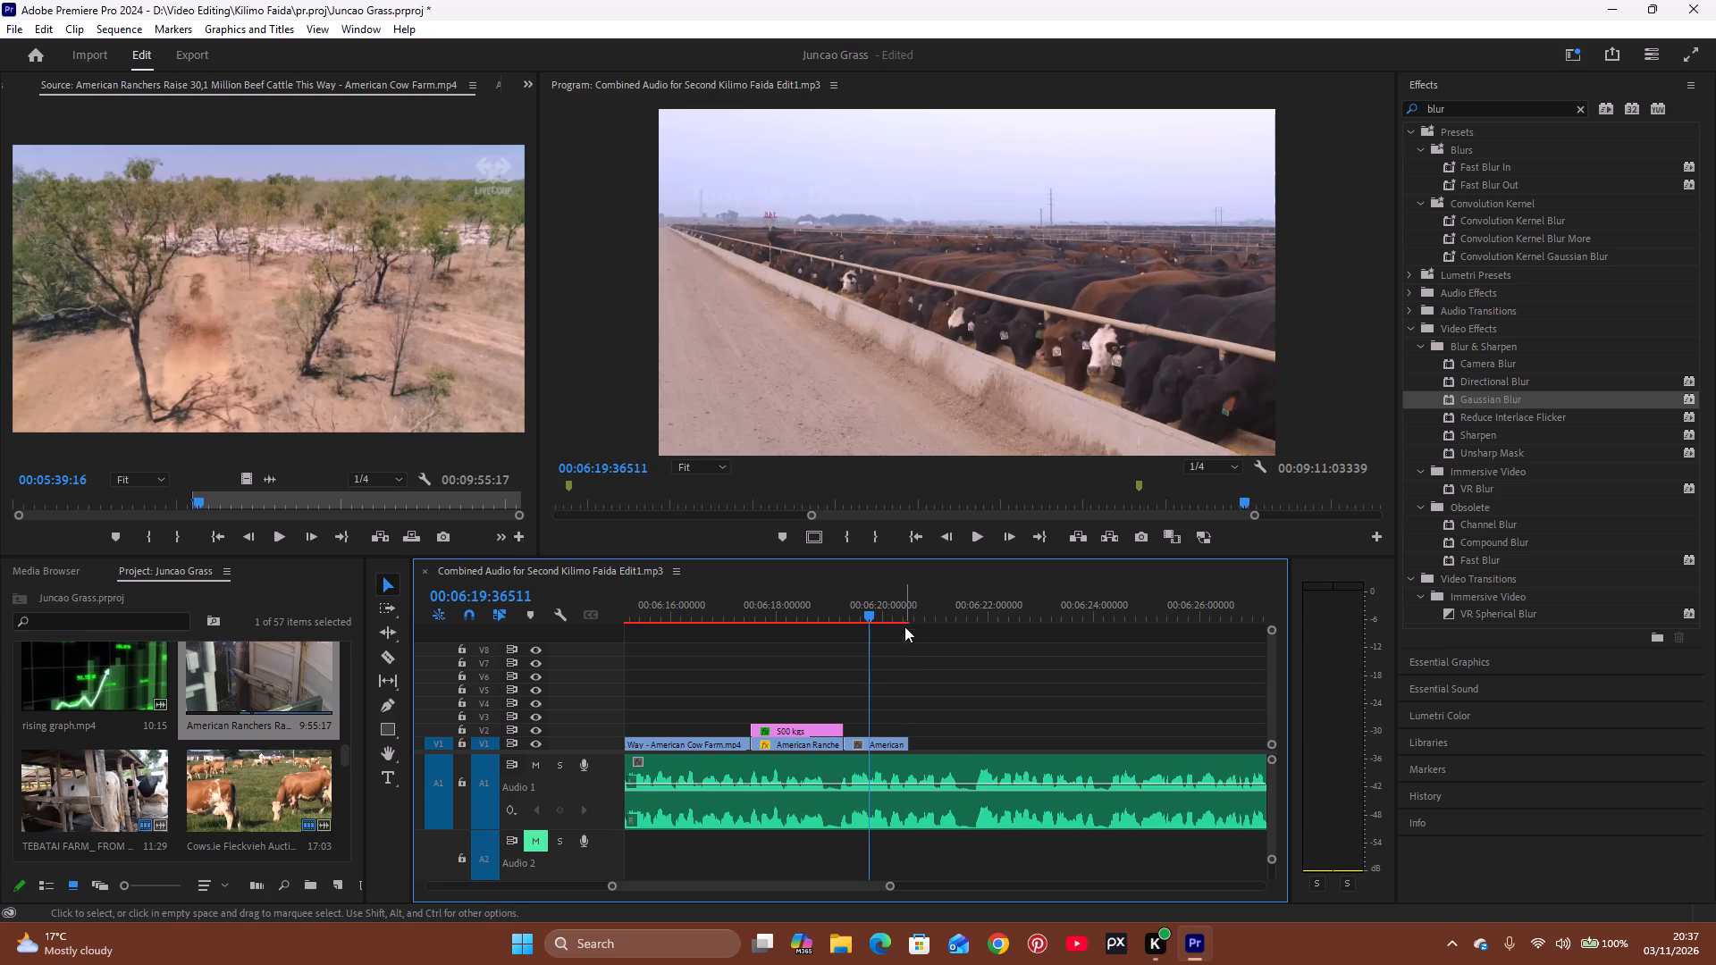
{"action": "left_click", "coordinate": [904, 607]}
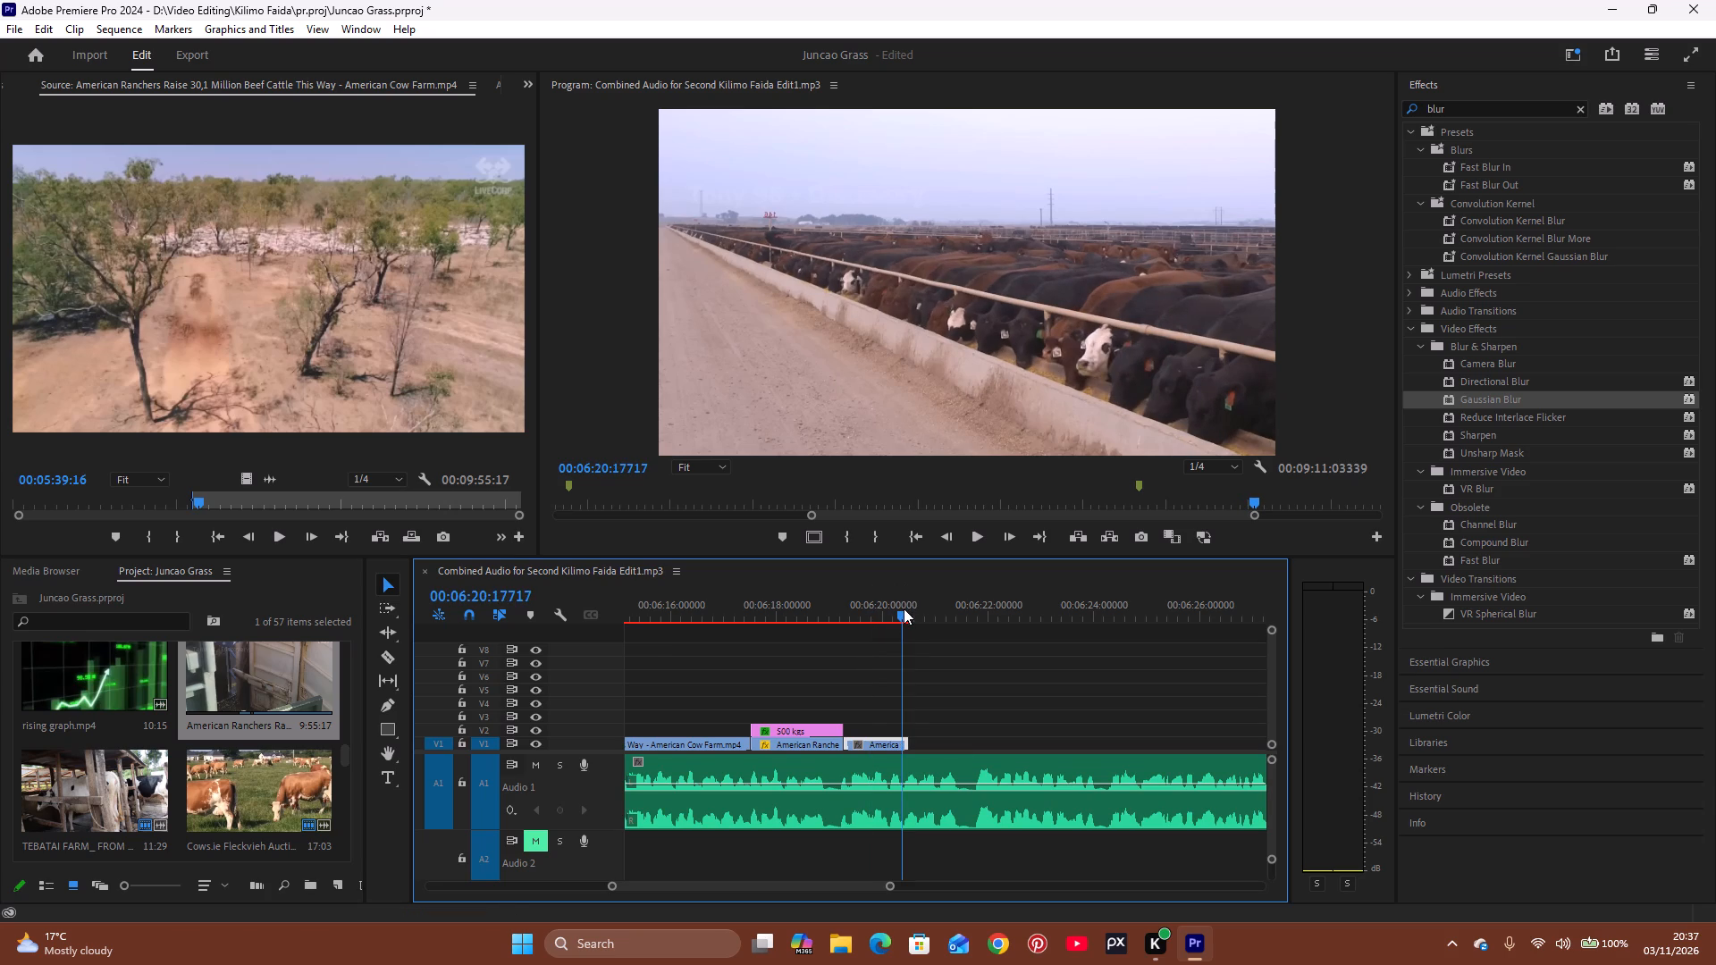
{"action": "key", "text": "space"}
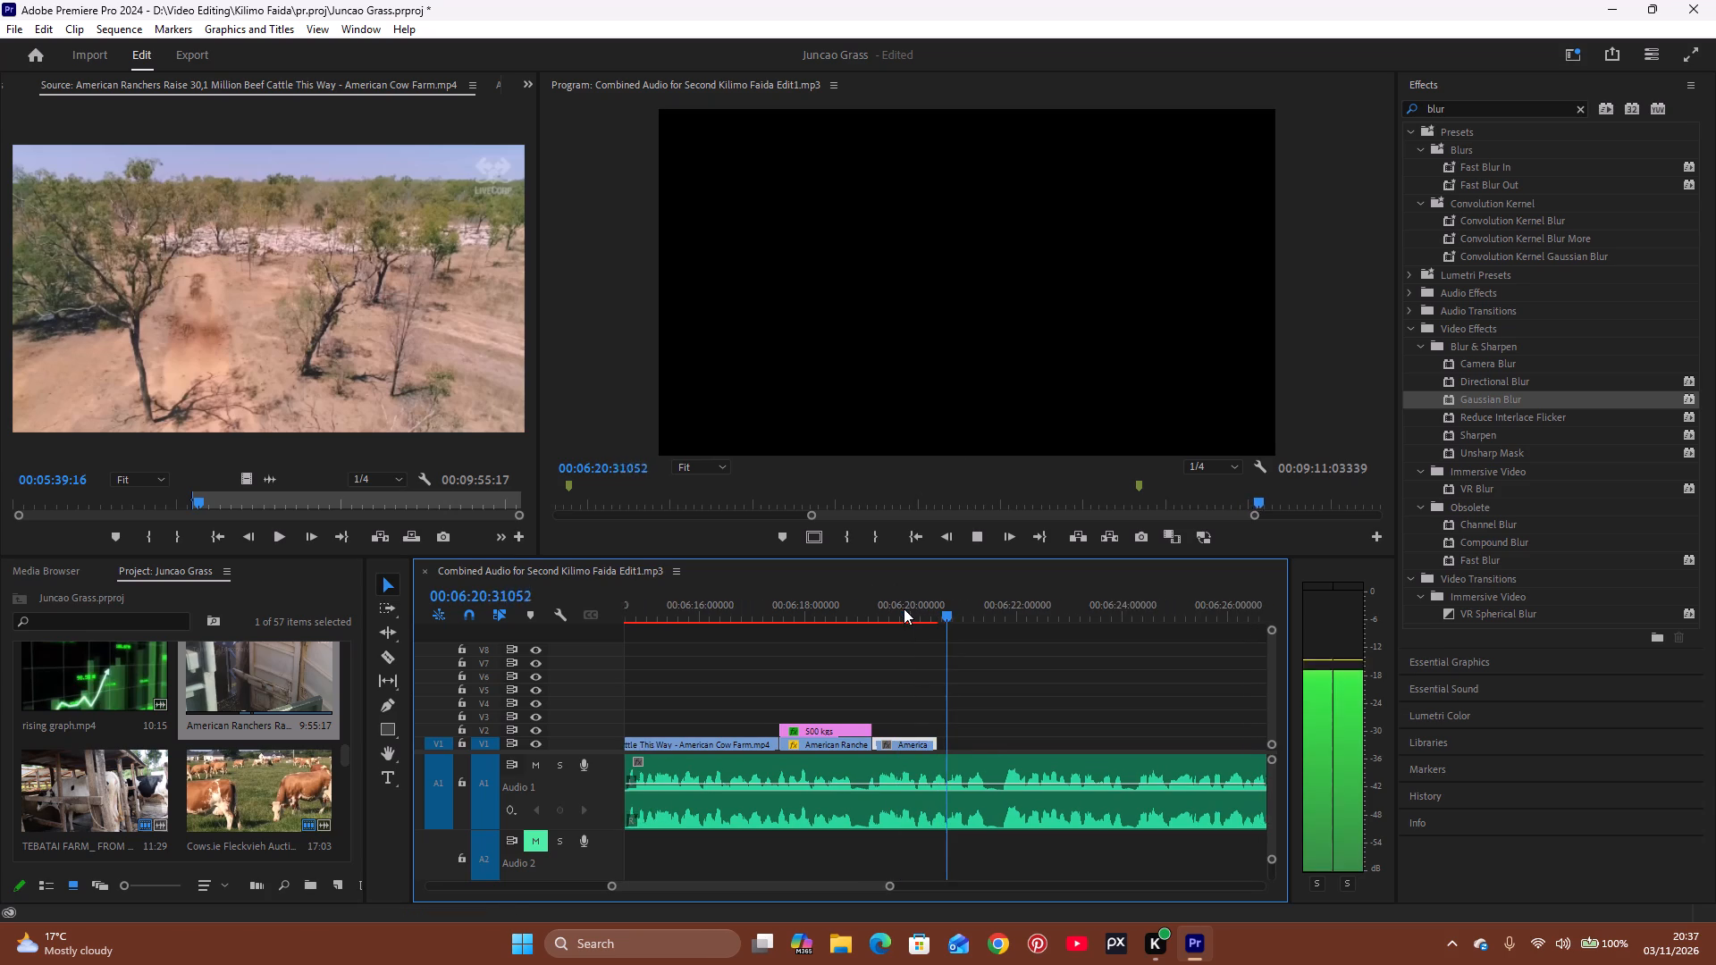
{"action": "key", "text": "space"}
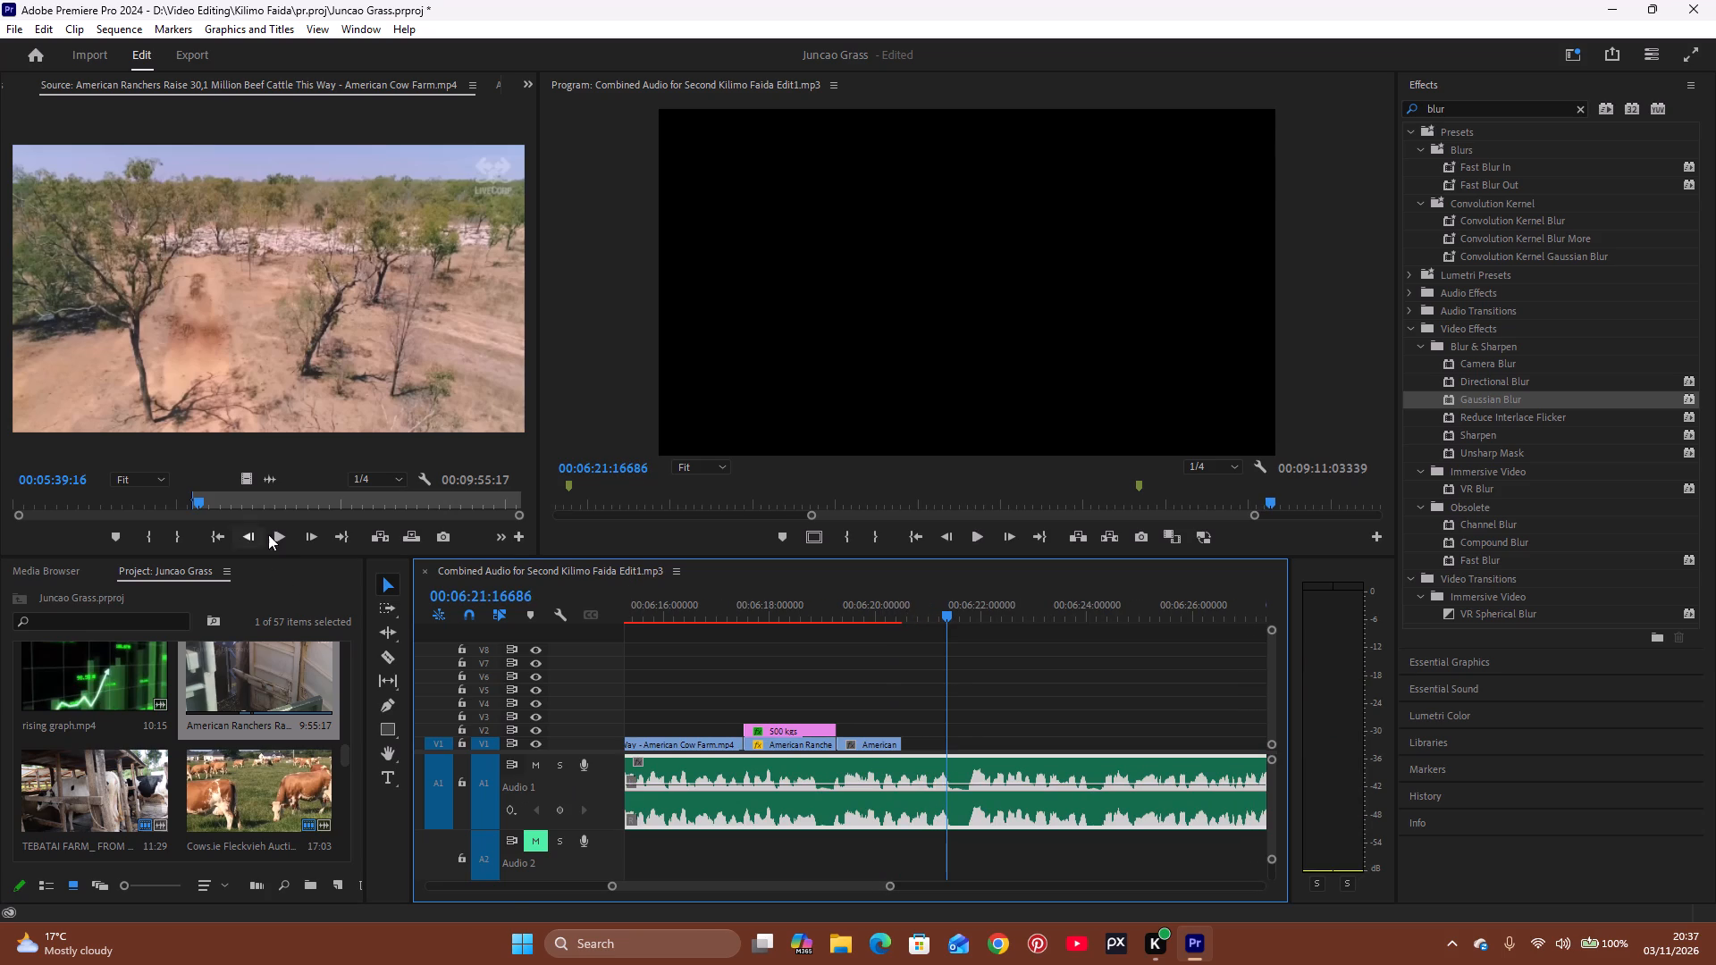
Scrub through the American Ranchers source between about 00:02:44 and 00:07:53 to look for another cattle shot.
{"action": "left_click_drag", "start_coordinate": [204, 500], "coordinate": [193, 525]}
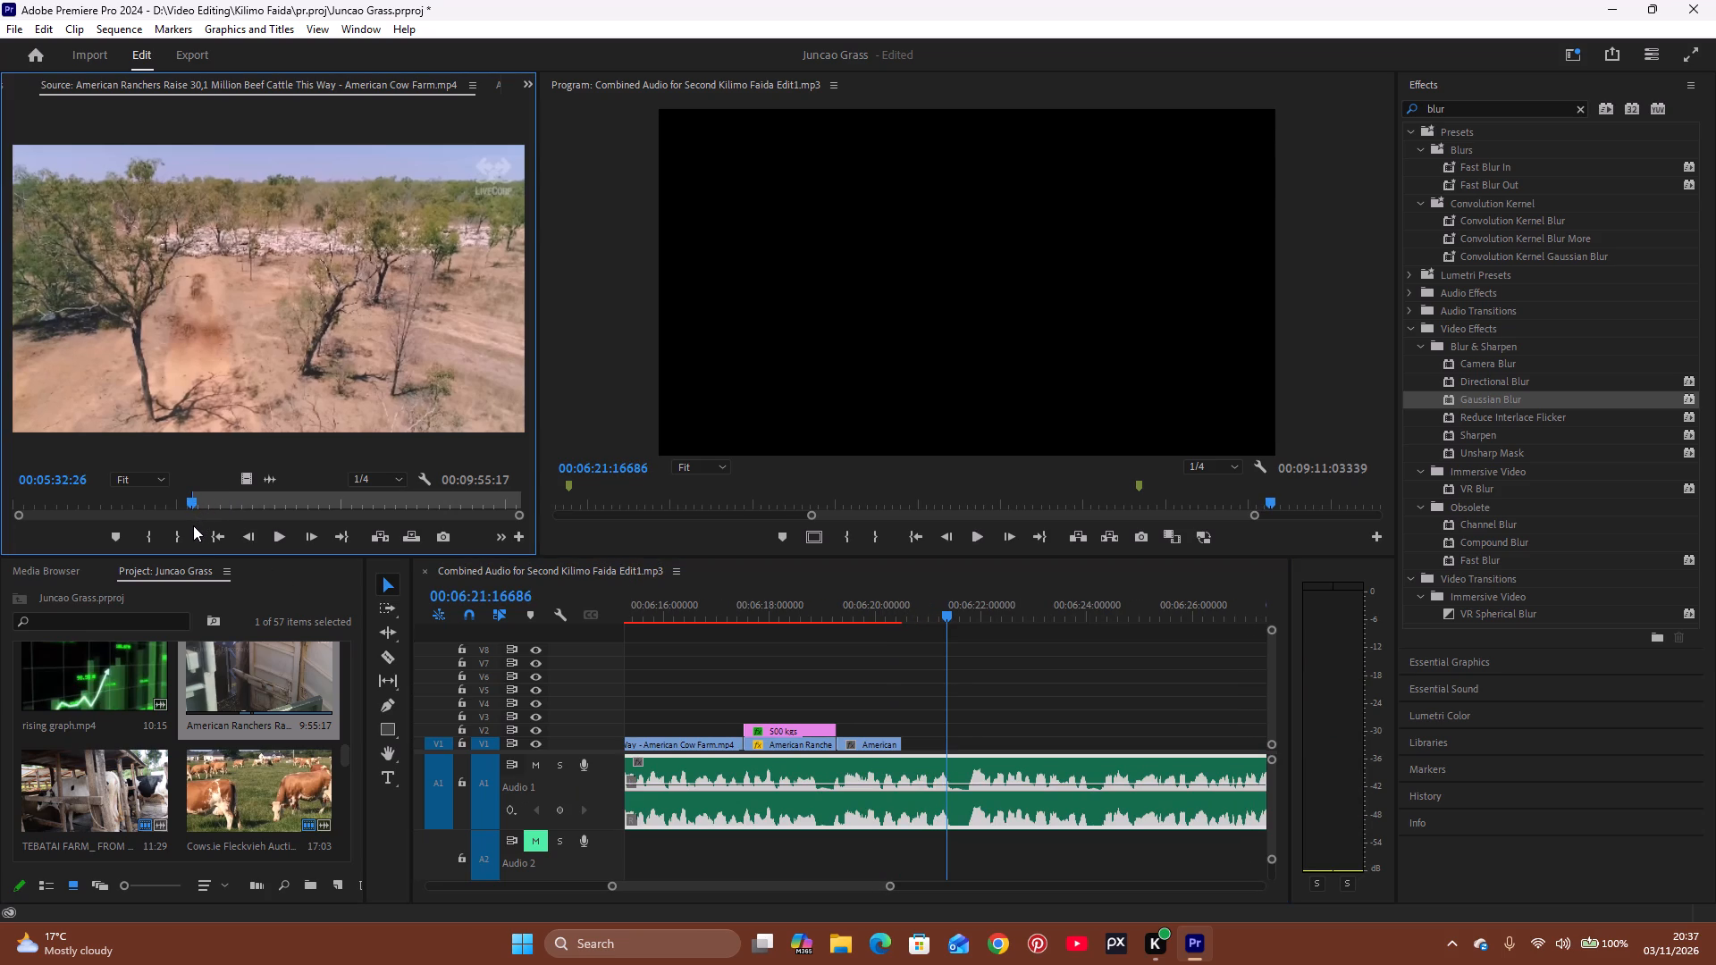
{"action": "left_click_drag", "start_coordinate": [193, 525], "coordinate": [216, 526]}
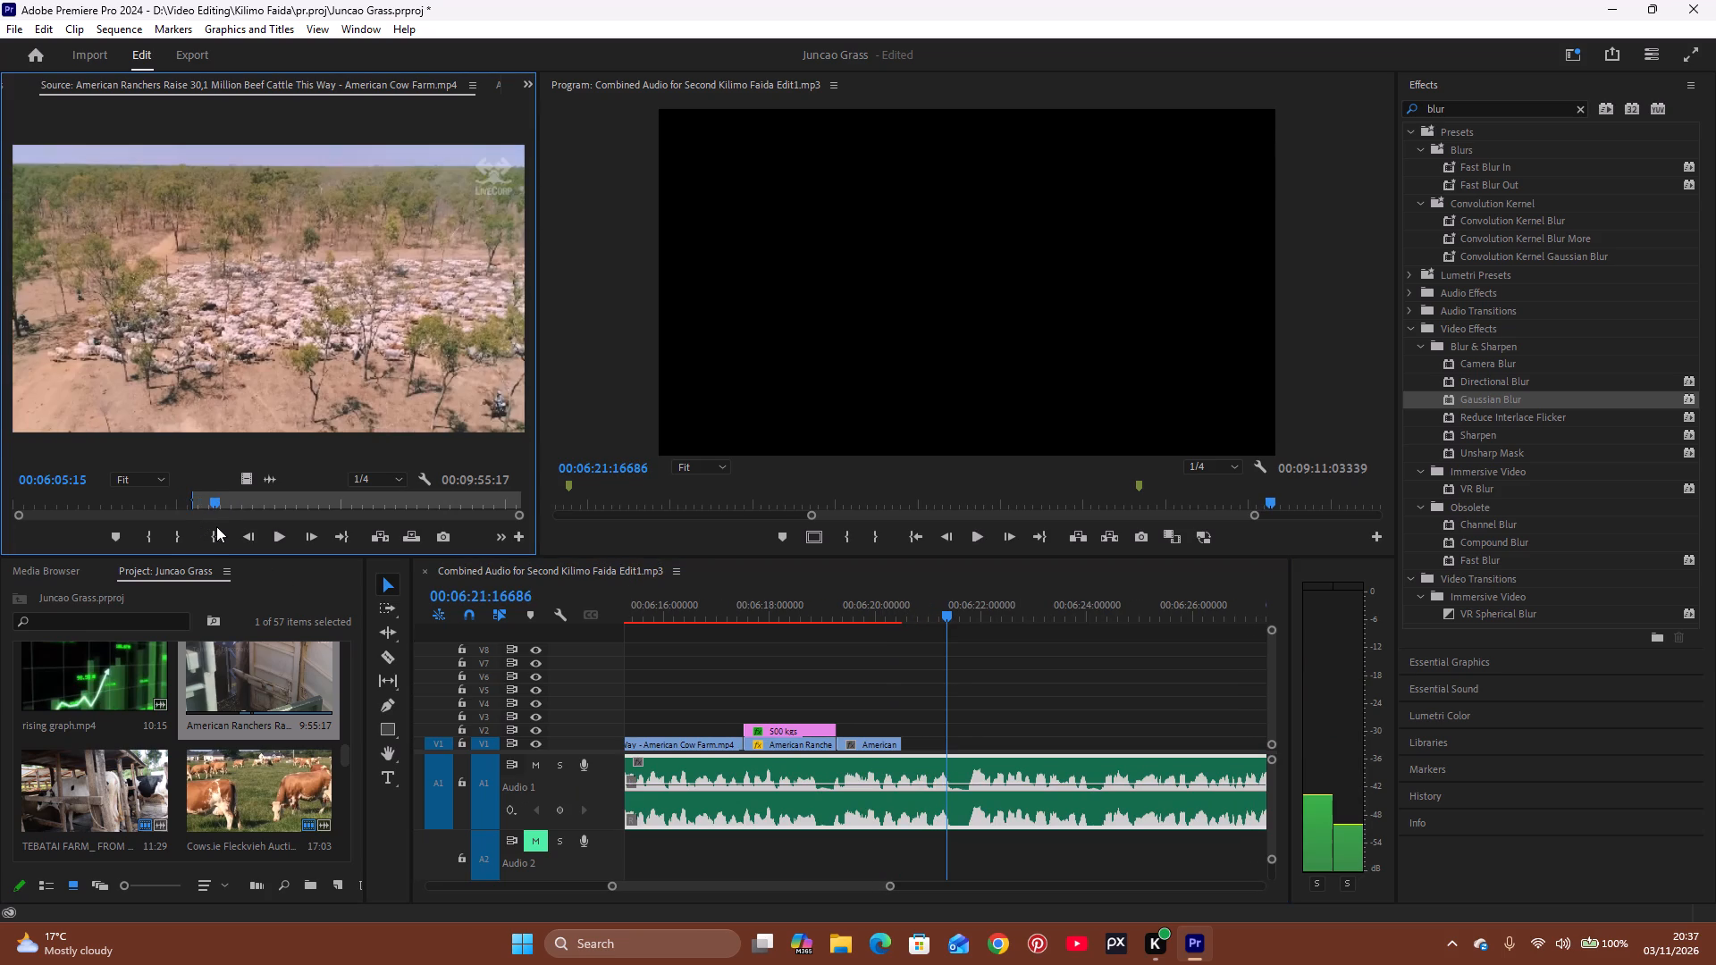
{"action": "left_click_drag", "start_coordinate": [216, 526], "coordinate": [270, 515]}
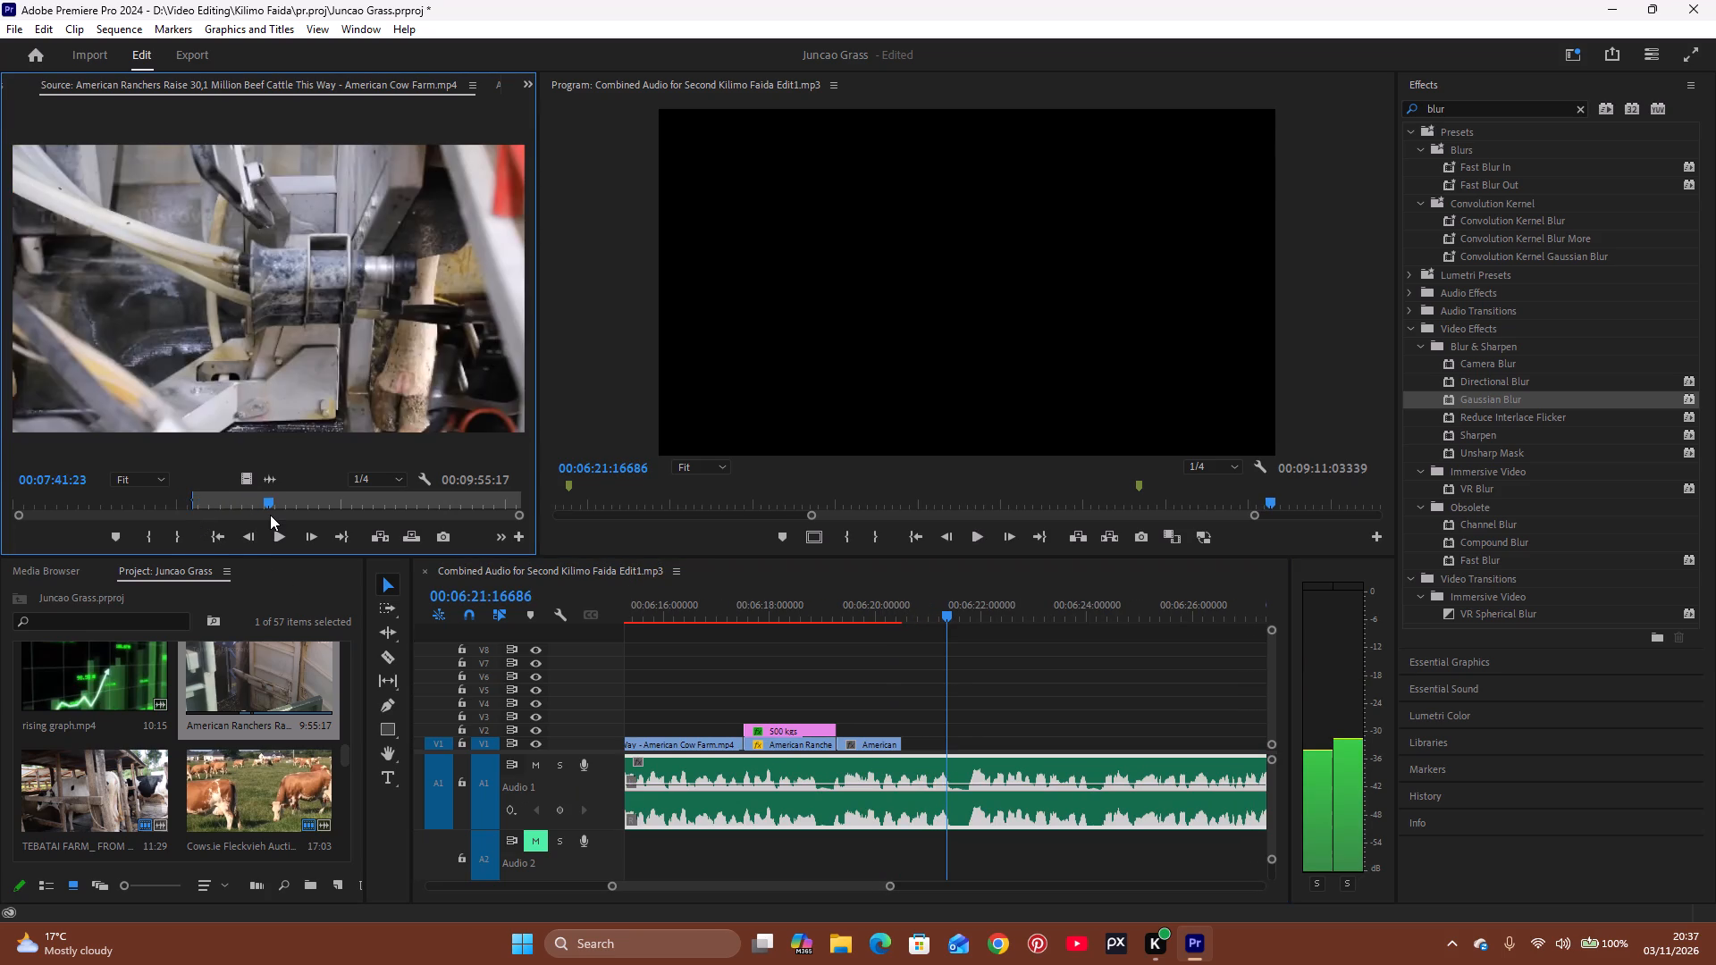
{"action": "left_click_drag", "start_coordinate": [270, 515], "coordinate": [270, 512]}
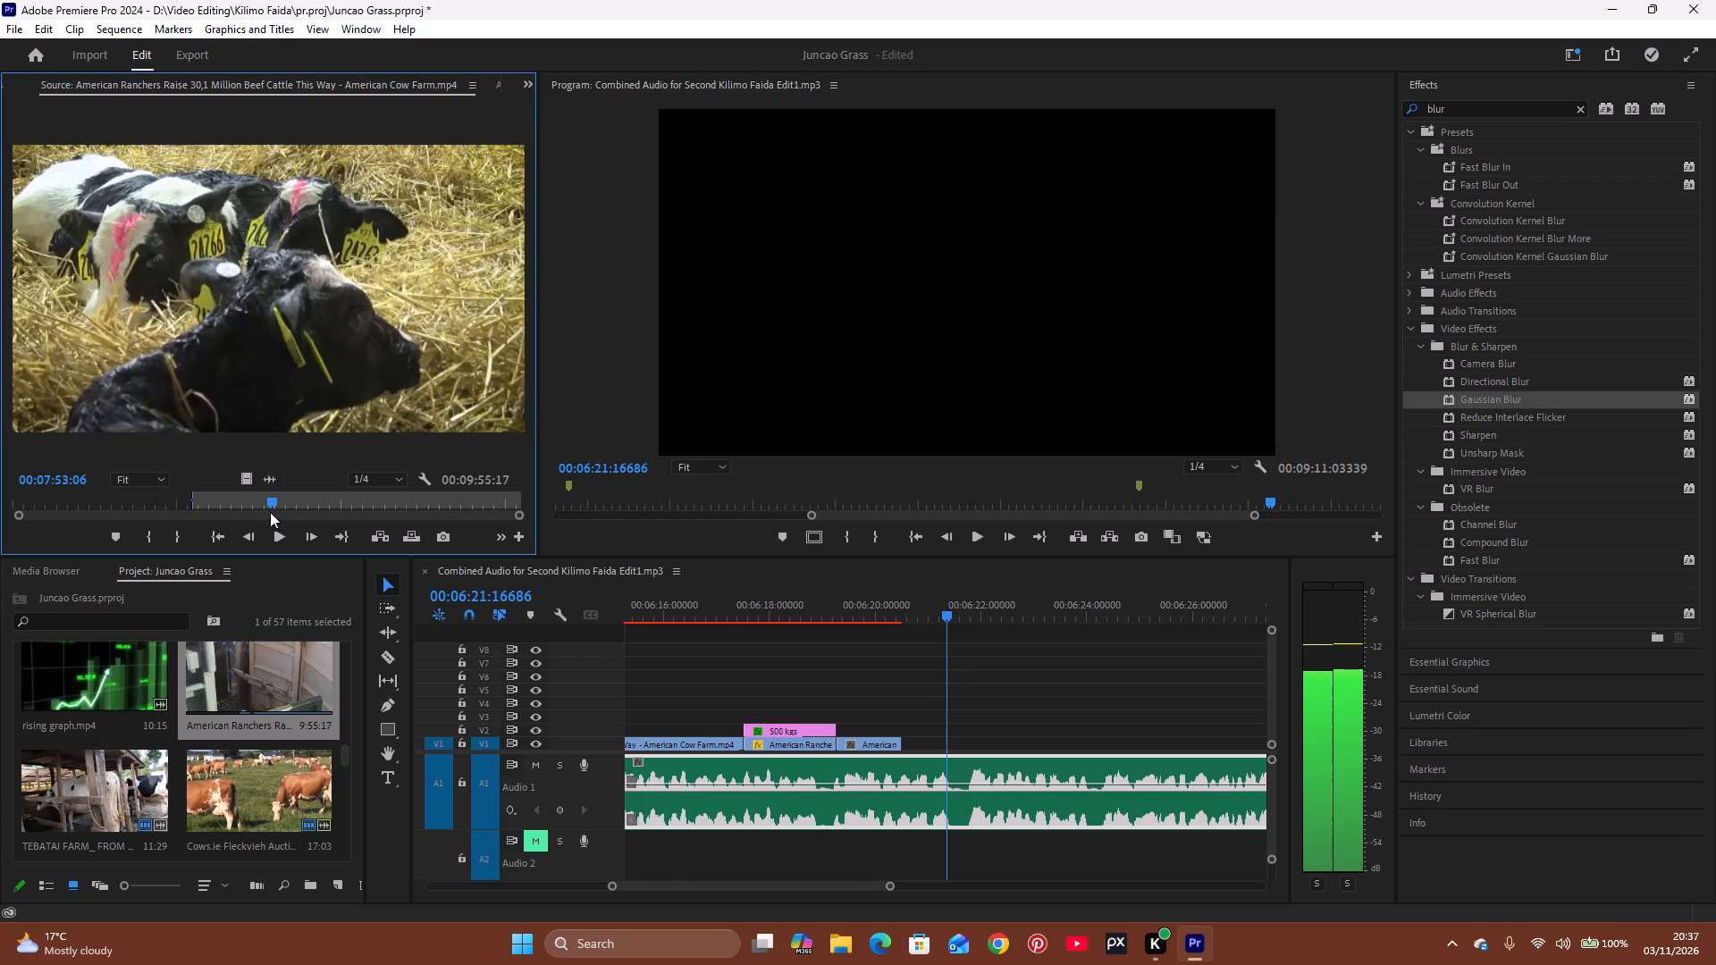
{"action": "left_click_drag", "start_coordinate": [270, 512], "coordinate": [214, 531]}
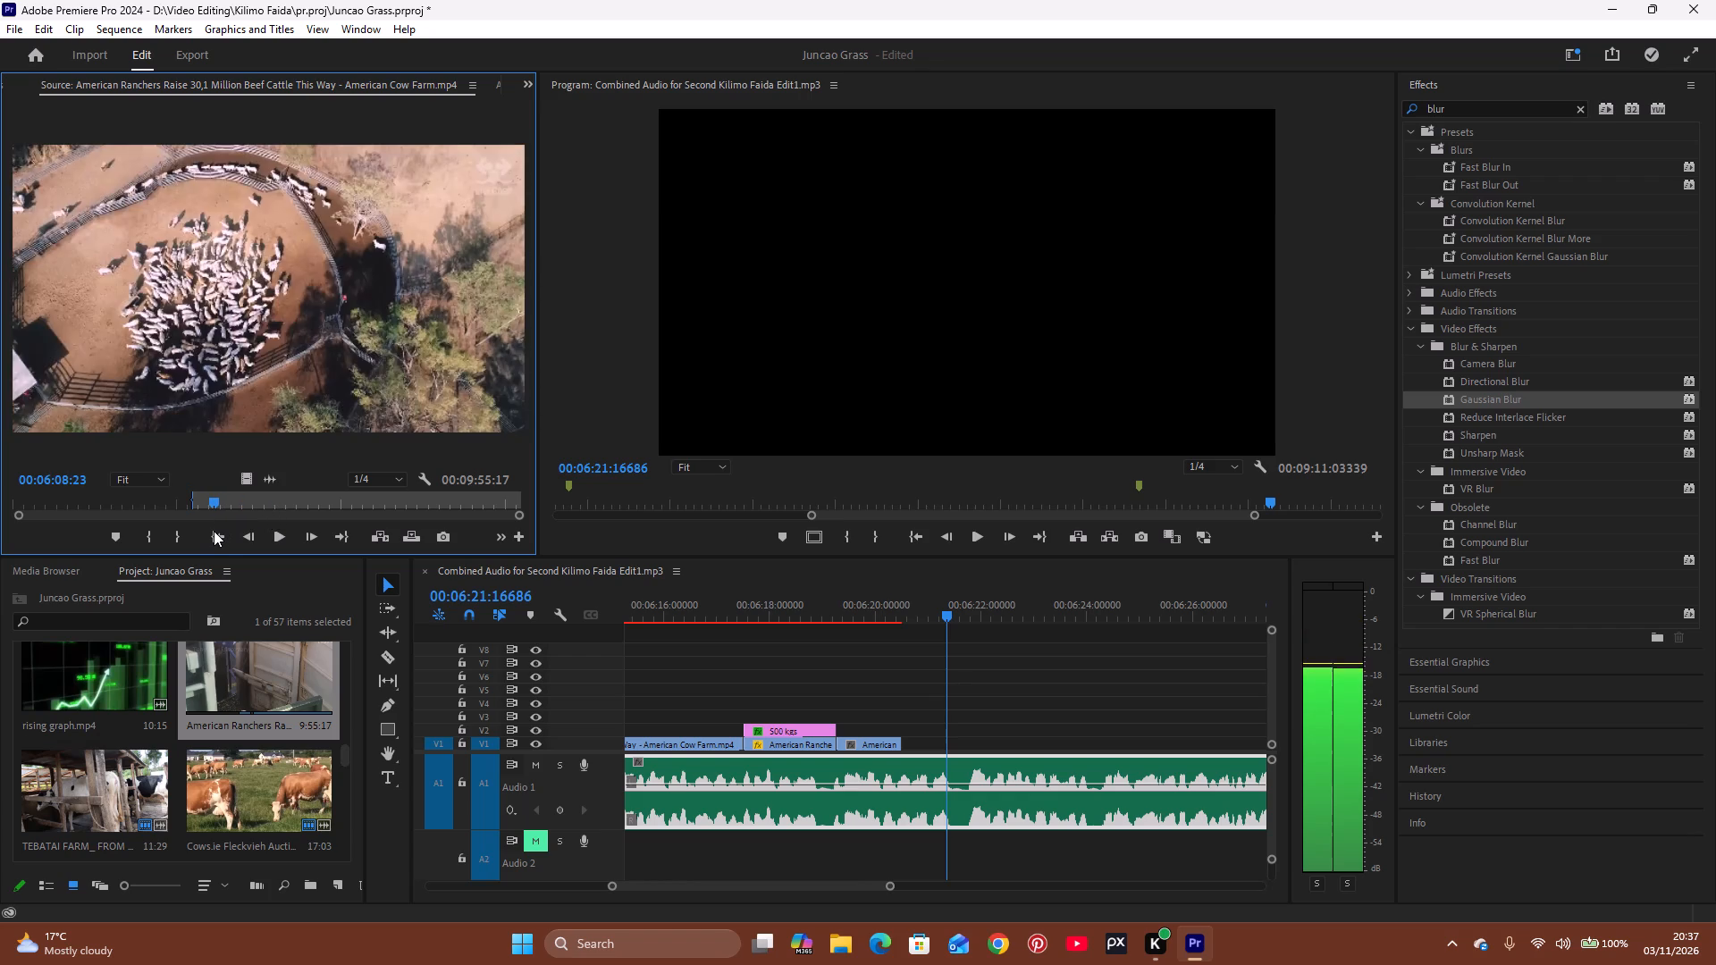
{"action": "left_click_drag", "start_coordinate": [214, 531], "coordinate": [199, 537]}
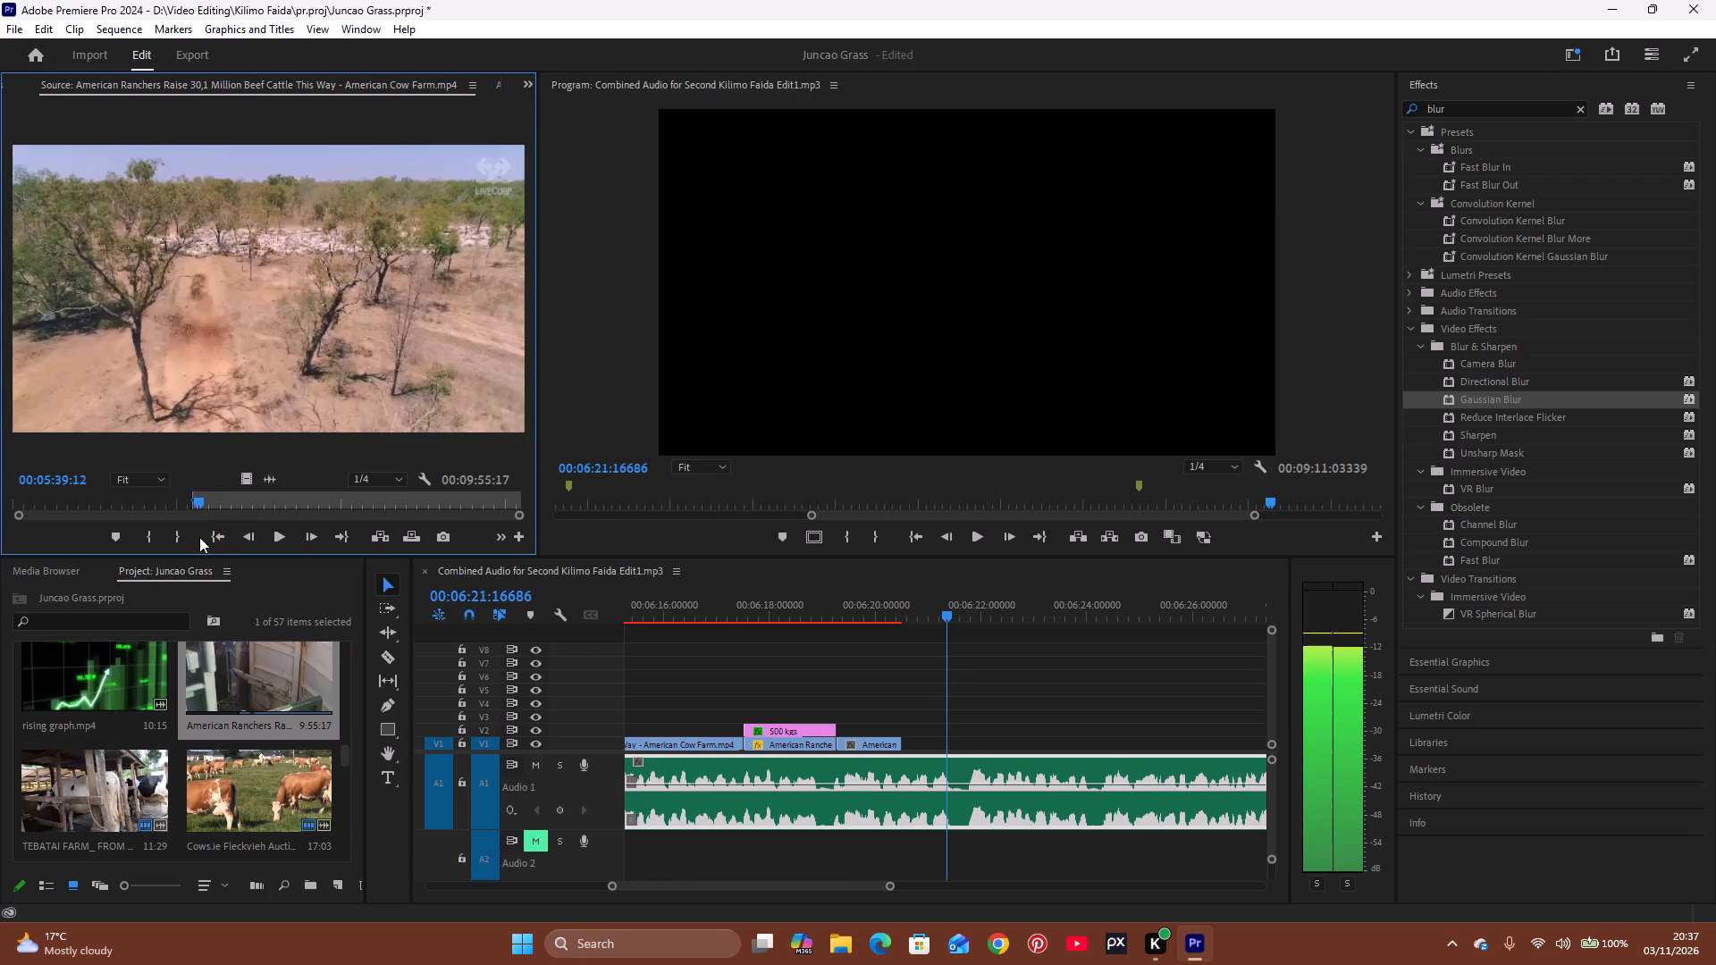
{"action": "left_click_drag", "start_coordinate": [199, 537], "coordinate": [172, 550]}
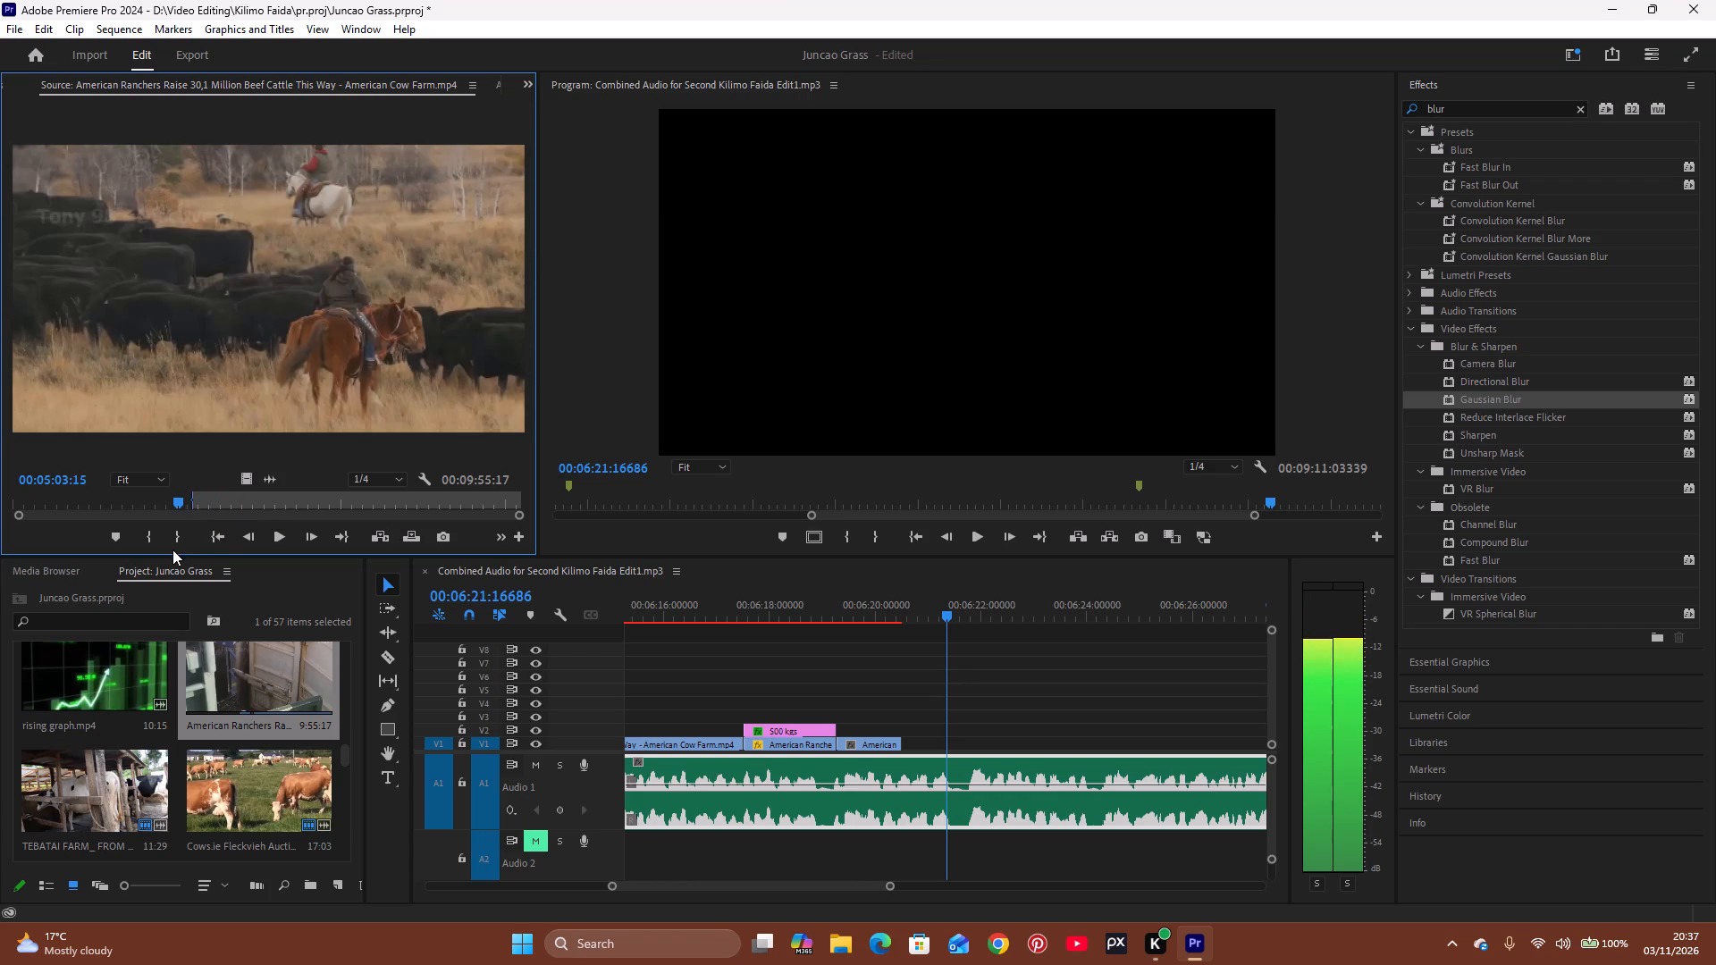
{"action": "left_click_drag", "start_coordinate": [172, 550], "coordinate": [146, 556]}
{"action": "left_click_drag", "start_coordinate": [154, 520], "coordinate": [175, 519]}
{"action": "left_click", "coordinate": [171, 507]}
{"action": "left_click_drag", "start_coordinate": [172, 505], "coordinate": [175, 504]}
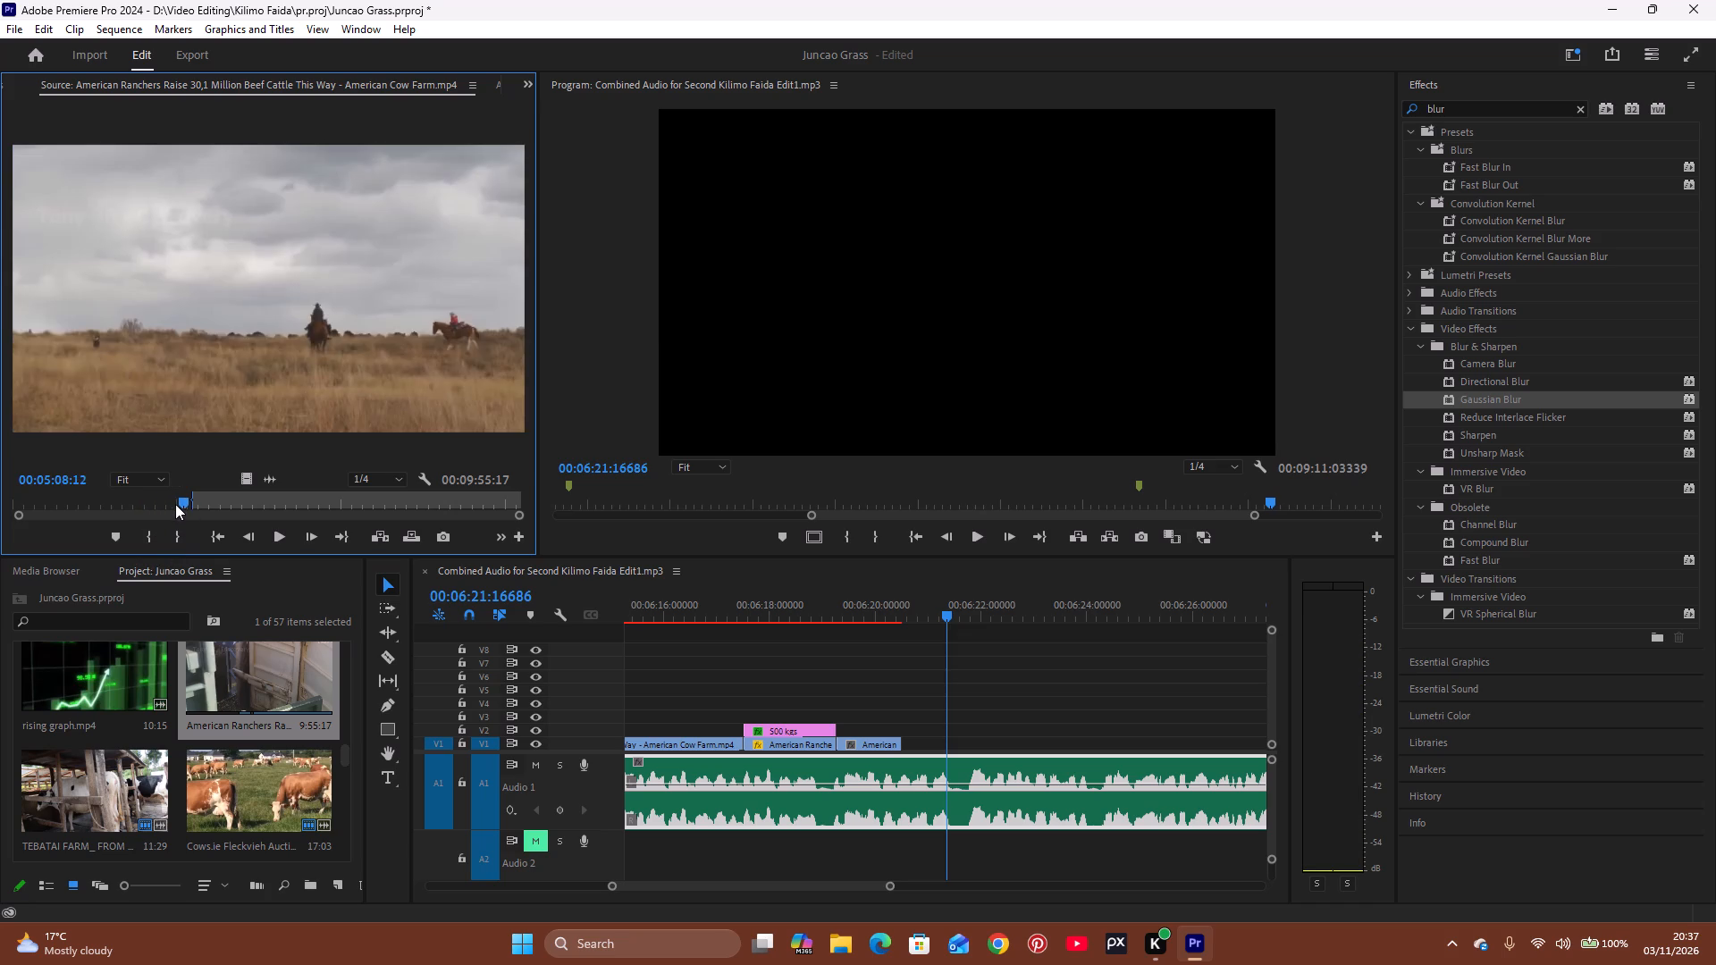
{"action": "left_click_drag", "start_coordinate": [175, 504], "coordinate": [97, 515]}
{"action": "left_click_drag", "start_coordinate": [104, 507], "coordinate": [153, 503]}
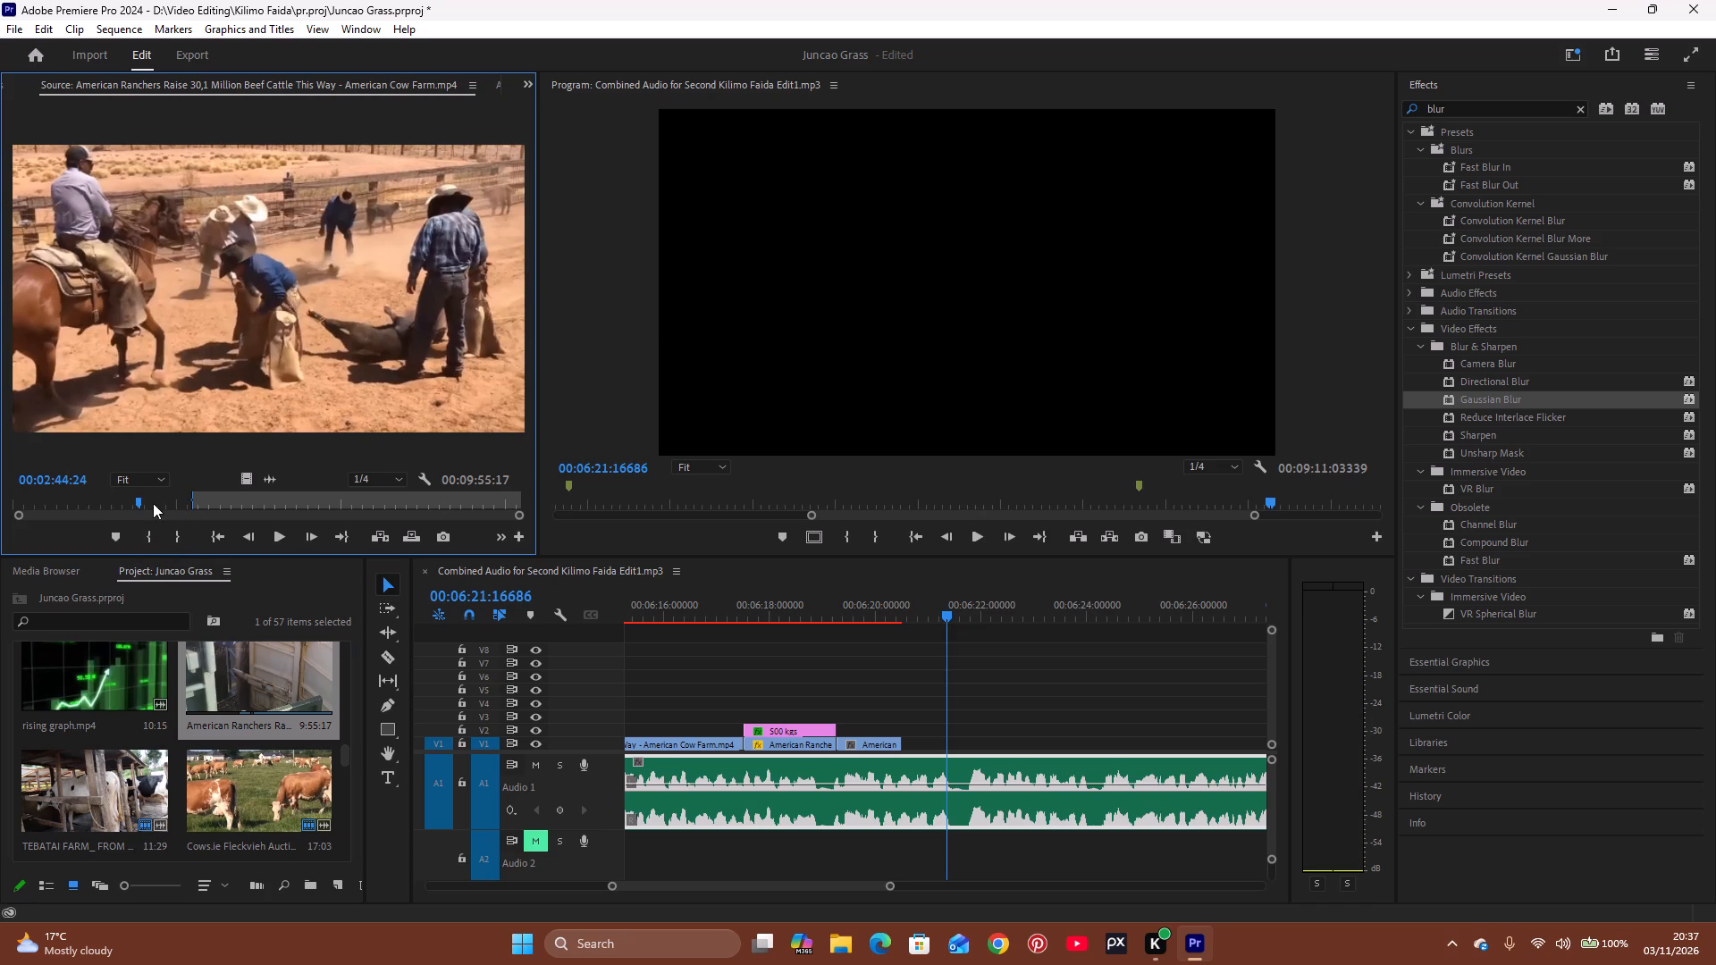
Mark a new In point at 00:04:48:24 in the American Ranchers source, on the distant herd below the snowy mountain.
{"action": "left_click_drag", "start_coordinate": [153, 503], "coordinate": [194, 500]}
{"action": "left_click", "coordinate": [194, 500]}
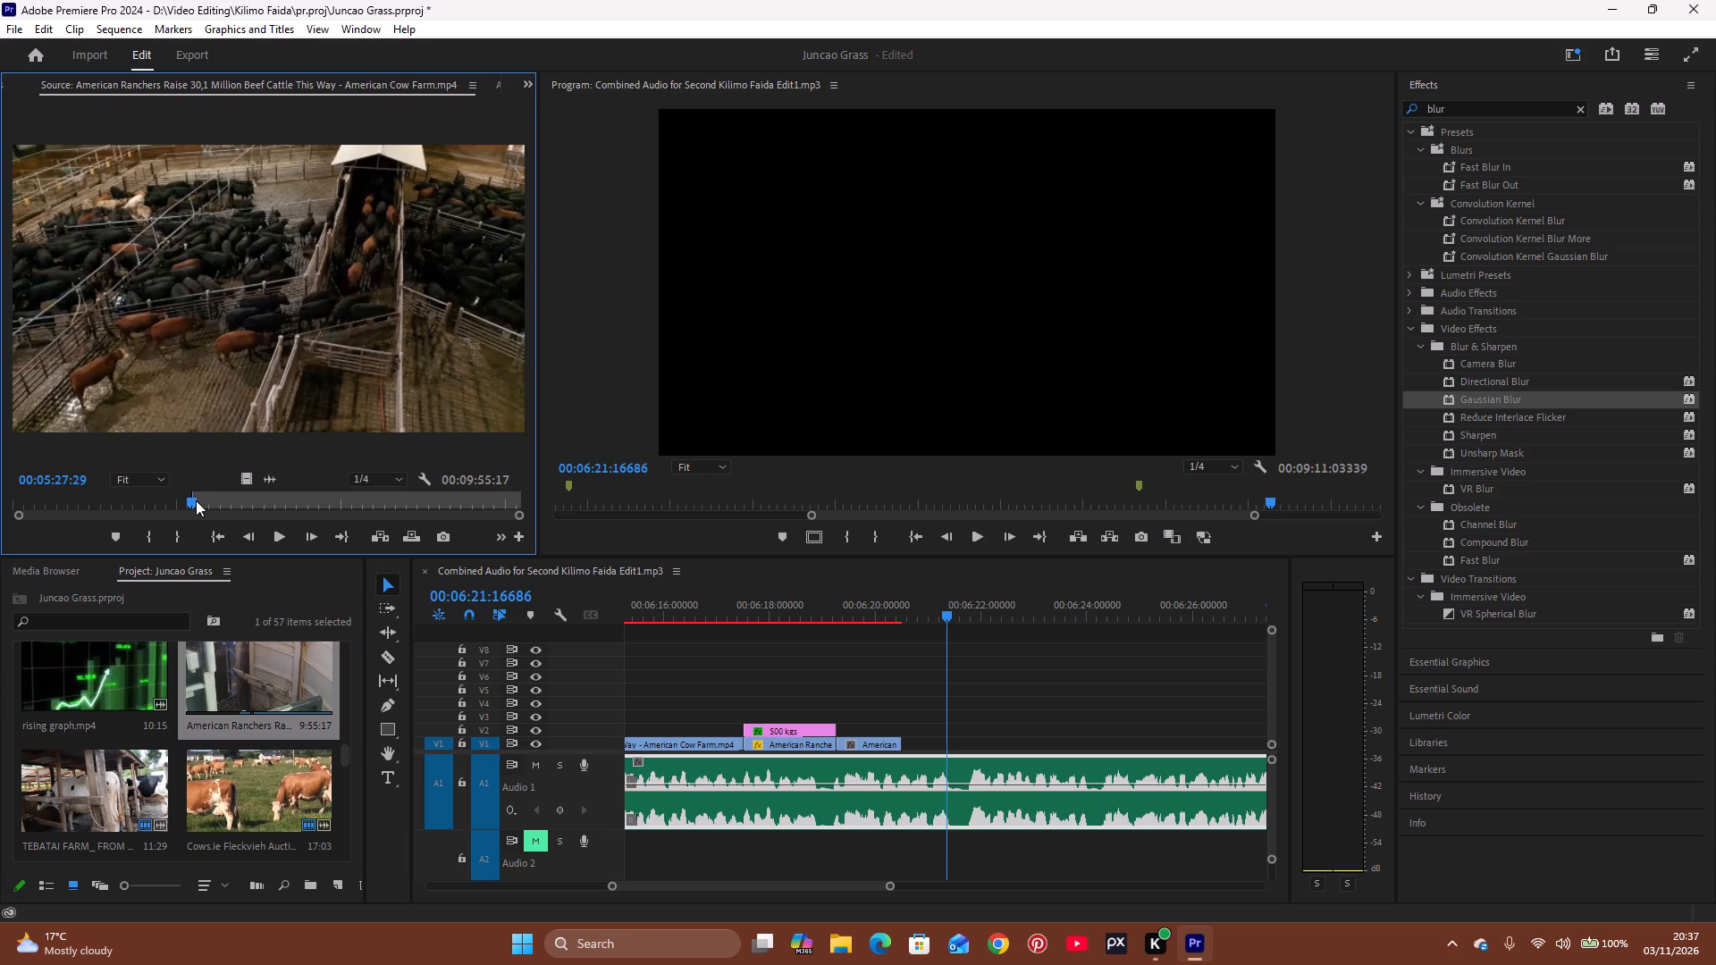
{"action": "left_click_drag", "start_coordinate": [196, 500], "coordinate": [197, 512]}
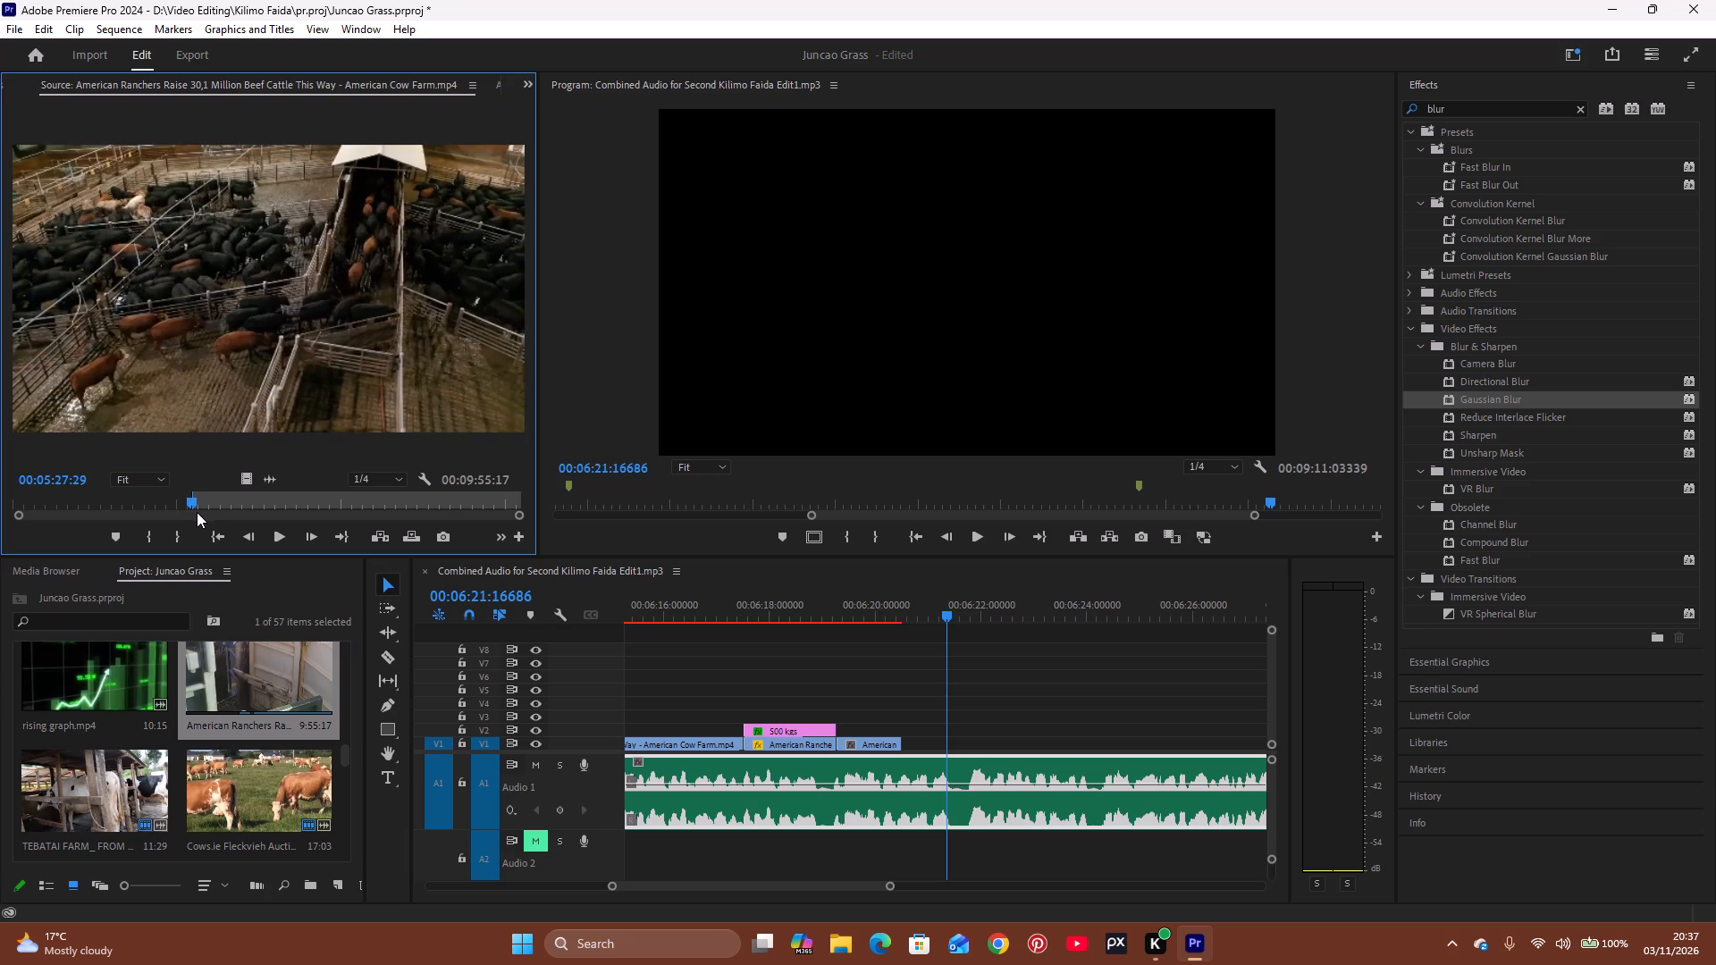
{"action": "left_click_drag", "start_coordinate": [197, 512], "coordinate": [175, 530]}
{"action": "left_click", "coordinate": [154, 533]}
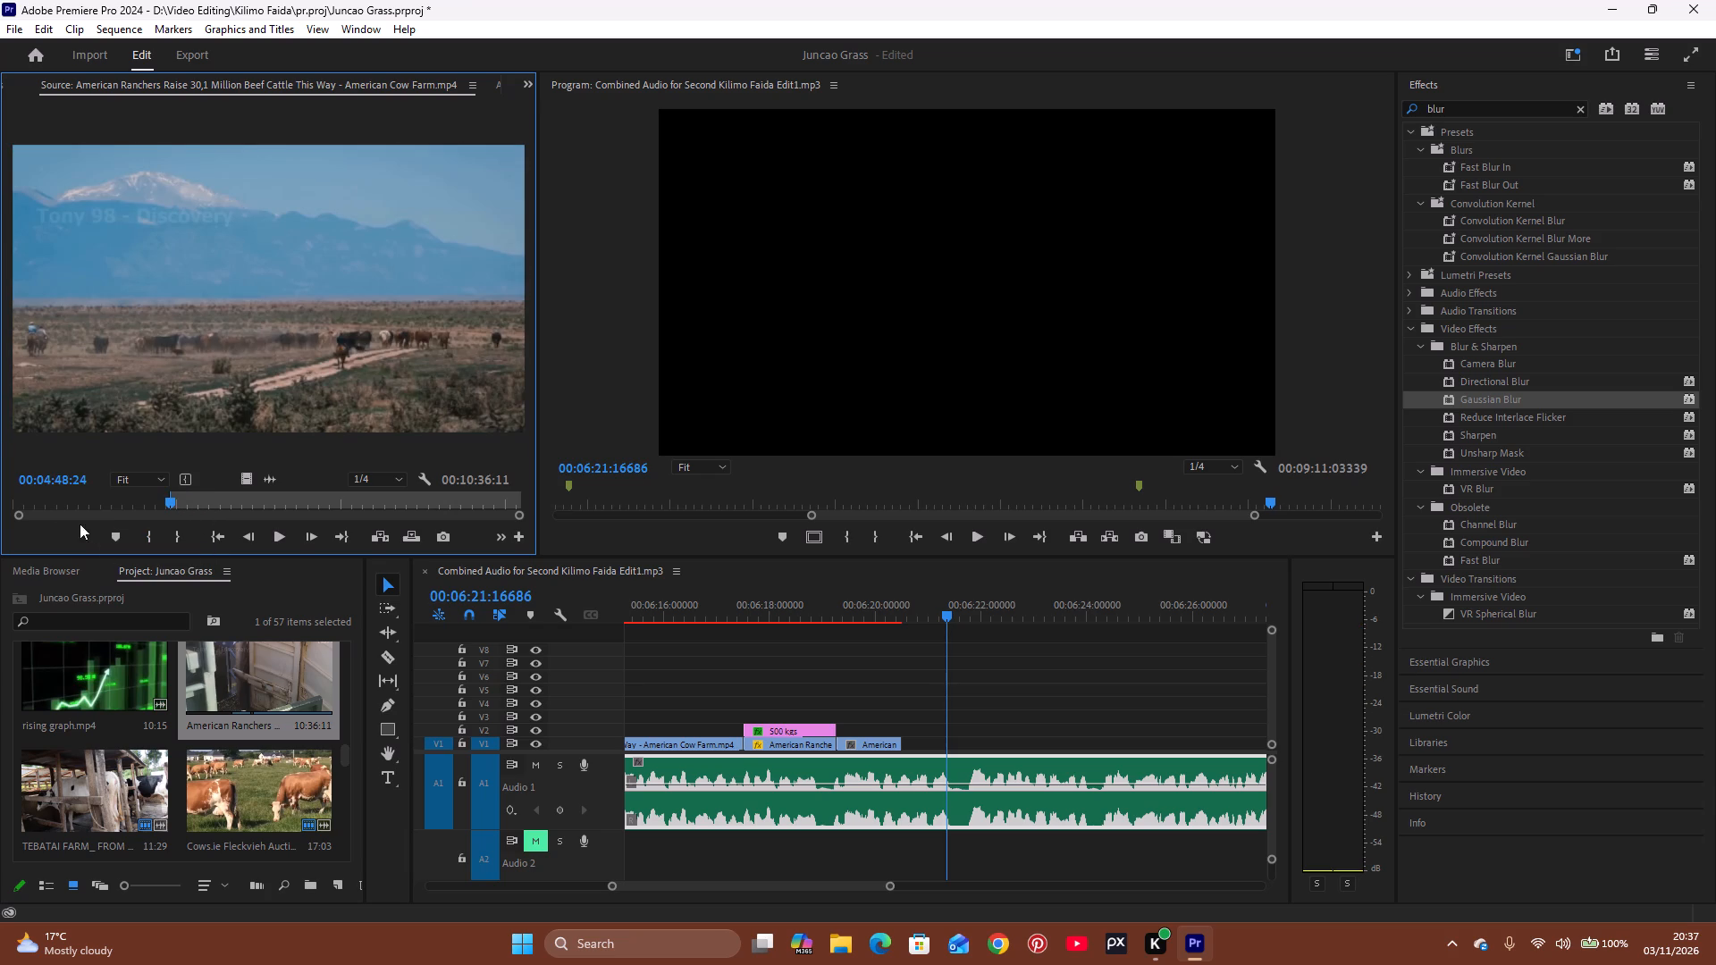
Scrub the American Ranchers source between about 00:04:49 and 00:05:55 to look for a suitable cattle shot.
{"action": "left_click_drag", "start_coordinate": [20, 517], "coordinate": [248, 533]}
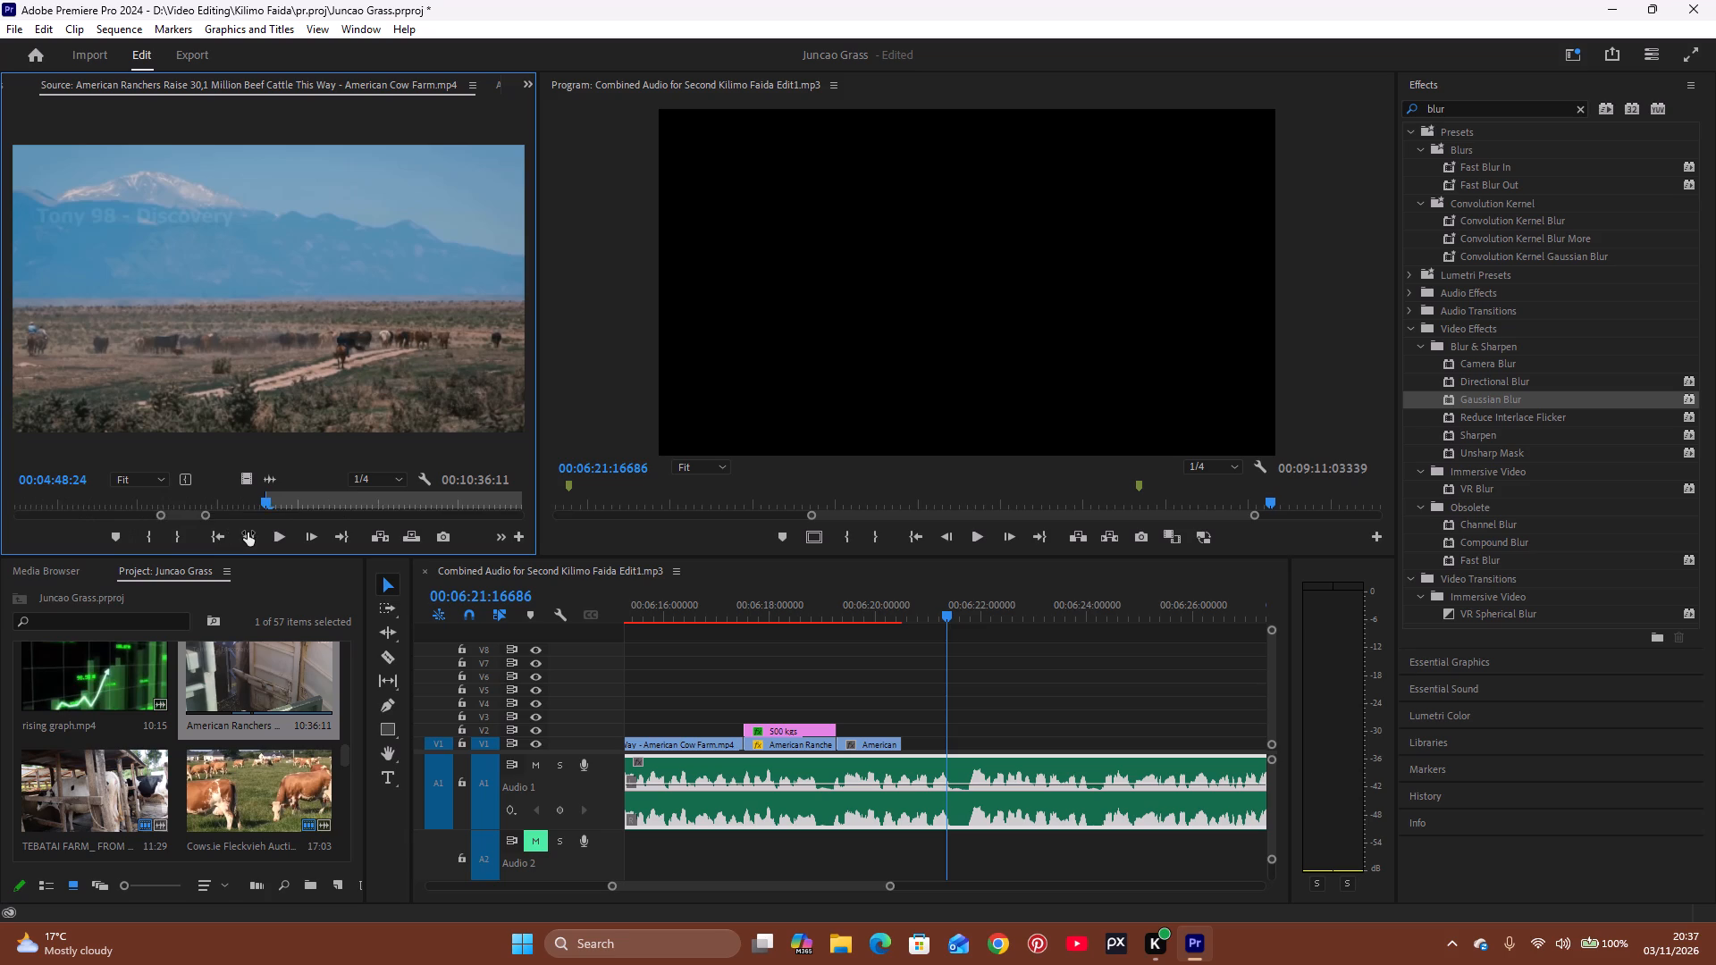
{"action": "left_click_drag", "start_coordinate": [248, 533], "coordinate": [207, 539]}
{"action": "left_click_drag", "start_coordinate": [269, 501], "coordinate": [274, 508]}
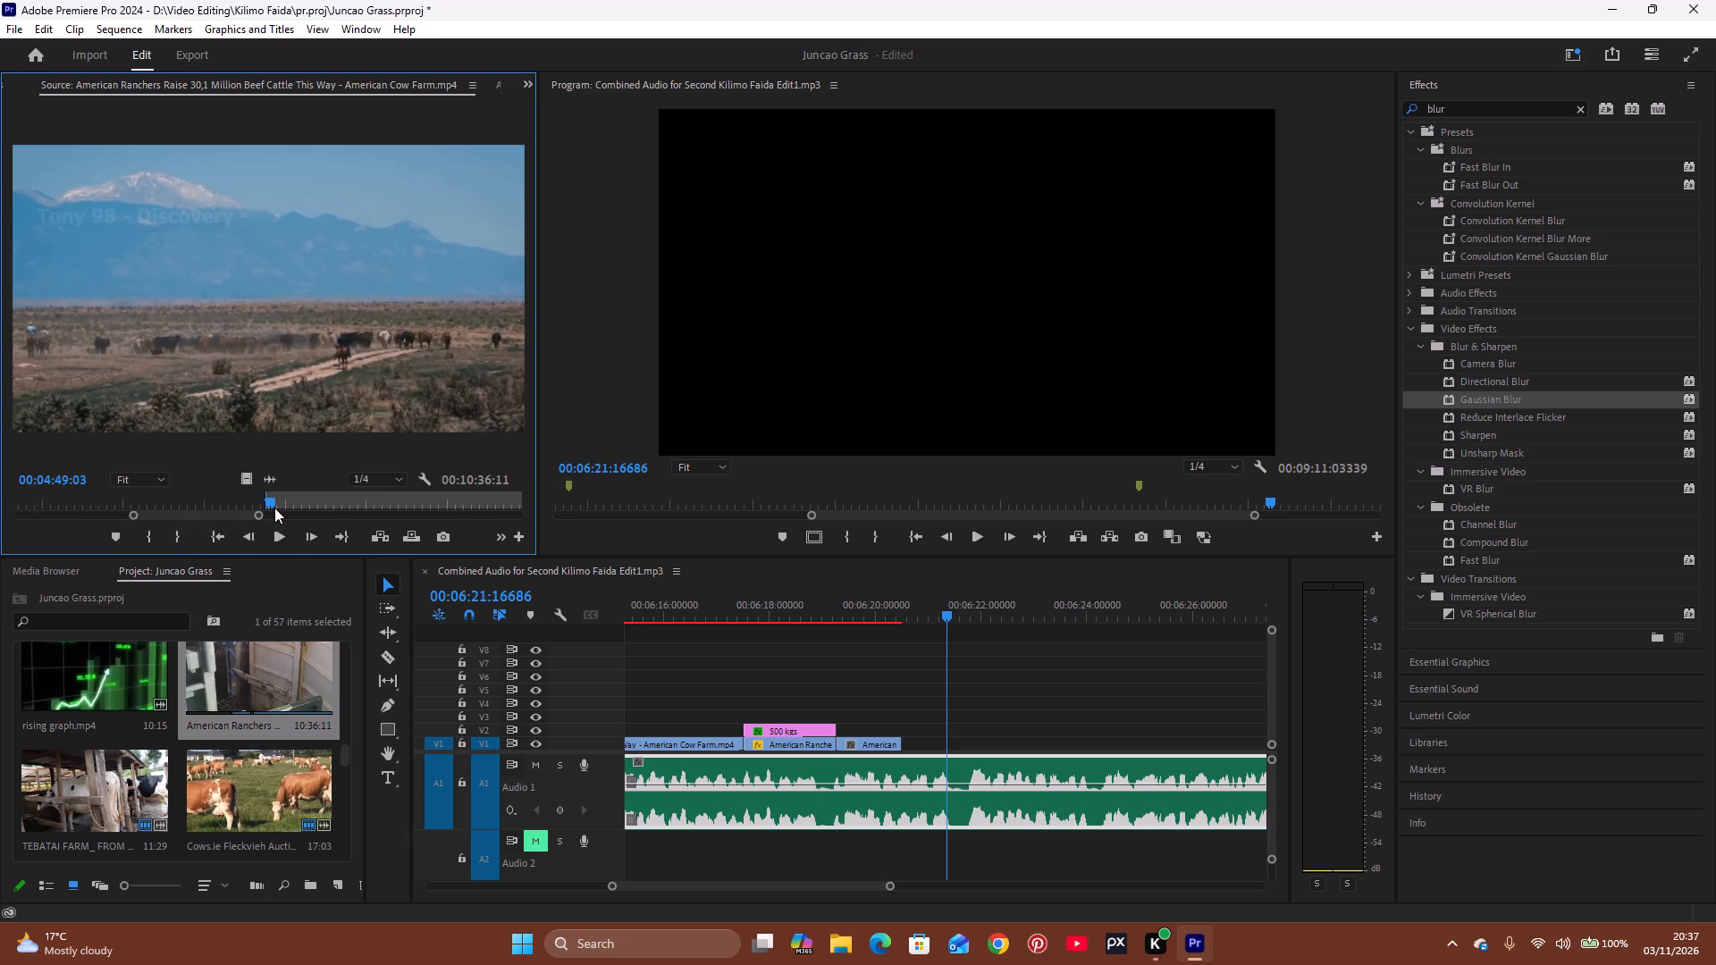
{"action": "left_click_drag", "start_coordinate": [274, 508], "coordinate": [291, 518]}
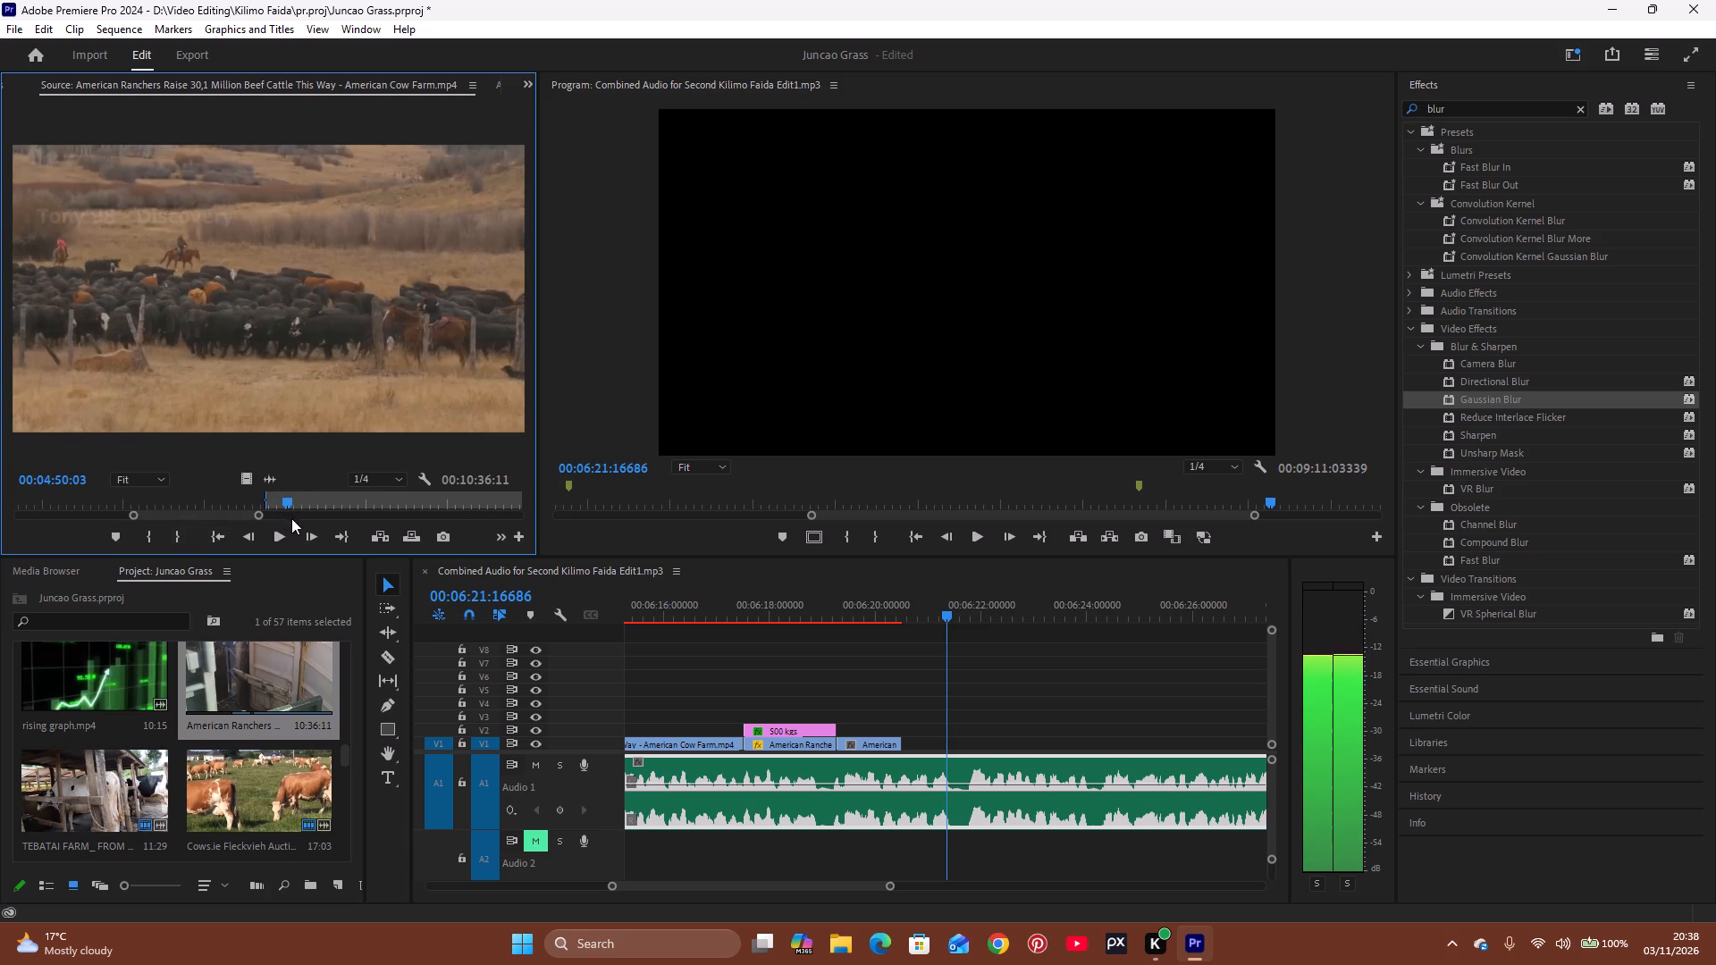
{"action": "left_click_drag", "start_coordinate": [291, 518], "coordinate": [312, 539]}
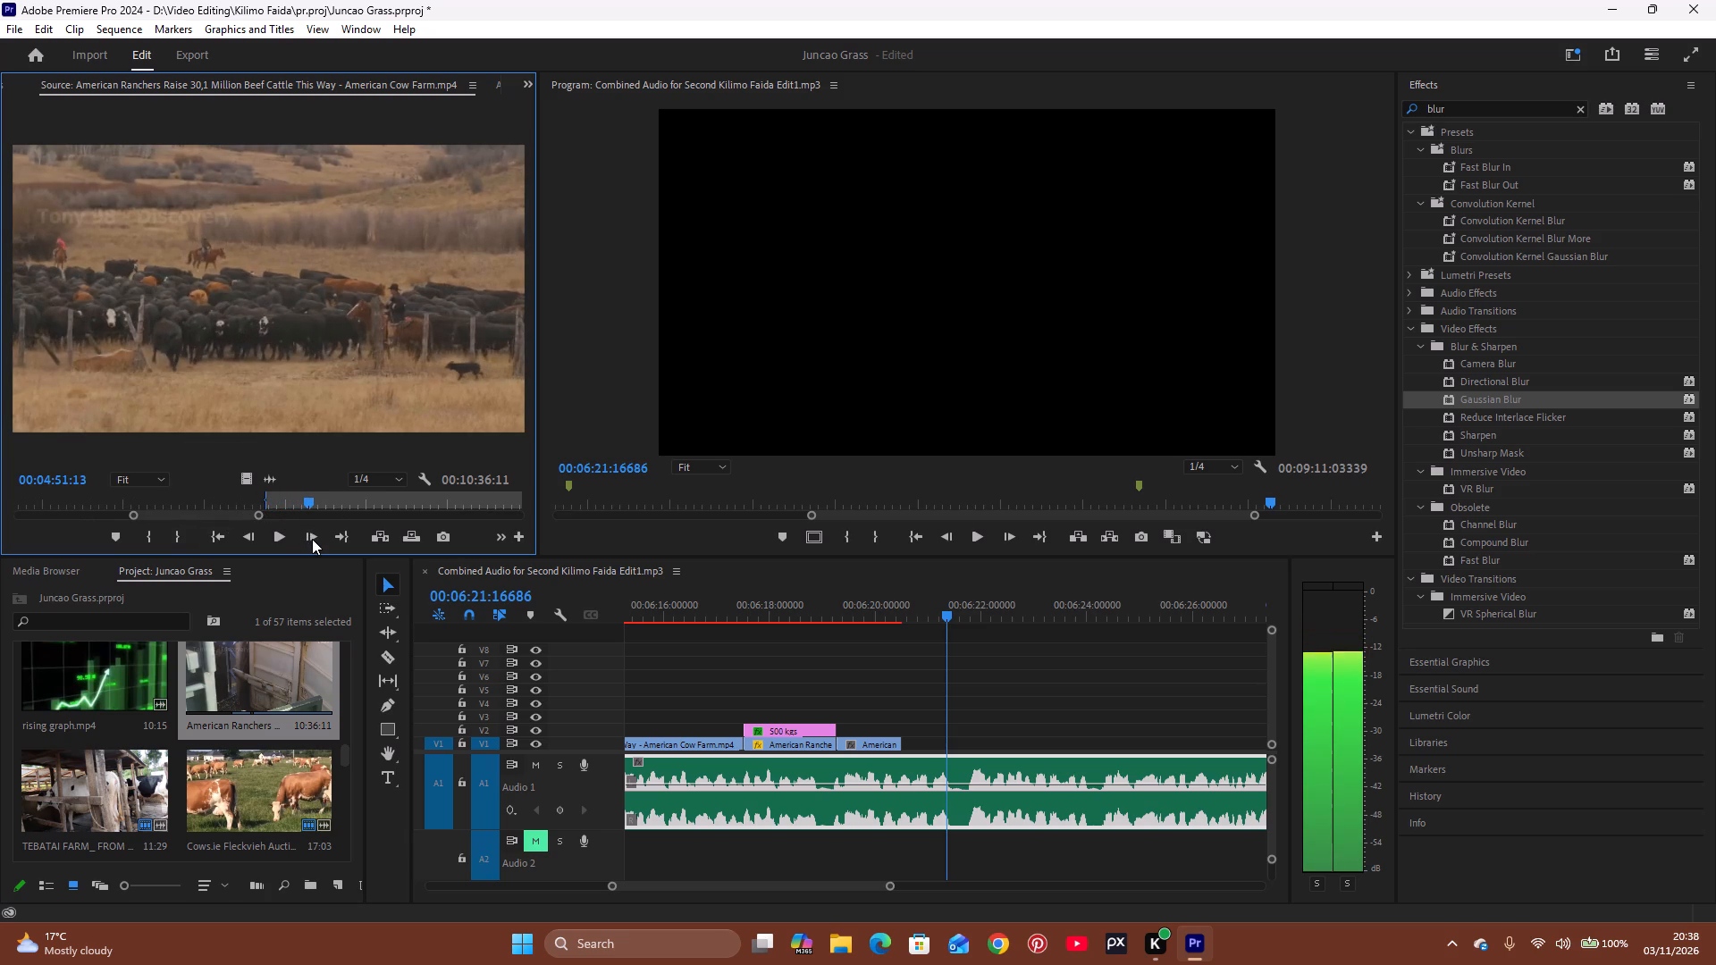
{"action": "left_click_drag", "start_coordinate": [312, 539], "coordinate": [331, 525]}
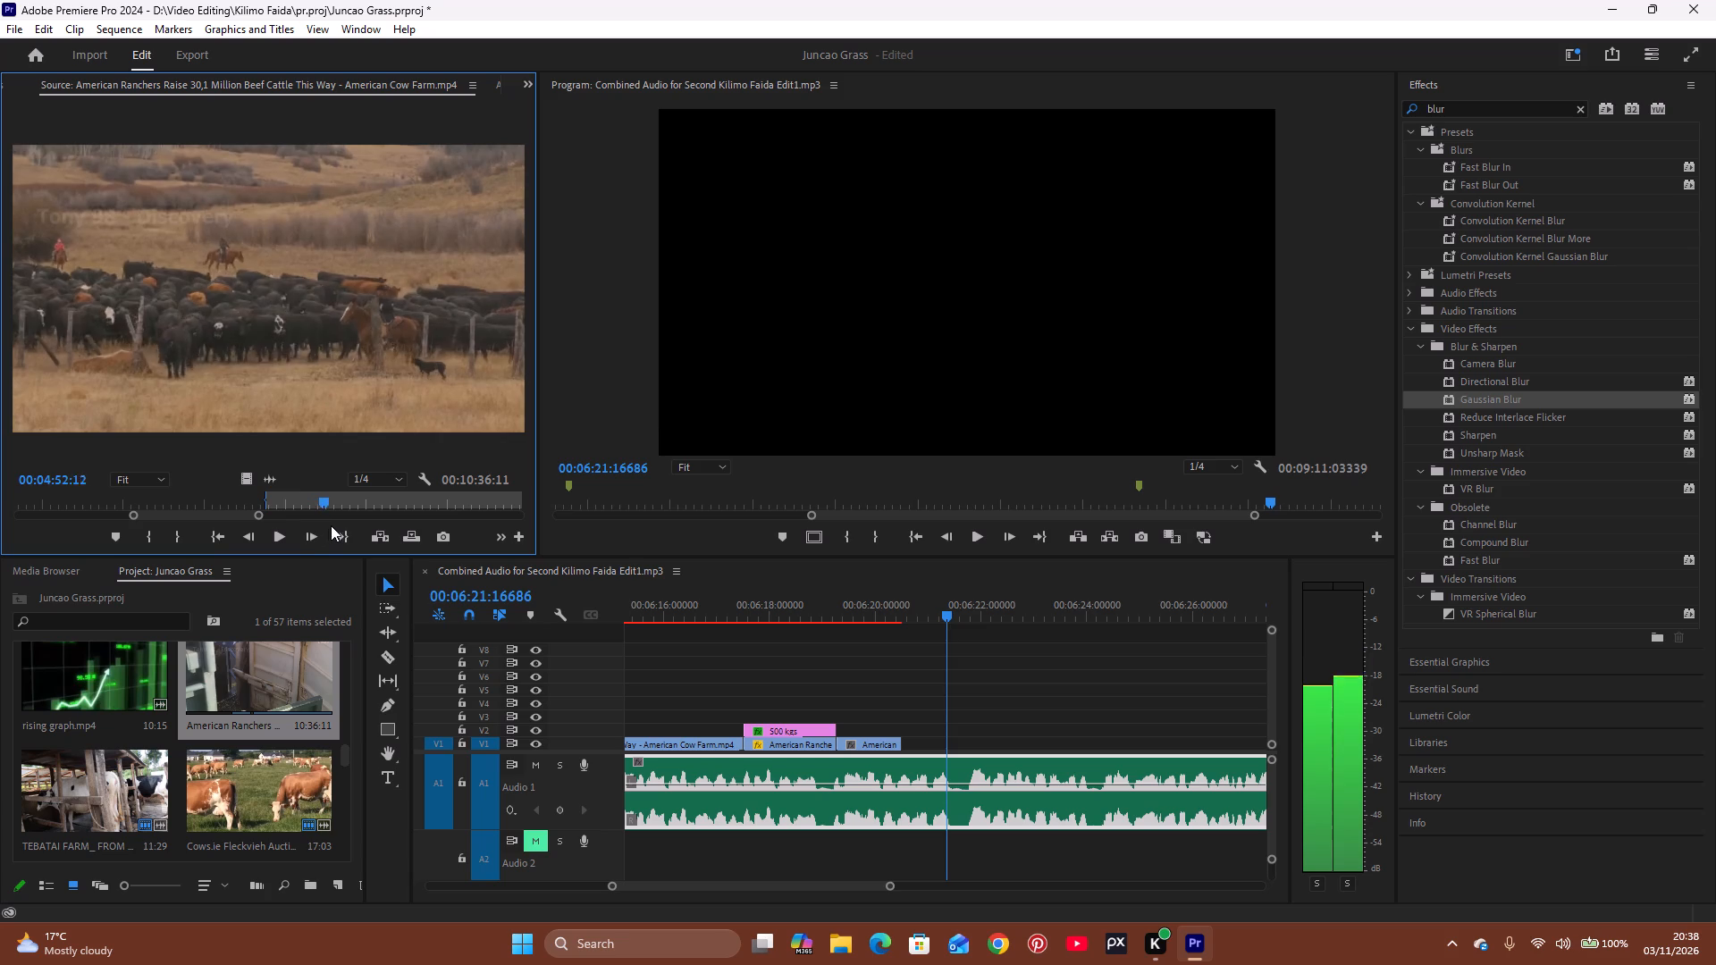
{"action": "left_click_drag", "start_coordinate": [331, 525], "coordinate": [353, 511]}
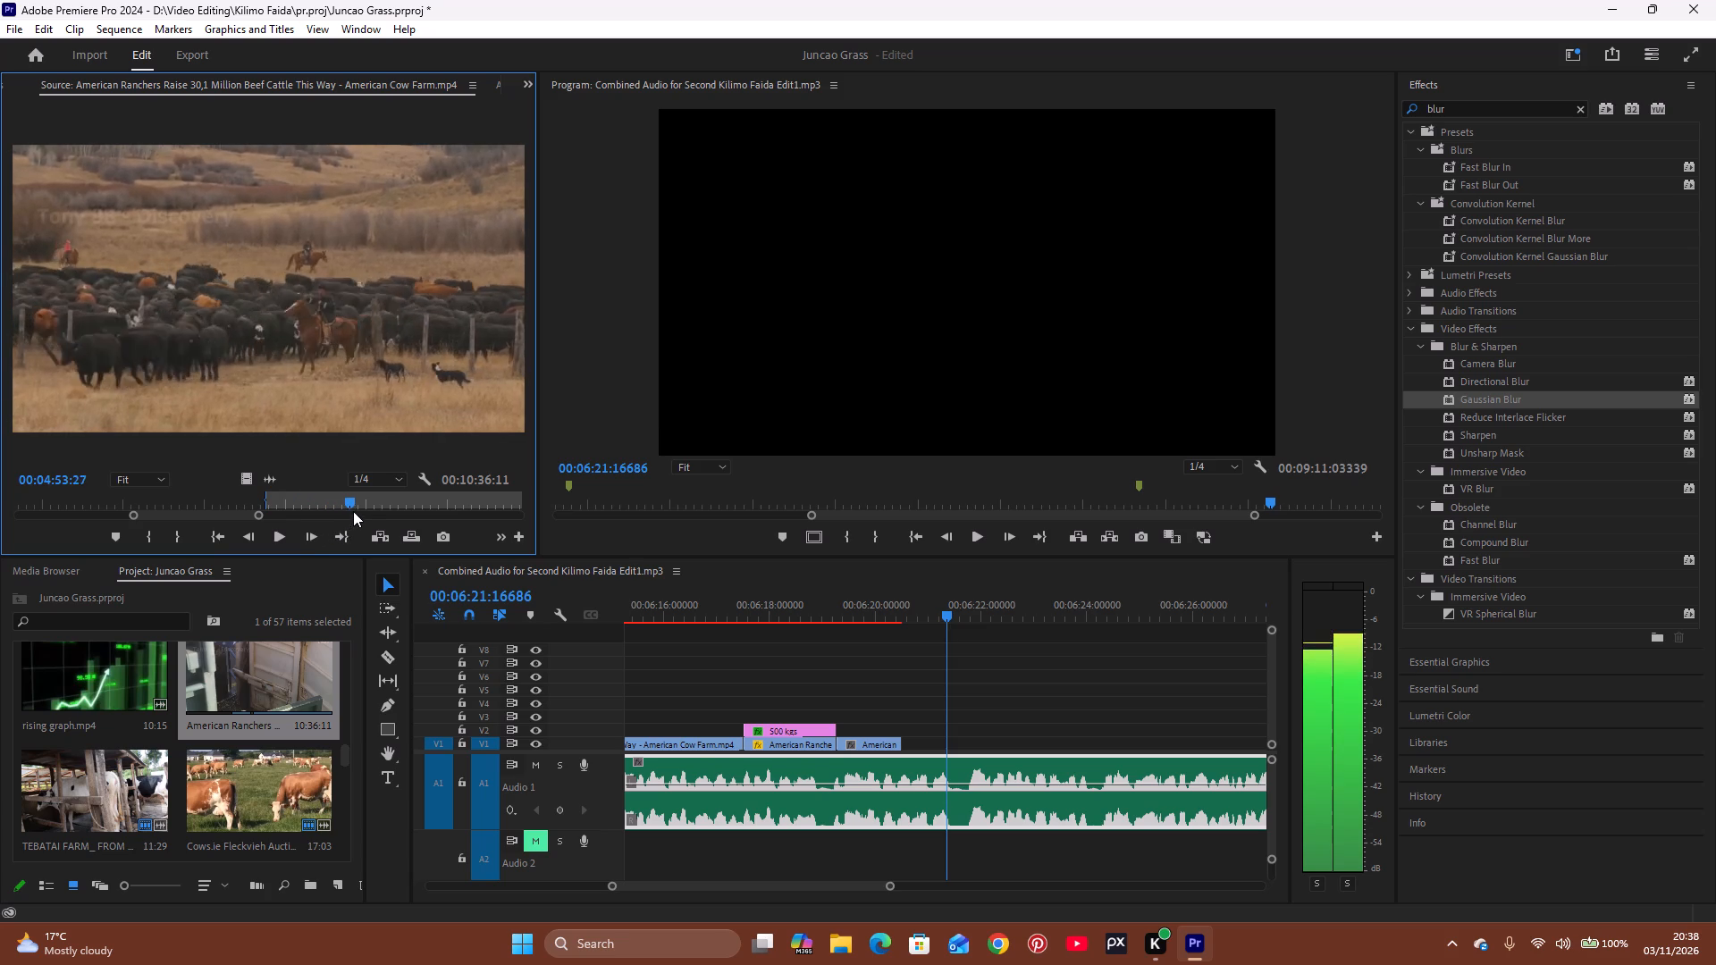
{"action": "left_click_drag", "start_coordinate": [353, 511], "coordinate": [393, 473]}
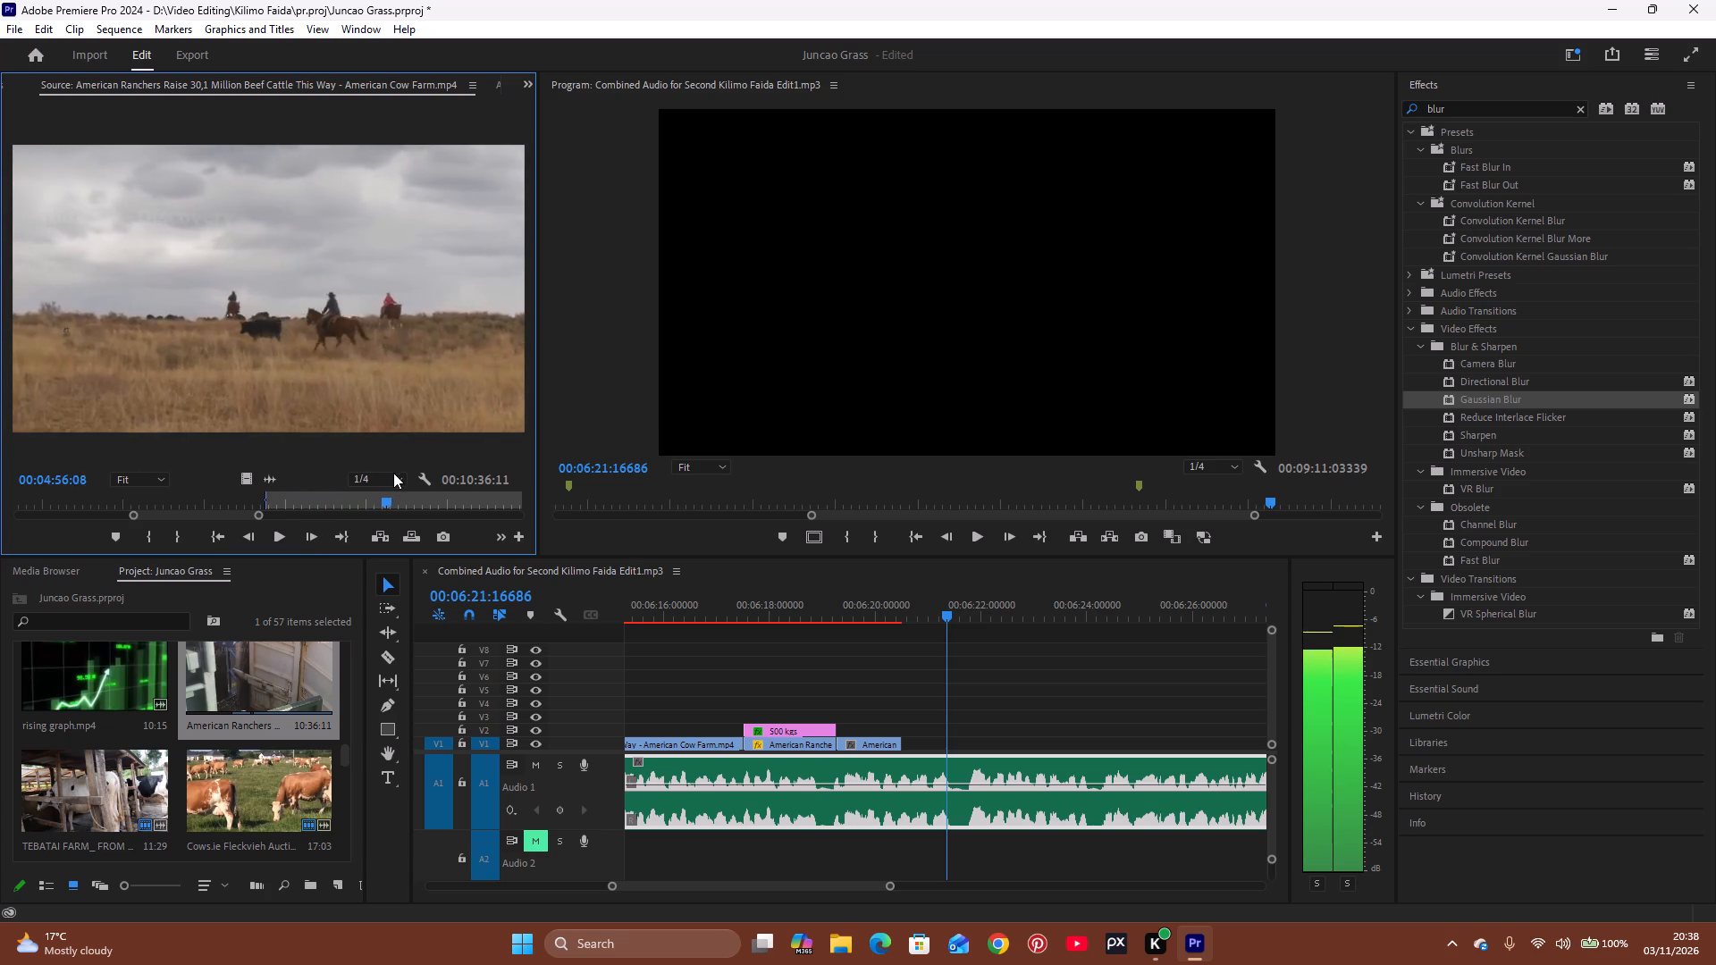
{"action": "left_click_drag", "start_coordinate": [393, 473], "coordinate": [420, 433]}
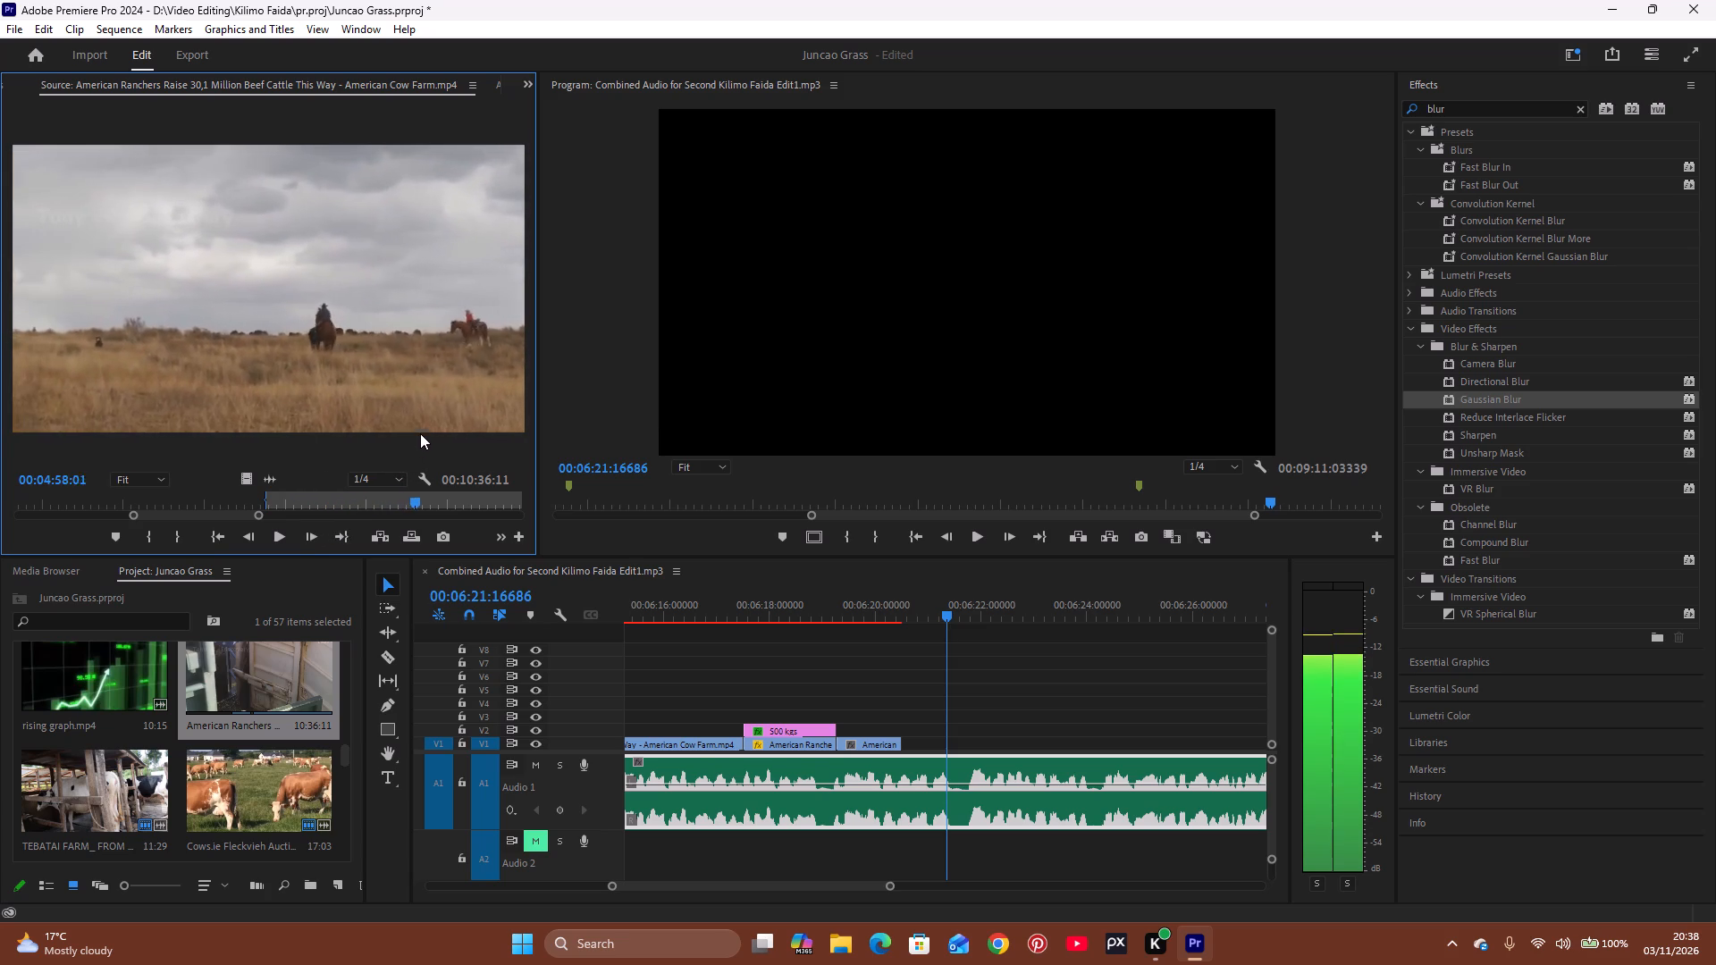
{"action": "left_click_drag", "start_coordinate": [420, 433], "coordinate": [455, 317]}
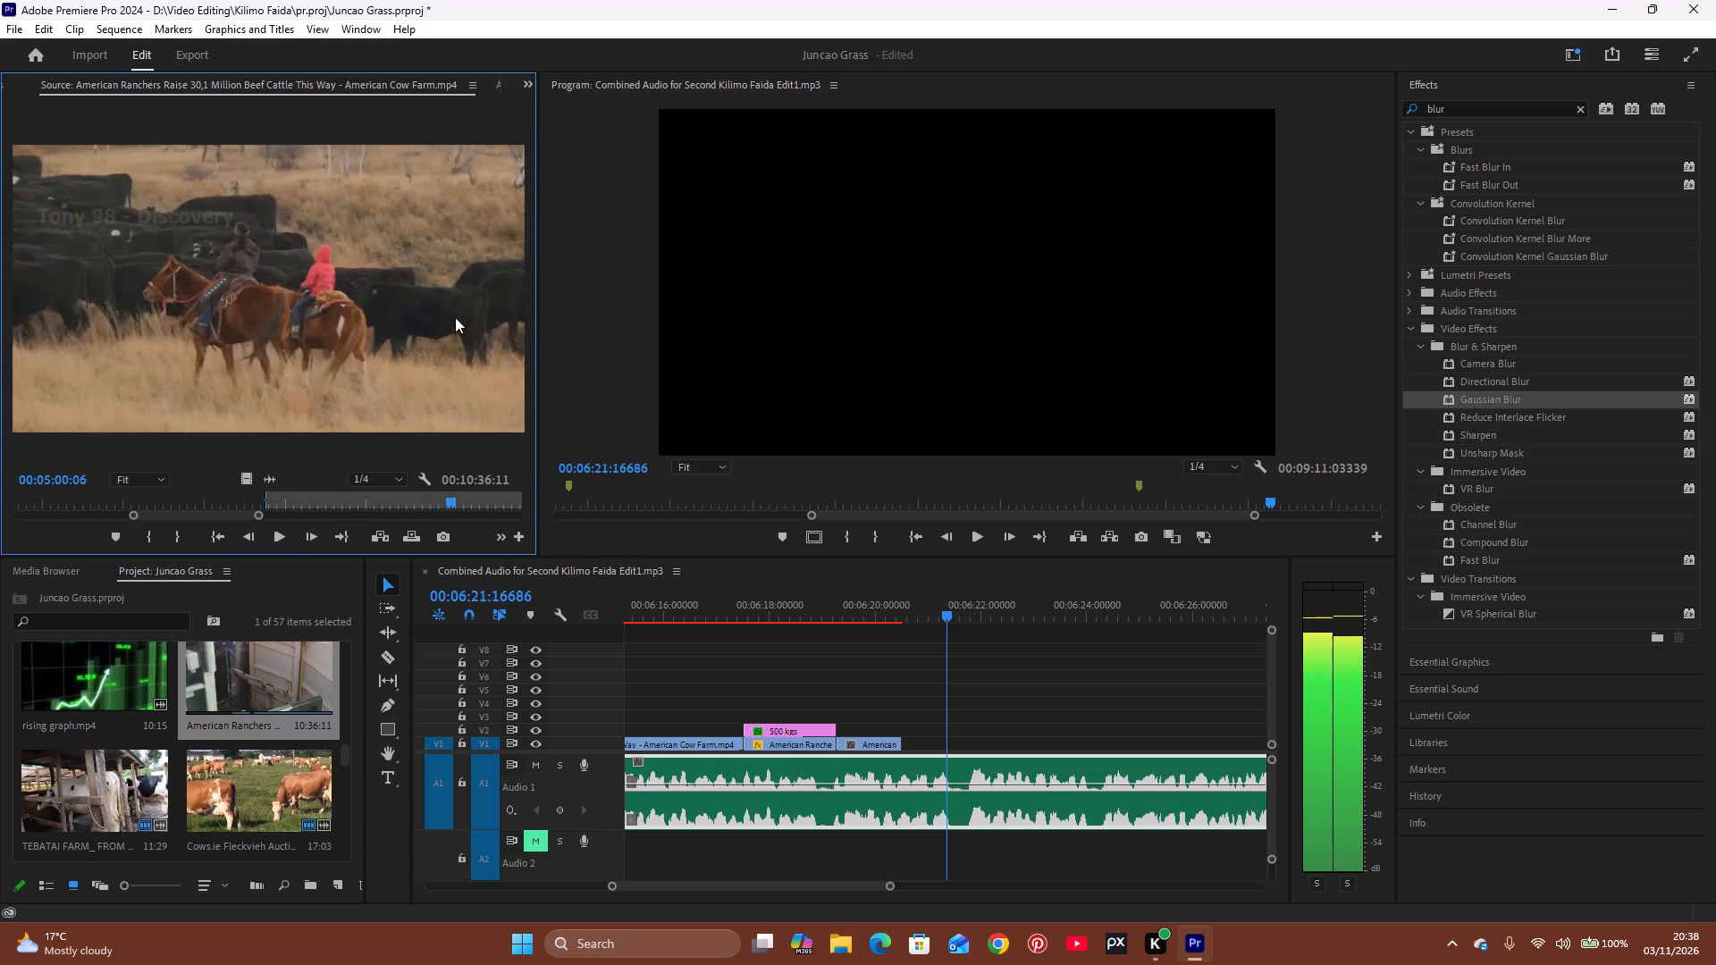
{"action": "left_click_drag", "start_coordinate": [455, 317], "coordinate": [503, 163]}
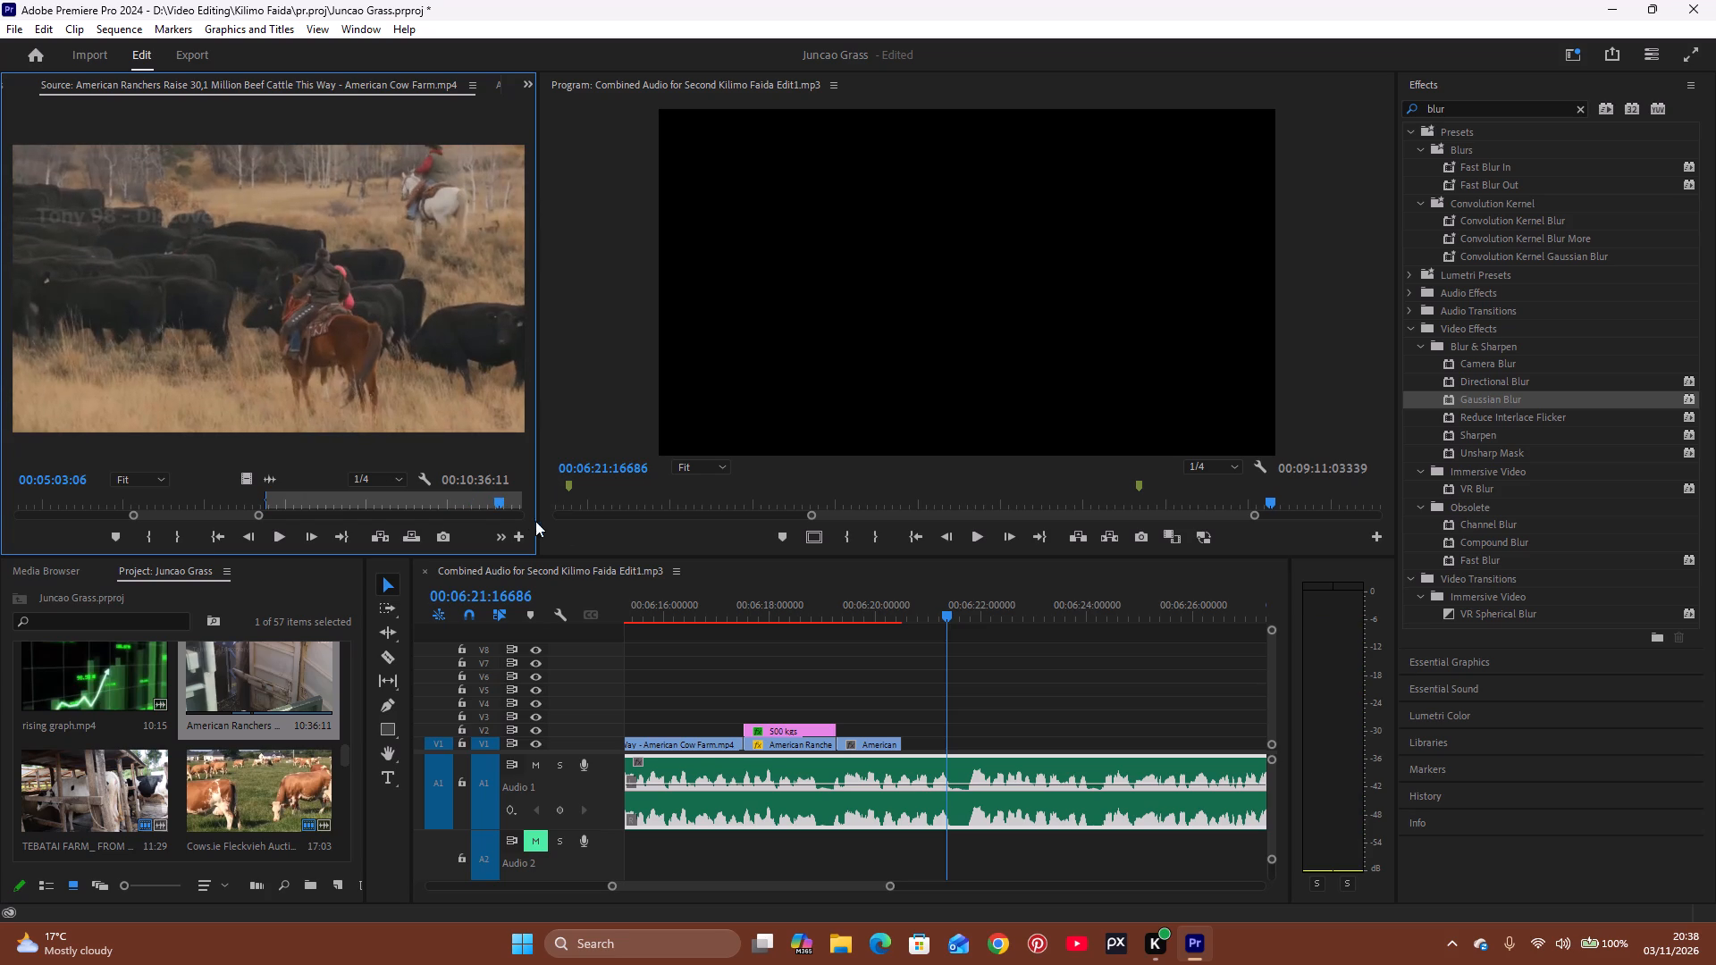
{"action": "left_click_drag", "start_coordinate": [503, 504], "coordinate": [520, 498]}
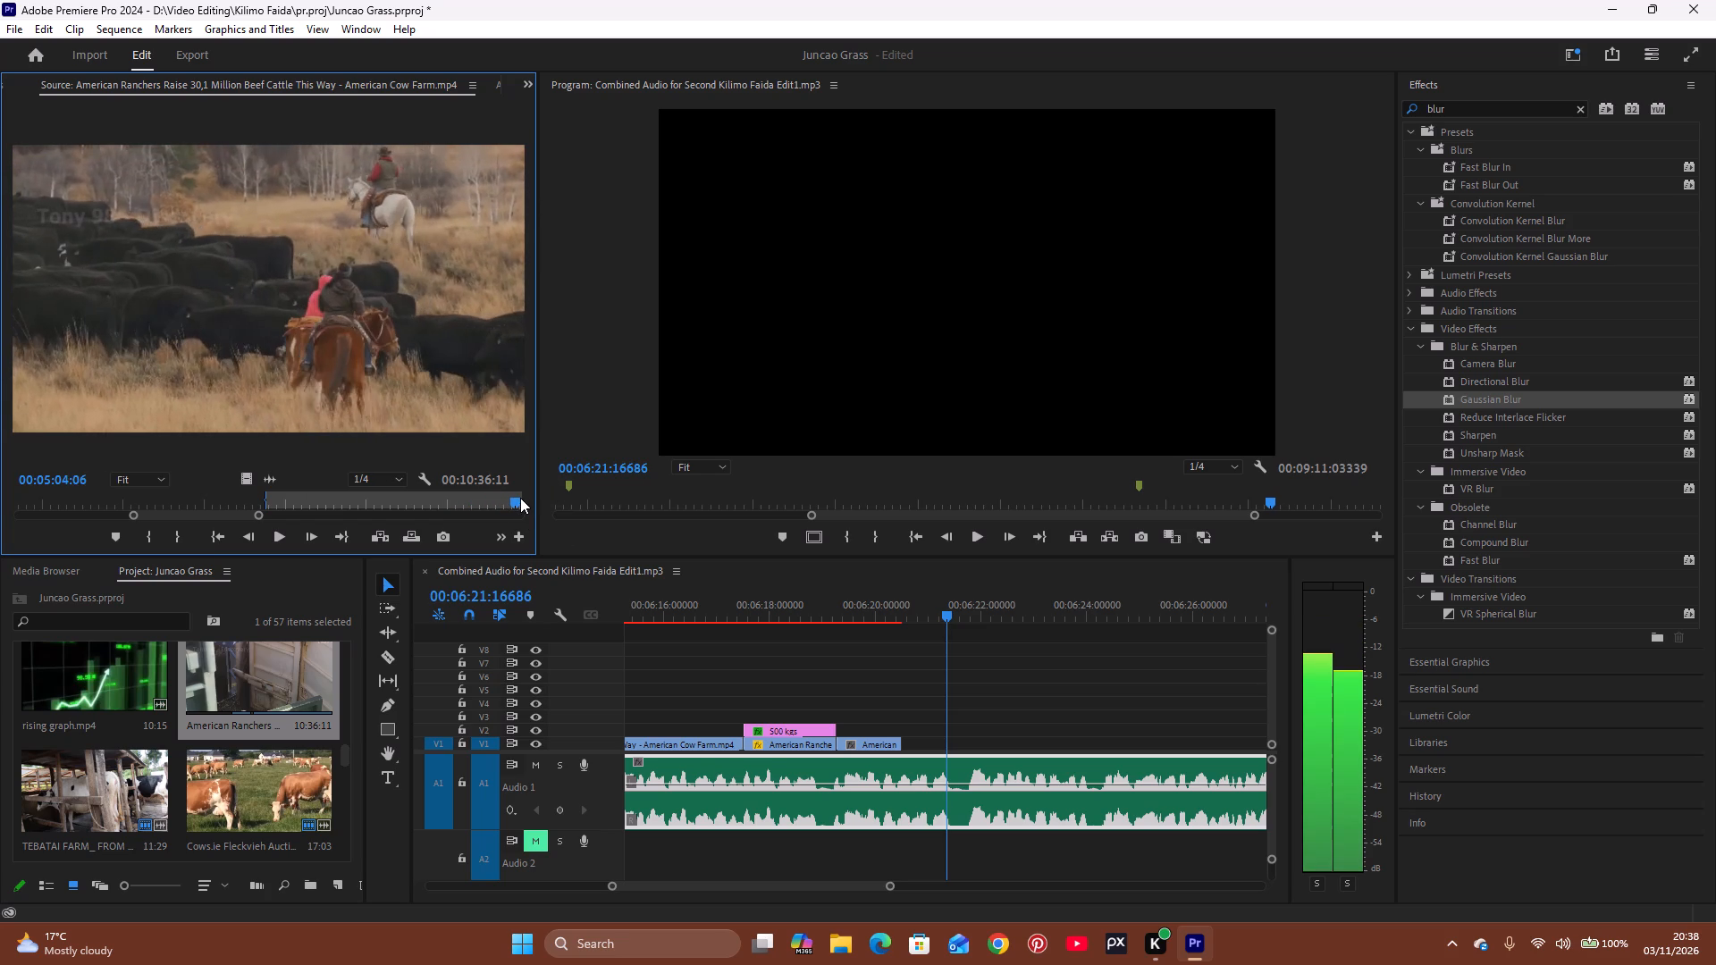
{"action": "left_click_drag", "start_coordinate": [520, 498], "coordinate": [522, 499]}
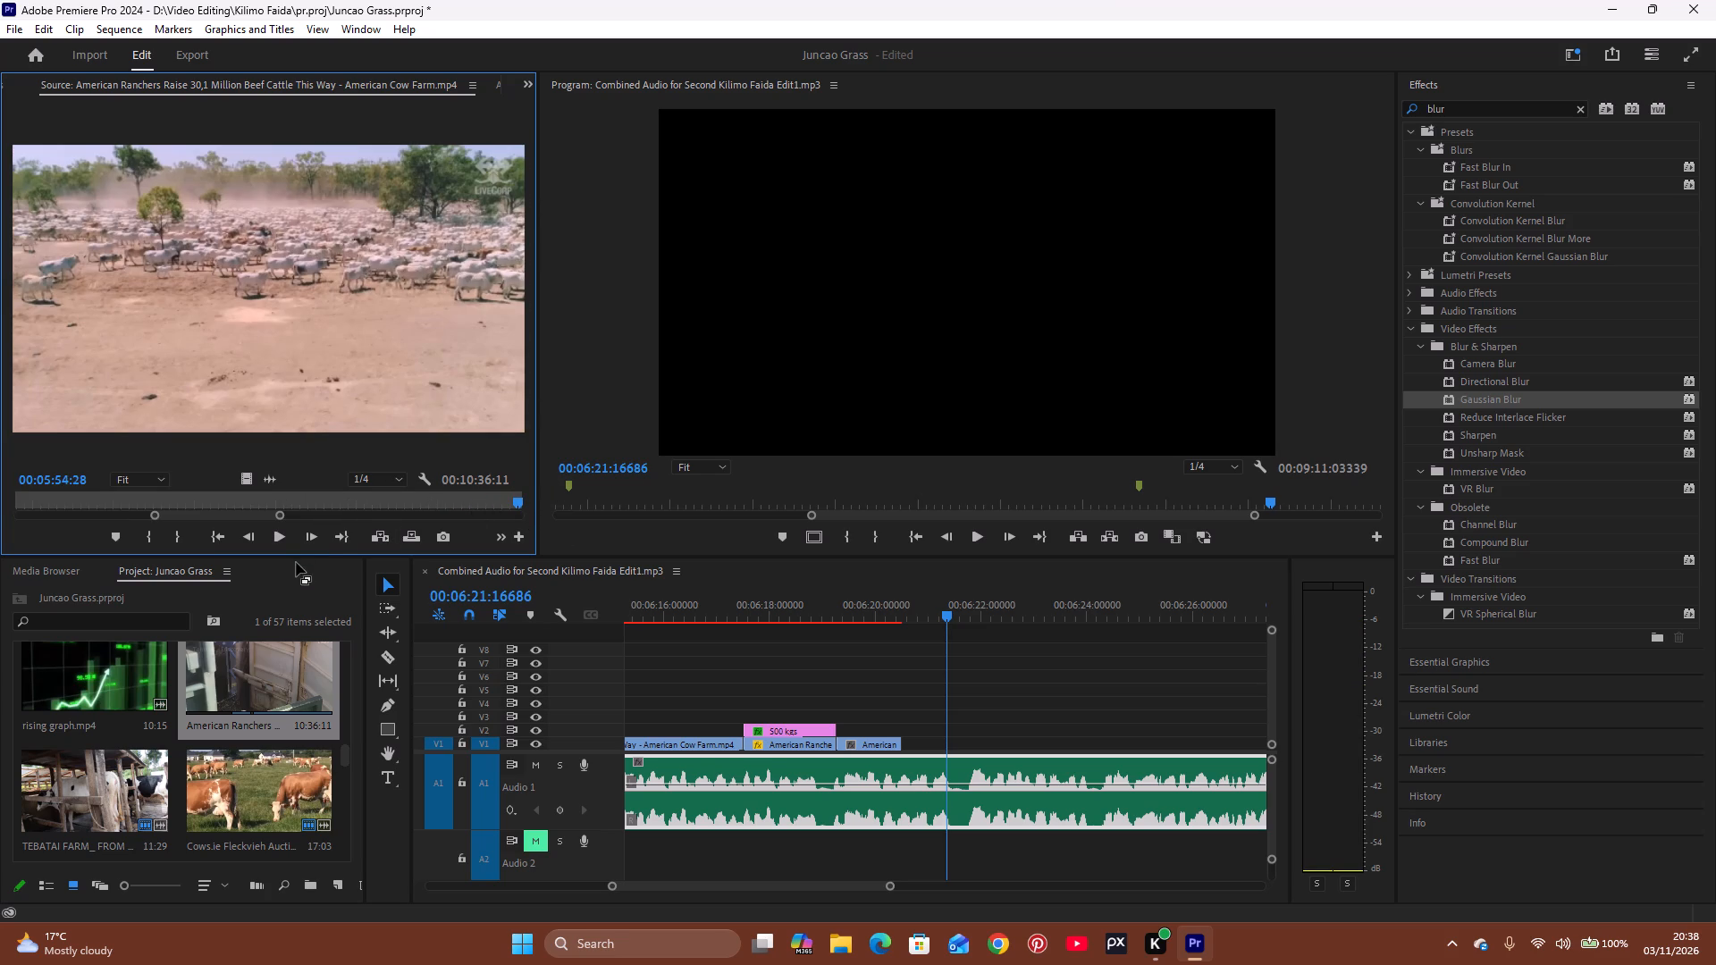
{"action": "left_click_drag", "start_coordinate": [438, 503], "coordinate": [428, 503]}
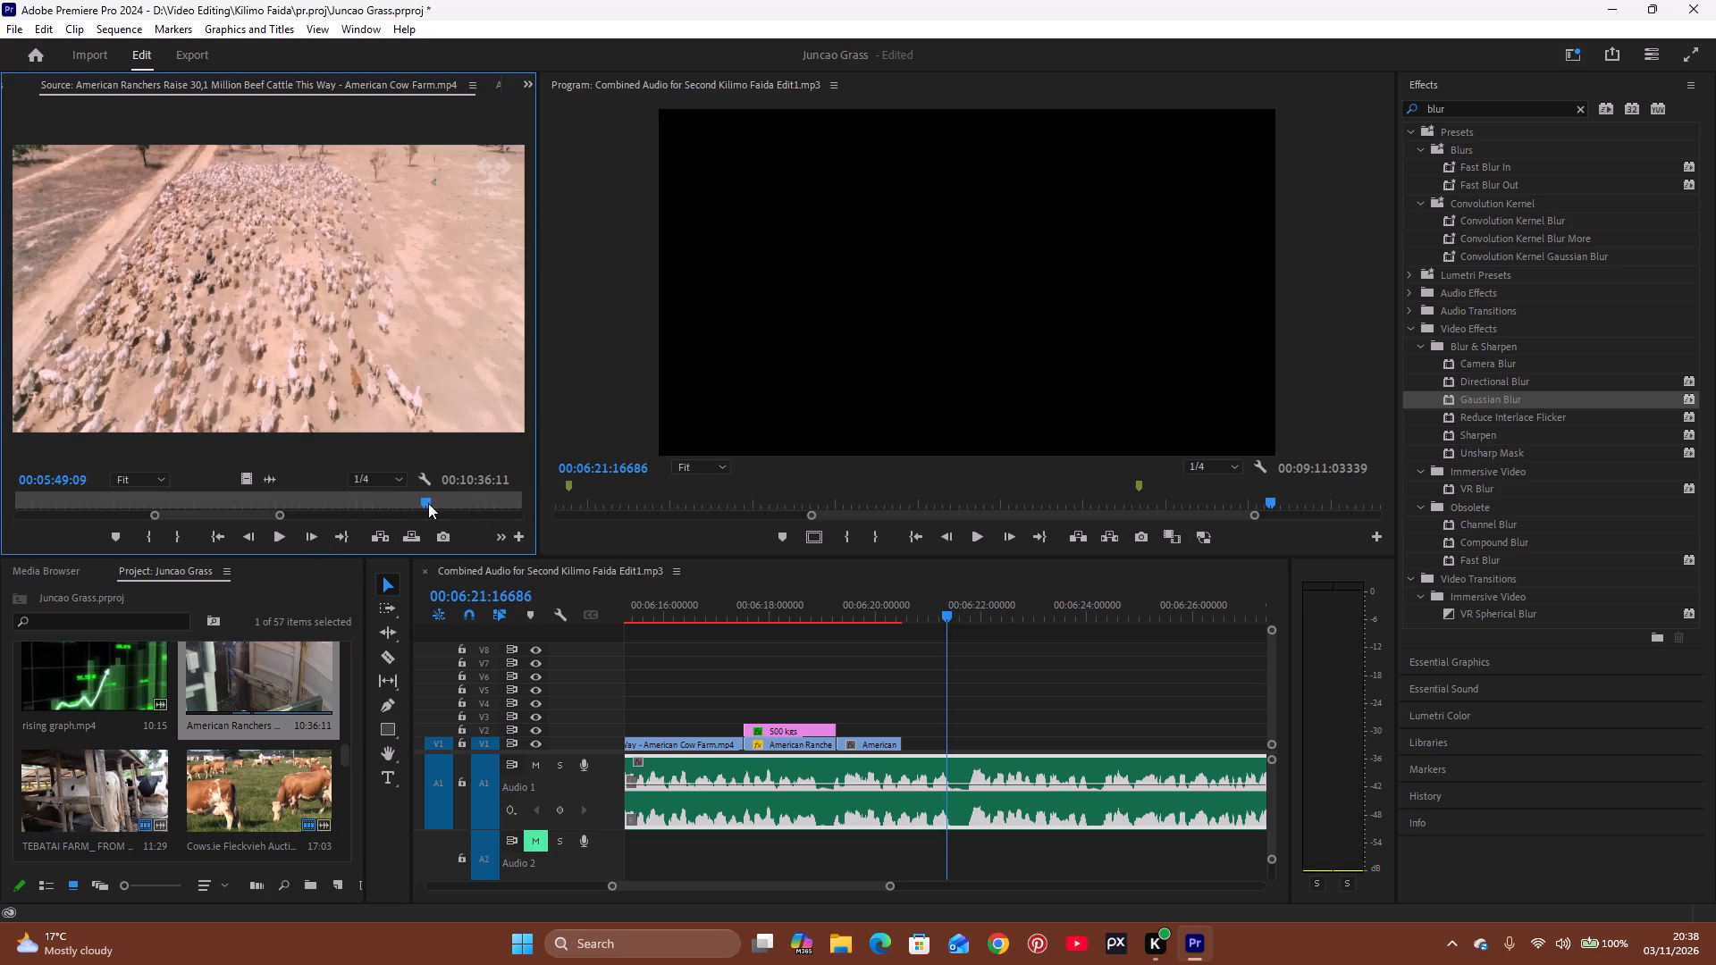
{"action": "left_click_drag", "start_coordinate": [428, 503], "coordinate": [181, 570]}
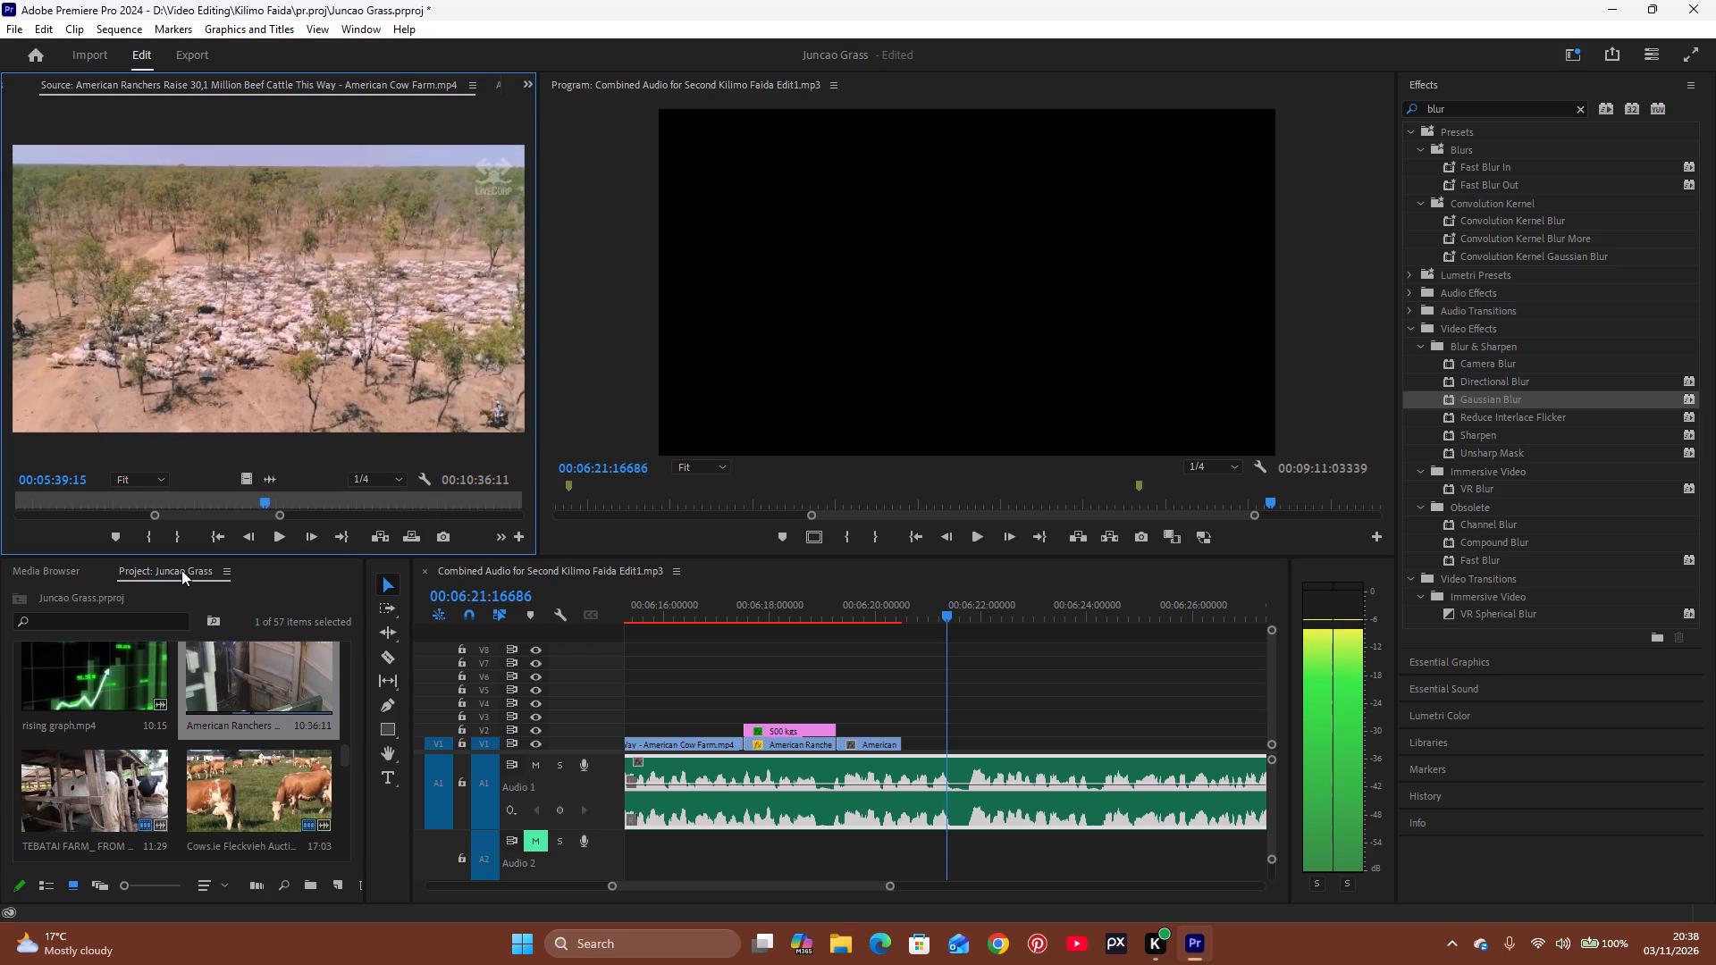
{"action": "left_click_drag", "start_coordinate": [181, 570], "coordinate": [46, 625]}
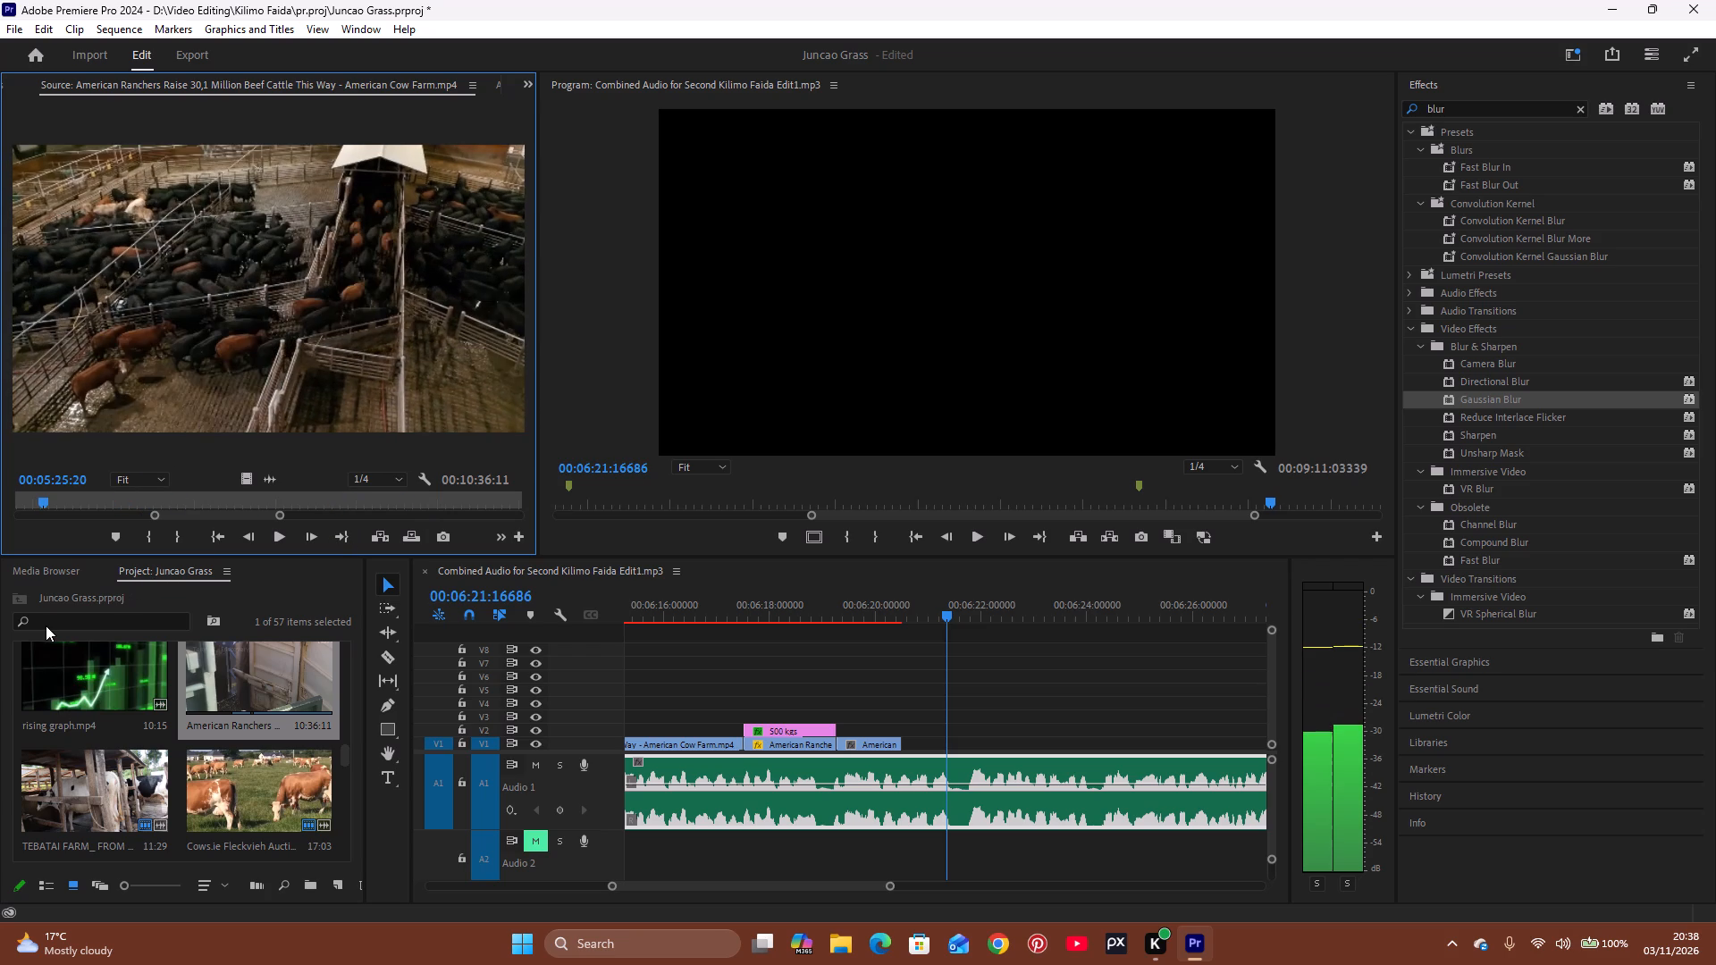
{"action": "left_click_drag", "start_coordinate": [46, 625], "coordinate": [35, 636]}
{"action": "left_click", "coordinate": [279, 533]}
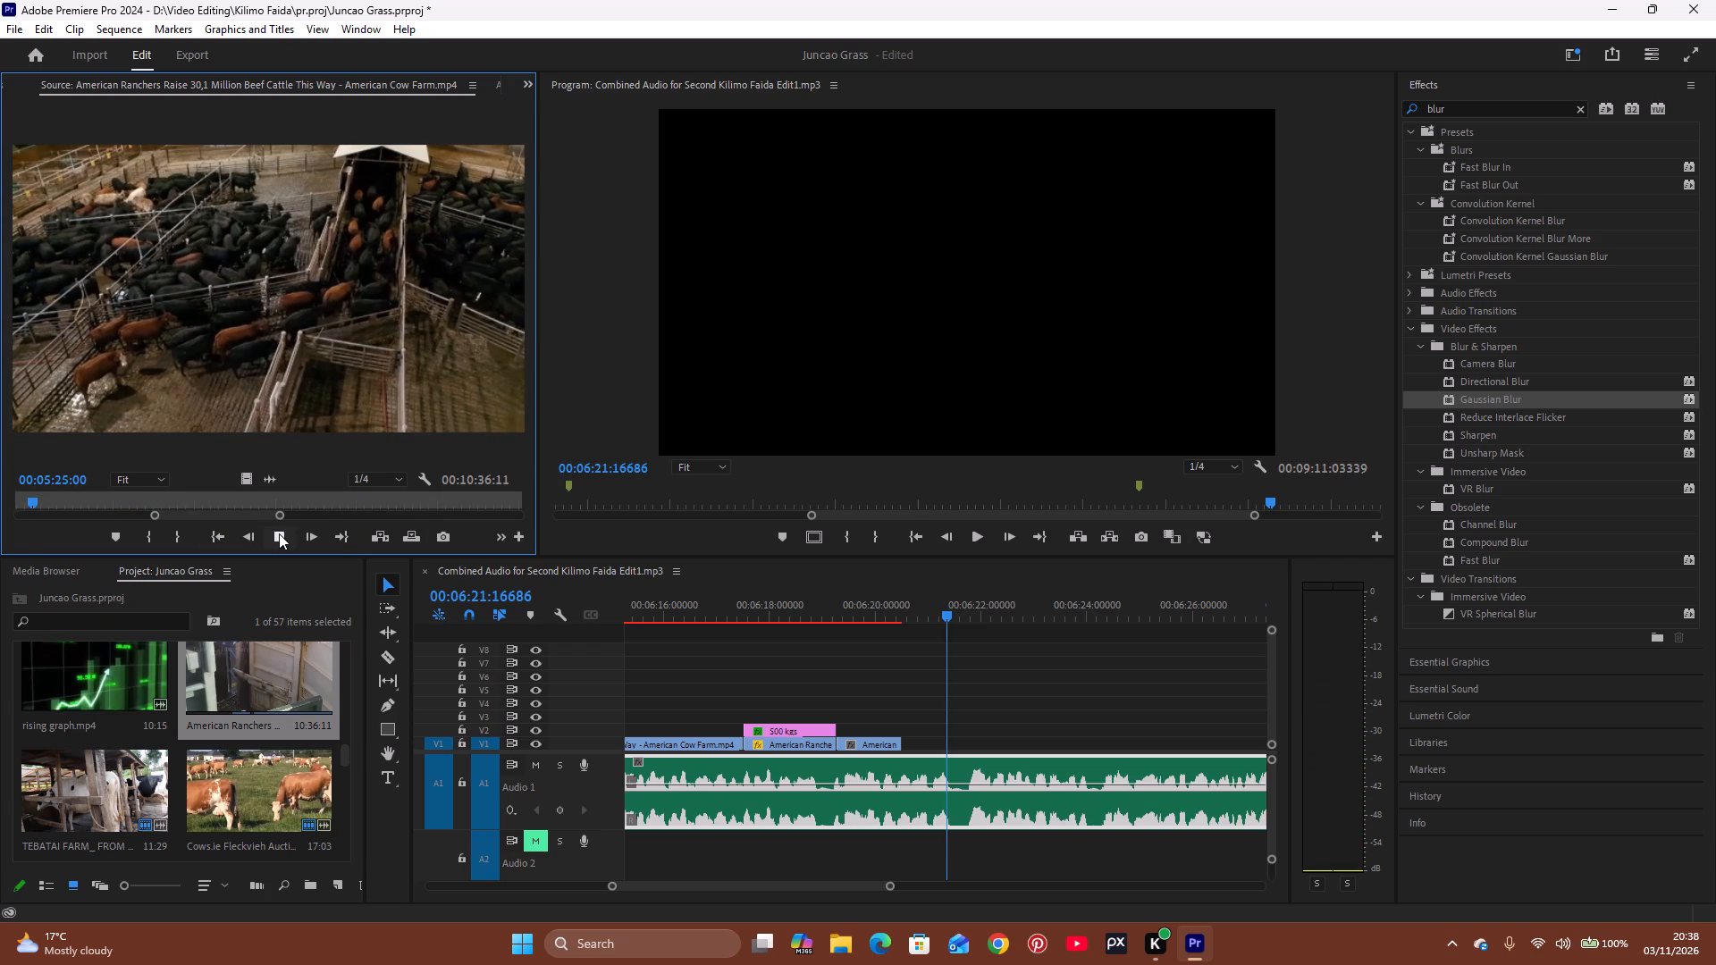
{"action": "left_click", "coordinate": [279, 533]}
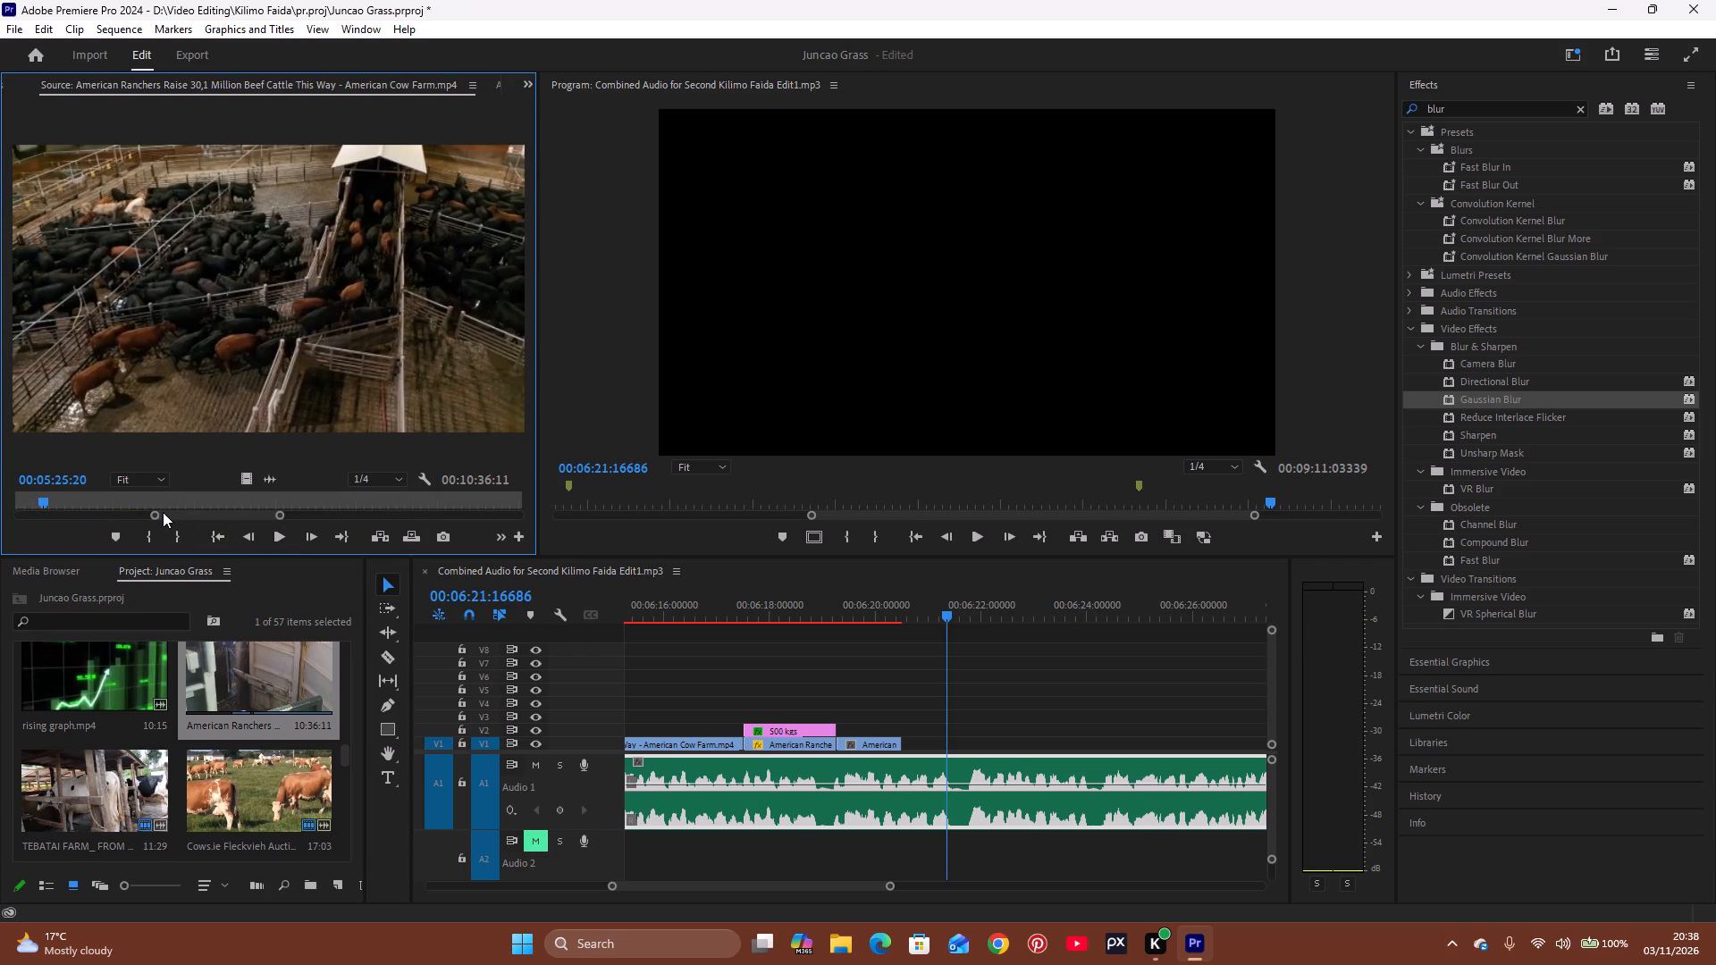
Mark a new In point at 00:05:13:28 in the American Ranchers source, at the start of the overhead cattle pen shot.
{"action": "left_click_drag", "start_coordinate": [166, 513], "coordinate": [158, 516]}
{"action": "left_click", "coordinate": [257, 499]}
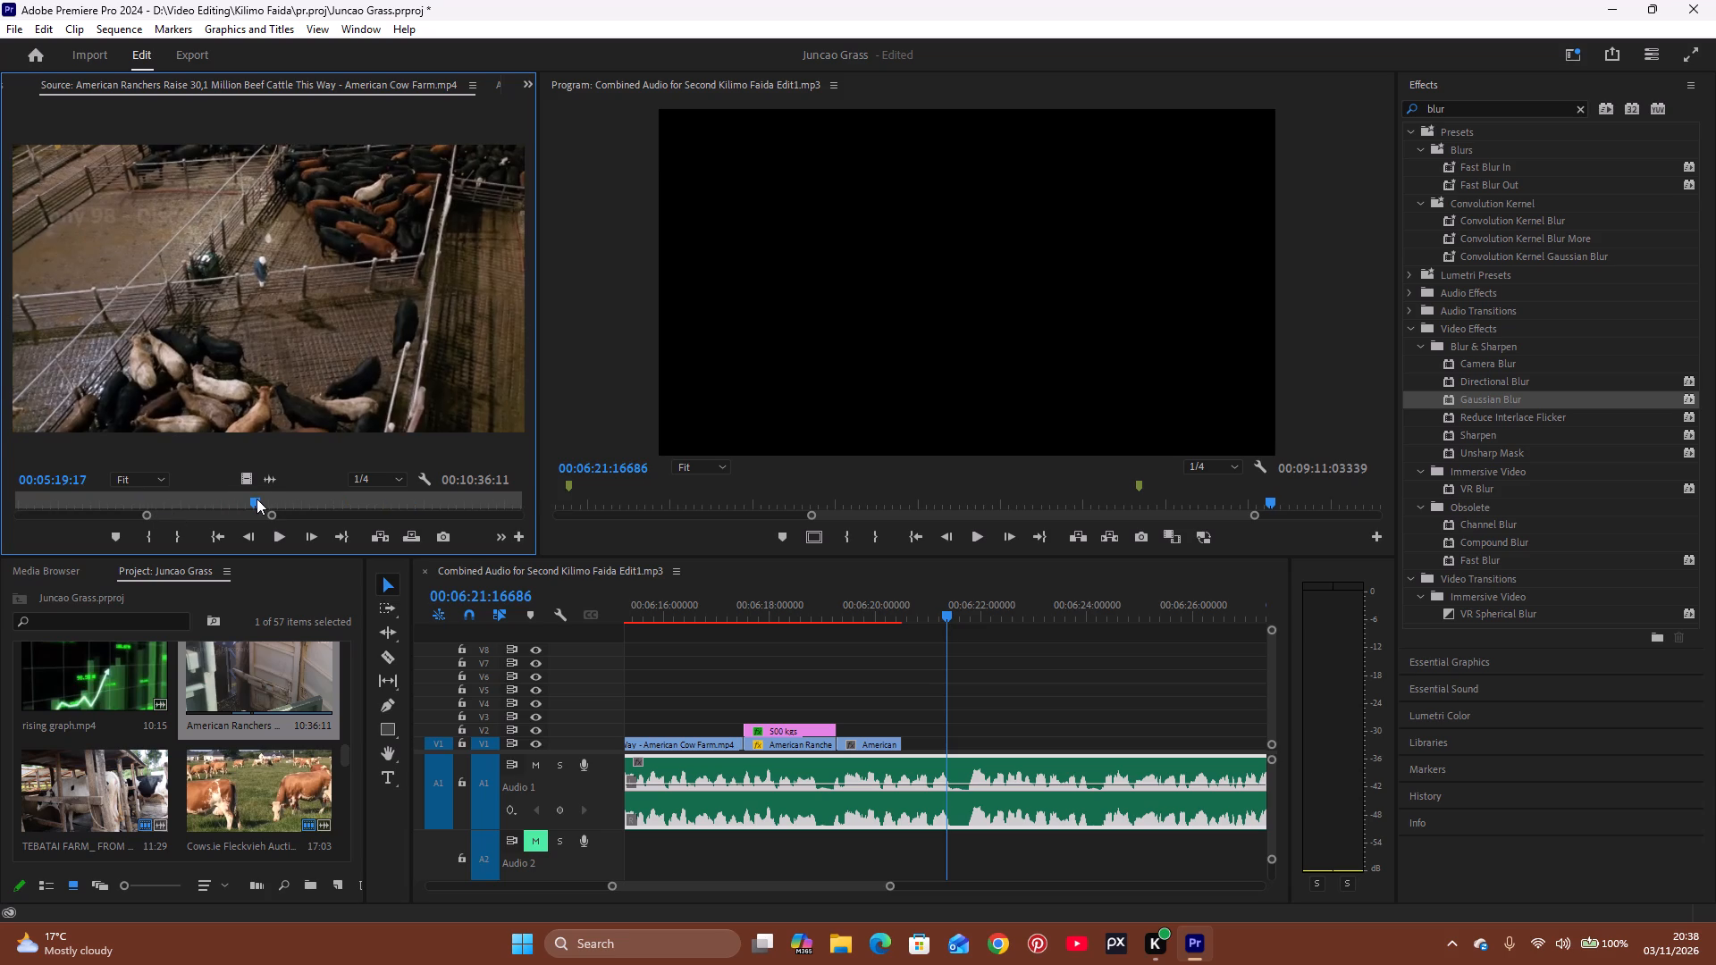
{"action": "left_click_drag", "start_coordinate": [257, 499], "coordinate": [243, 523]}
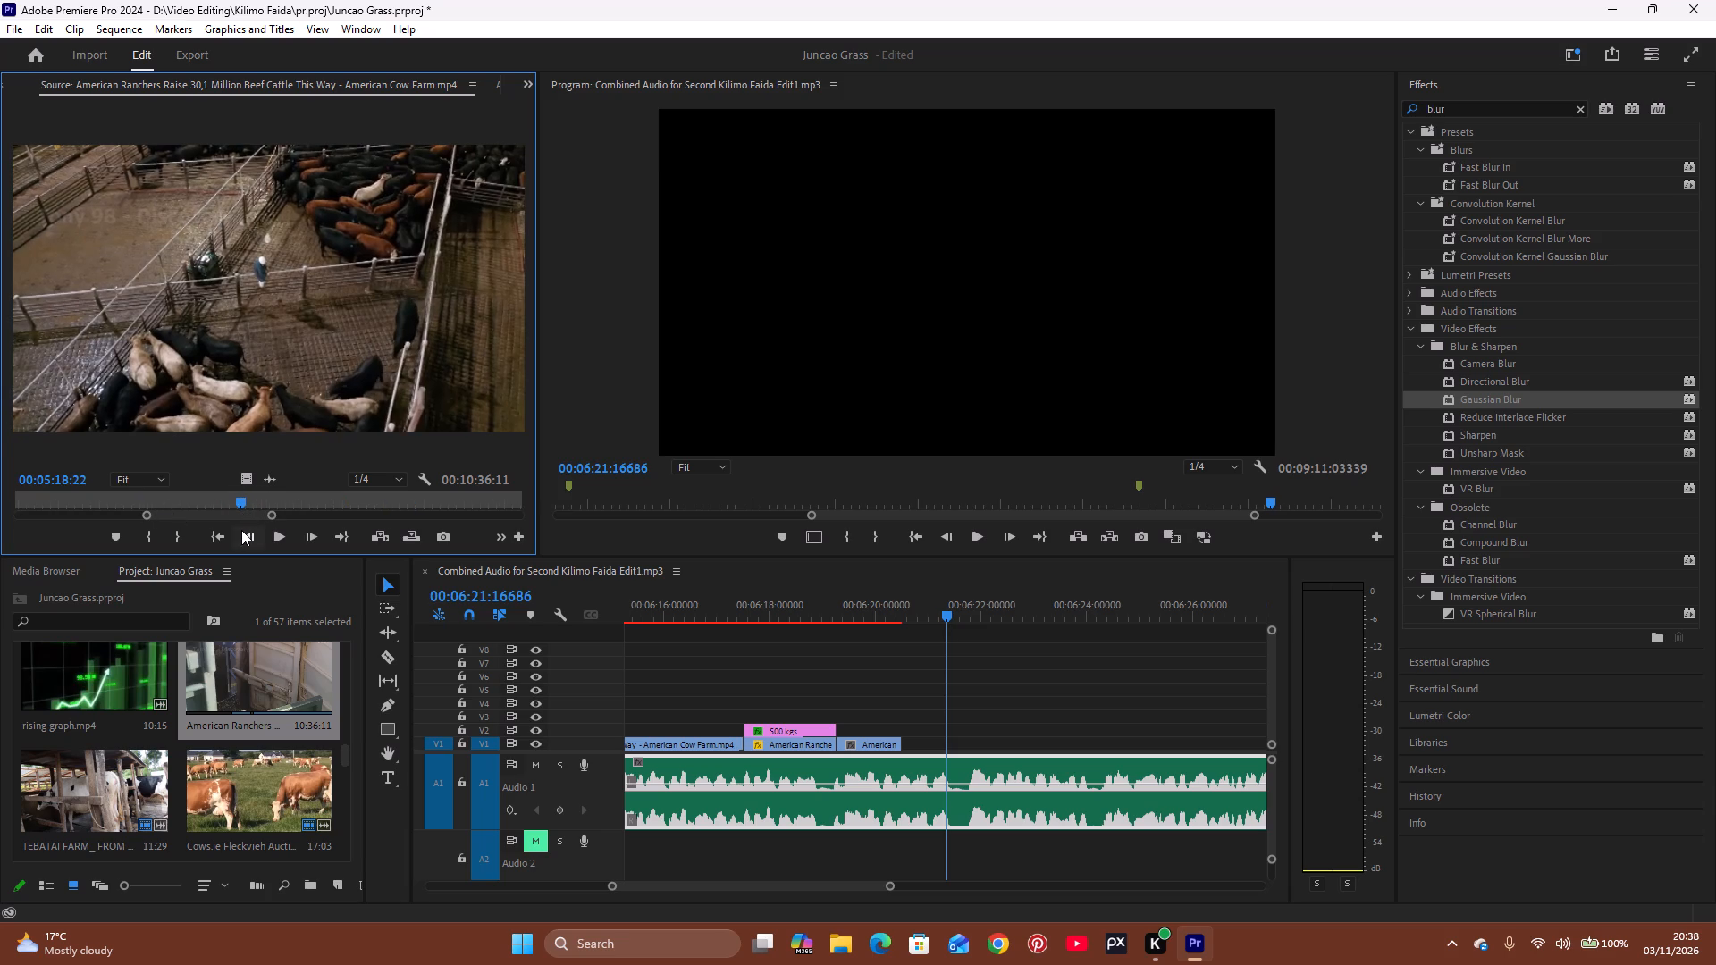
{"action": "left_click", "coordinate": [230, 499]}
{"action": "left_click", "coordinate": [210, 502]}
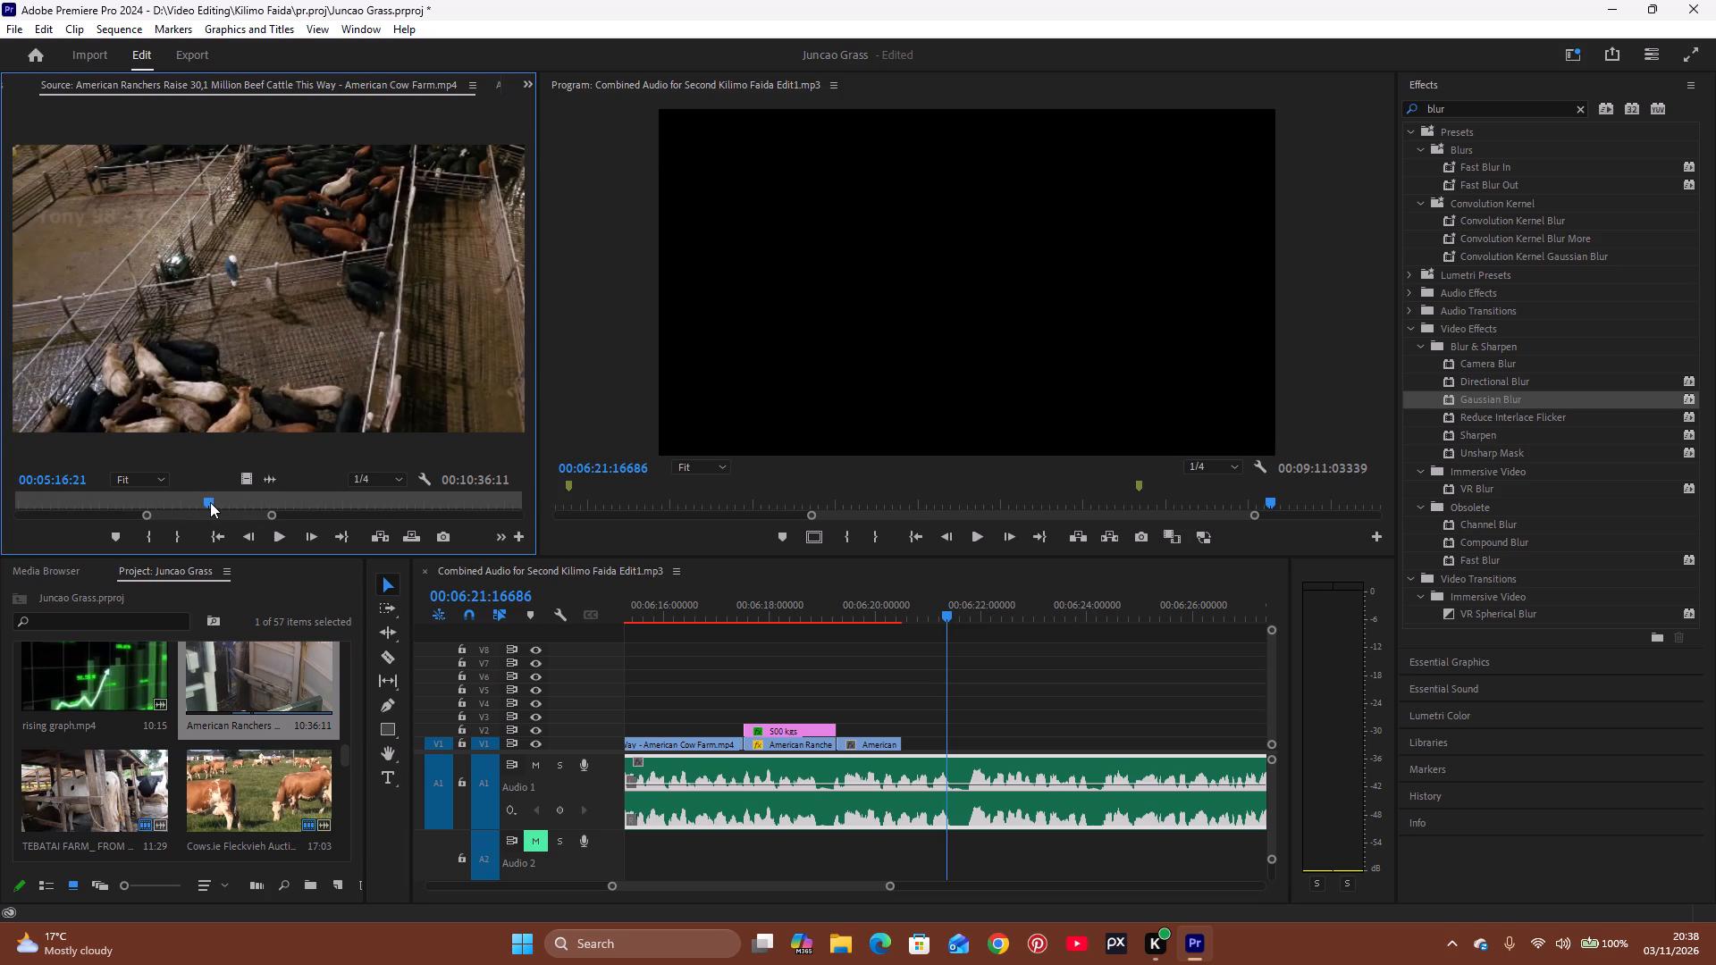
{"action": "left_click", "coordinate": [191, 504]}
{"action": "left_click", "coordinate": [157, 506]}
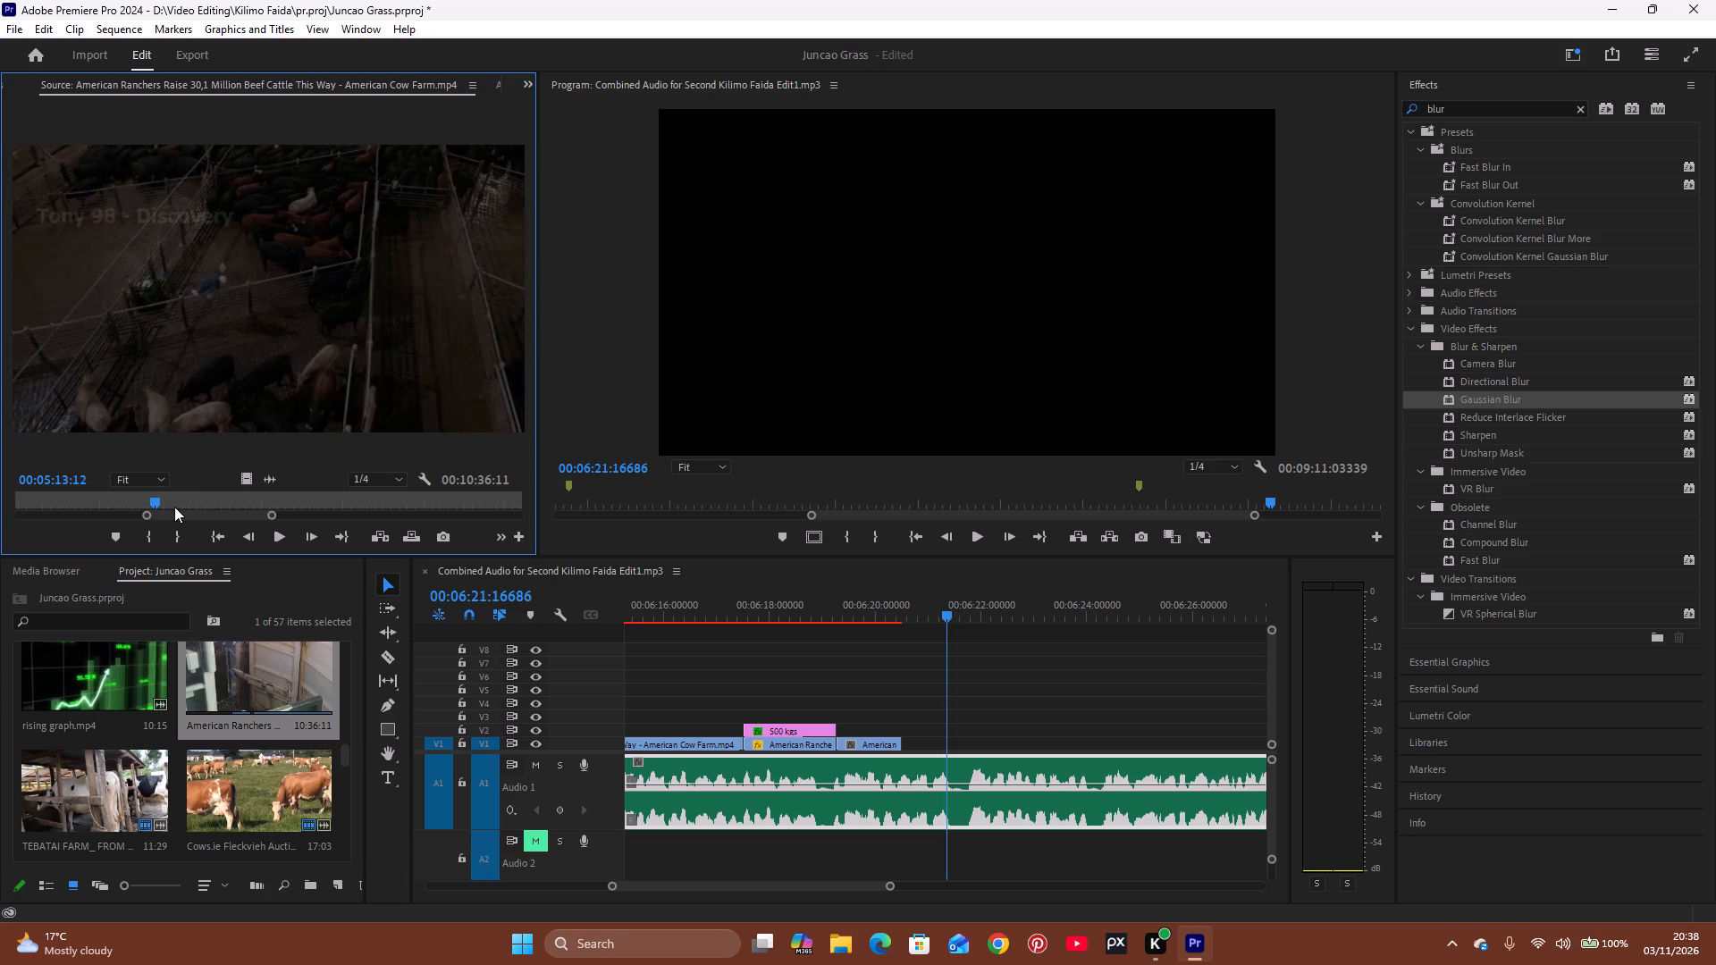
{"action": "left_click", "coordinate": [166, 504]}
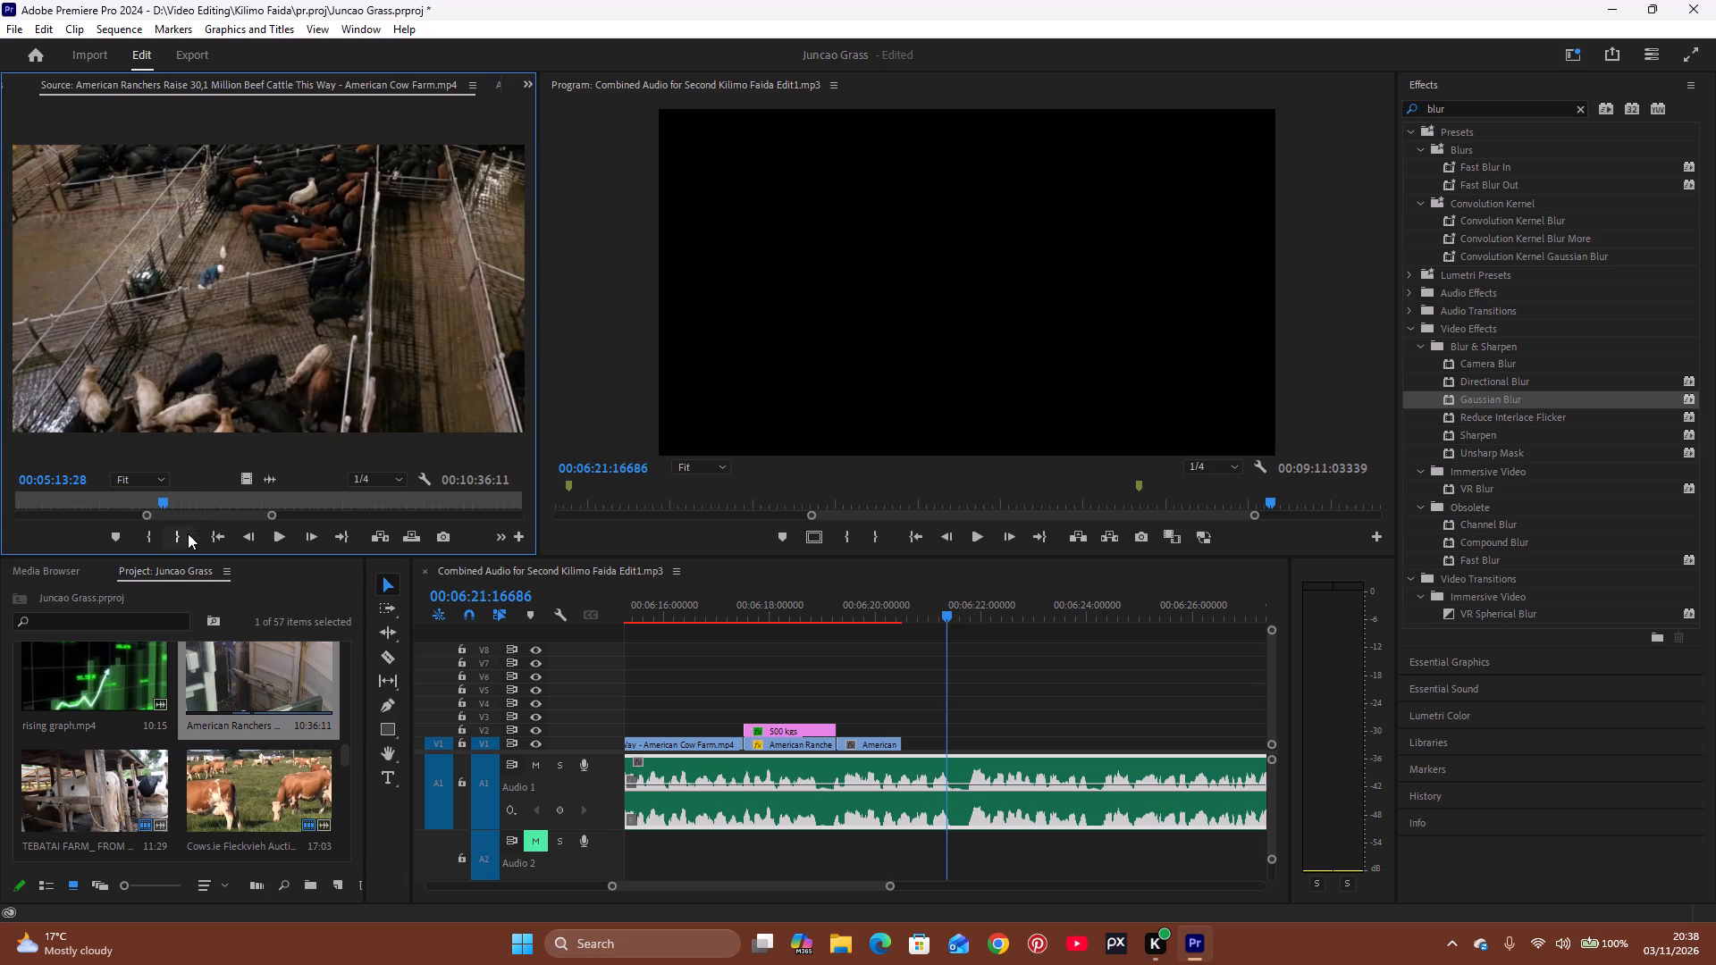
{"action": "left_click", "coordinate": [142, 536]}
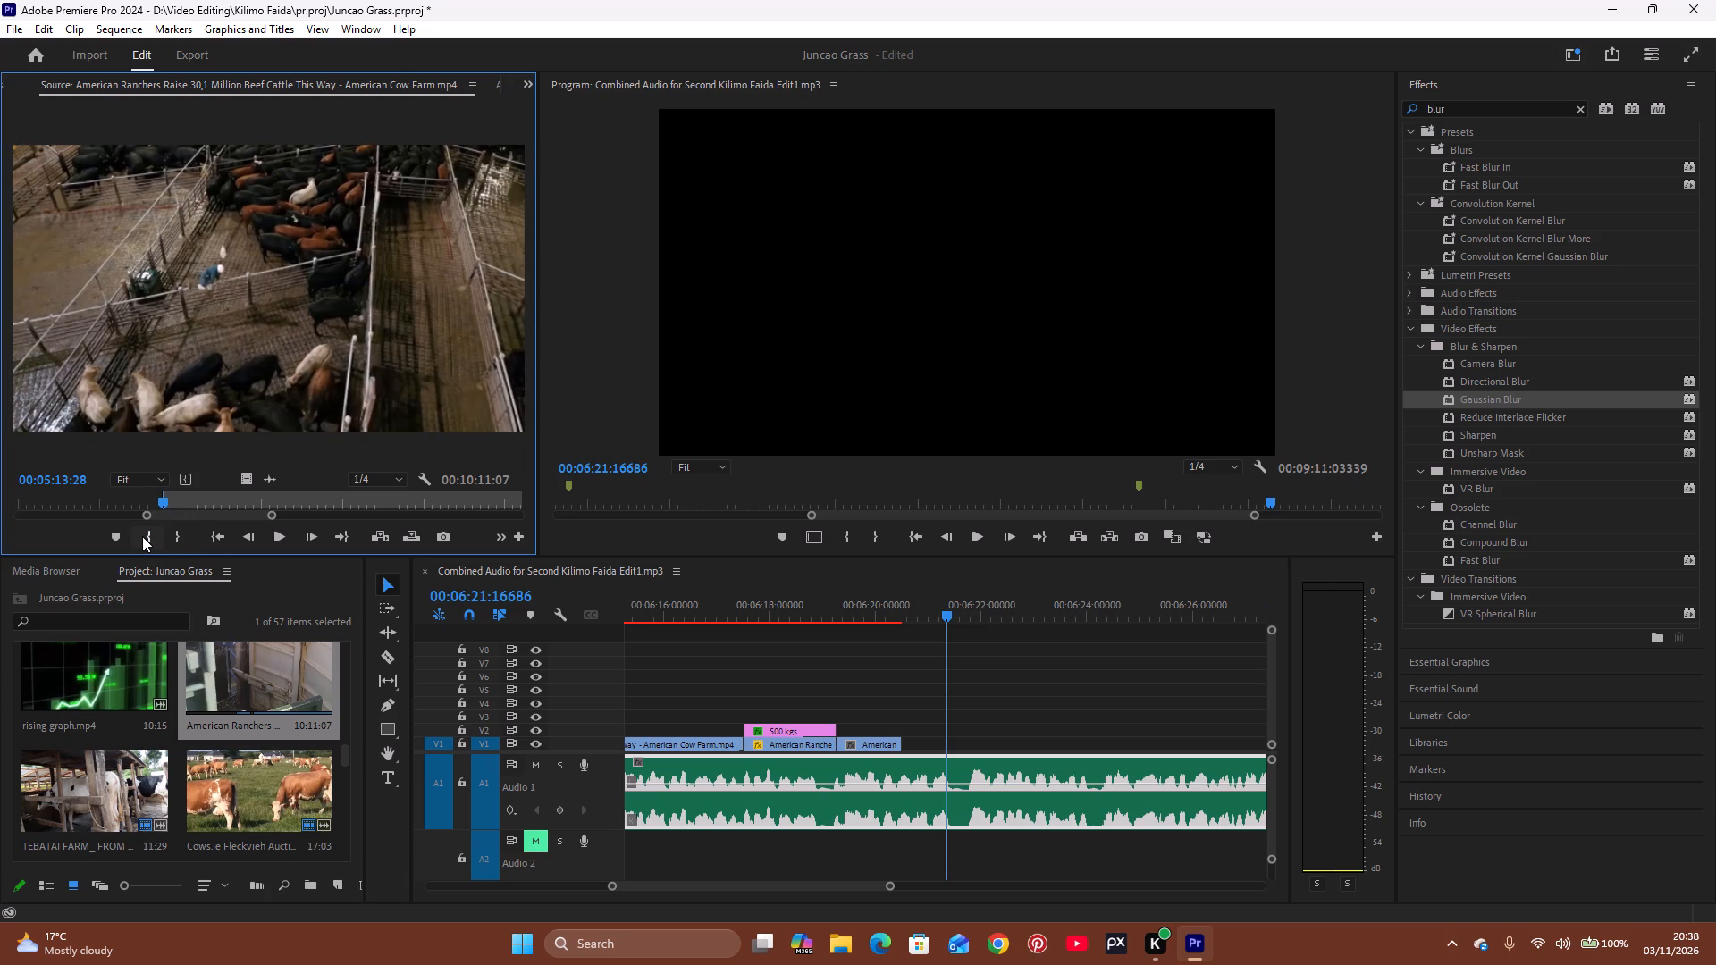
Preview the cattle pen shot and mark its Out point at 00:05:33:03, just before the fade to black.
{"action": "key", "text": "space"}
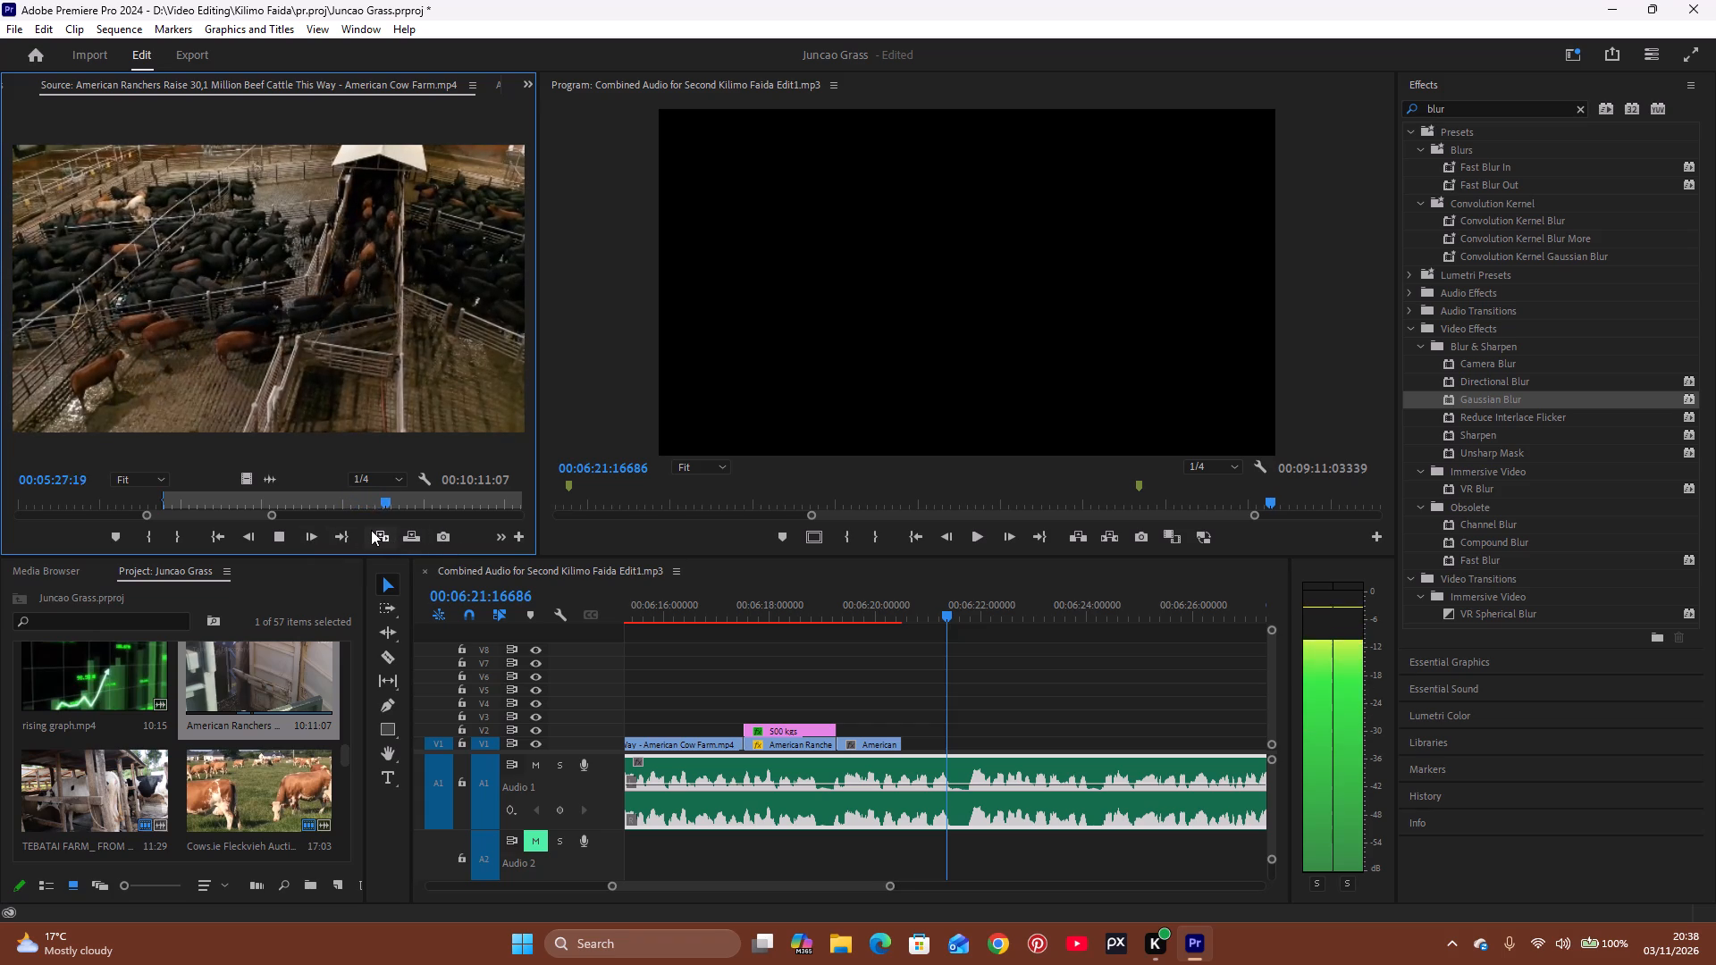
{"action": "key", "text": "space"}
{"action": "key", "text": "space"}
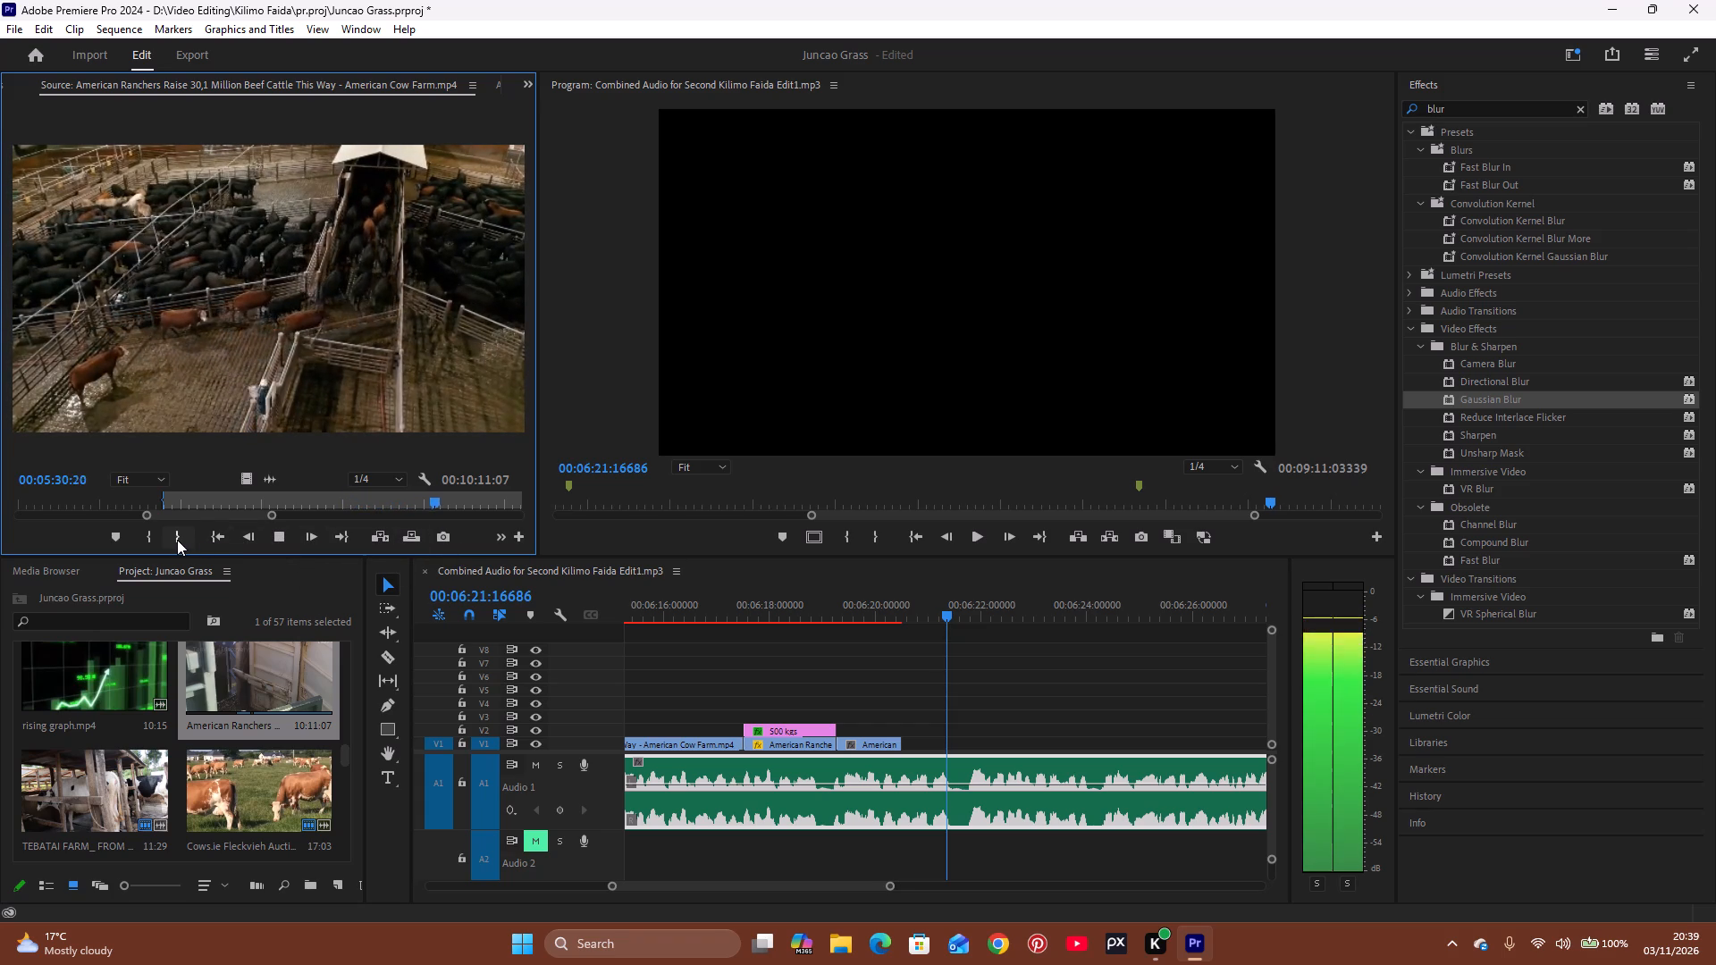
{"action": "key", "text": "space"}
{"action": "key", "text": "space"}
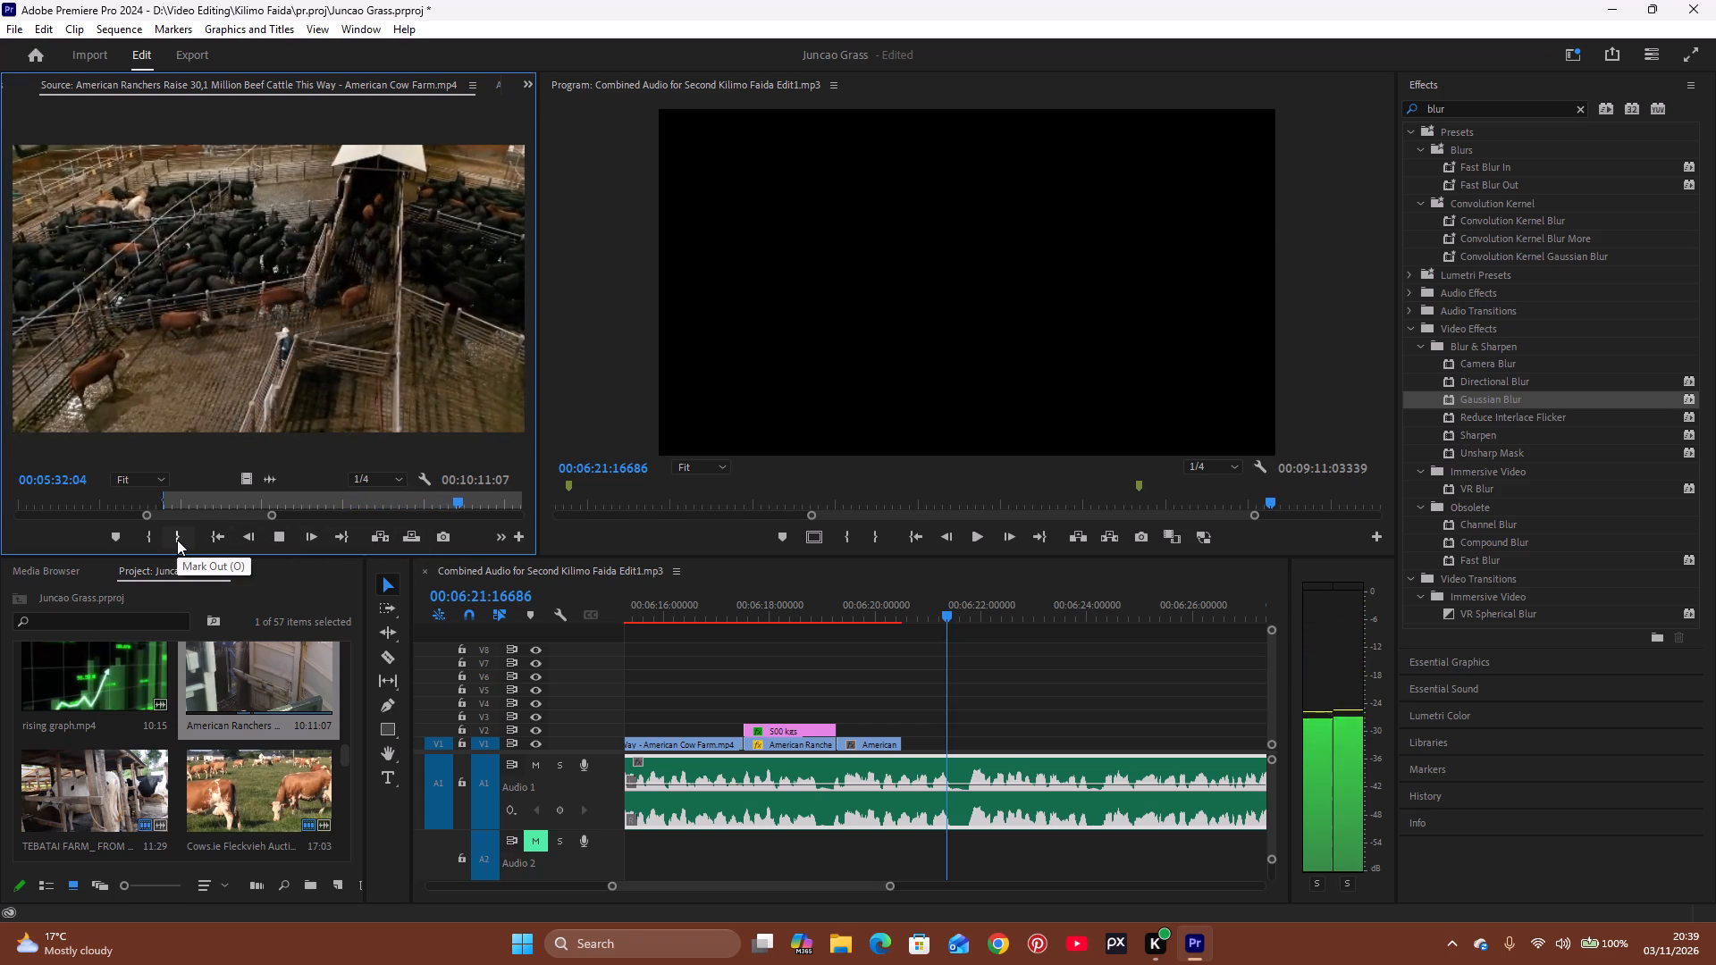
{"action": "key", "text": "space"}
{"action": "left_click_drag", "start_coordinate": [273, 516], "coordinate": [284, 522]}
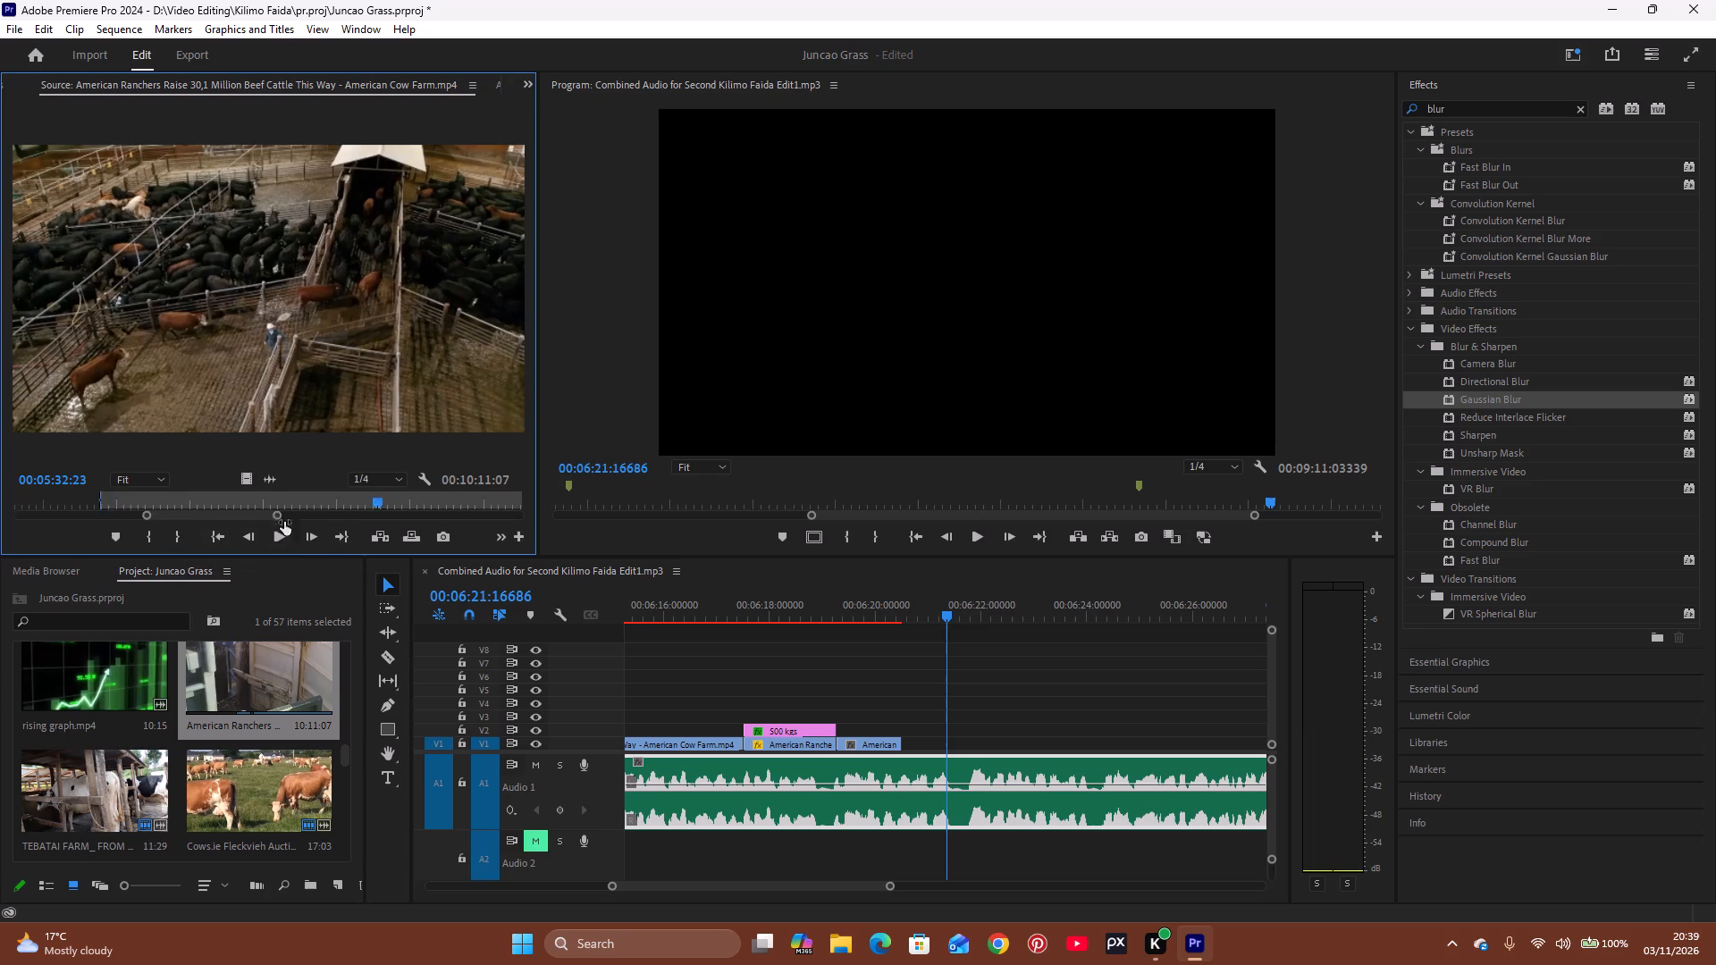
{"action": "left_click_drag", "start_coordinate": [284, 522], "coordinate": [323, 532]}
{"action": "key", "text": "space"}
{"action": "key", "text": "space"}
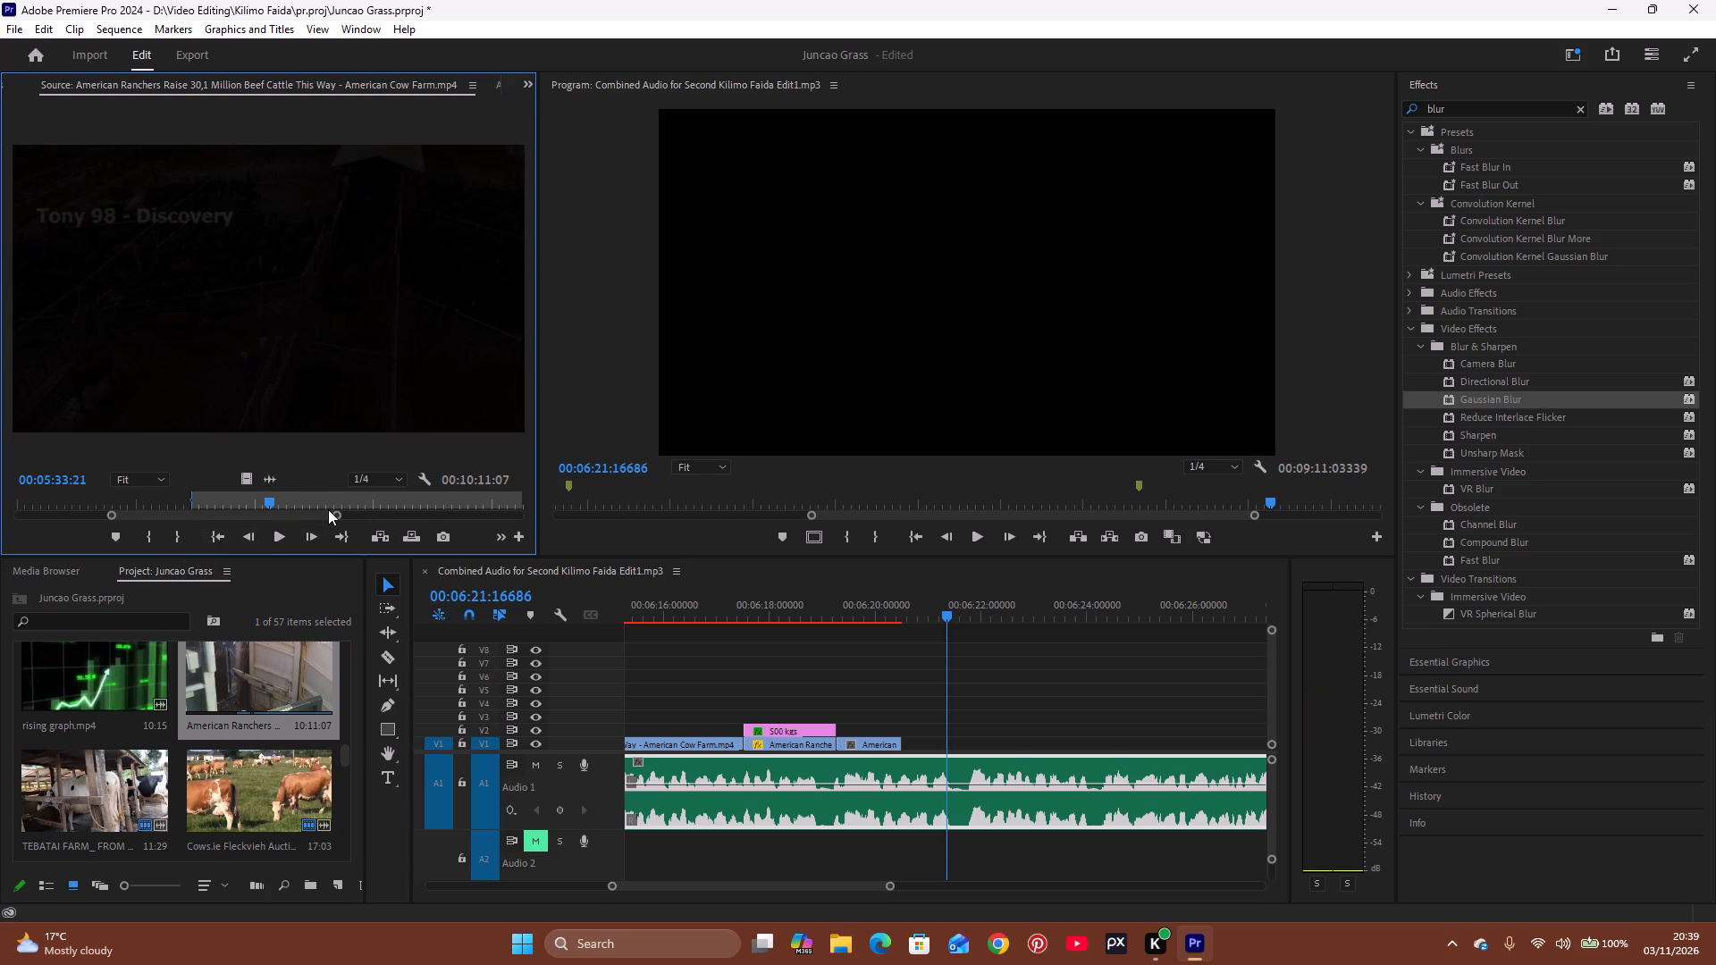
{"action": "left_click_drag", "start_coordinate": [273, 495], "coordinate": [271, 499]}
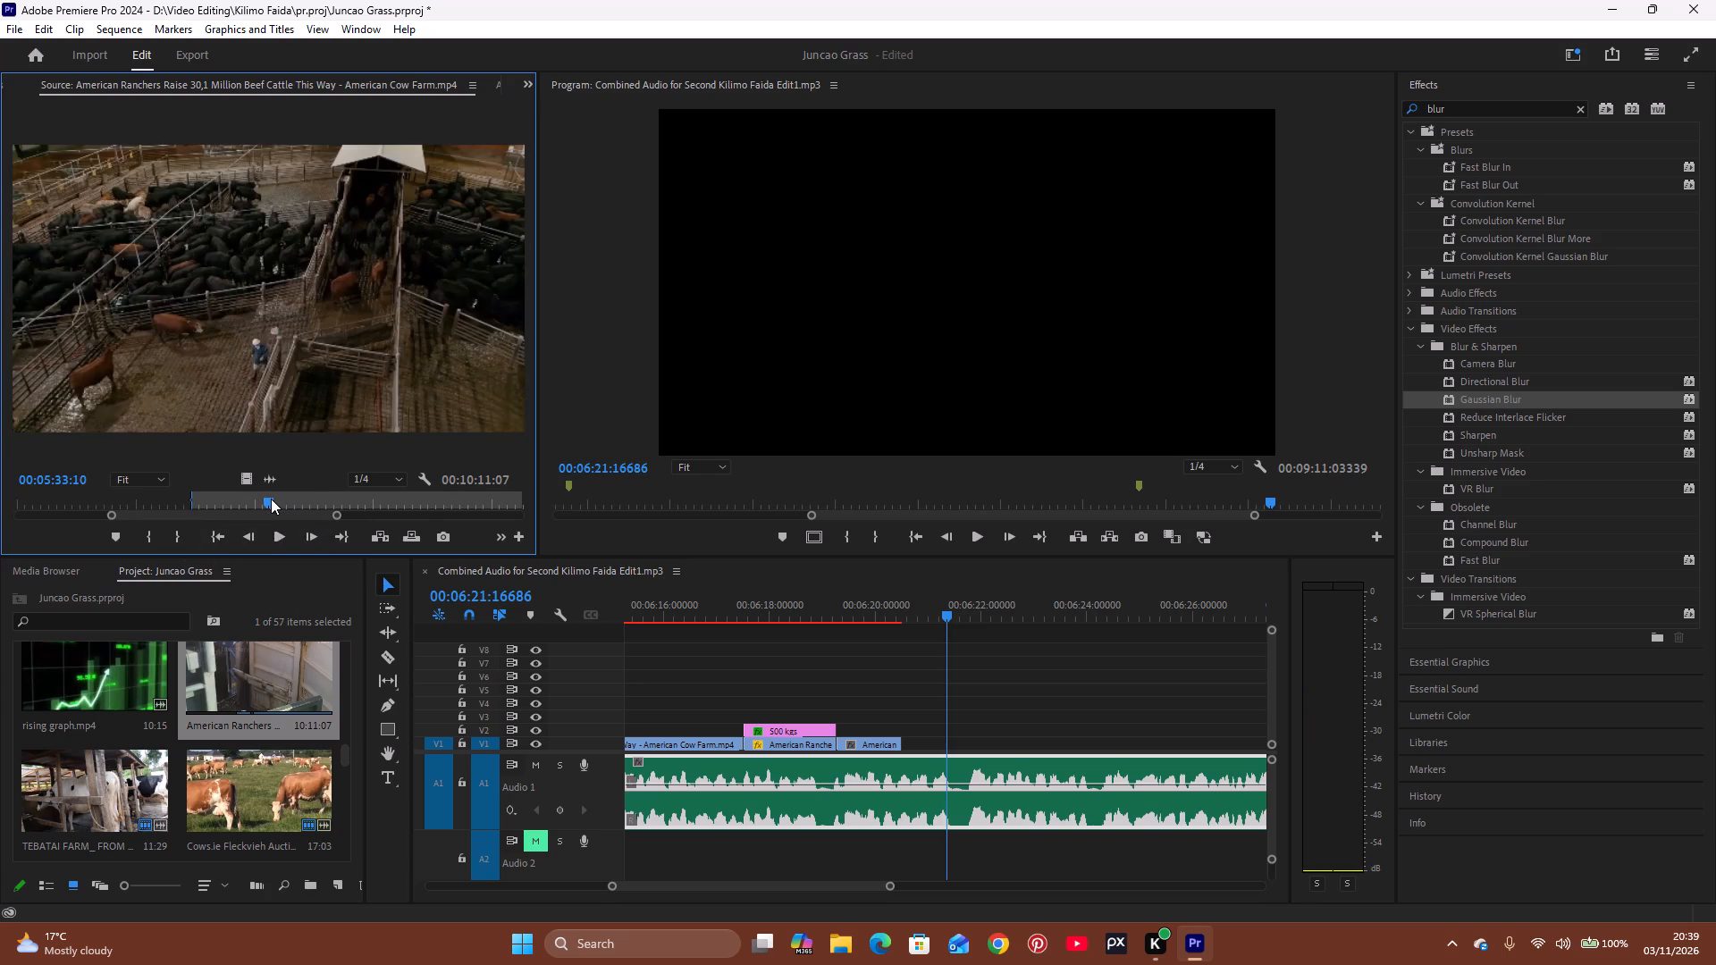
{"action": "left_click_drag", "start_coordinate": [271, 499], "coordinate": [270, 511]}
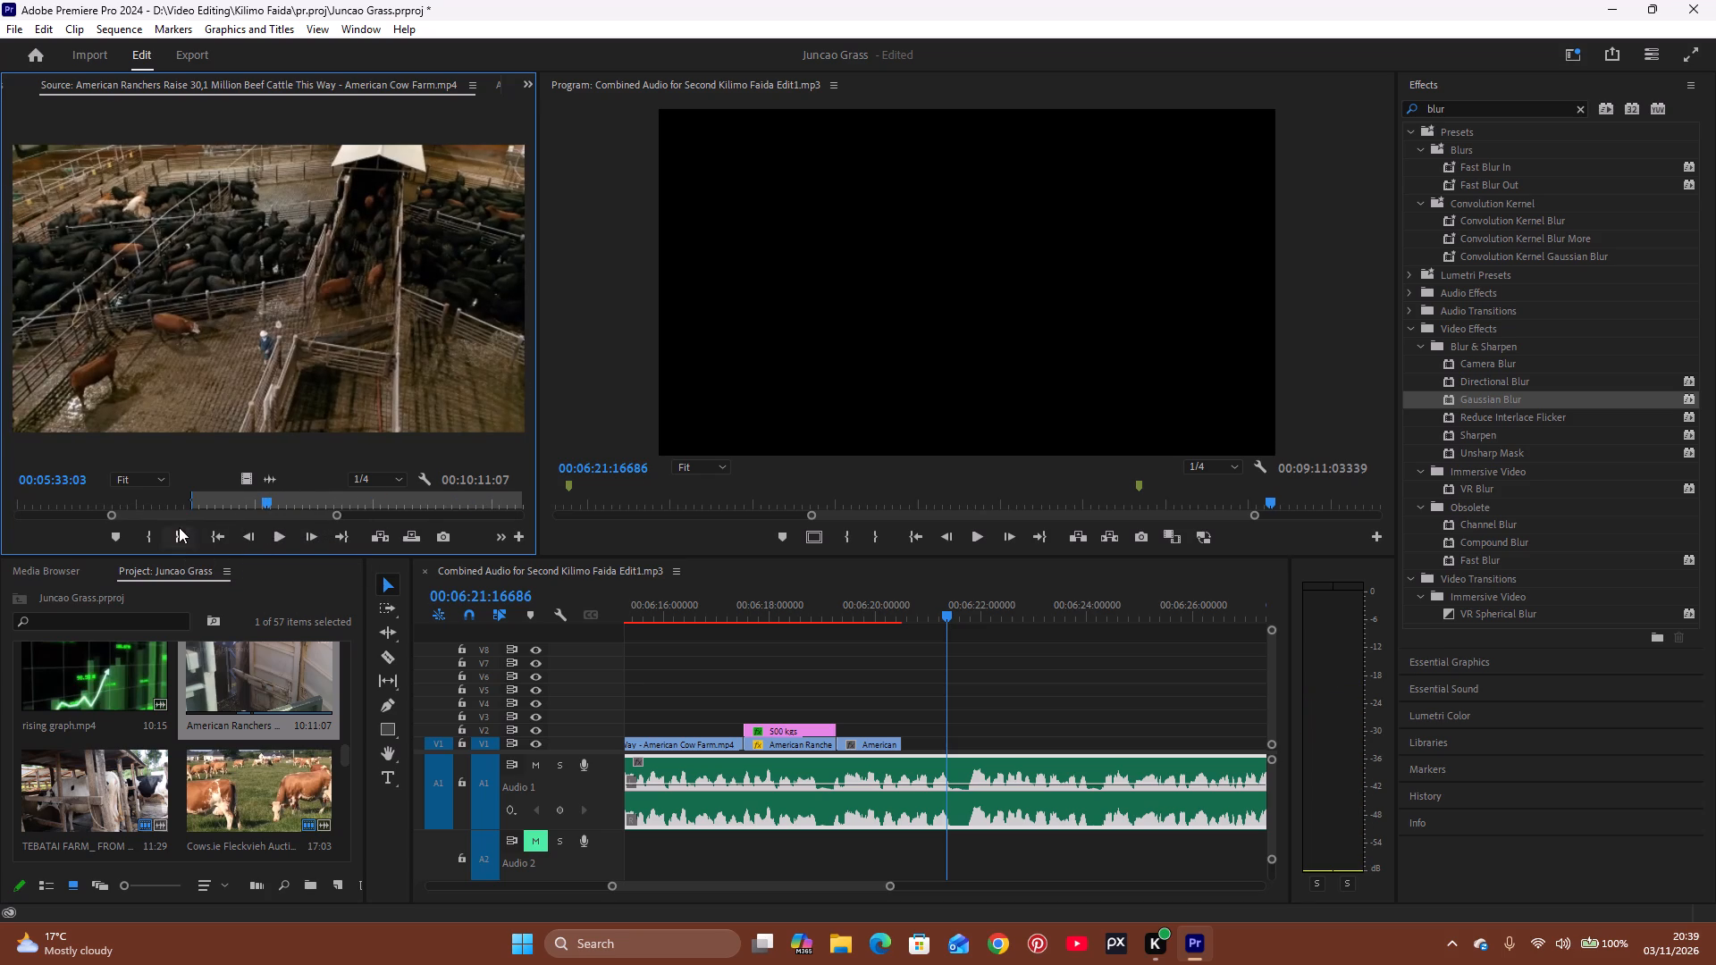
{"action": "left_click", "coordinate": [179, 527]}
Place only the video of the marked cattle pen shot on V1, directly after the last American Ranchers clip.
{"action": "left_click_drag", "start_coordinate": [254, 485], "coordinate": [574, 612]}
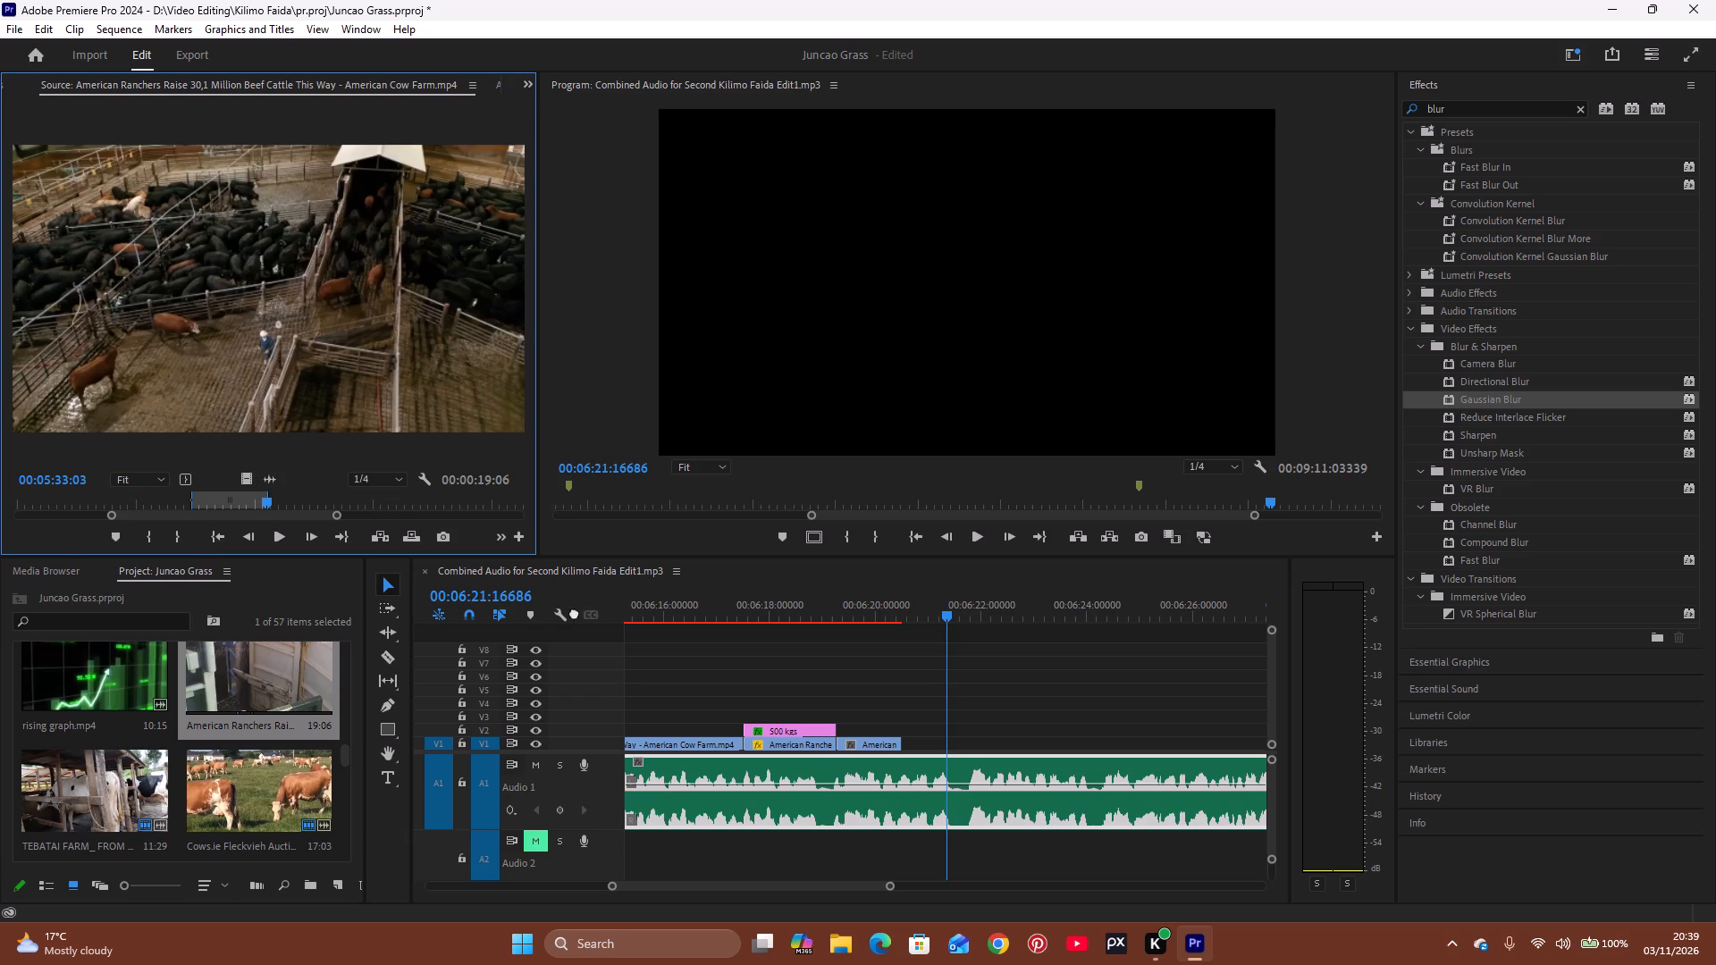
{"action": "left_click_drag", "start_coordinate": [574, 612], "coordinate": [908, 746]}
Play the join into the cattle pen shot on V1 several times from about 00:06:20 to judge it against the narration.
{"action": "left_click", "coordinate": [910, 612]}
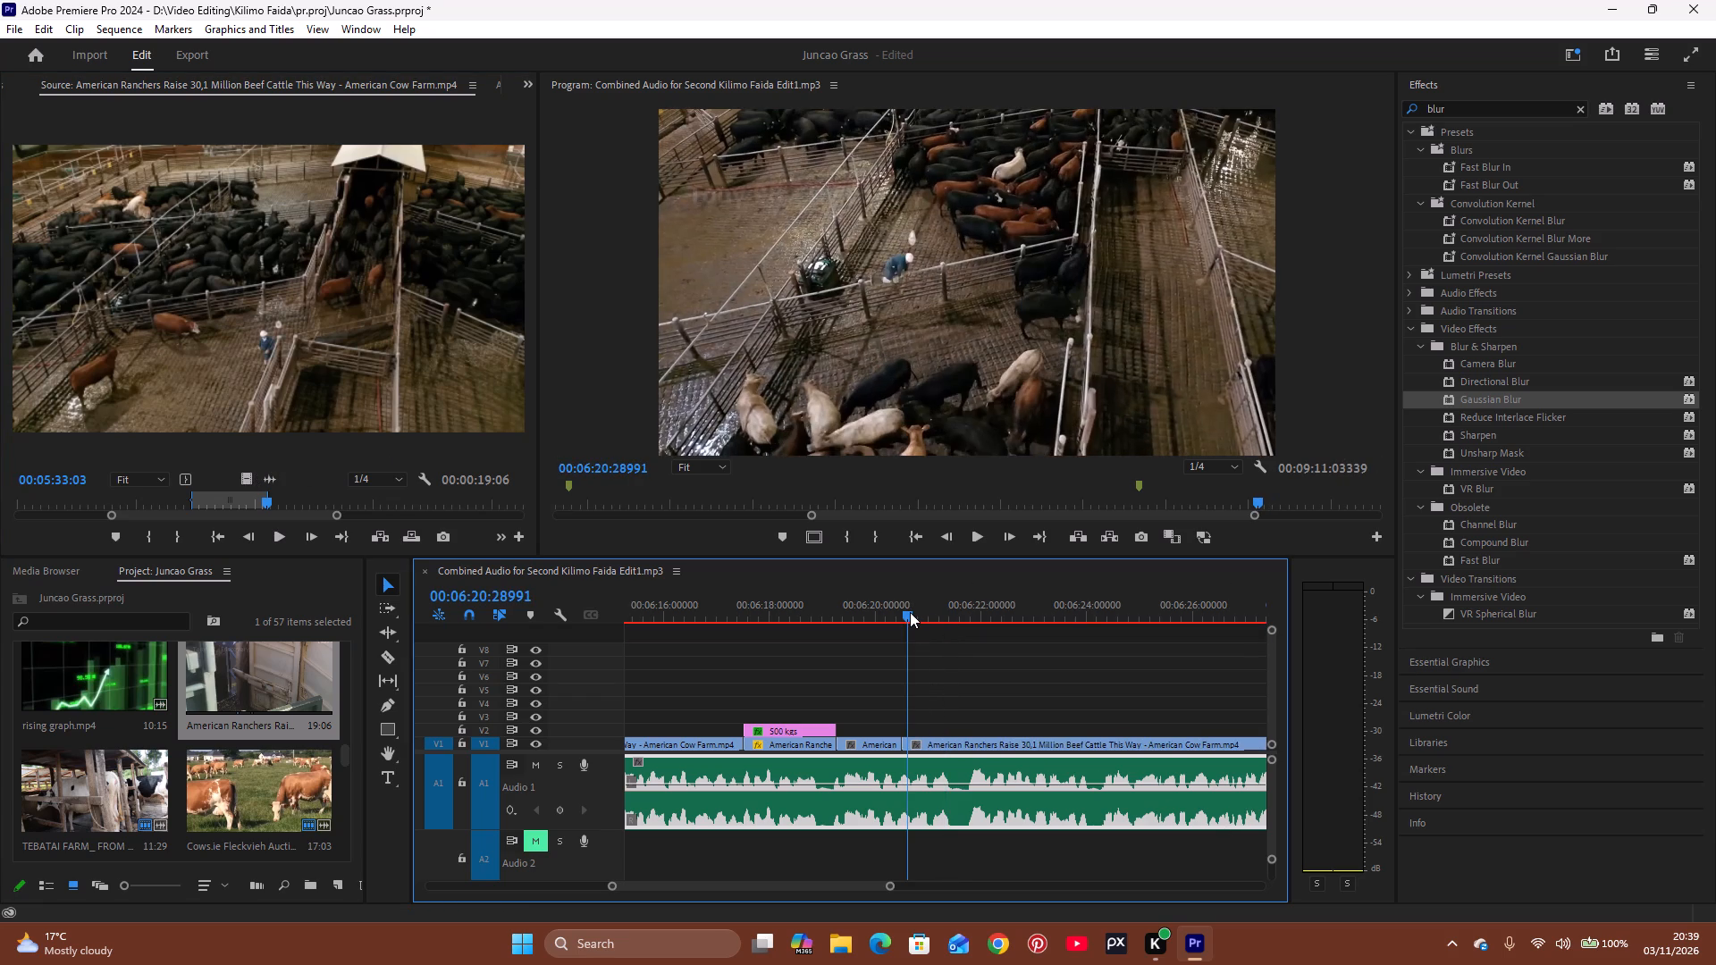
{"action": "left_click", "coordinate": [895, 620]}
{"action": "key", "text": "space"}
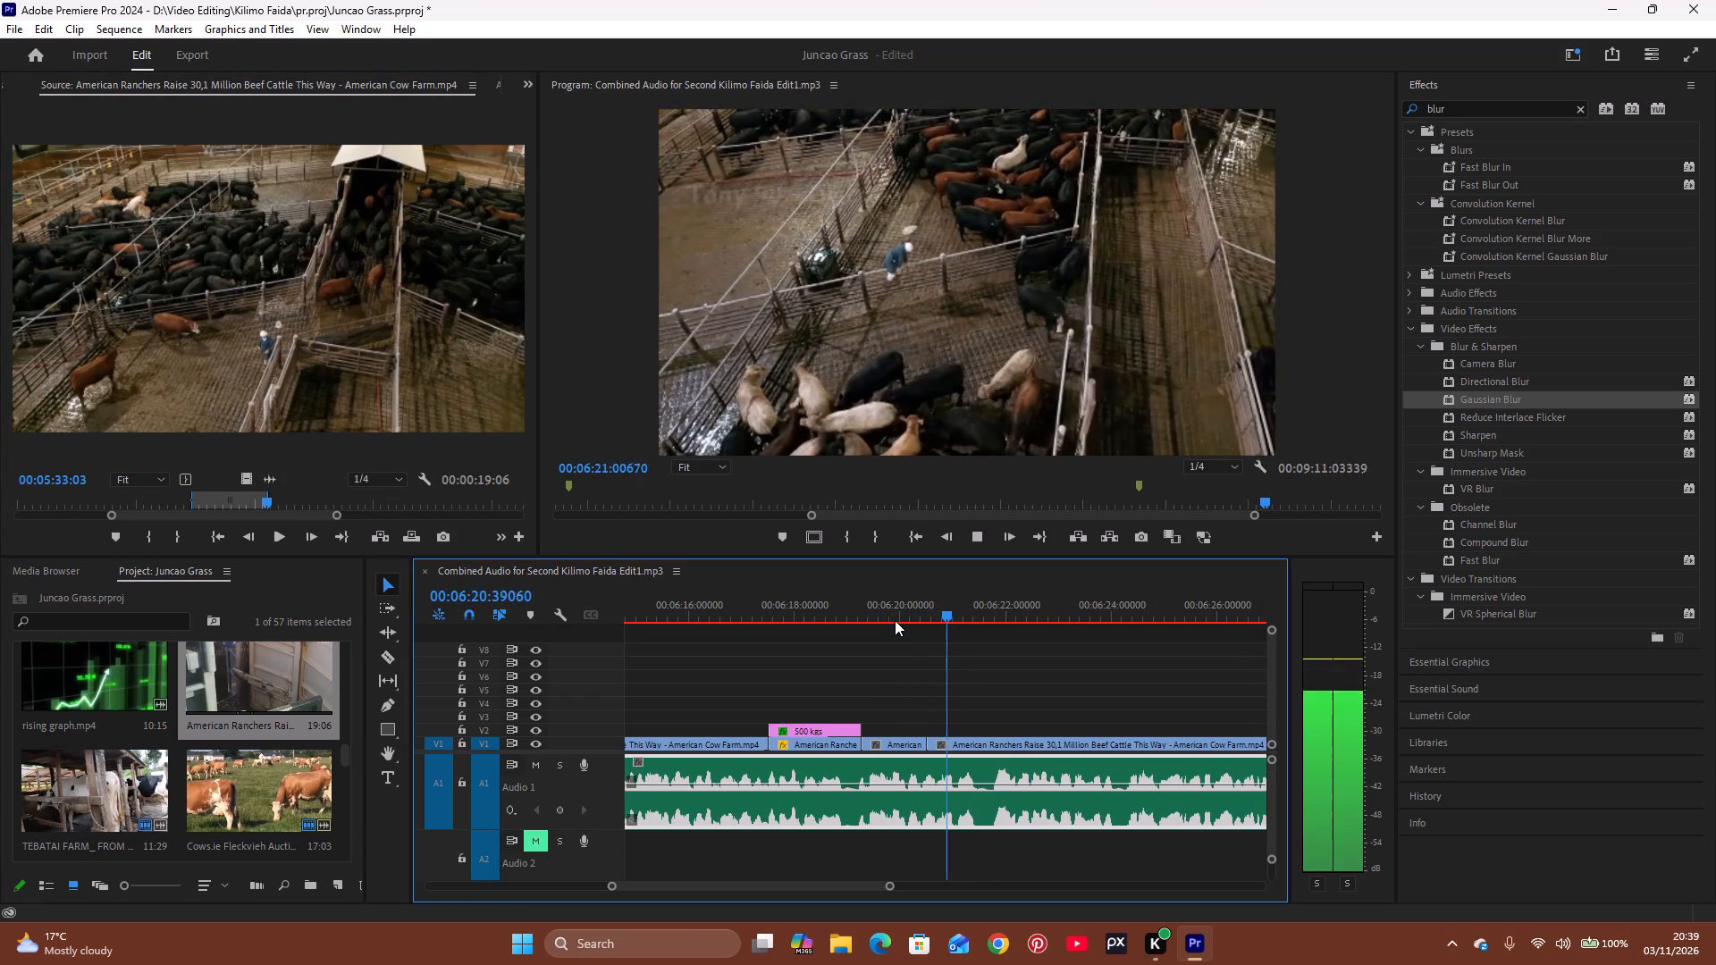
{"action": "key", "text": "space"}
{"action": "left_click", "coordinate": [839, 608]}
{"action": "key", "text": "space"}
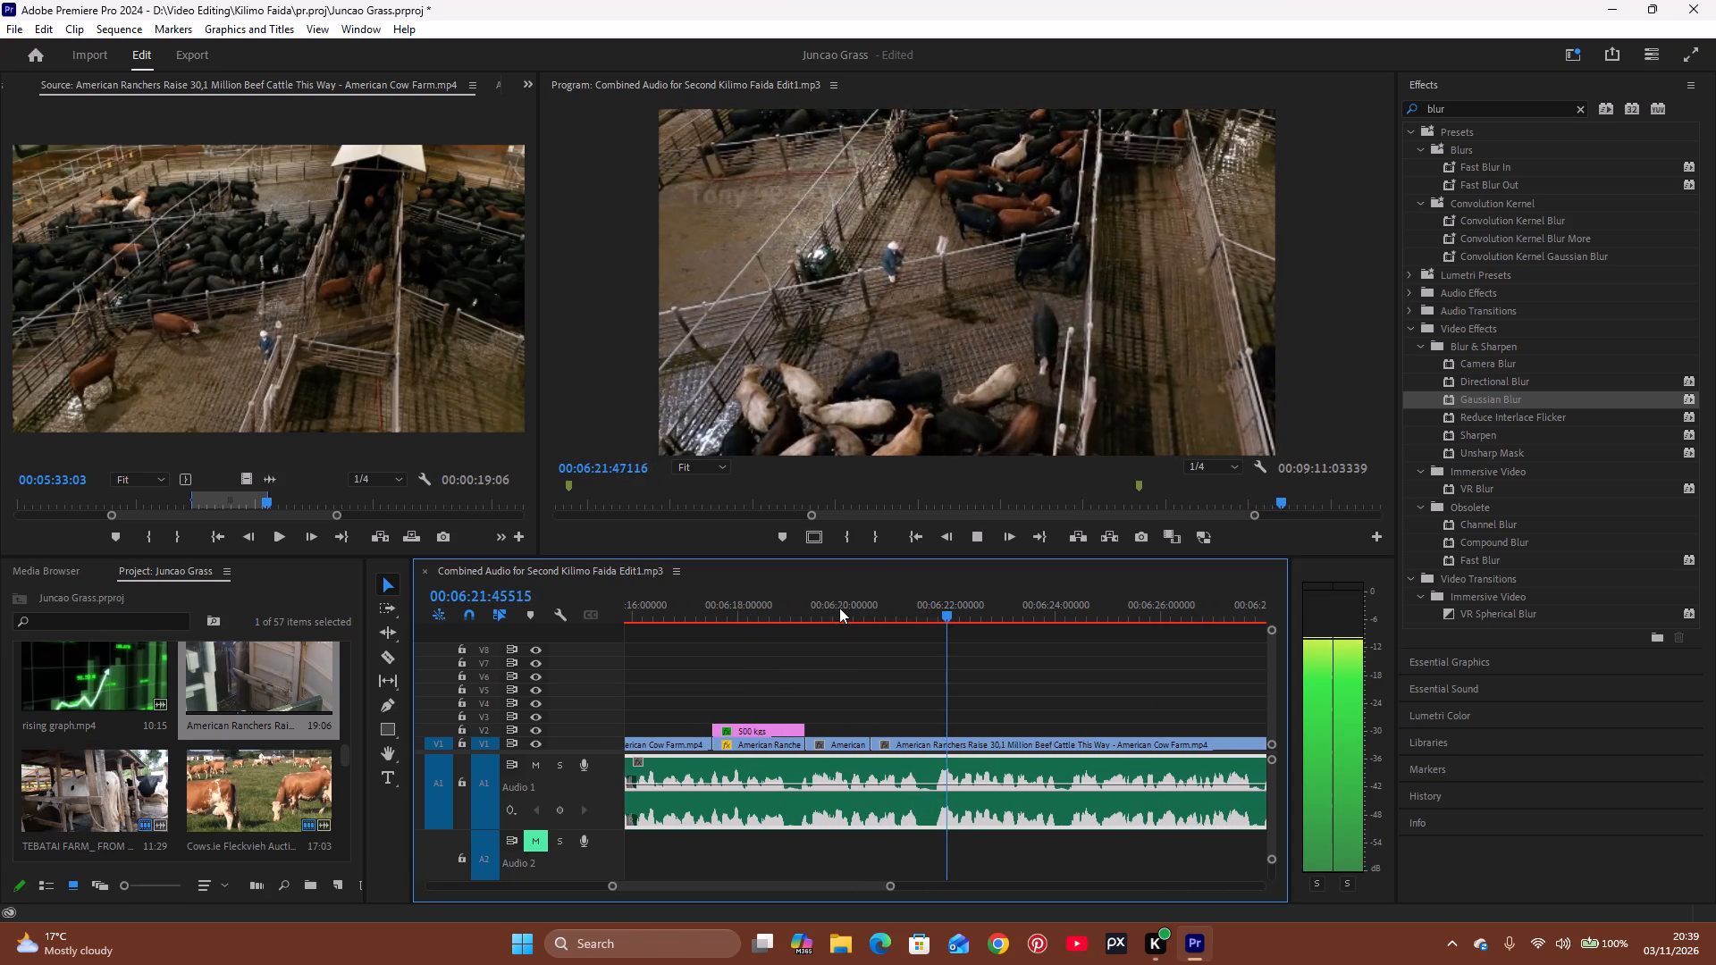
{"action": "key", "text": "space"}
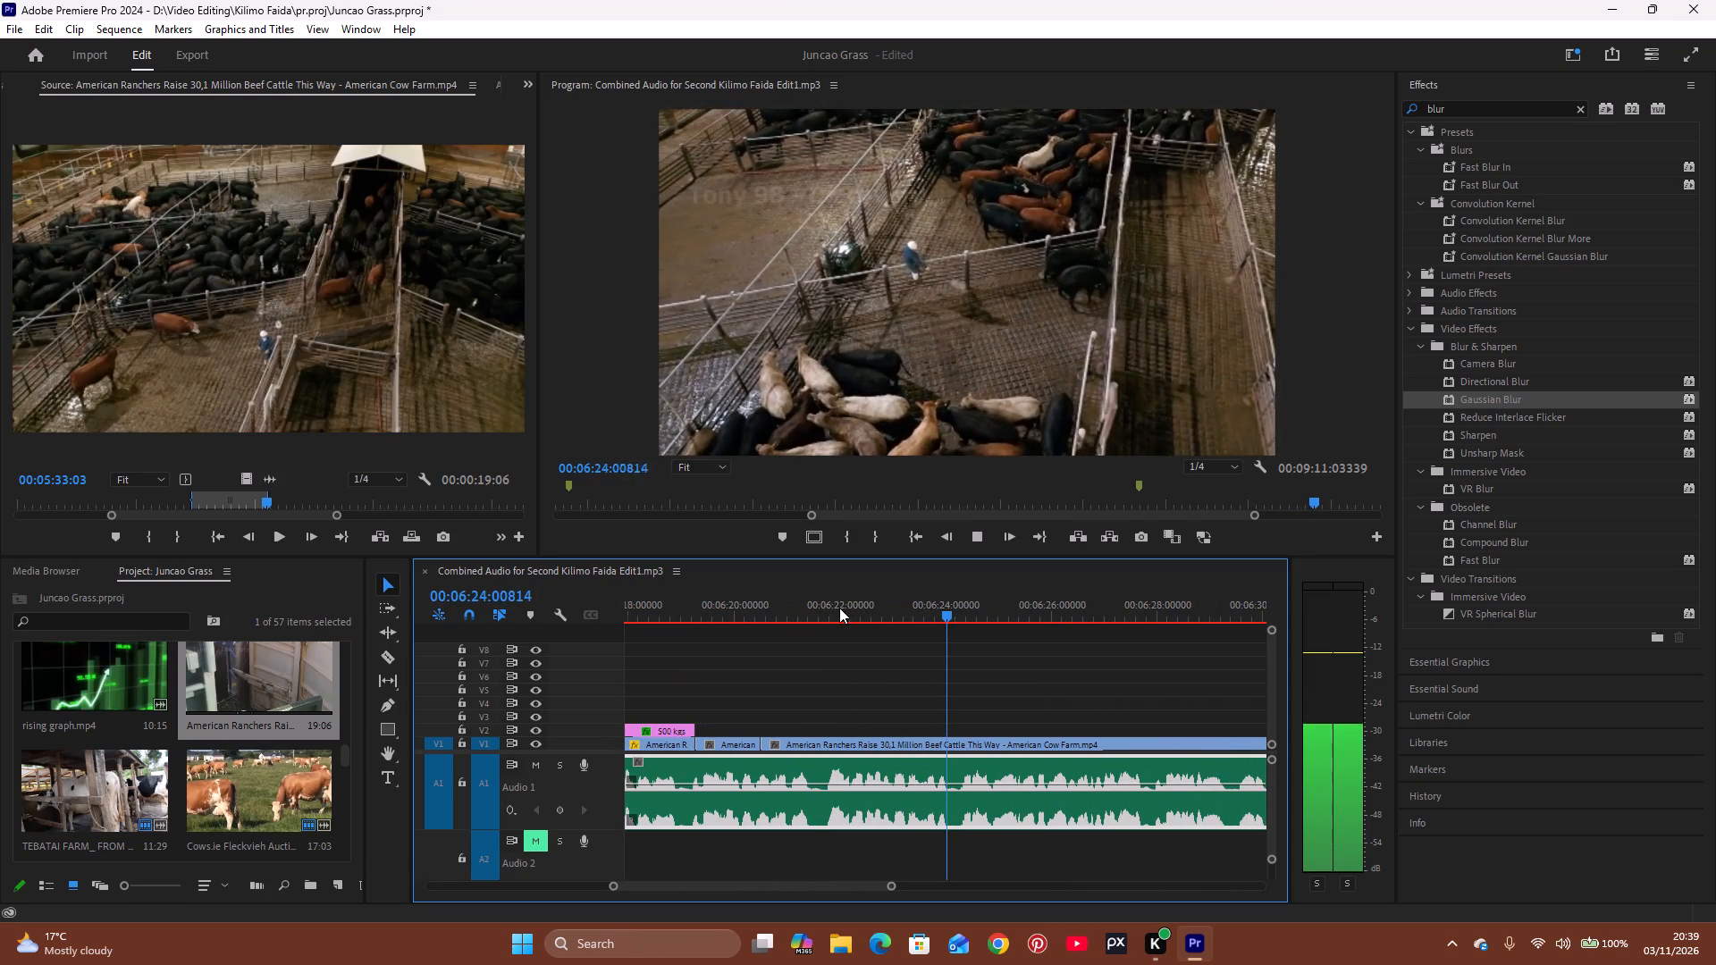
{"action": "left_click", "coordinate": [839, 608]}
{"action": "key", "text": "space"}
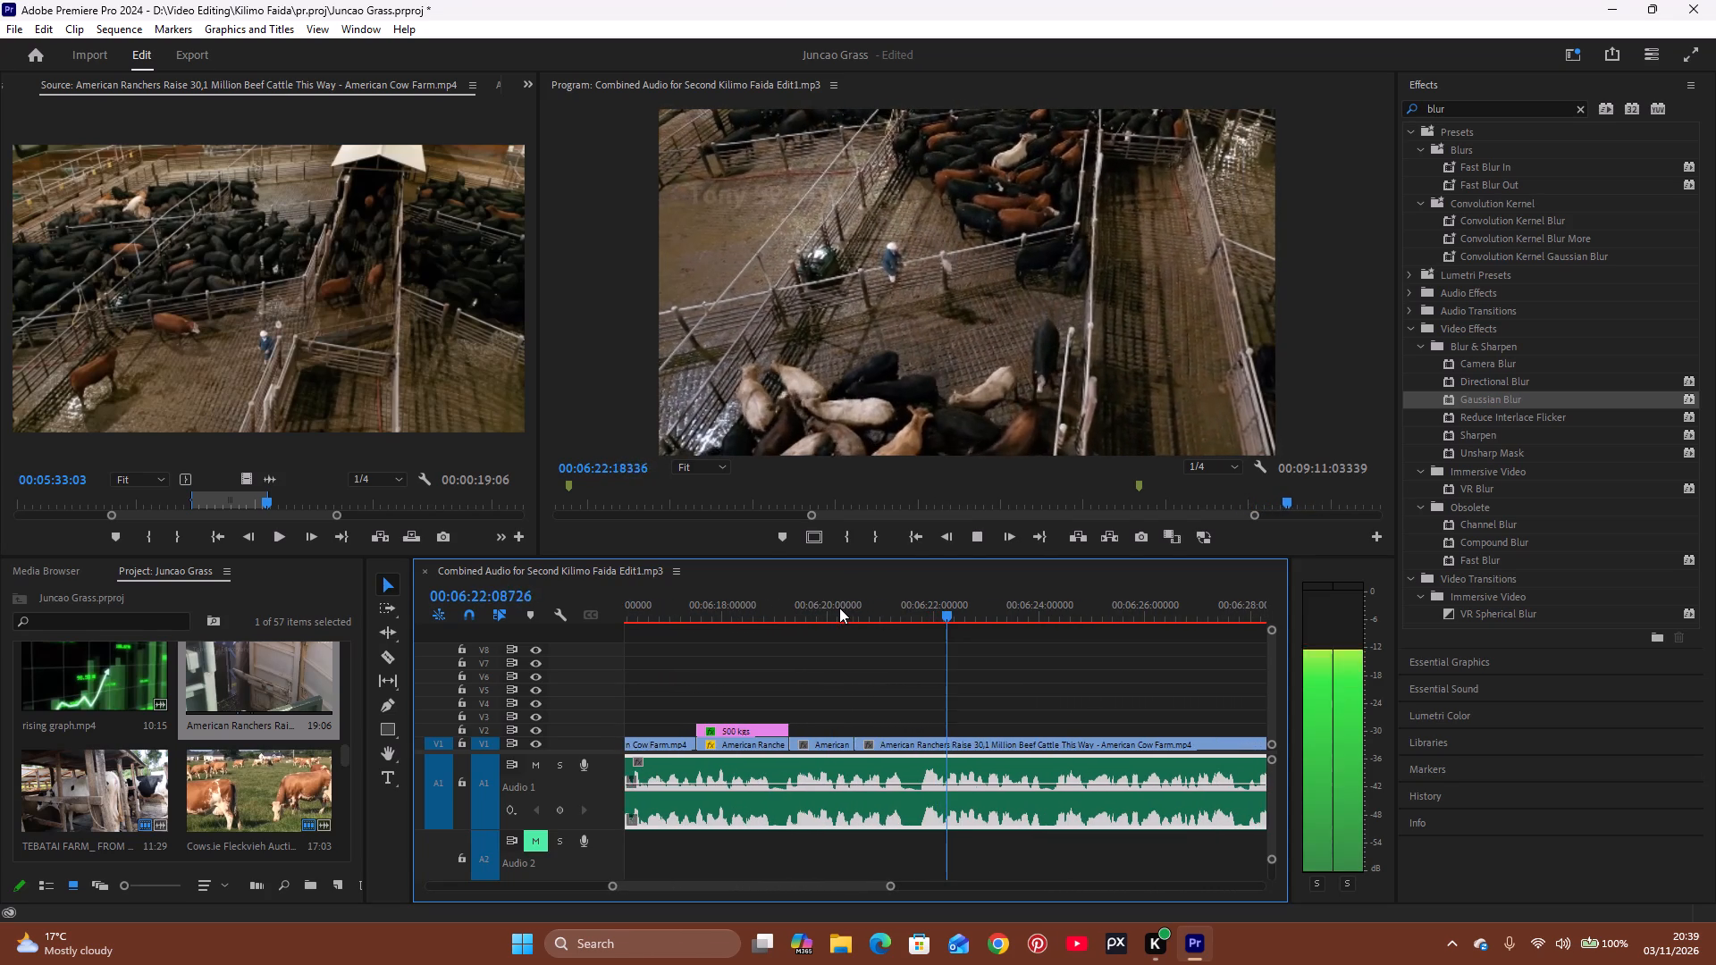
{"action": "key", "text": "space"}
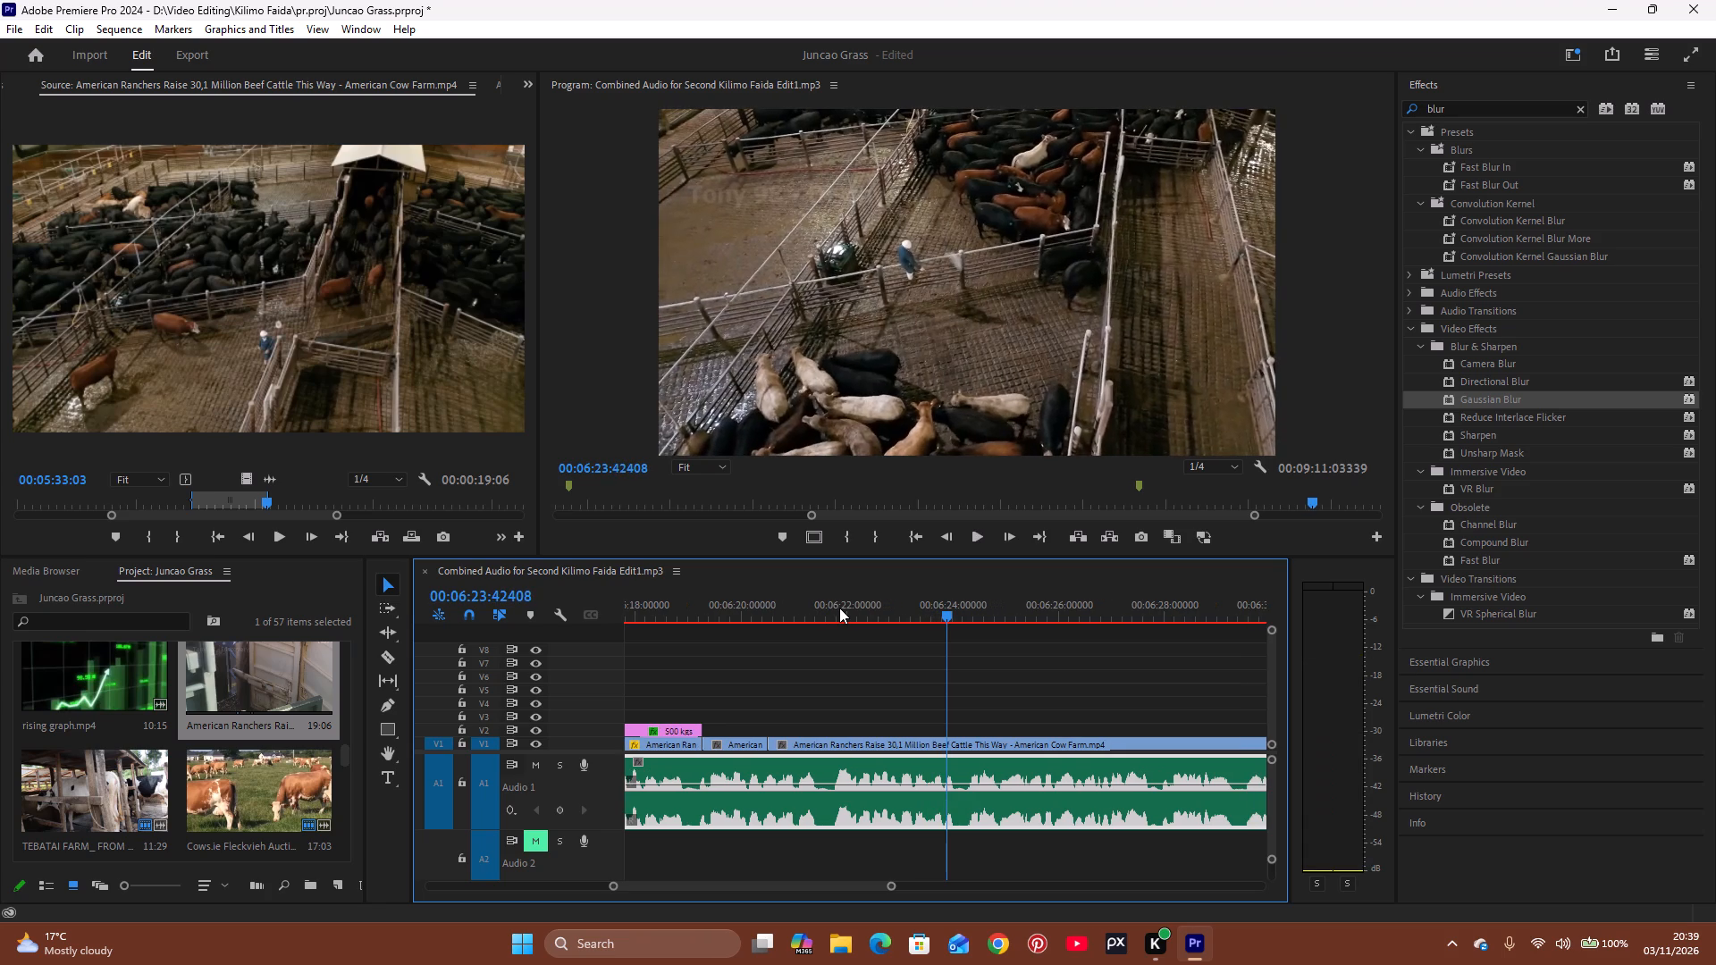
{"action": "left_click_drag", "start_coordinate": [892, 882], "coordinate": [888, 891]}
{"action": "left_click", "coordinate": [772, 603]}
{"action": "key", "text": "space"}
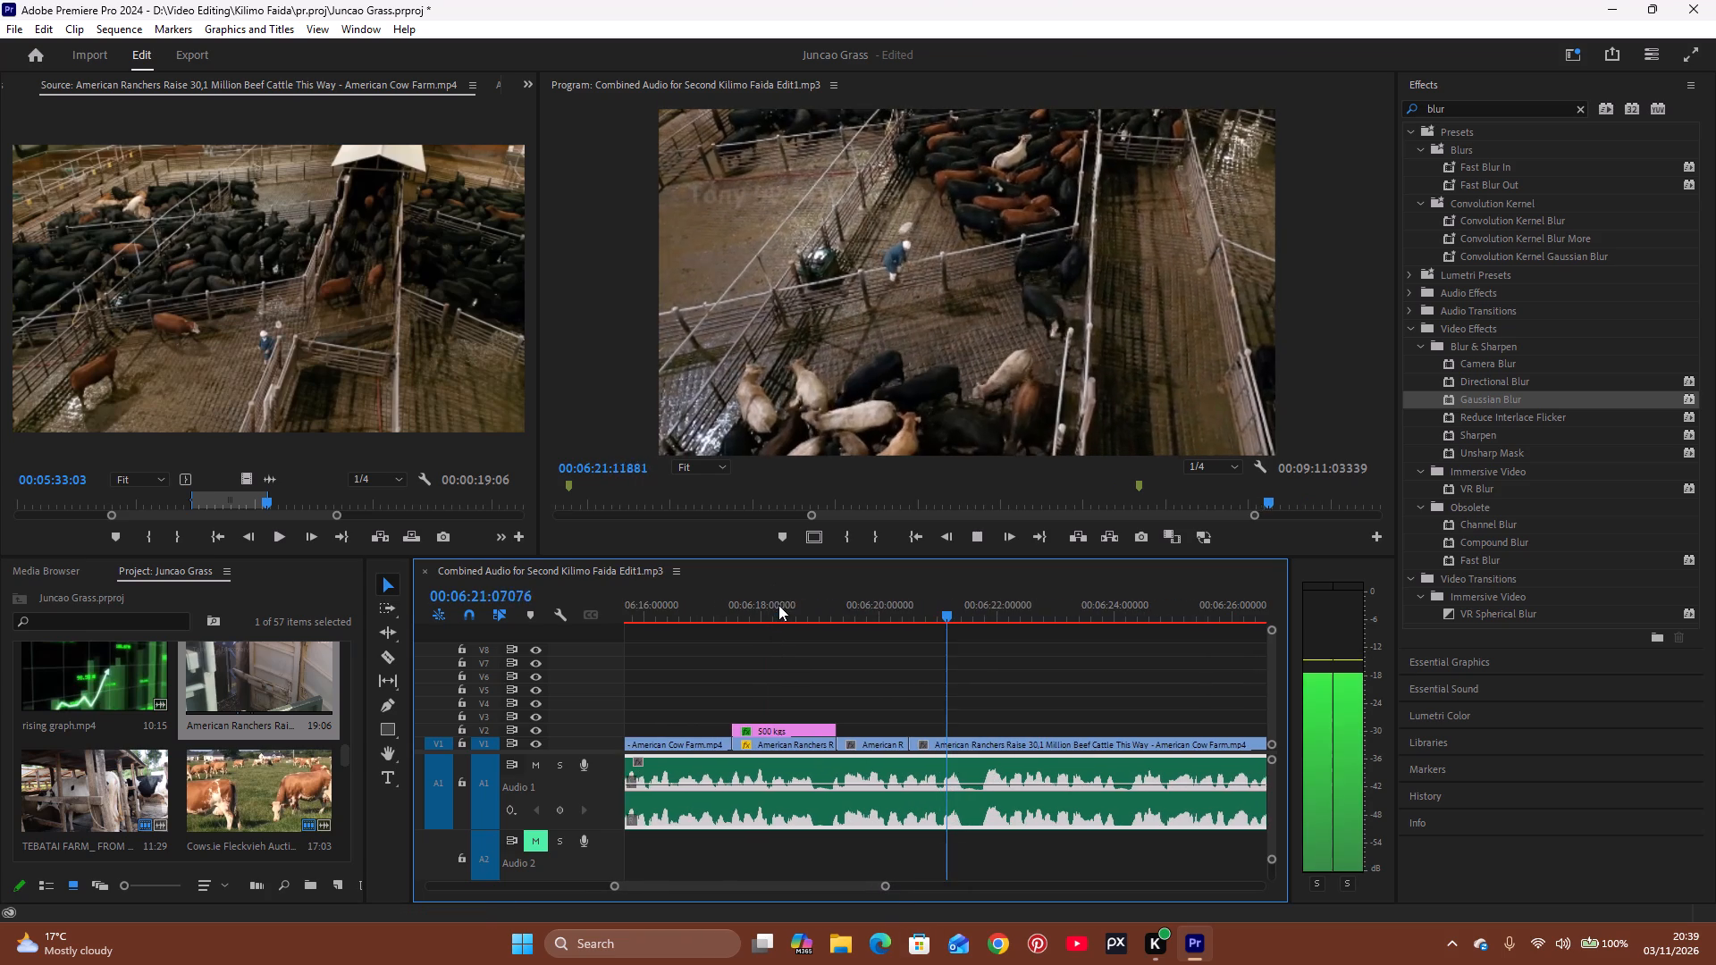
{"action": "key", "text": "space"}
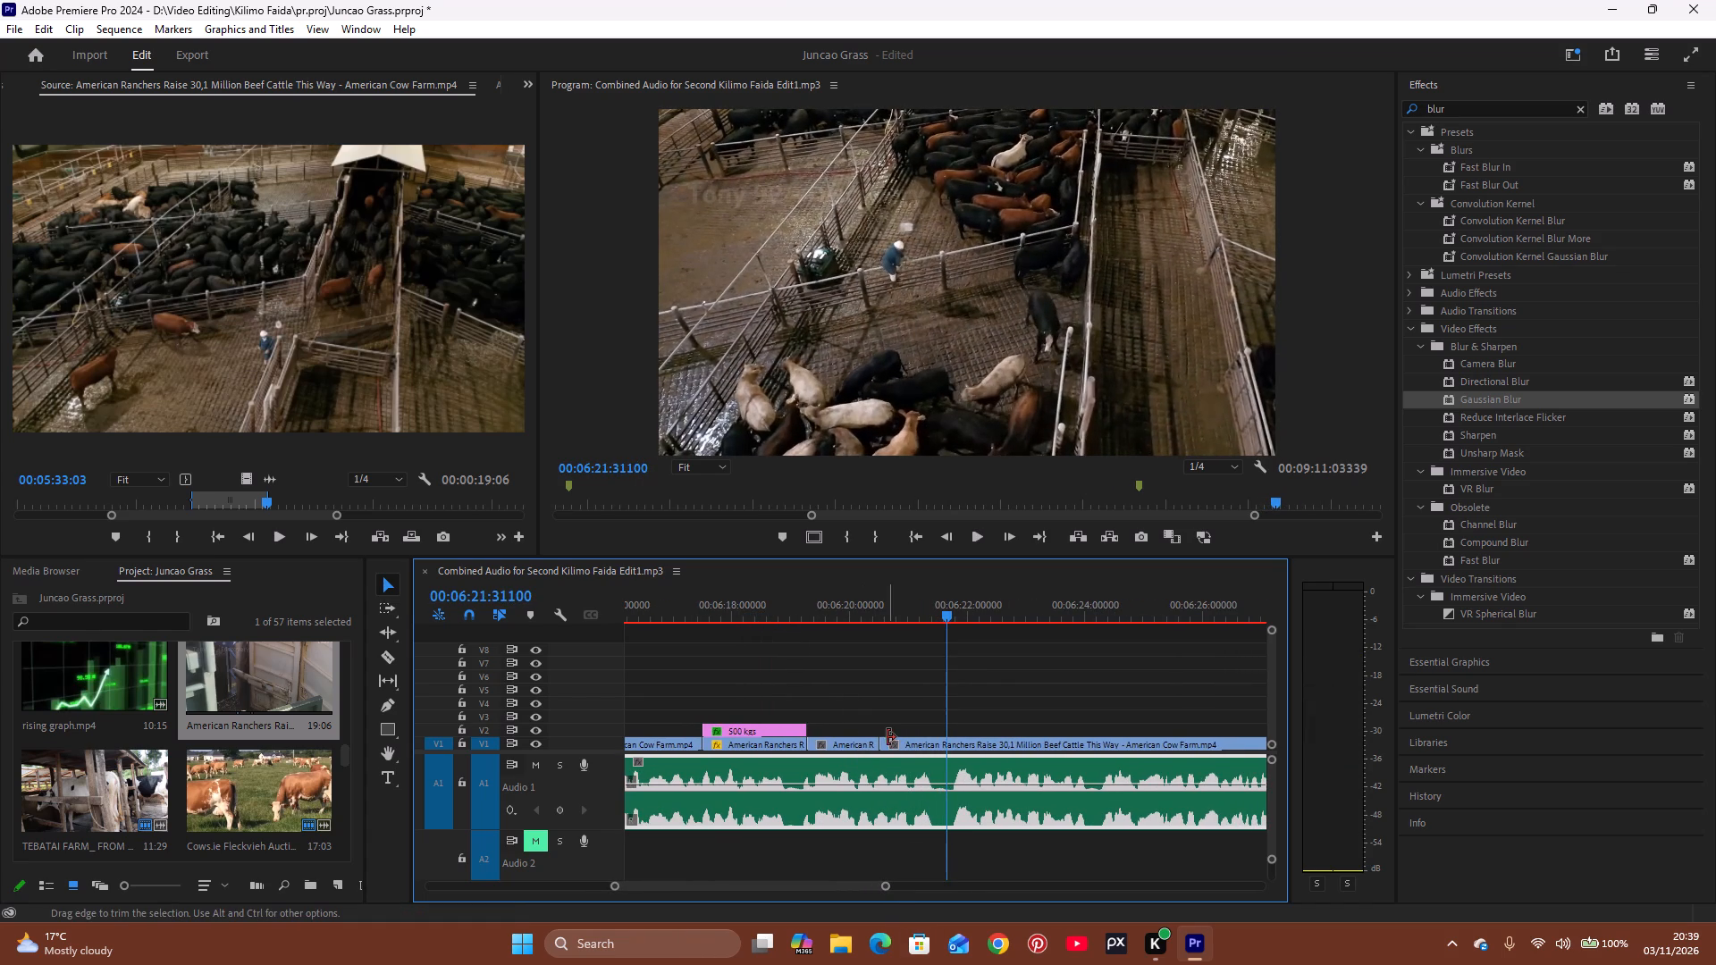
Trim the opening of the cattle pen clip on V1 in two passes, each time sliding it back against the preceding clip.
{"action": "left_click_drag", "start_coordinate": [885, 743], "coordinate": [996, 735]}
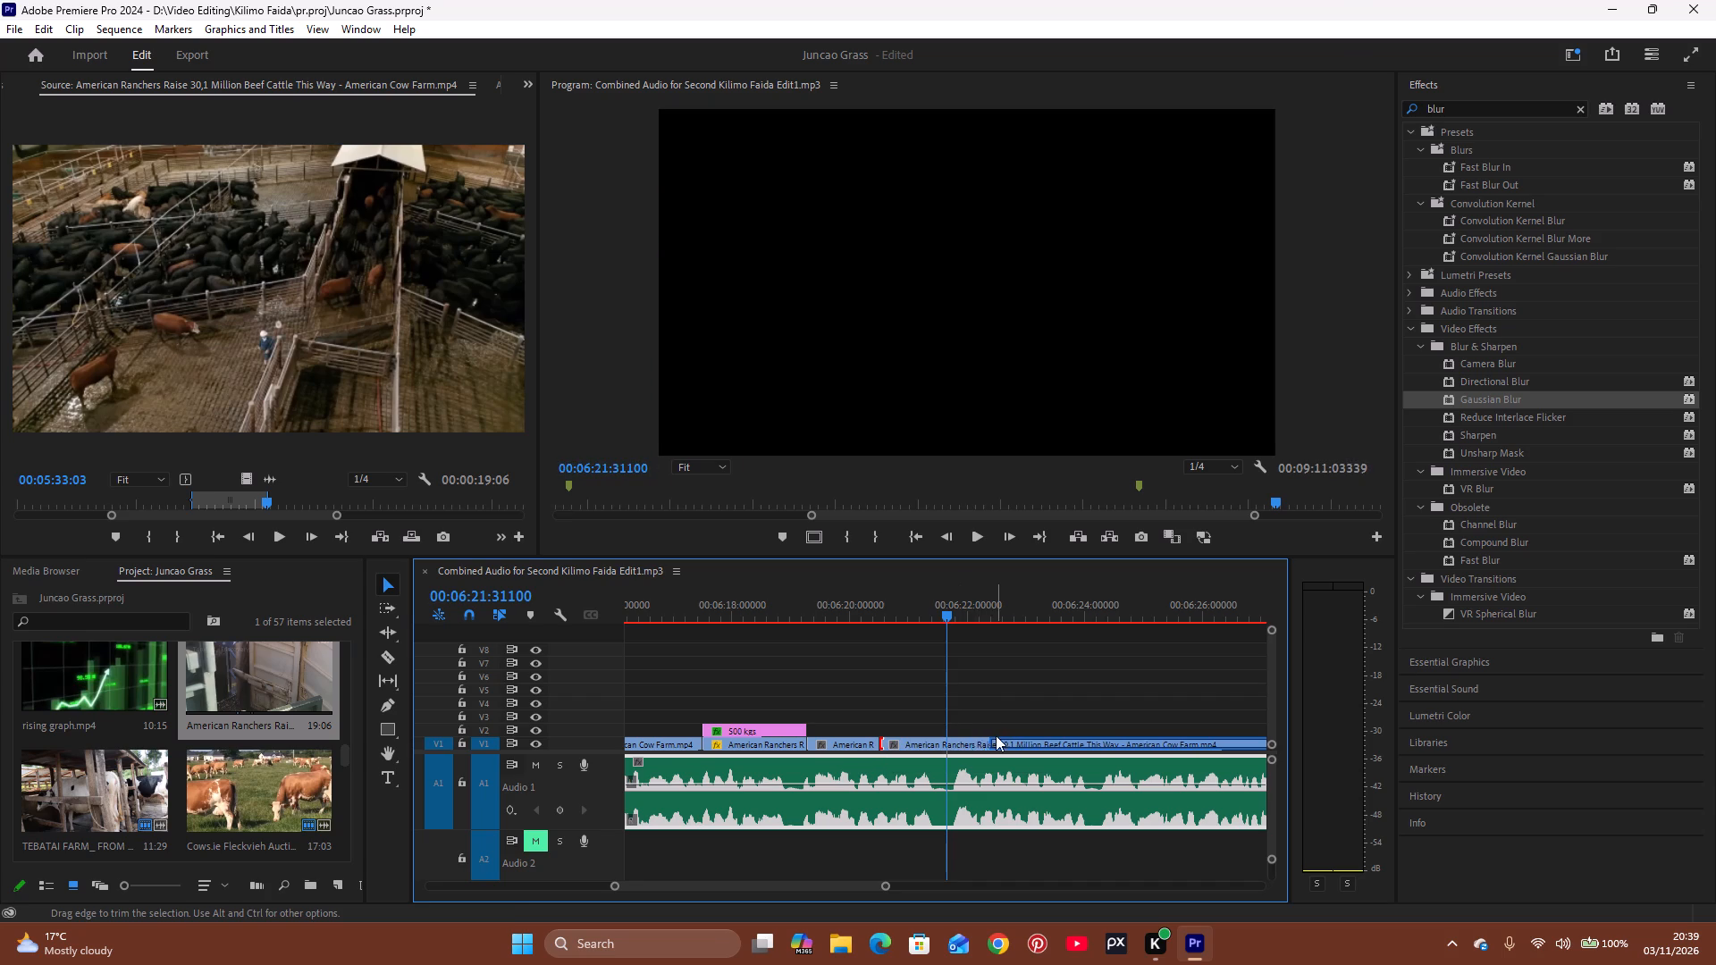
{"action": "left_click_drag", "start_coordinate": [1019, 738], "coordinate": [913, 749]}
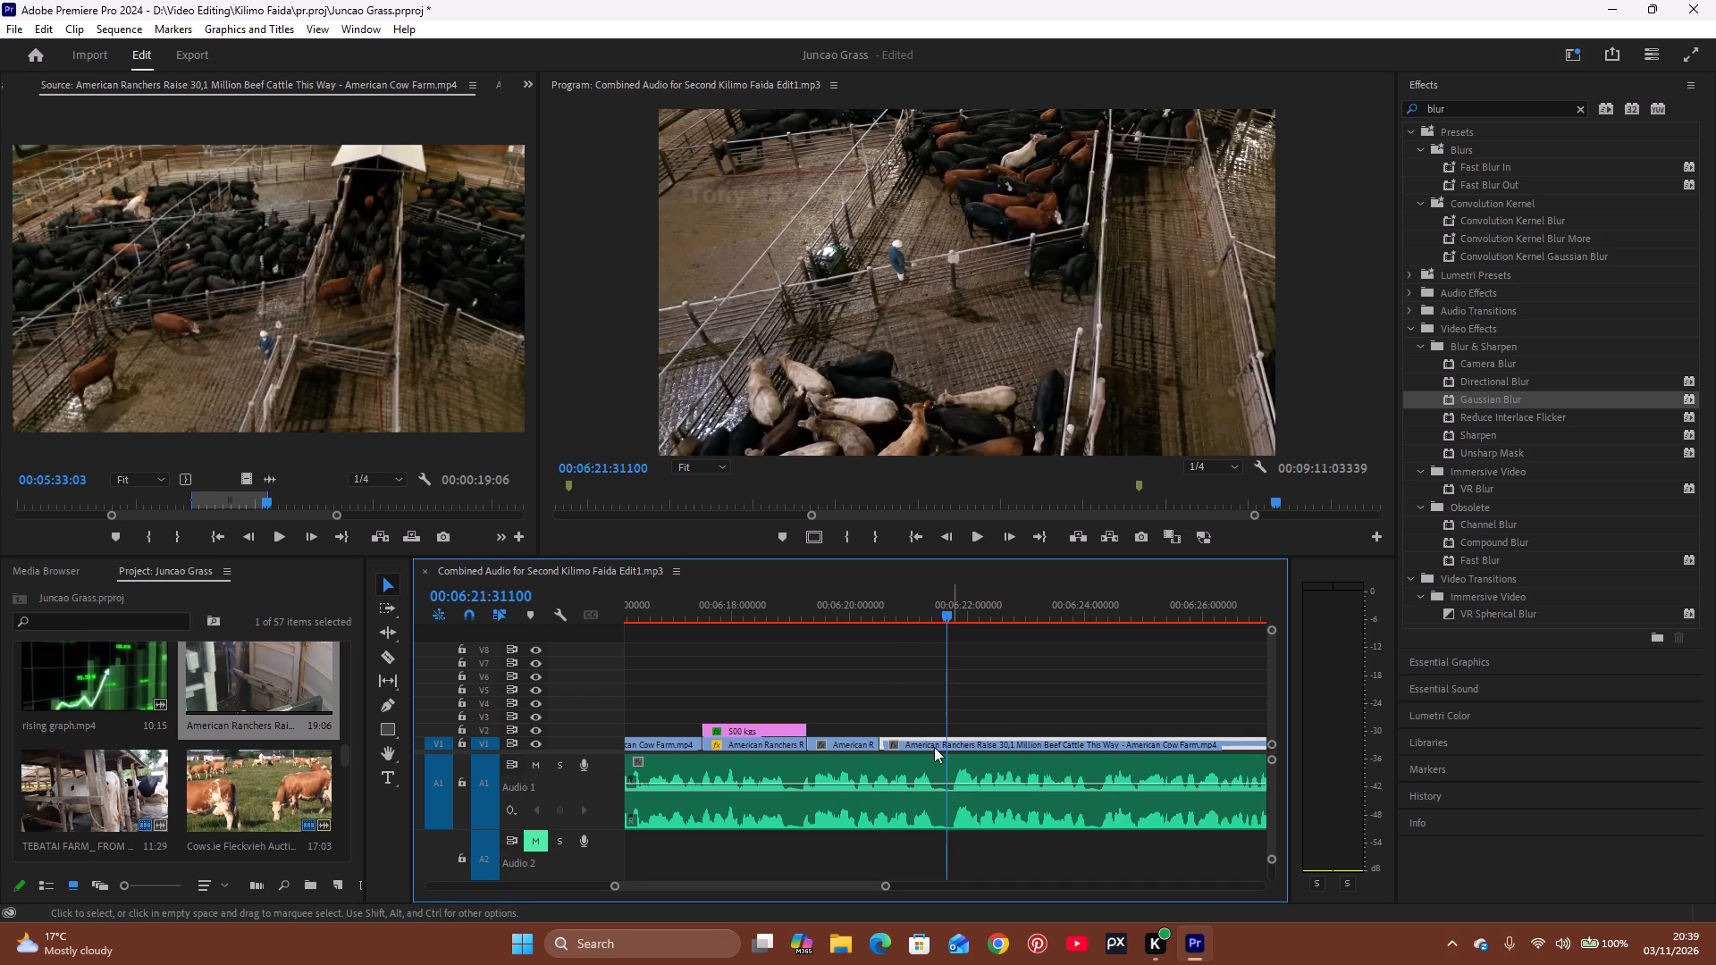
{"action": "left_click_drag", "start_coordinate": [885, 742], "coordinate": [968, 743]}
{"action": "key", "text": "space"}
{"action": "key", "text": "space"}
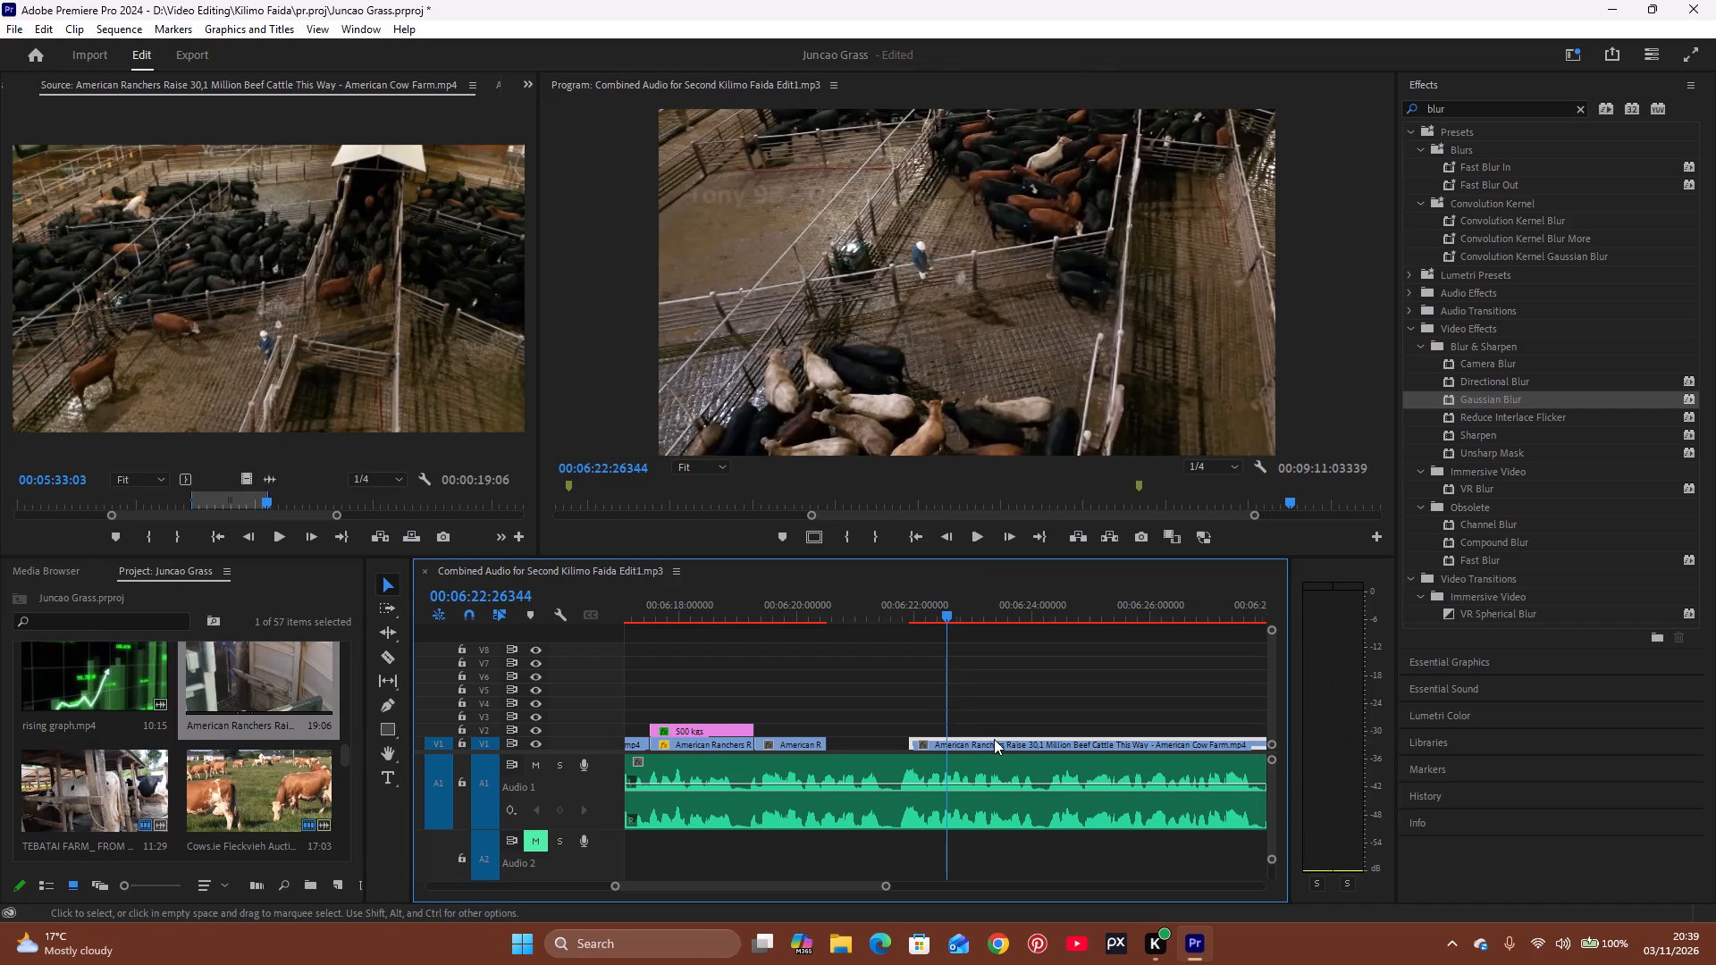
{"action": "left_click_drag", "start_coordinate": [994, 739], "coordinate": [920, 765]}
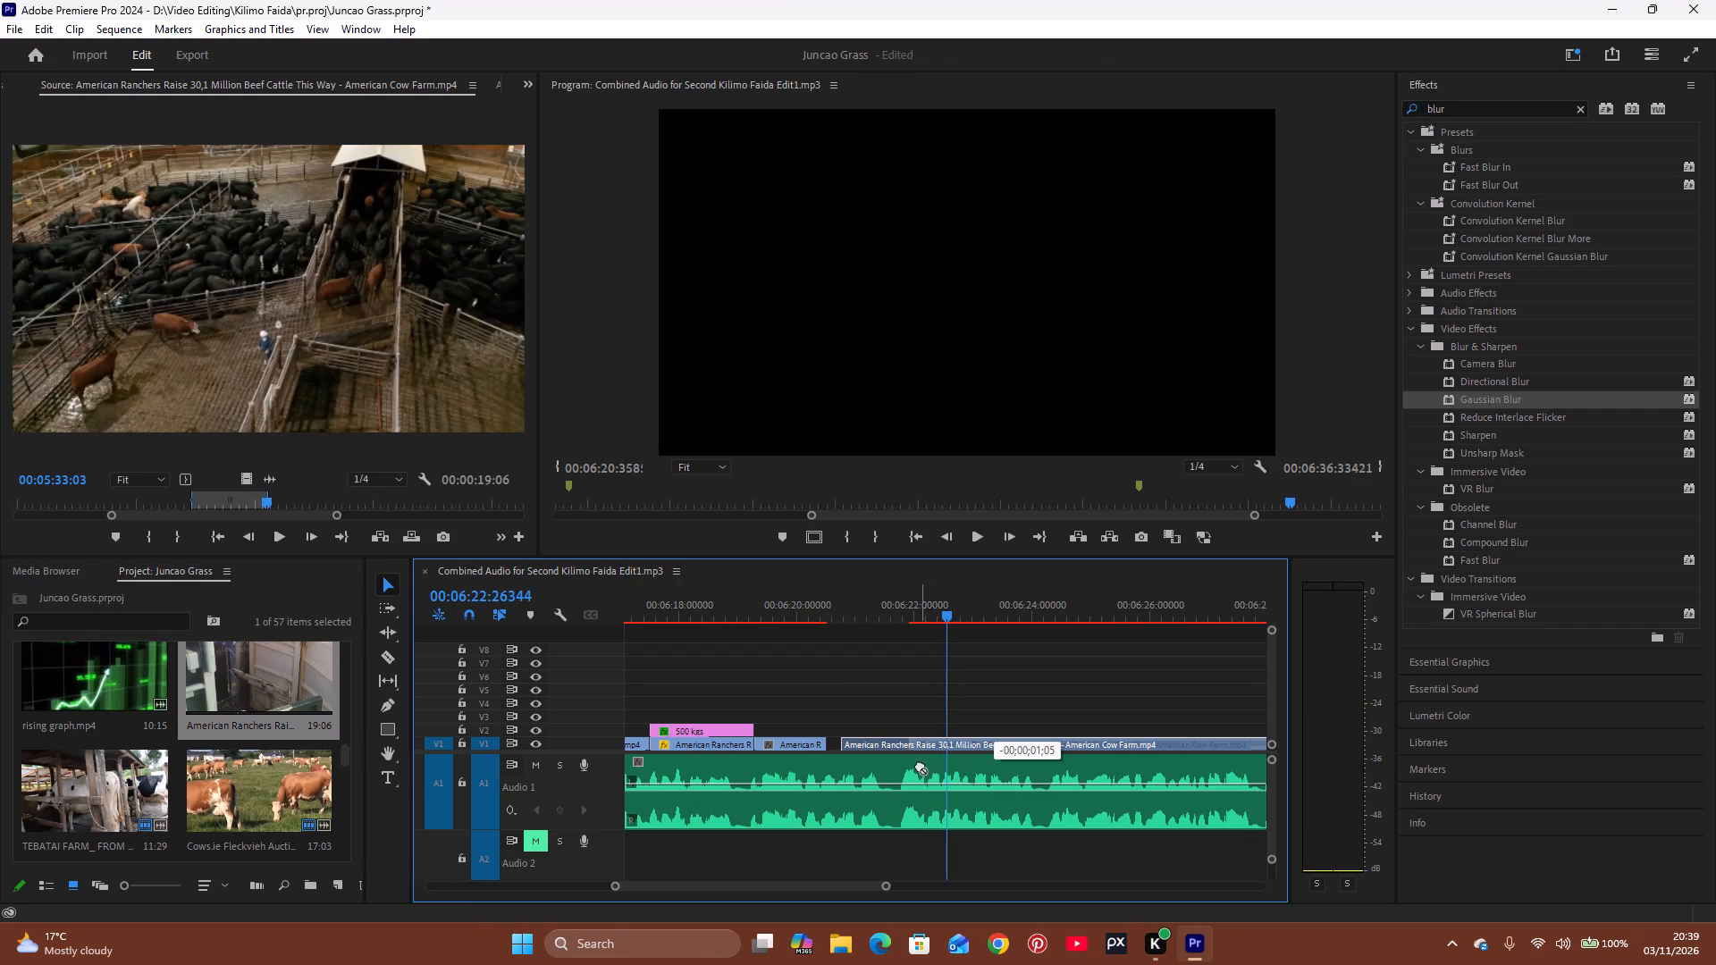
{"action": "left_click_drag", "start_coordinate": [920, 765], "coordinate": [907, 750]}
Cut about 00;00;02;13 more from the cattle pen clip's start and move it back against the preceding American Ranchers clip.
{"action": "left_click", "coordinate": [886, 609]}
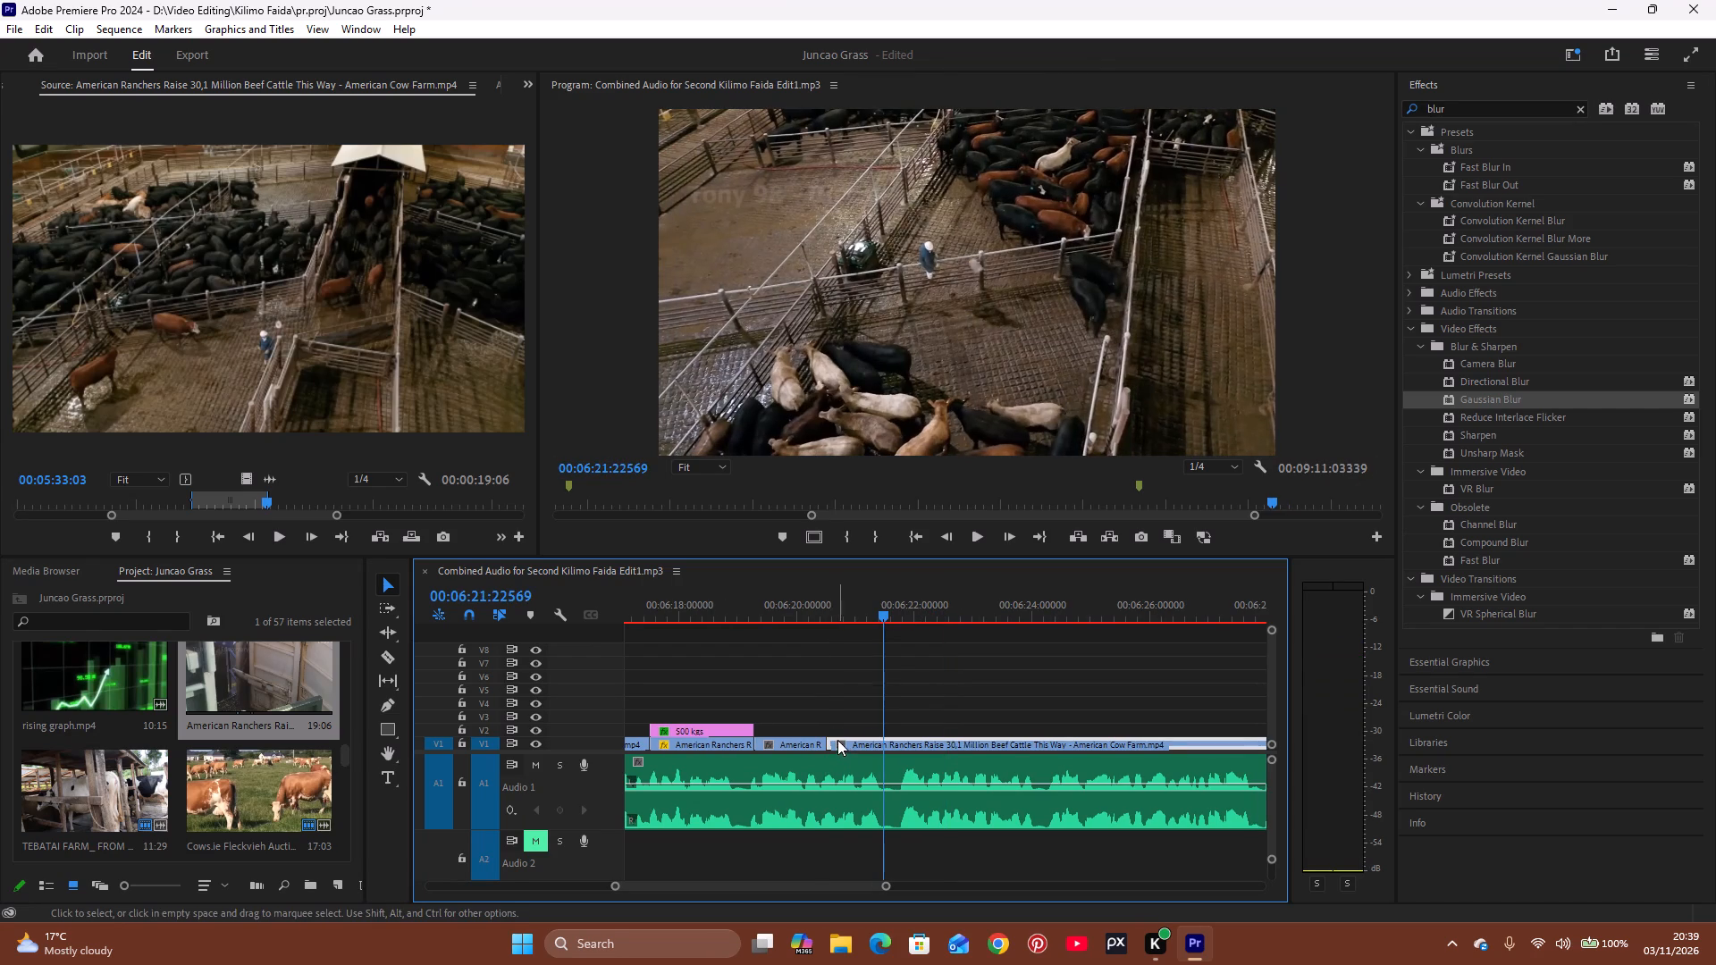
{"action": "left_click_drag", "start_coordinate": [831, 740], "coordinate": [952, 746]}
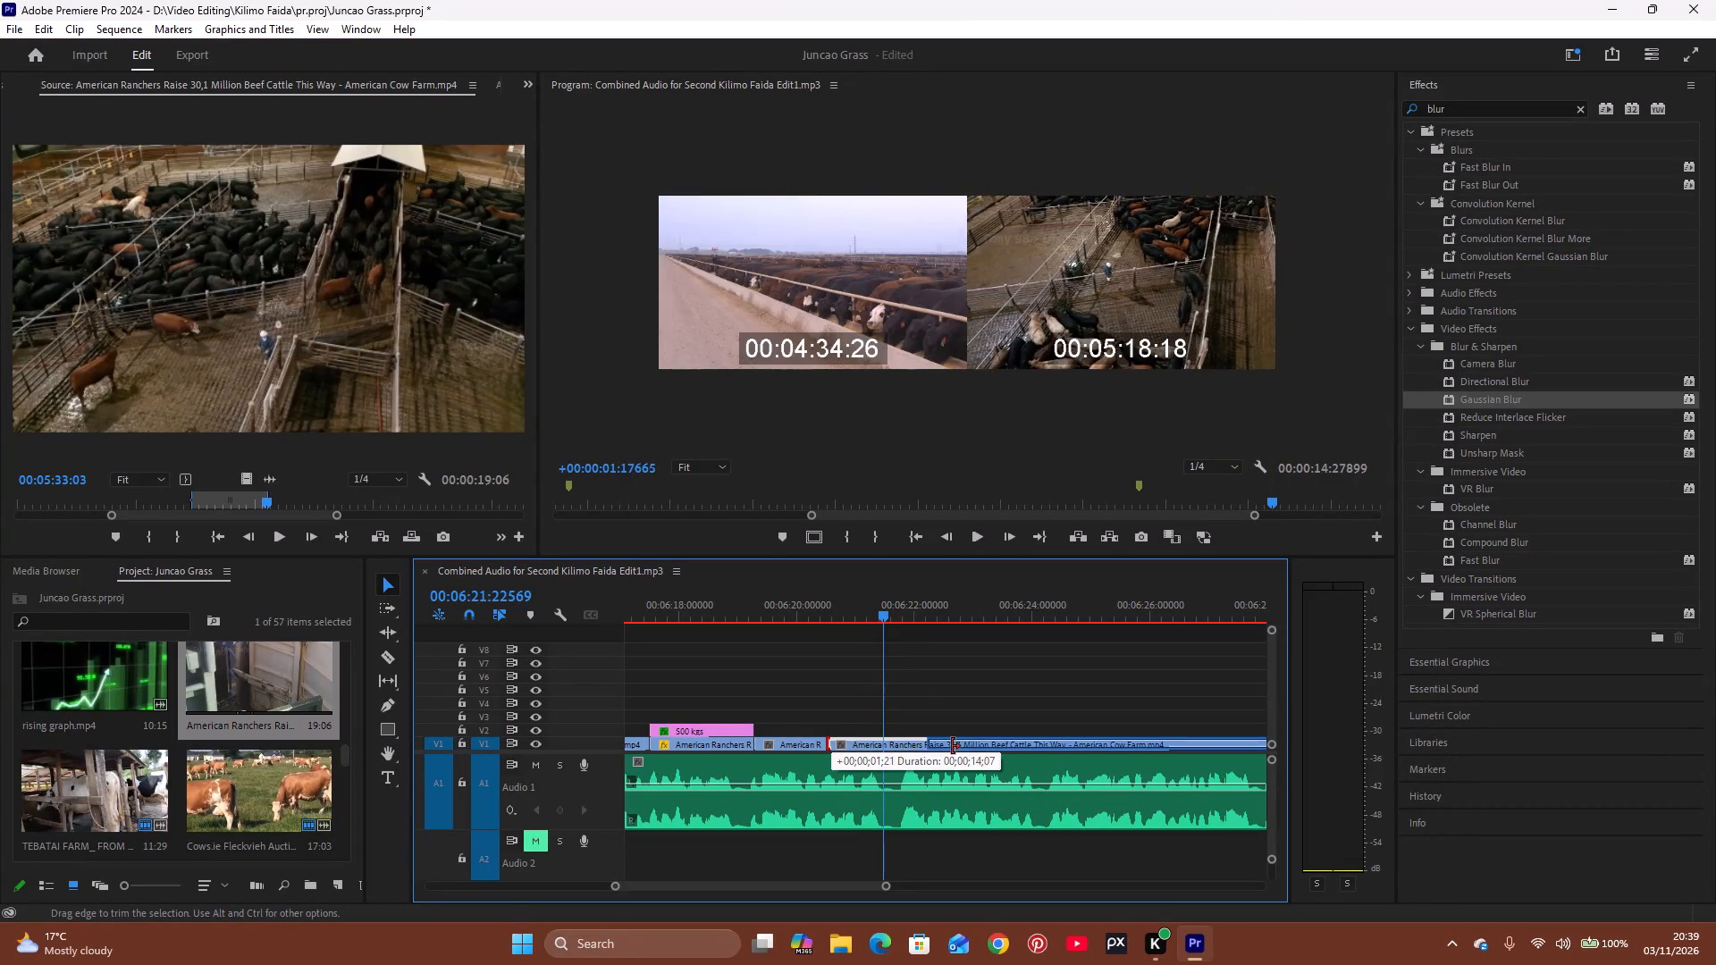
{"action": "left_click_drag", "start_coordinate": [952, 746], "coordinate": [975, 744]}
{"action": "left_click_drag", "start_coordinate": [1006, 741], "coordinate": [887, 751]}
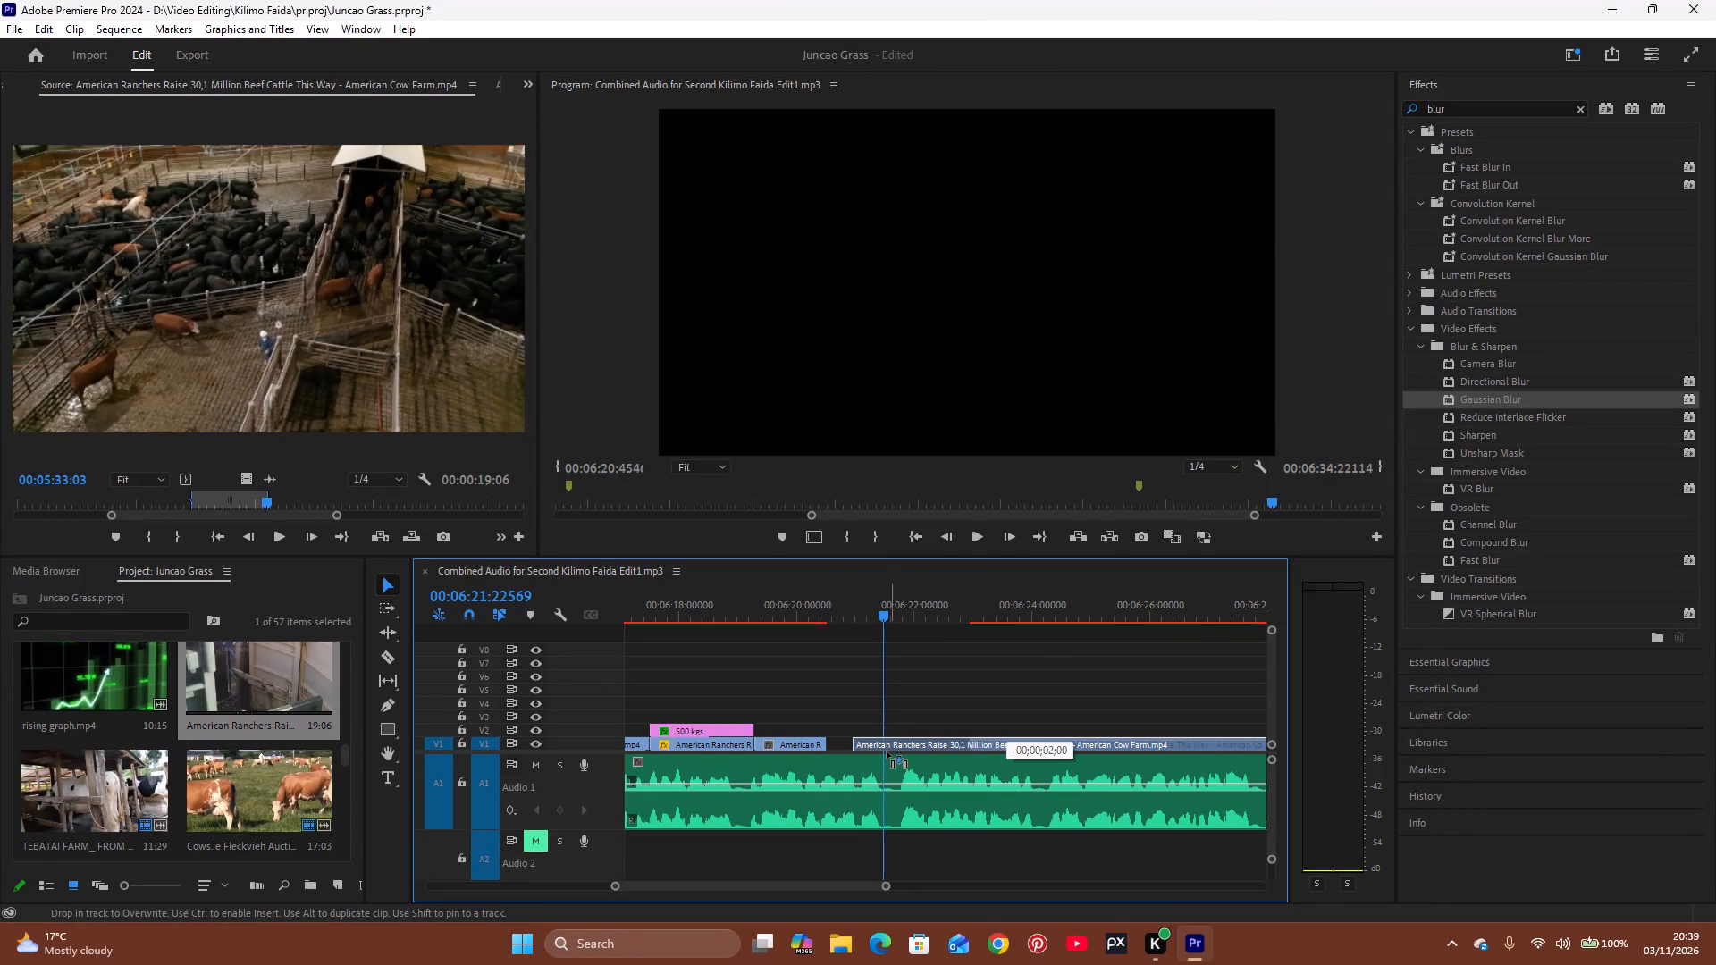
{"action": "left_click_drag", "start_coordinate": [887, 751], "coordinate": [853, 745]}
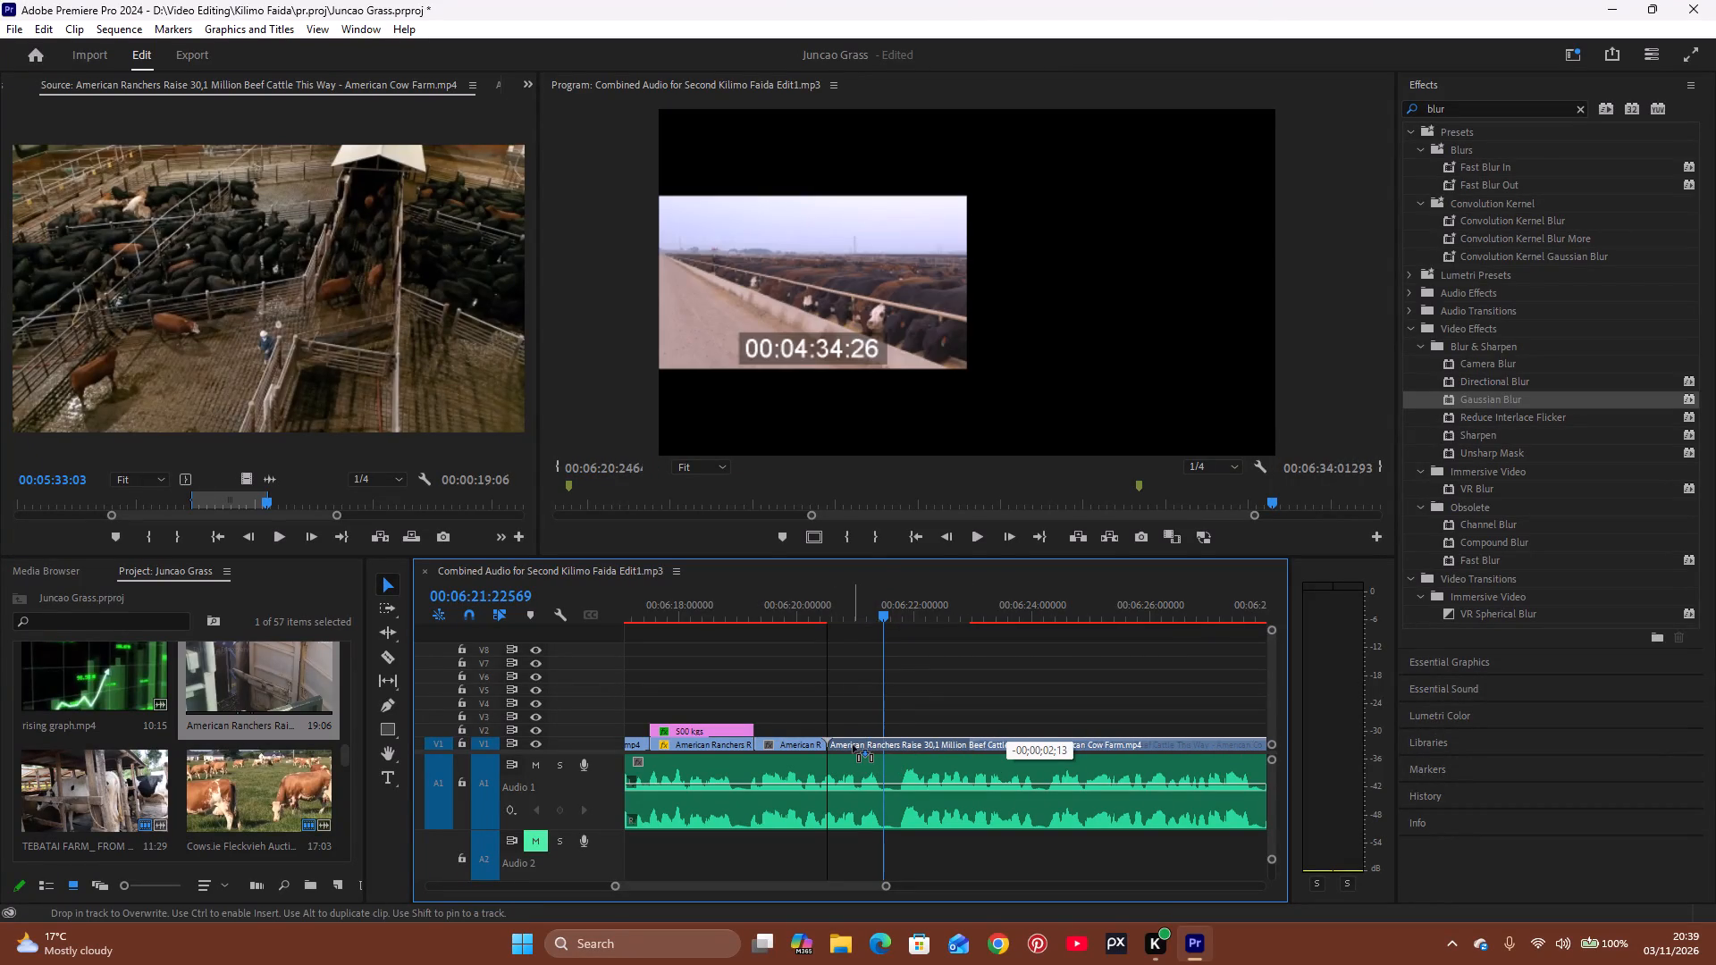
{"action": "left_click_drag", "start_coordinate": [853, 745], "coordinate": [853, 743]}
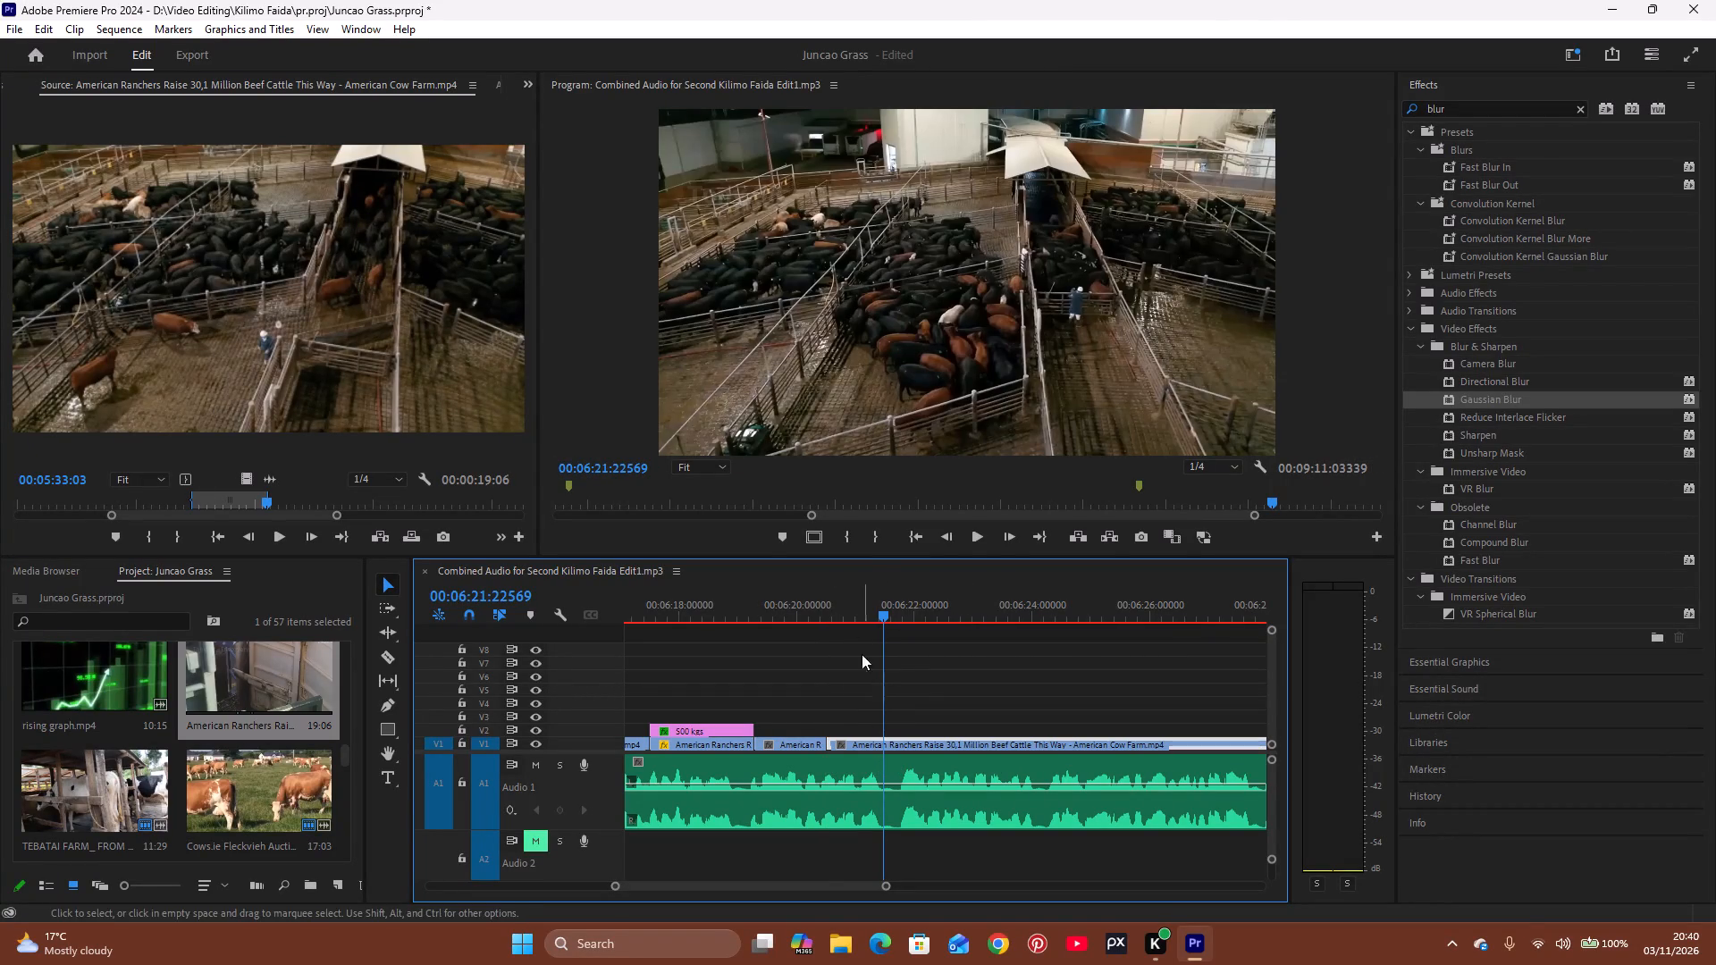
Review the join, trim the cattle pen clip's start to 00:06:21:37507 in the wide pen view, and close the resulting gap on V1.
{"action": "left_click_drag", "start_coordinate": [813, 576], "coordinate": [823, 596]}
{"action": "left_click", "coordinate": [847, 609]}
{"action": "left_click", "coordinate": [830, 616]}
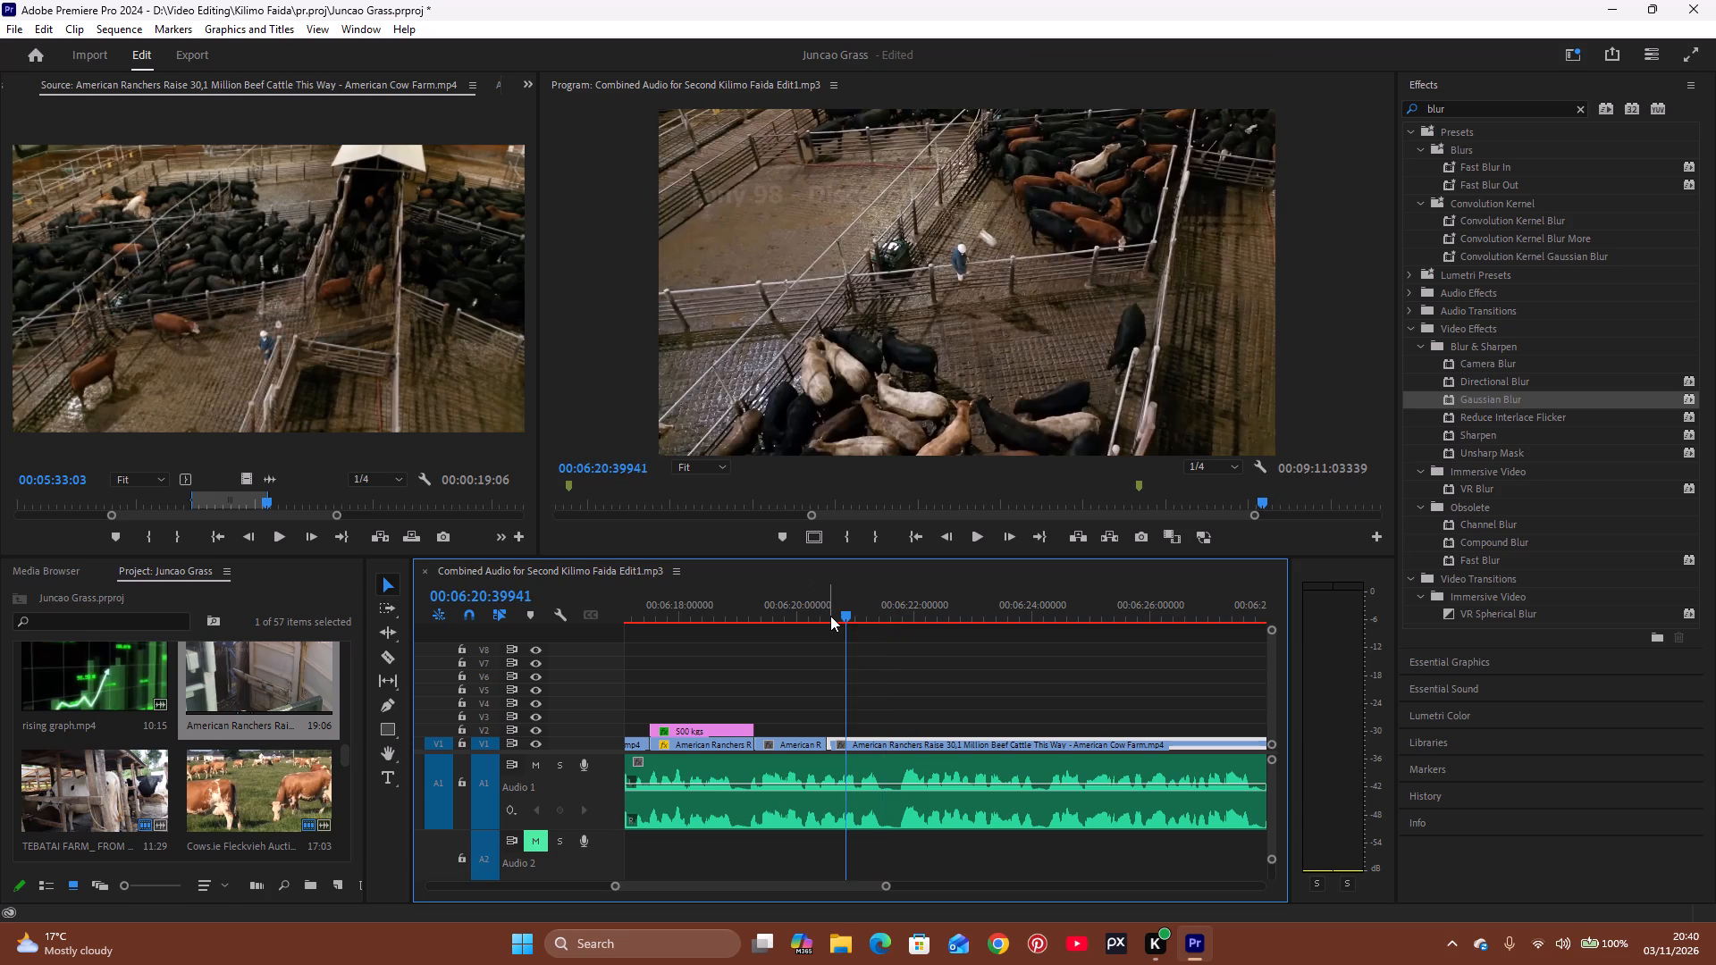
{"action": "key", "text": "space"}
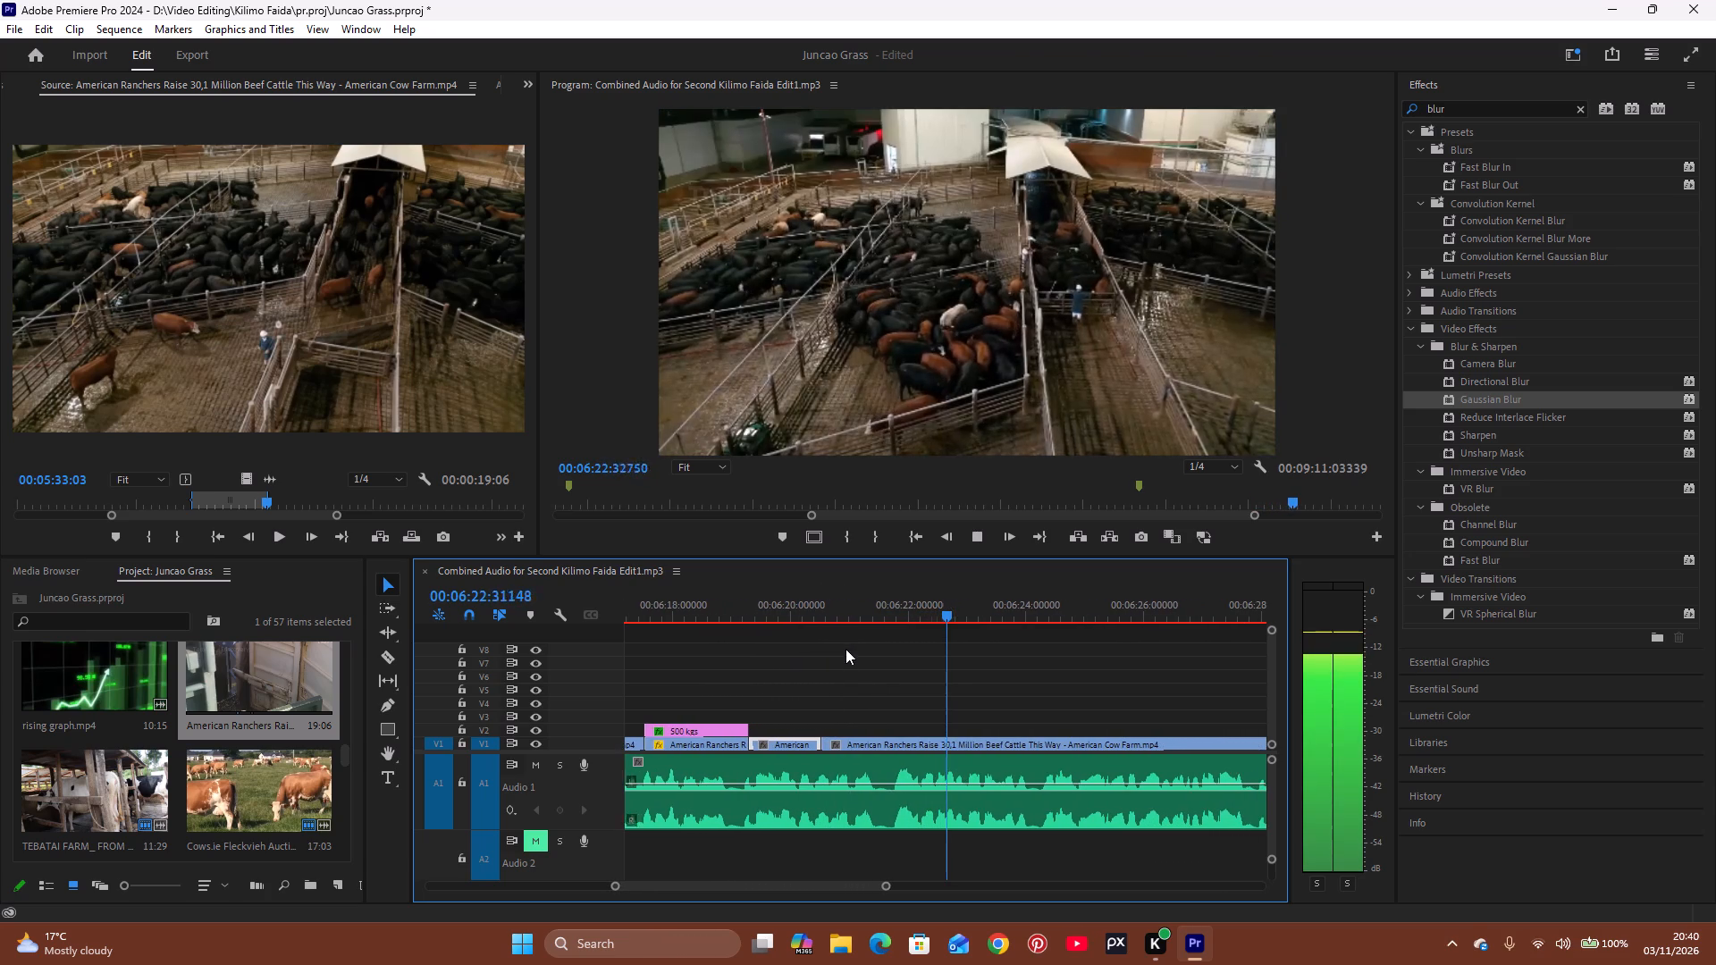
{"action": "key", "text": "space"}
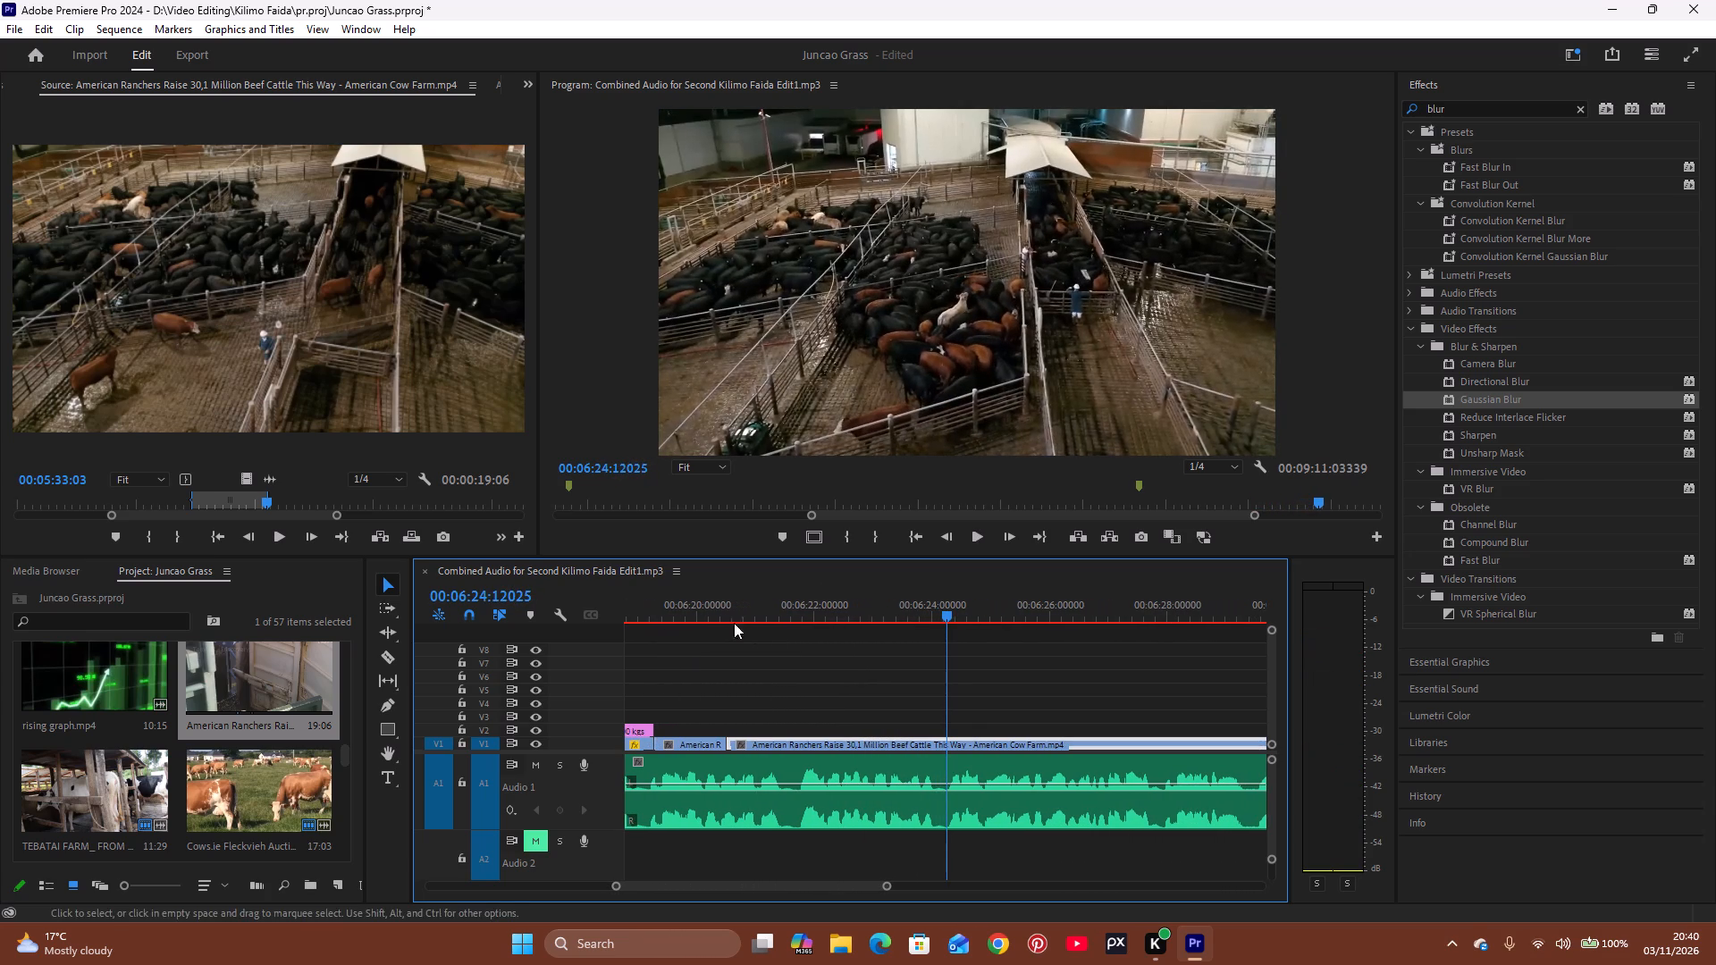
{"action": "left_click", "coordinate": [763, 592]}
{"action": "key", "text": "space"}
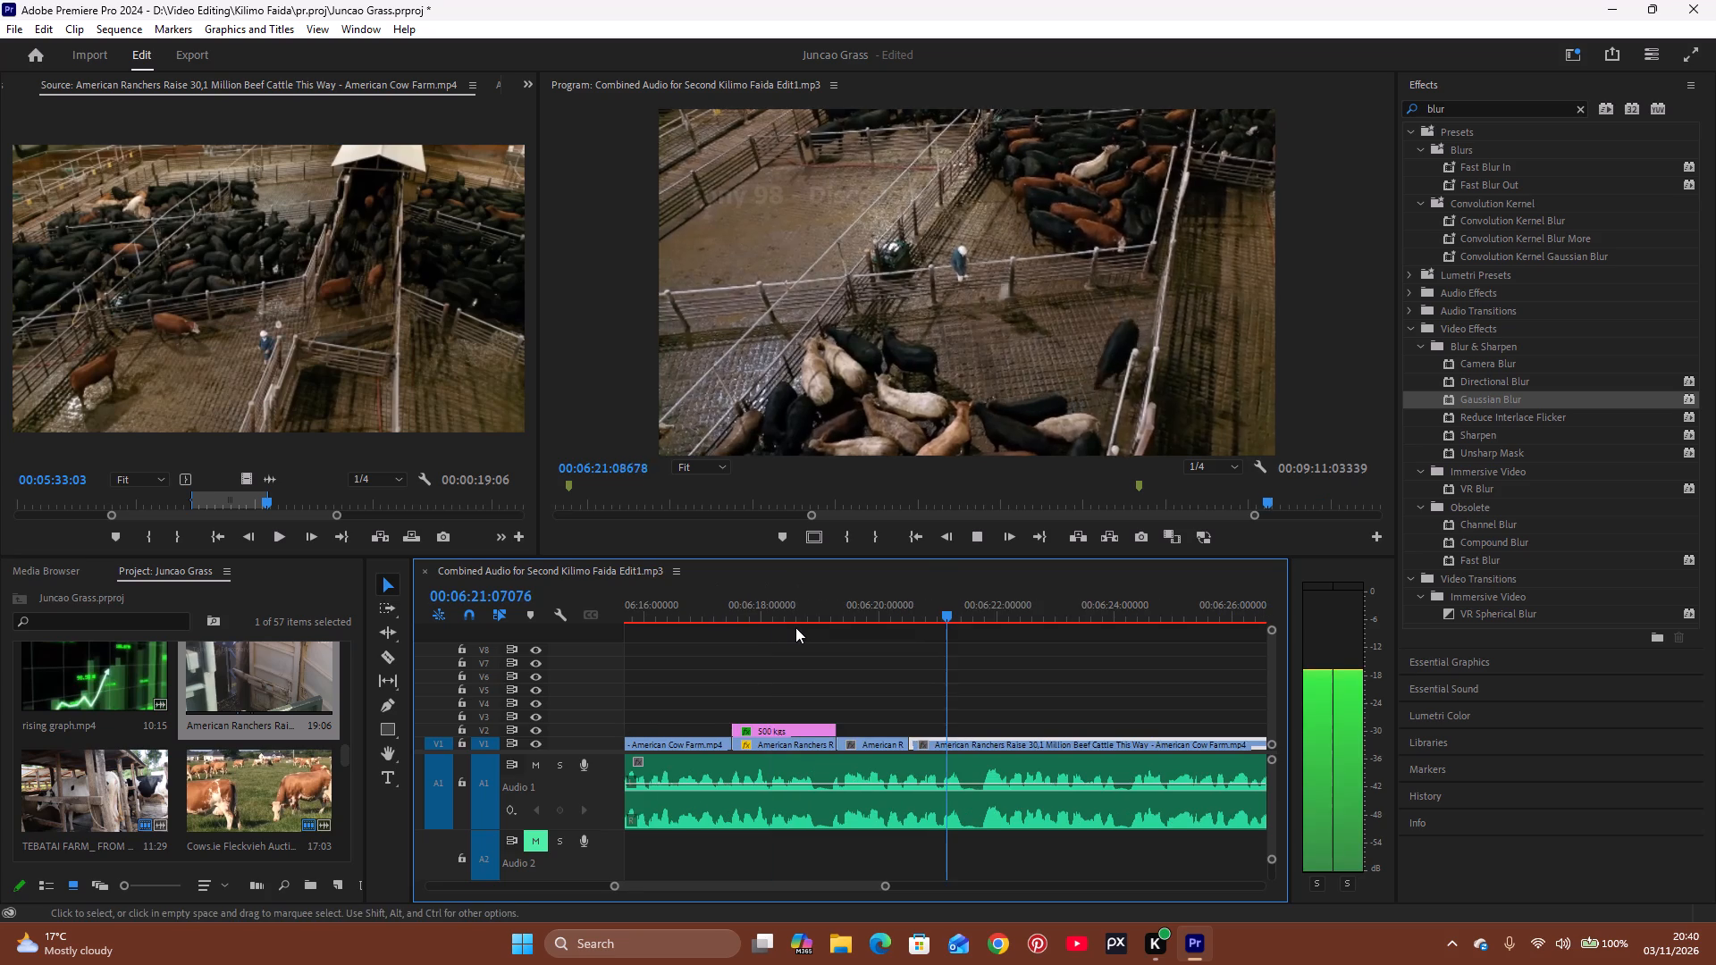
{"action": "key", "text": "space"}
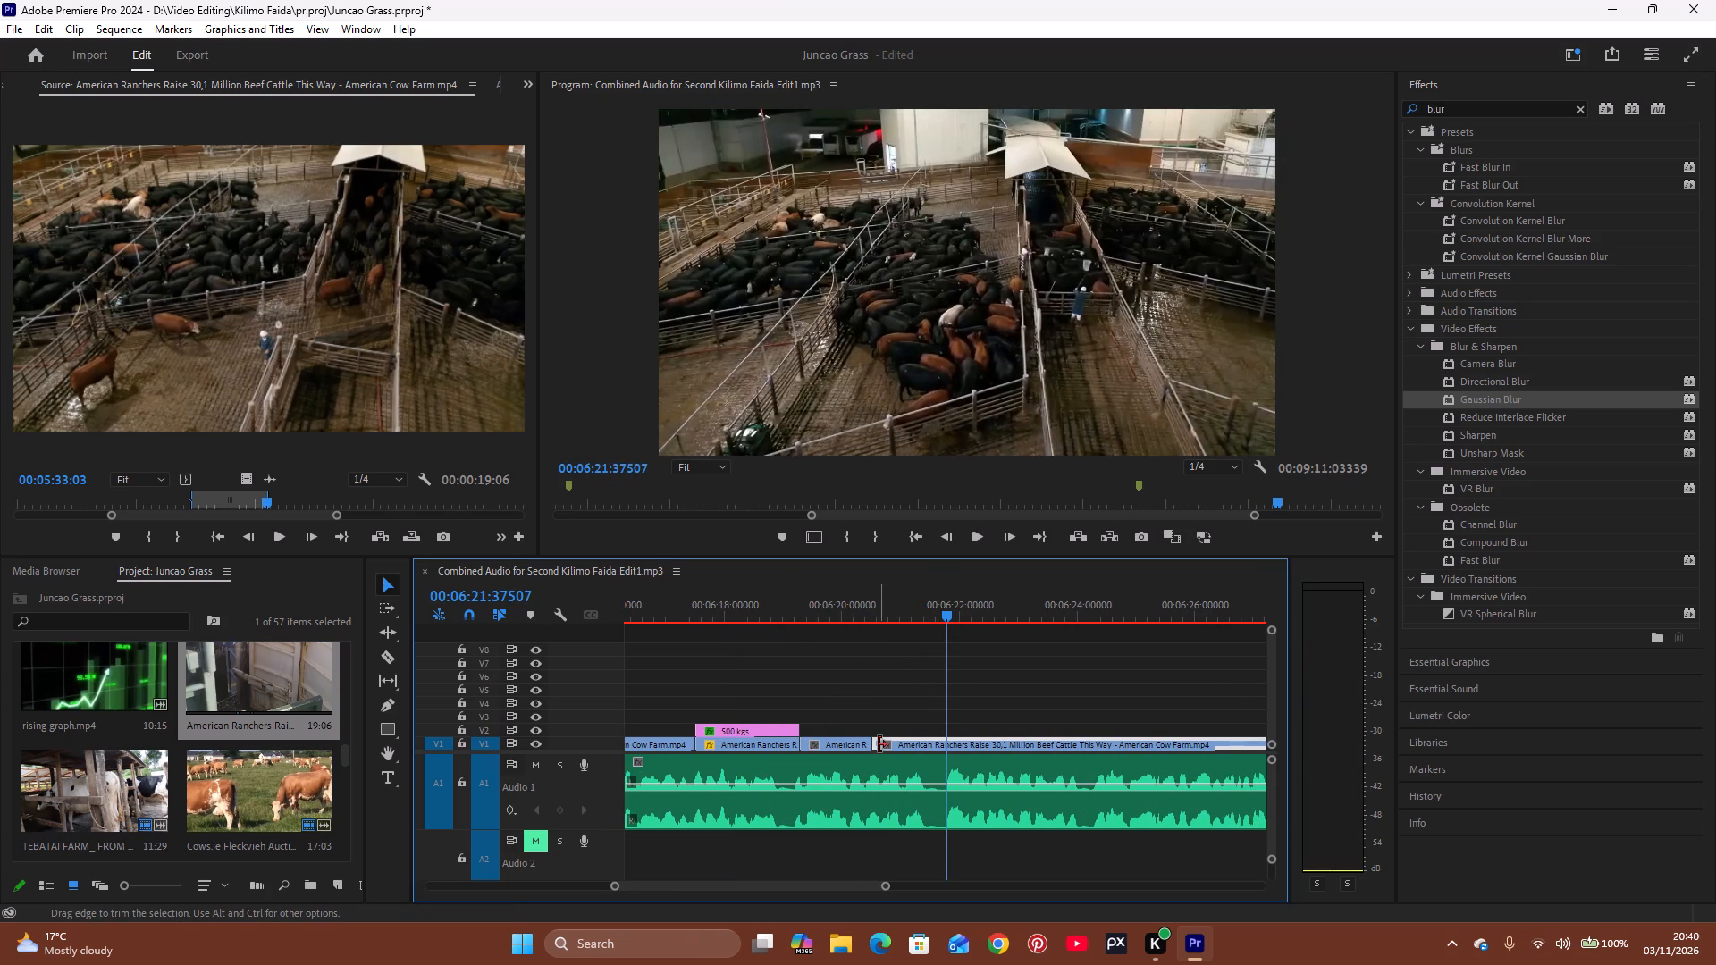
{"action": "left_click_drag", "start_coordinate": [879, 744], "coordinate": [949, 749]}
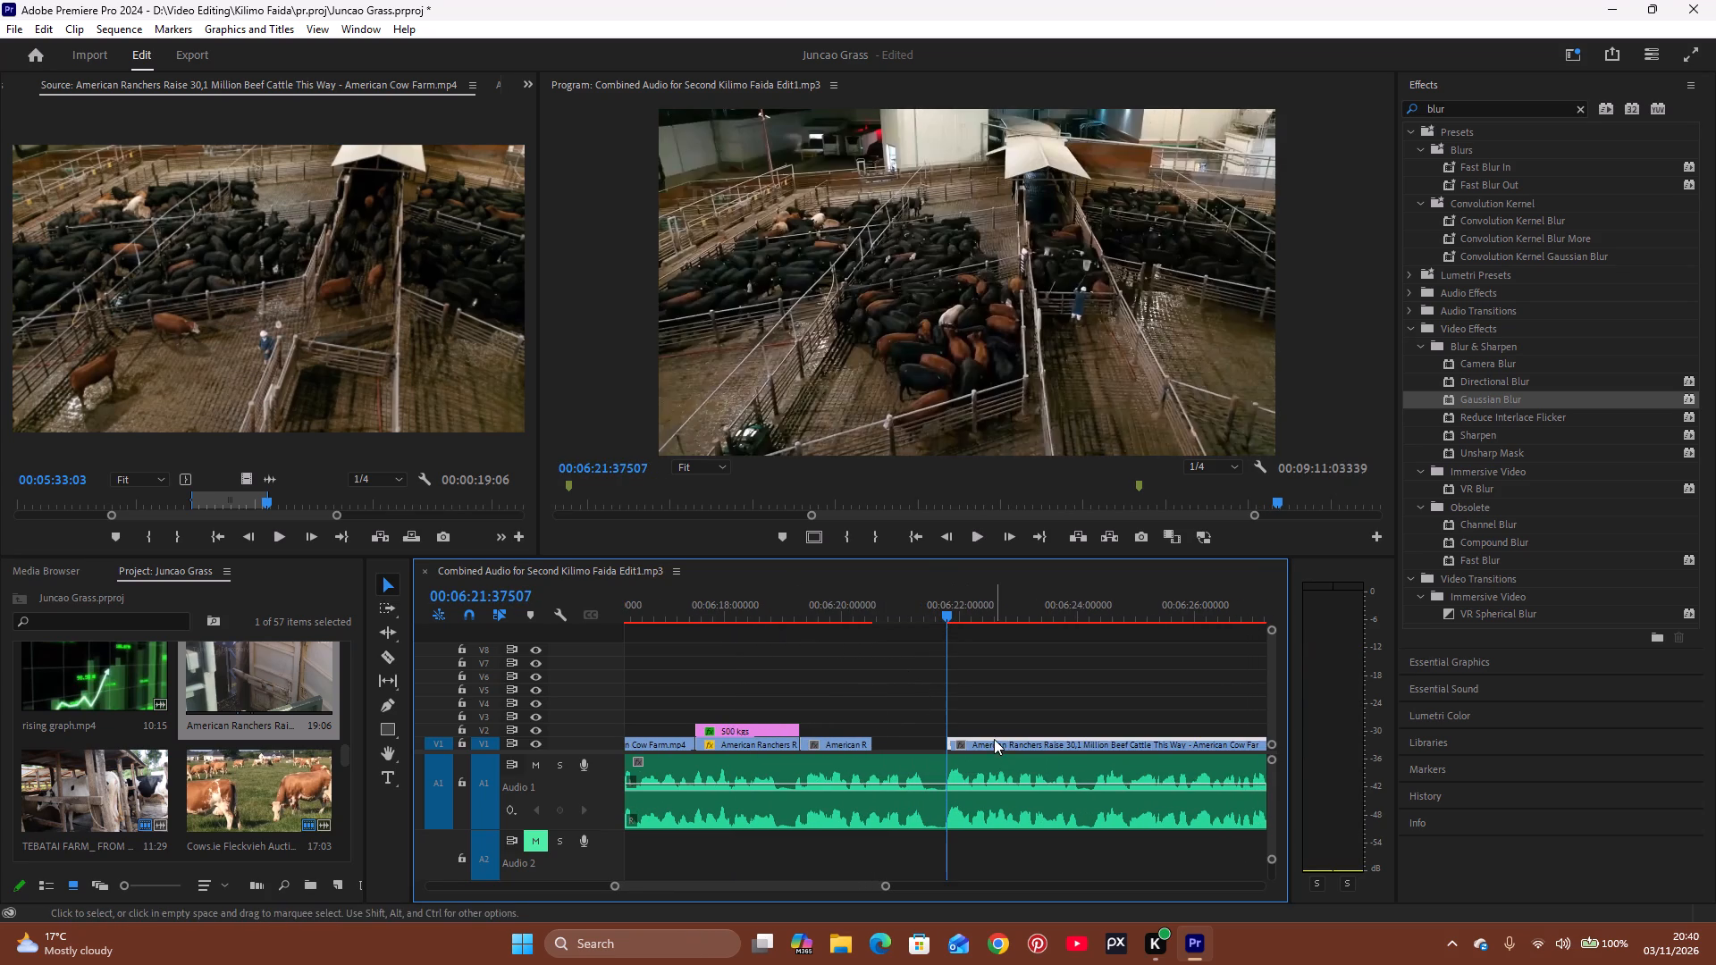
{"action": "left_click_drag", "start_coordinate": [994, 739], "coordinate": [927, 747]}
Park the playhead at the narration pause at 00:06:21:35006 and roughly shorten the cattle pen clip's end to just beyond it.
{"action": "left_click", "coordinate": [868, 599]}
{"action": "key", "text": "space"}
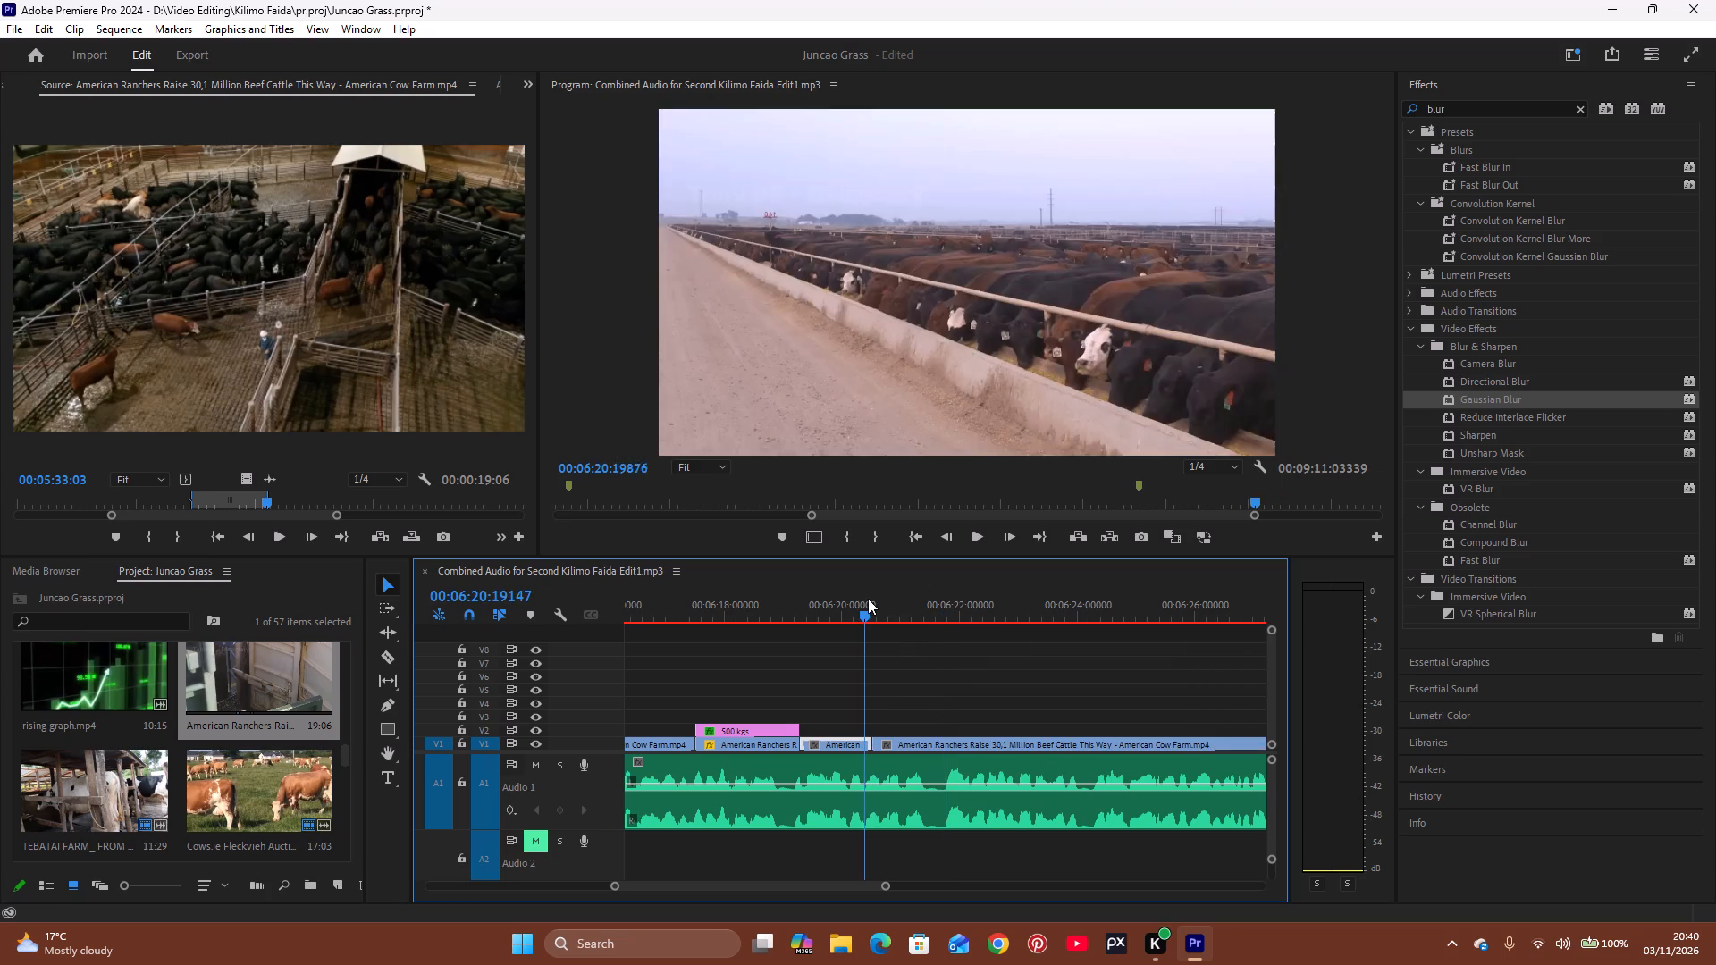
{"action": "key", "text": "space"}
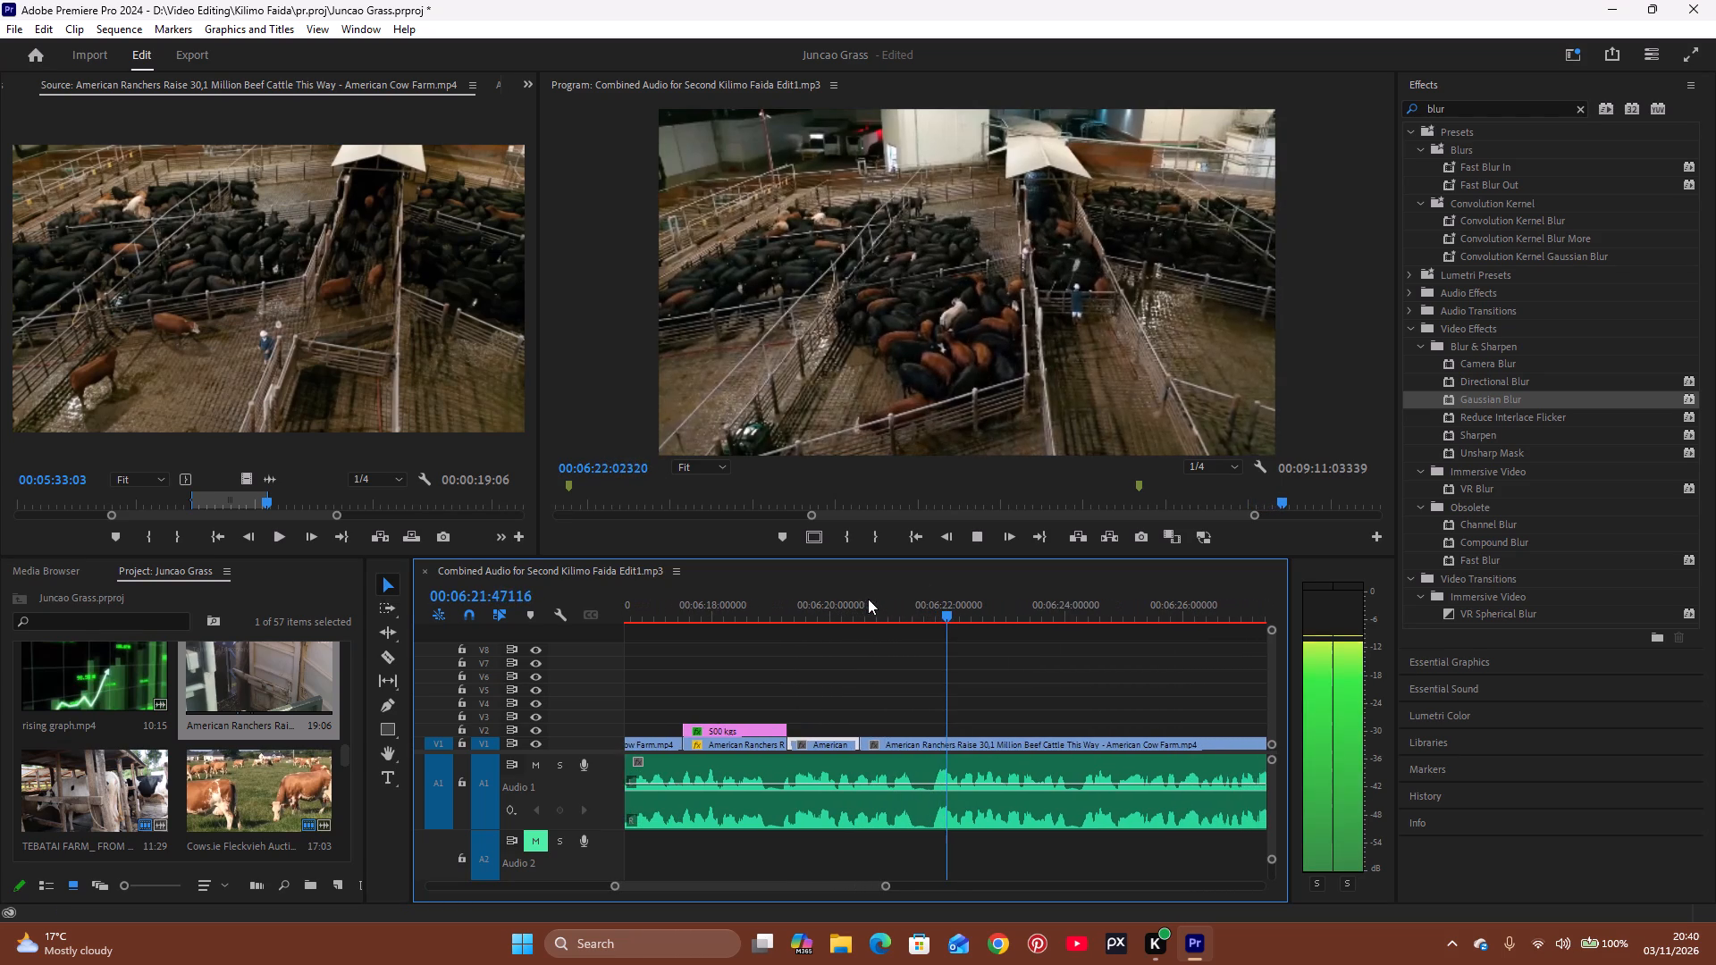
{"action": "left_click_drag", "start_coordinate": [949, 608], "coordinate": [936, 670]}
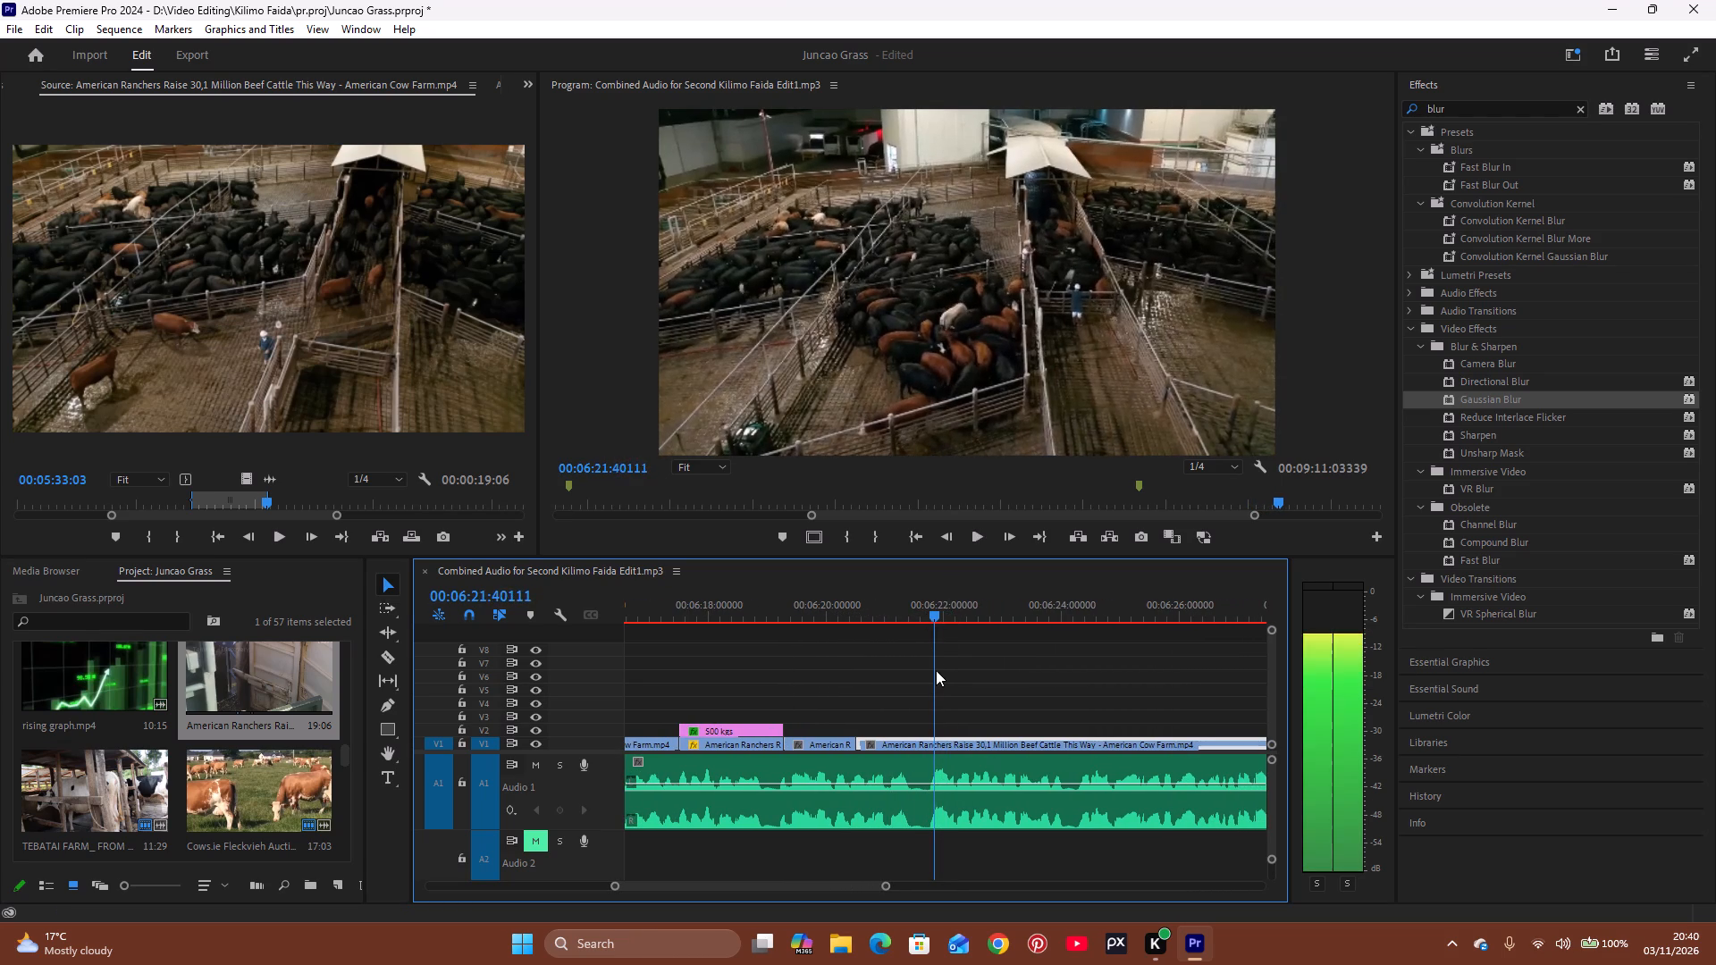
{"action": "left_click_drag", "start_coordinate": [936, 670], "coordinate": [930, 690]}
{"action": "left_click_drag", "start_coordinate": [891, 885], "coordinate": [907, 885]}
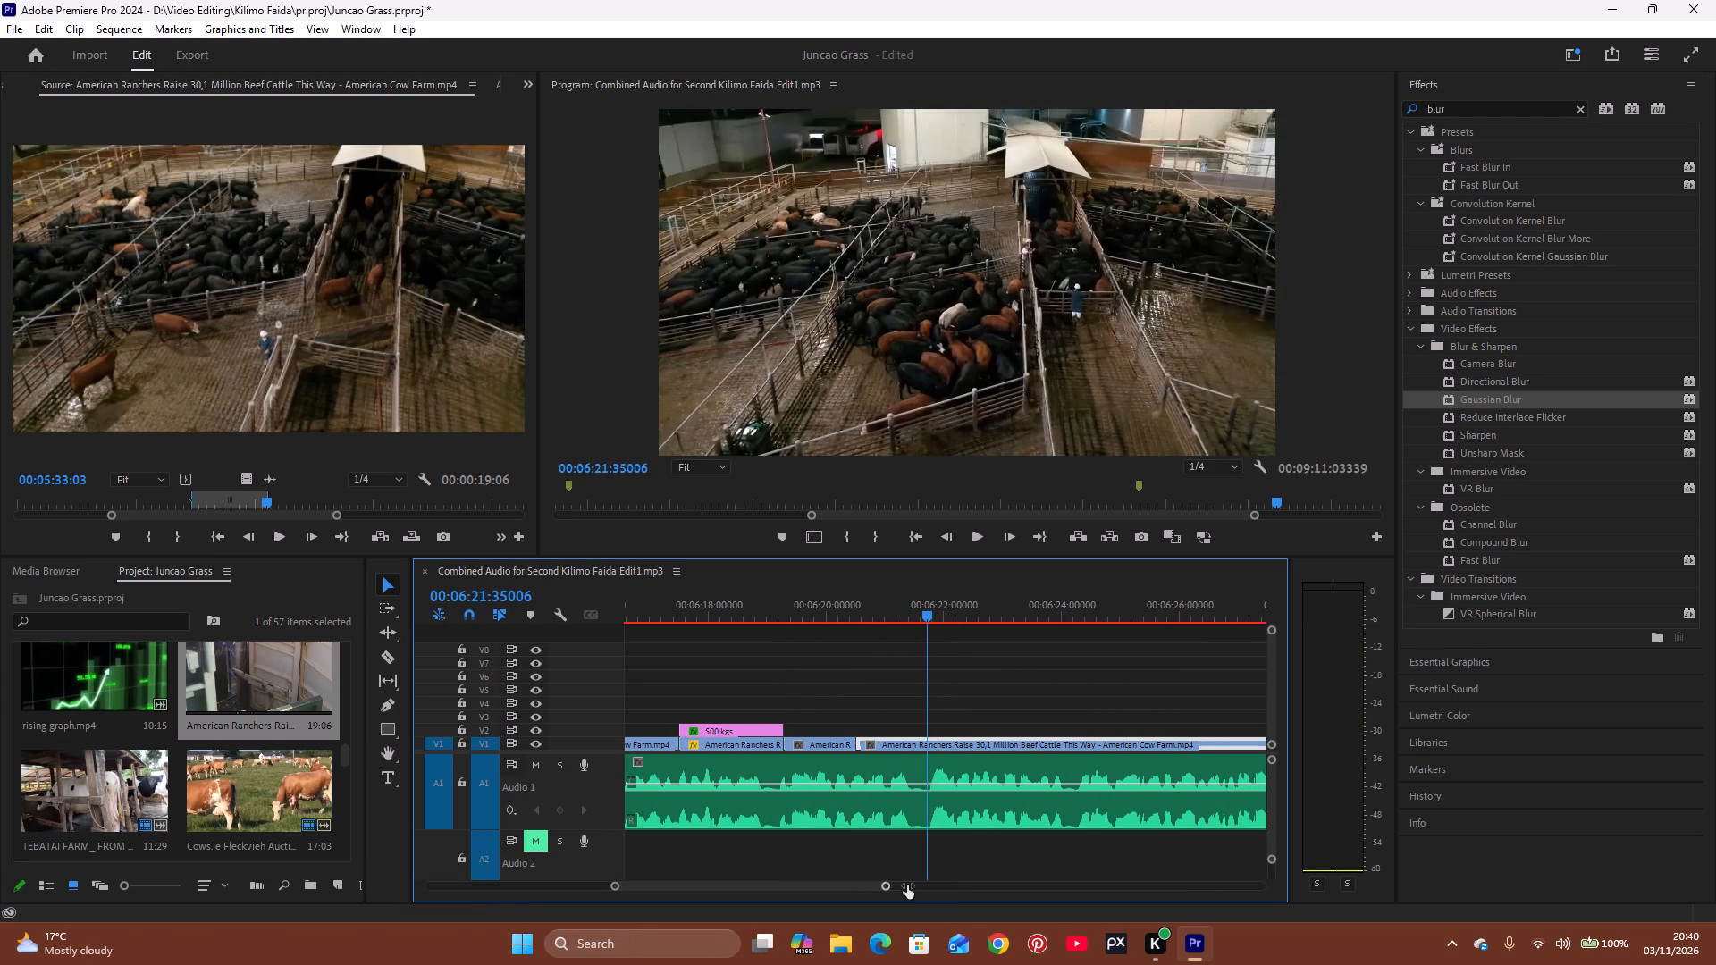
{"action": "left_click_drag", "start_coordinate": [907, 885], "coordinate": [972, 883]}
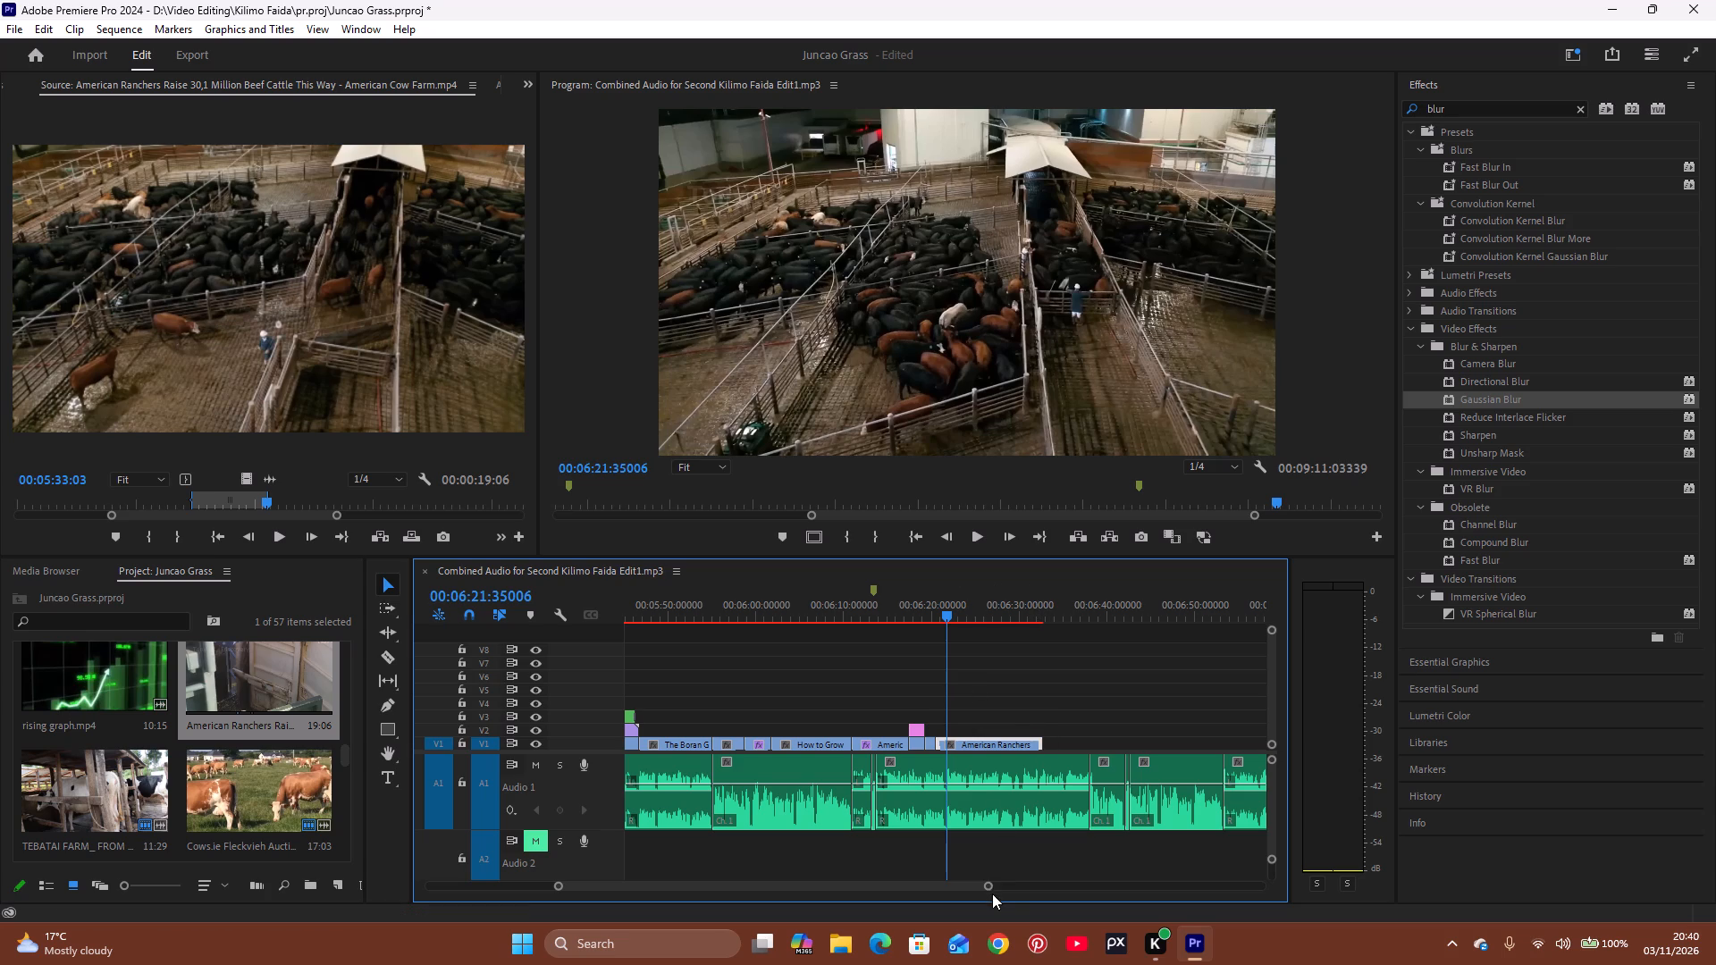
{"action": "left_click_drag", "start_coordinate": [987, 882], "coordinate": [938, 923]}
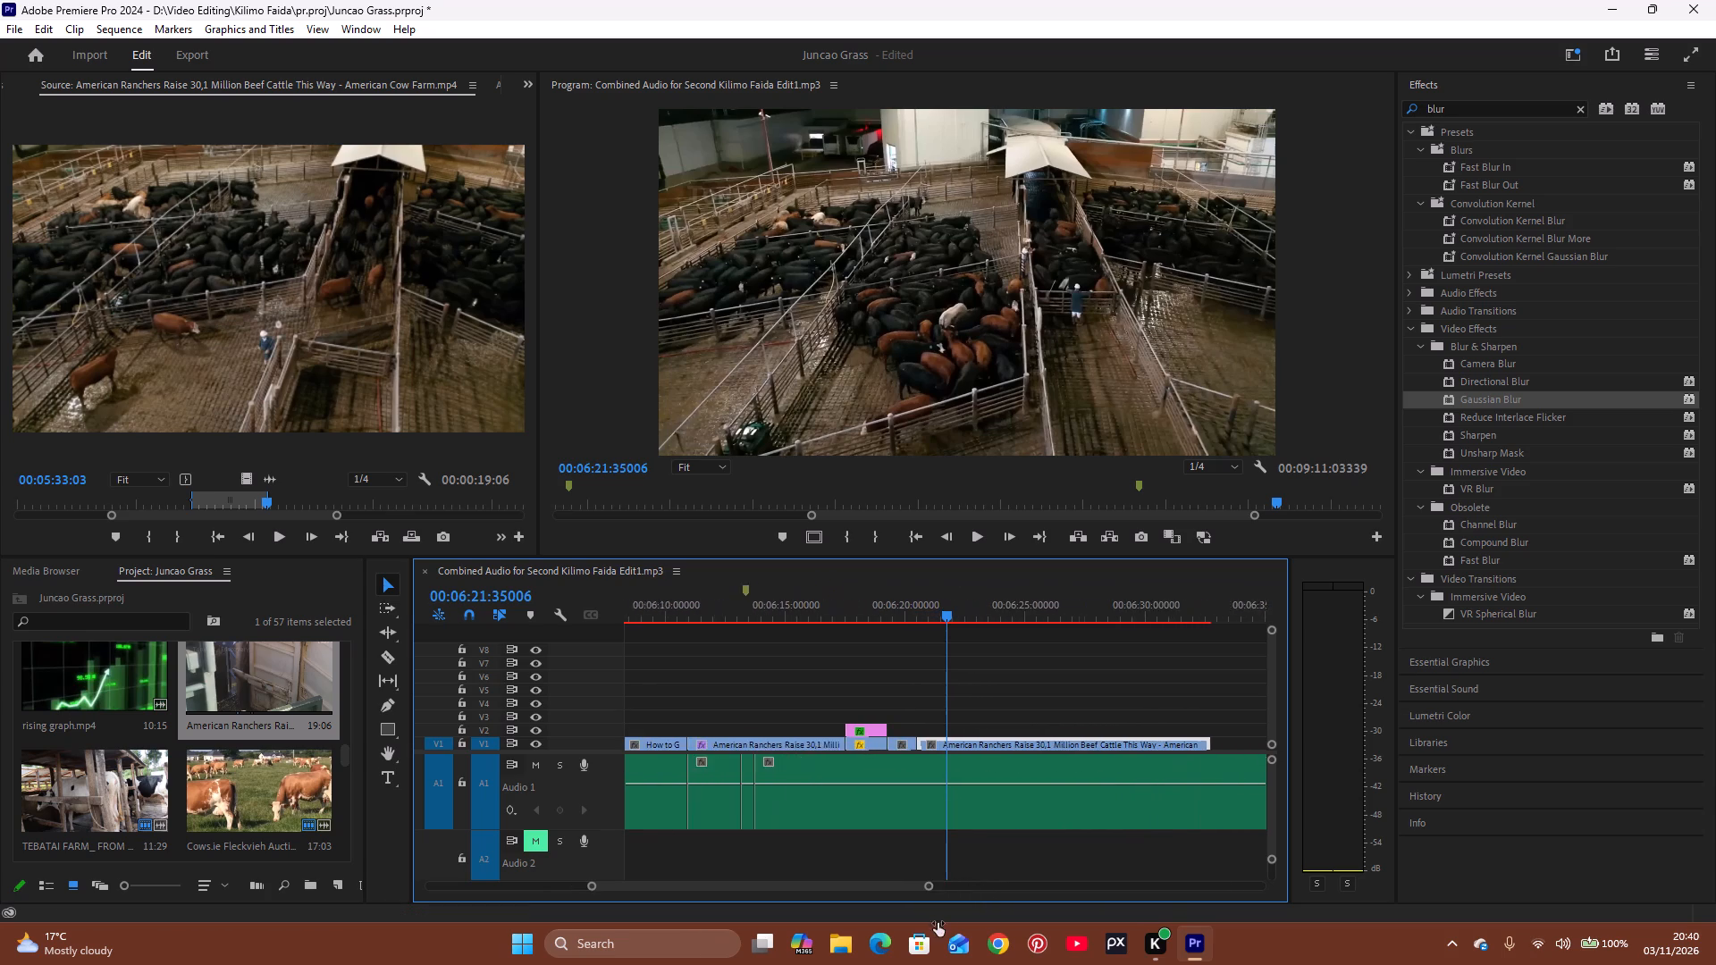
{"action": "left_click_drag", "start_coordinate": [938, 923], "coordinate": [959, 931]}
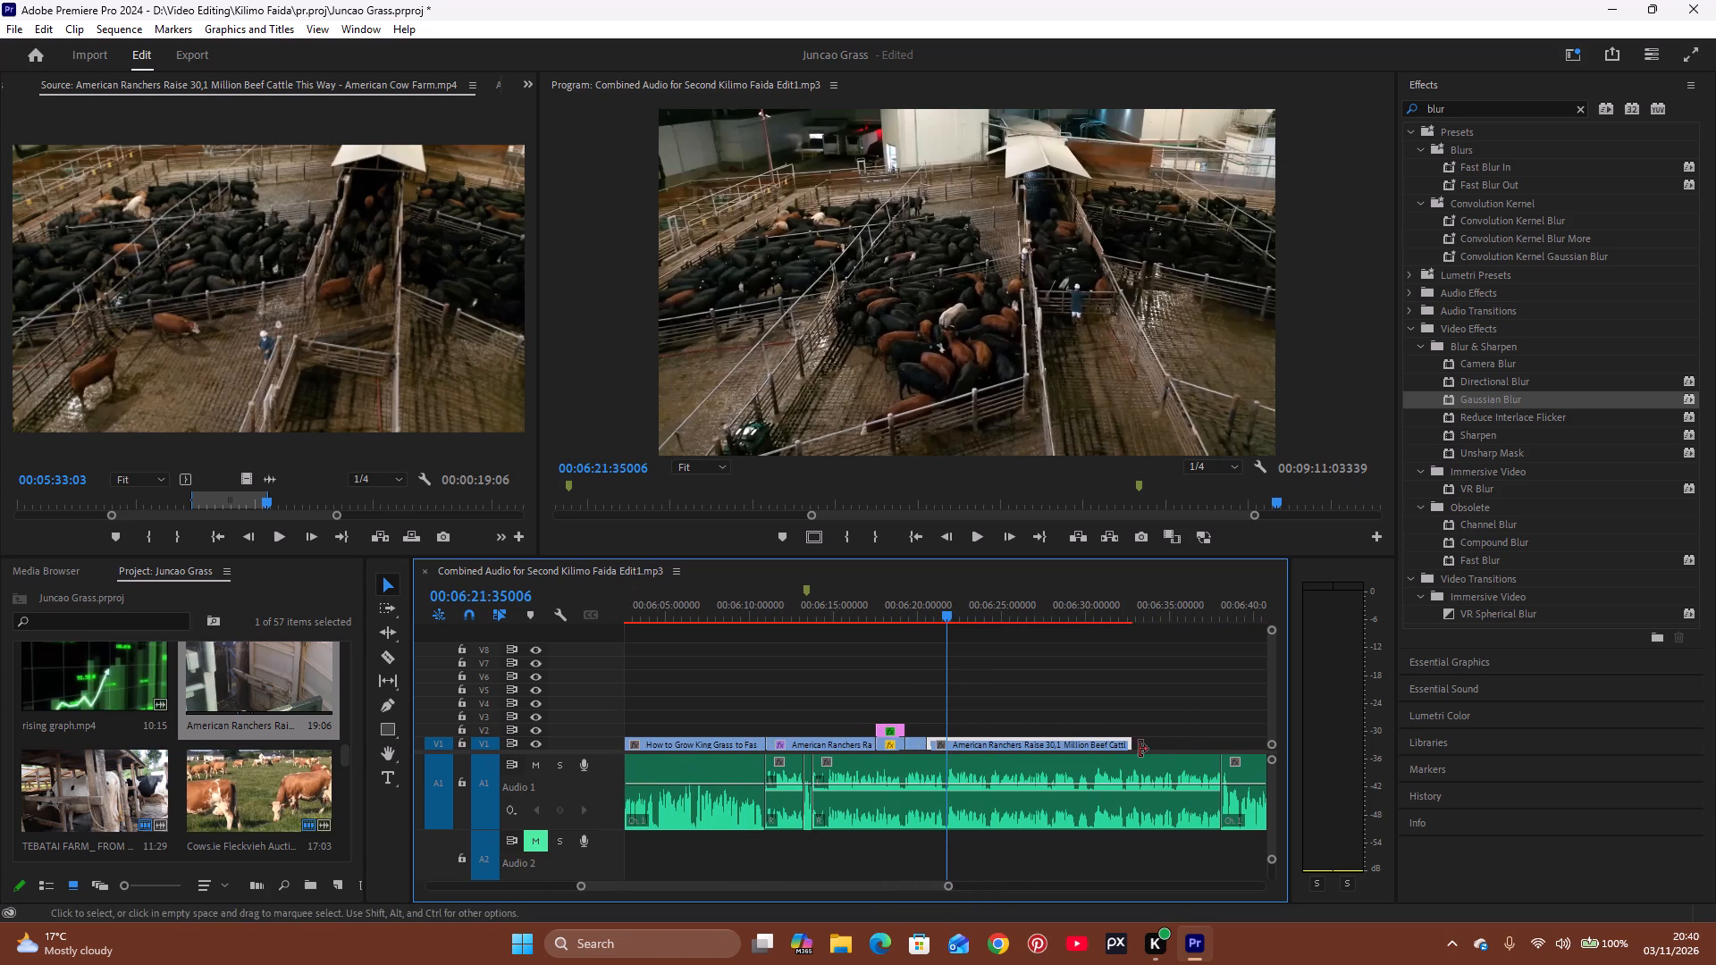
{"action": "left_click_drag", "start_coordinate": [1123, 740], "coordinate": [988, 755]}
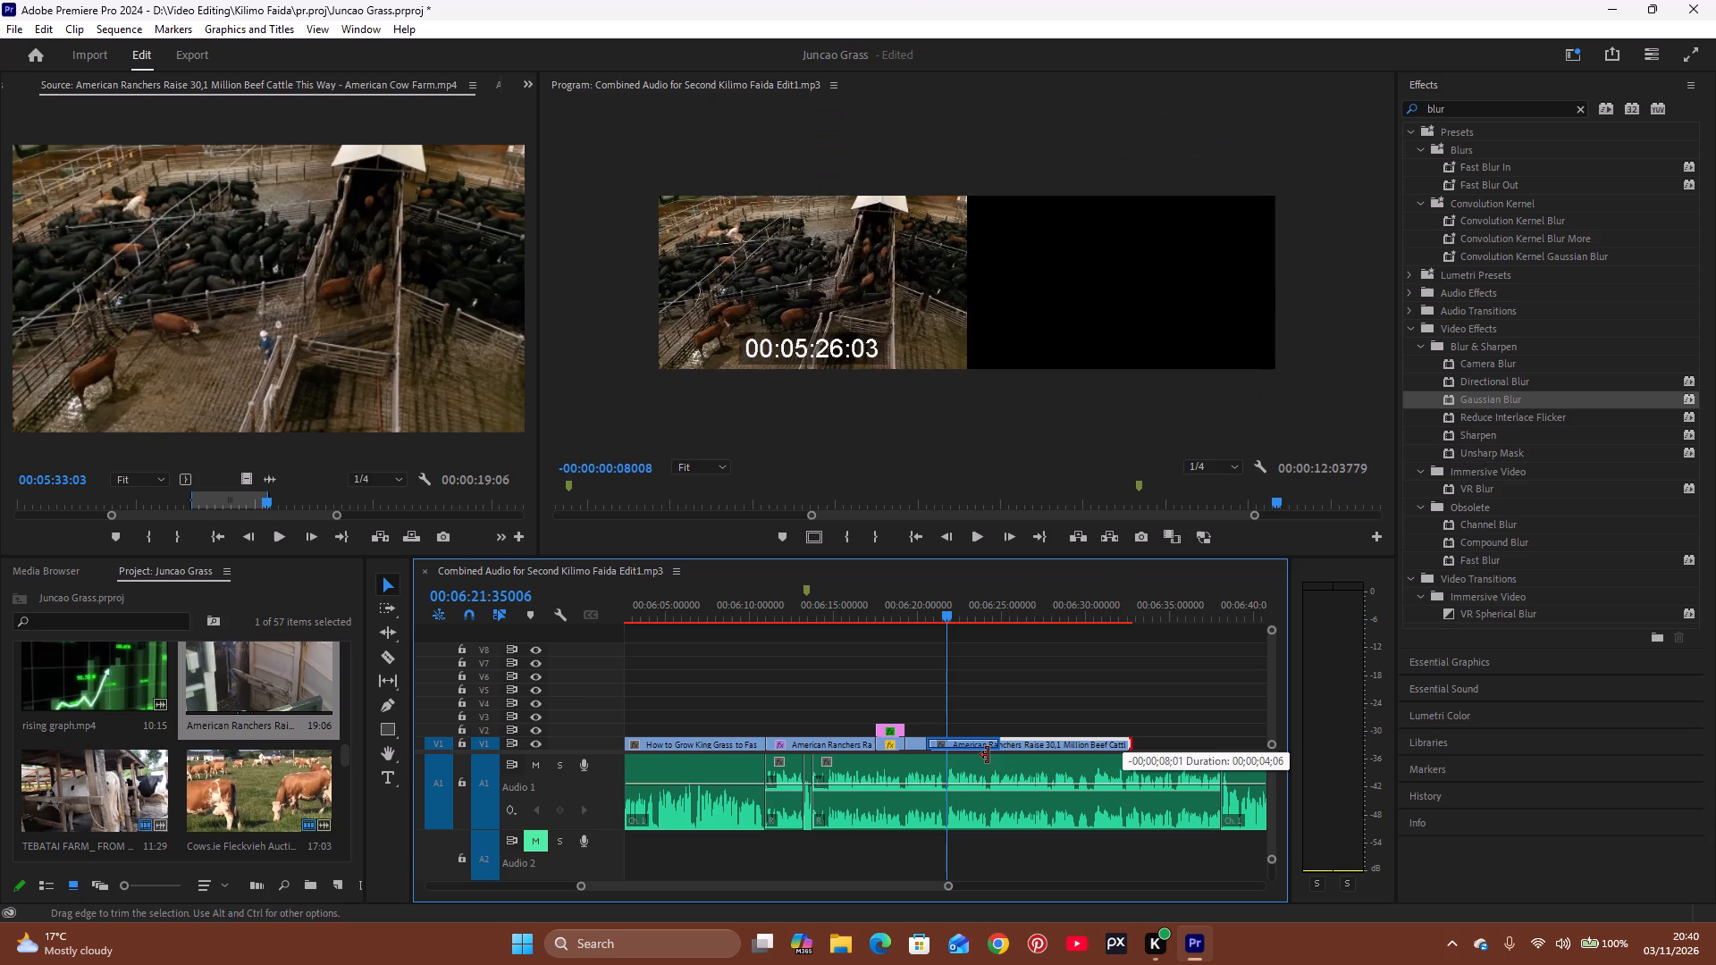
{"action": "left_click_drag", "start_coordinate": [988, 755], "coordinate": [951, 773]}
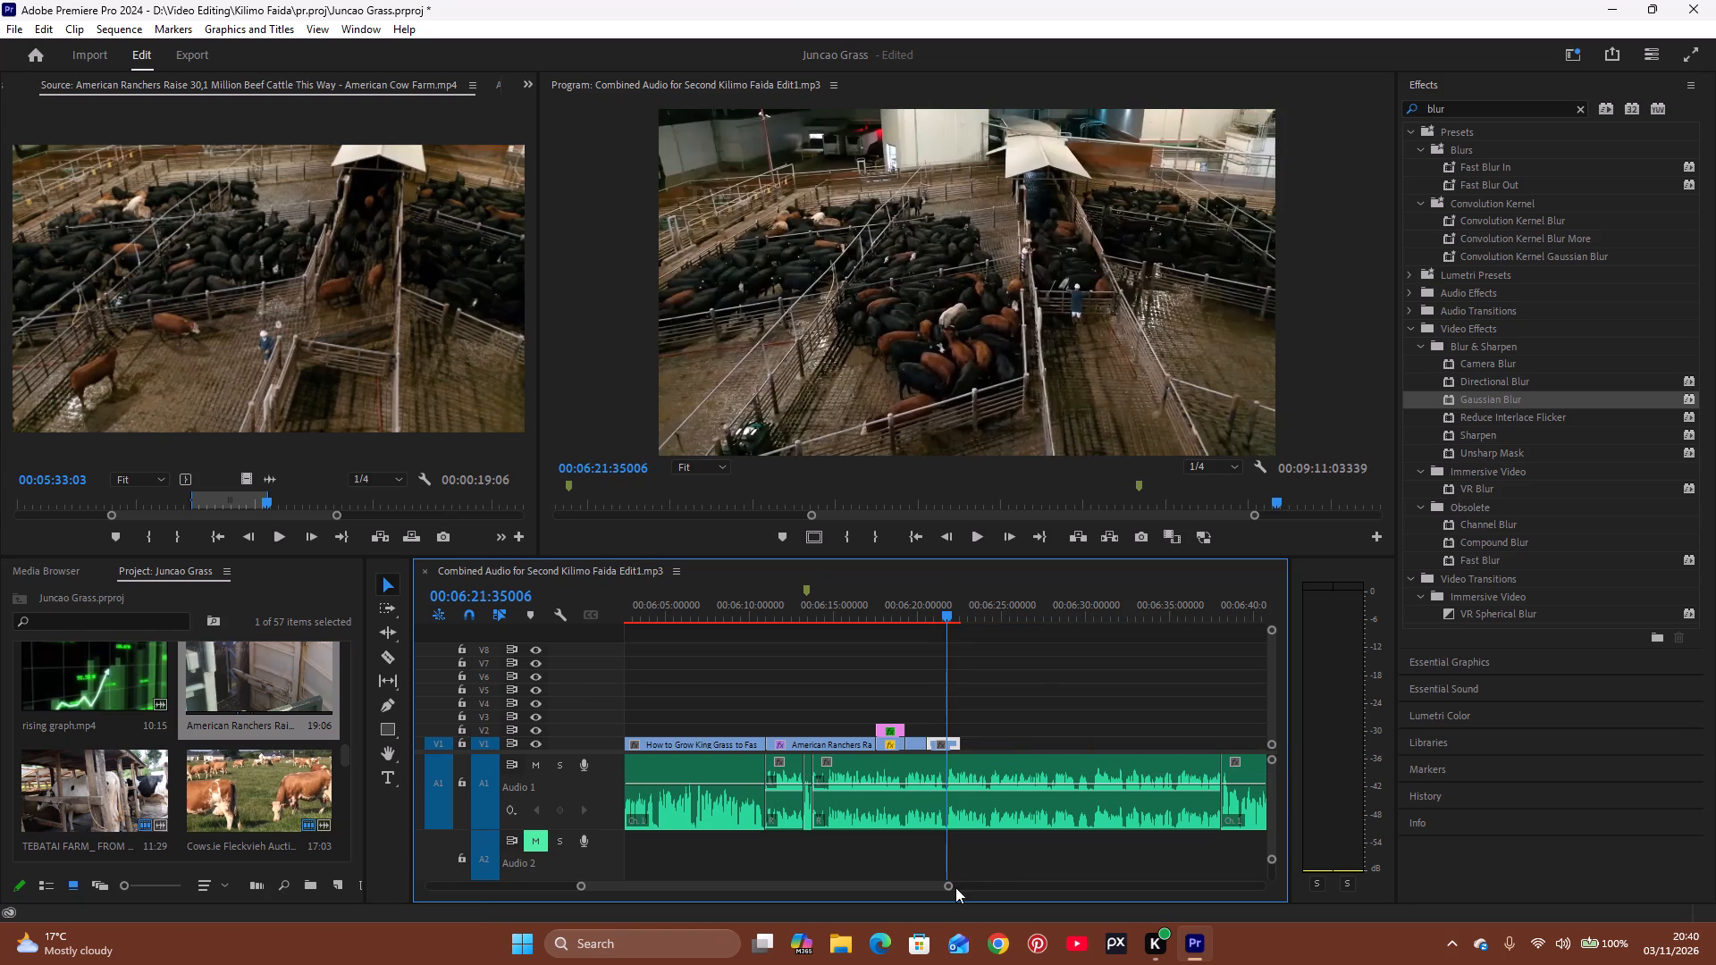
Fine-trim the end of the cattle pen clip on V1 to just after the playhead at 00:06:21:35006.
{"action": "left_click_drag", "start_coordinate": [954, 886], "coordinate": [867, 895]}
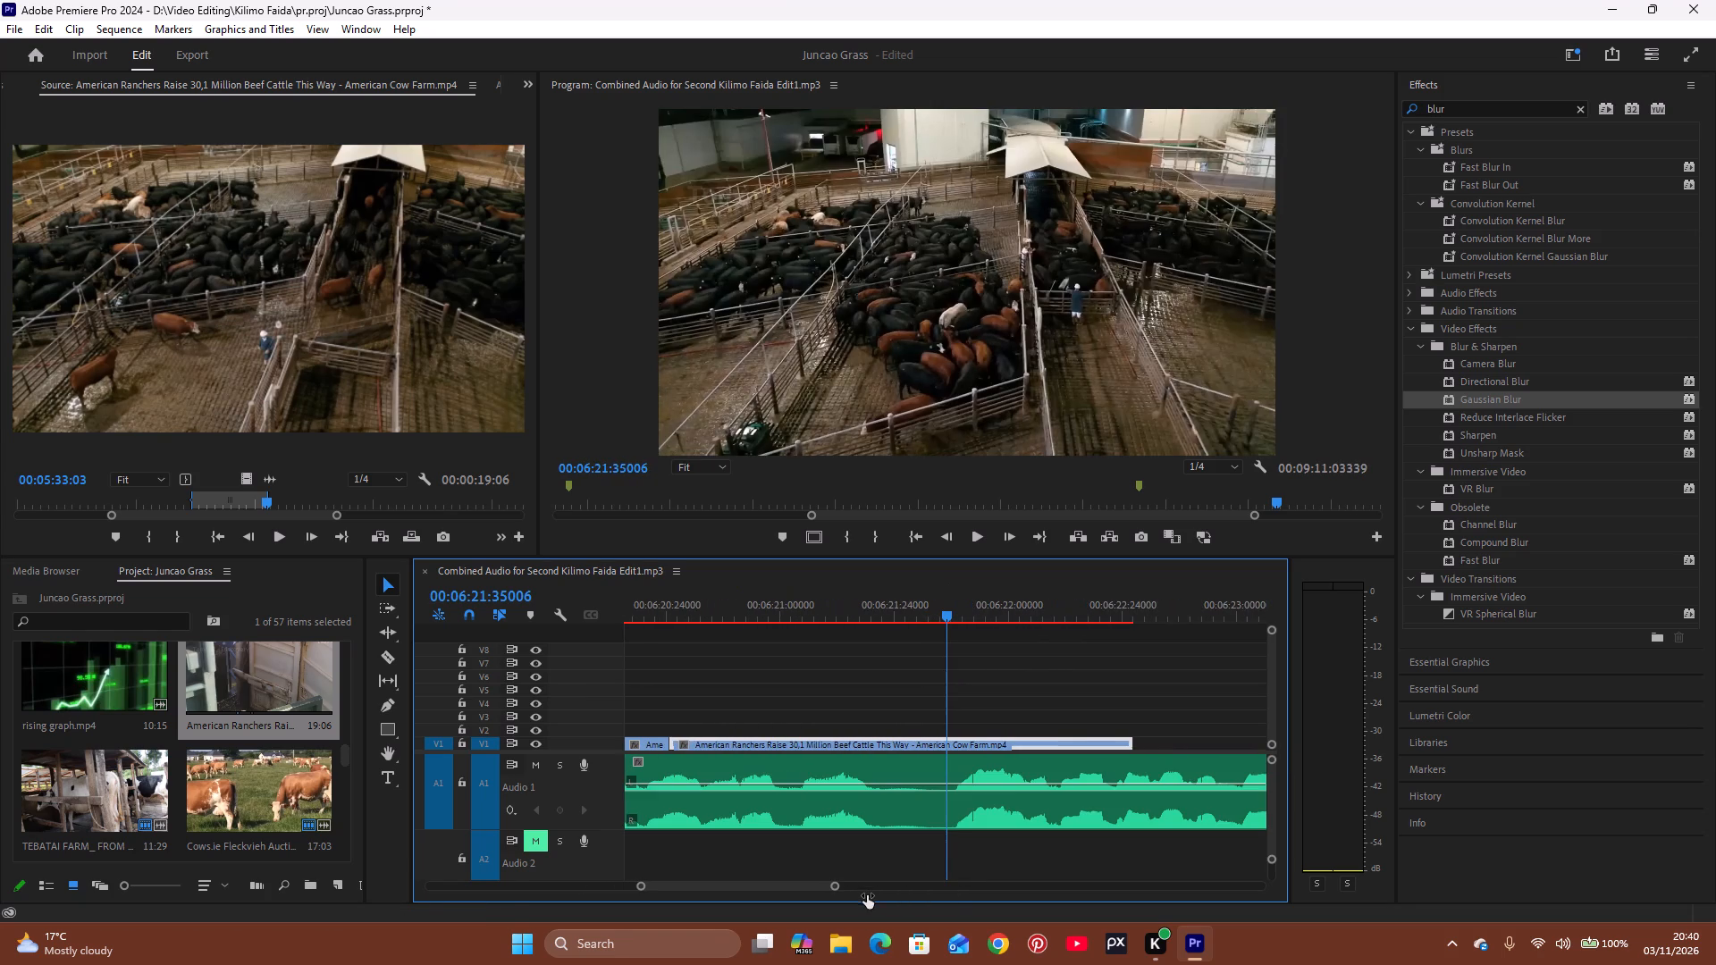
{"action": "left_click_drag", "start_coordinate": [867, 895], "coordinate": [867, 892]}
{"action": "left_click_drag", "start_coordinate": [1123, 743], "coordinate": [974, 751]}
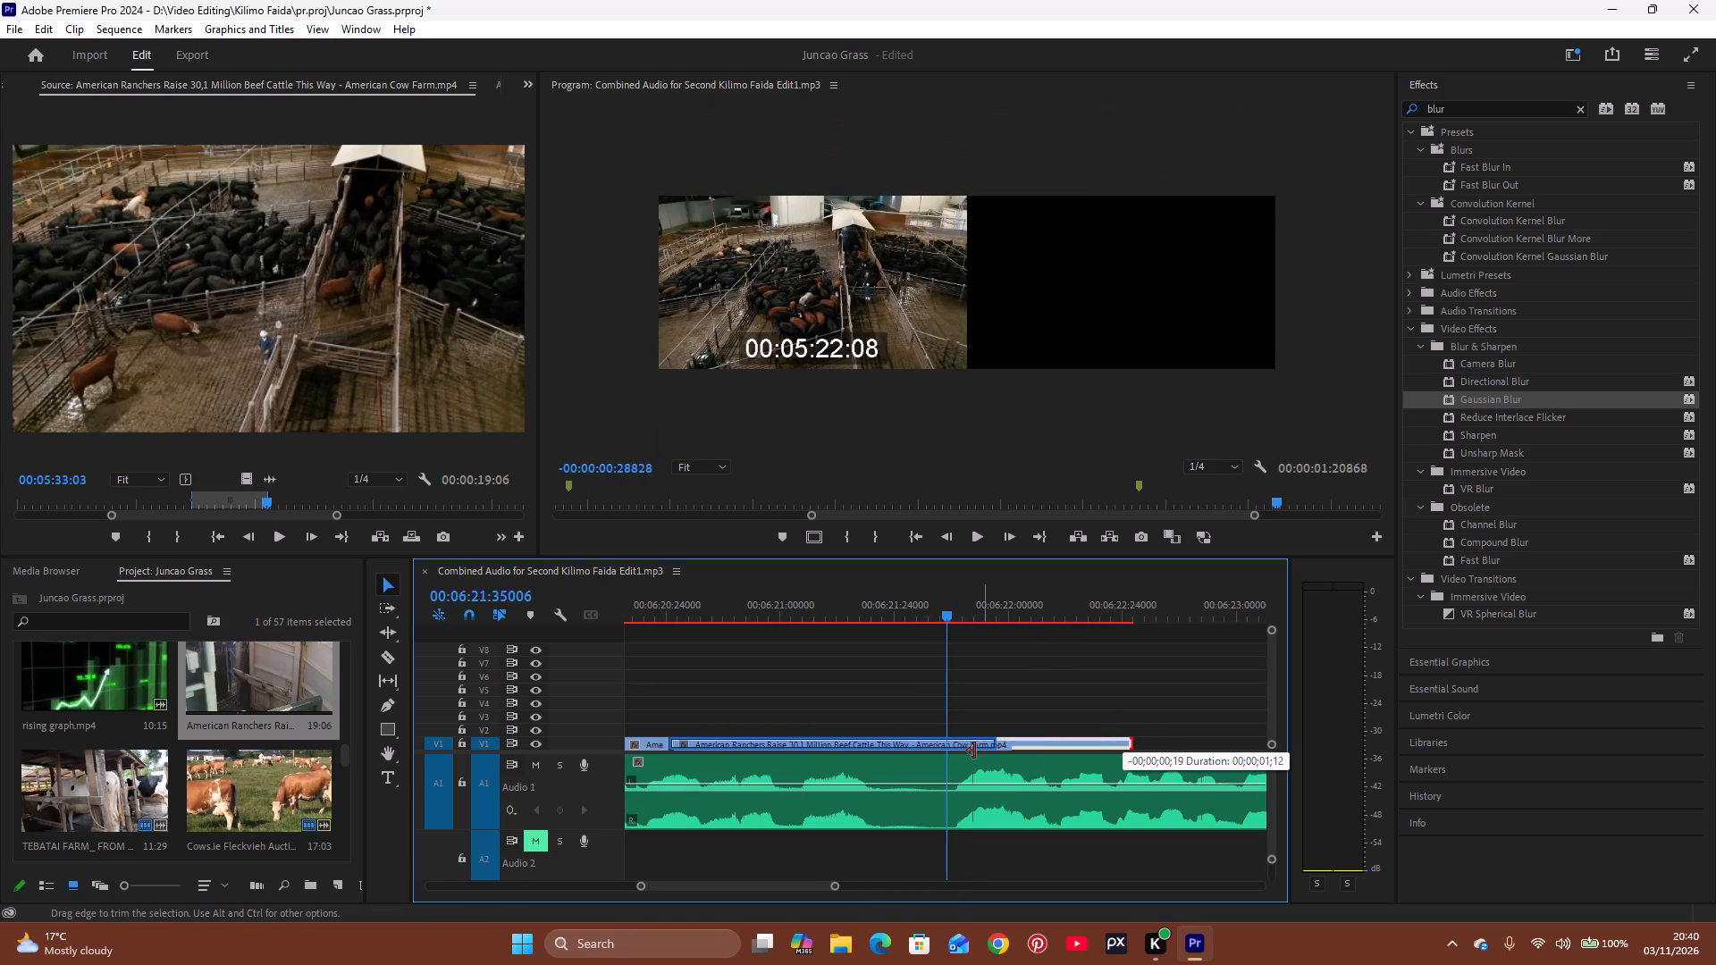
{"action": "left_click_drag", "start_coordinate": [974, 751], "coordinate": [952, 763]}
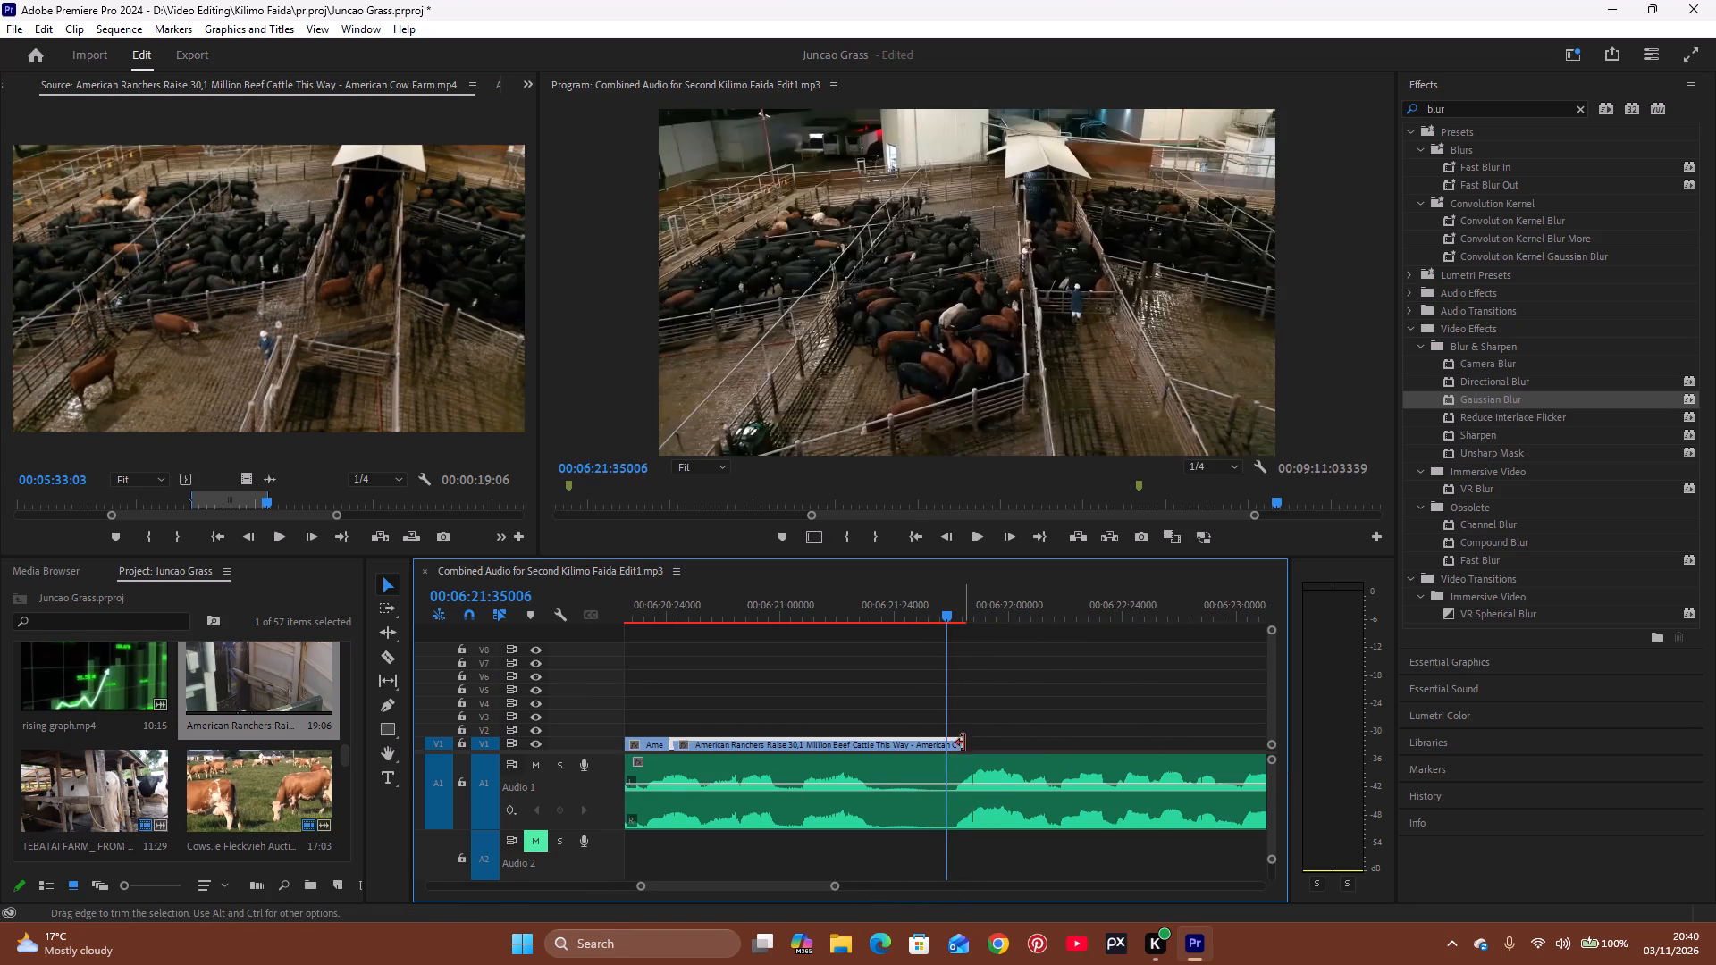
Trim the end of the cattle pen clip on V1 to the narration onset at 00:06:21:36781 and play past the cut.
{"action": "key", "text": "space"}
{"action": "key", "text": "space"}
{"action": "left_click", "coordinate": [887, 611]}
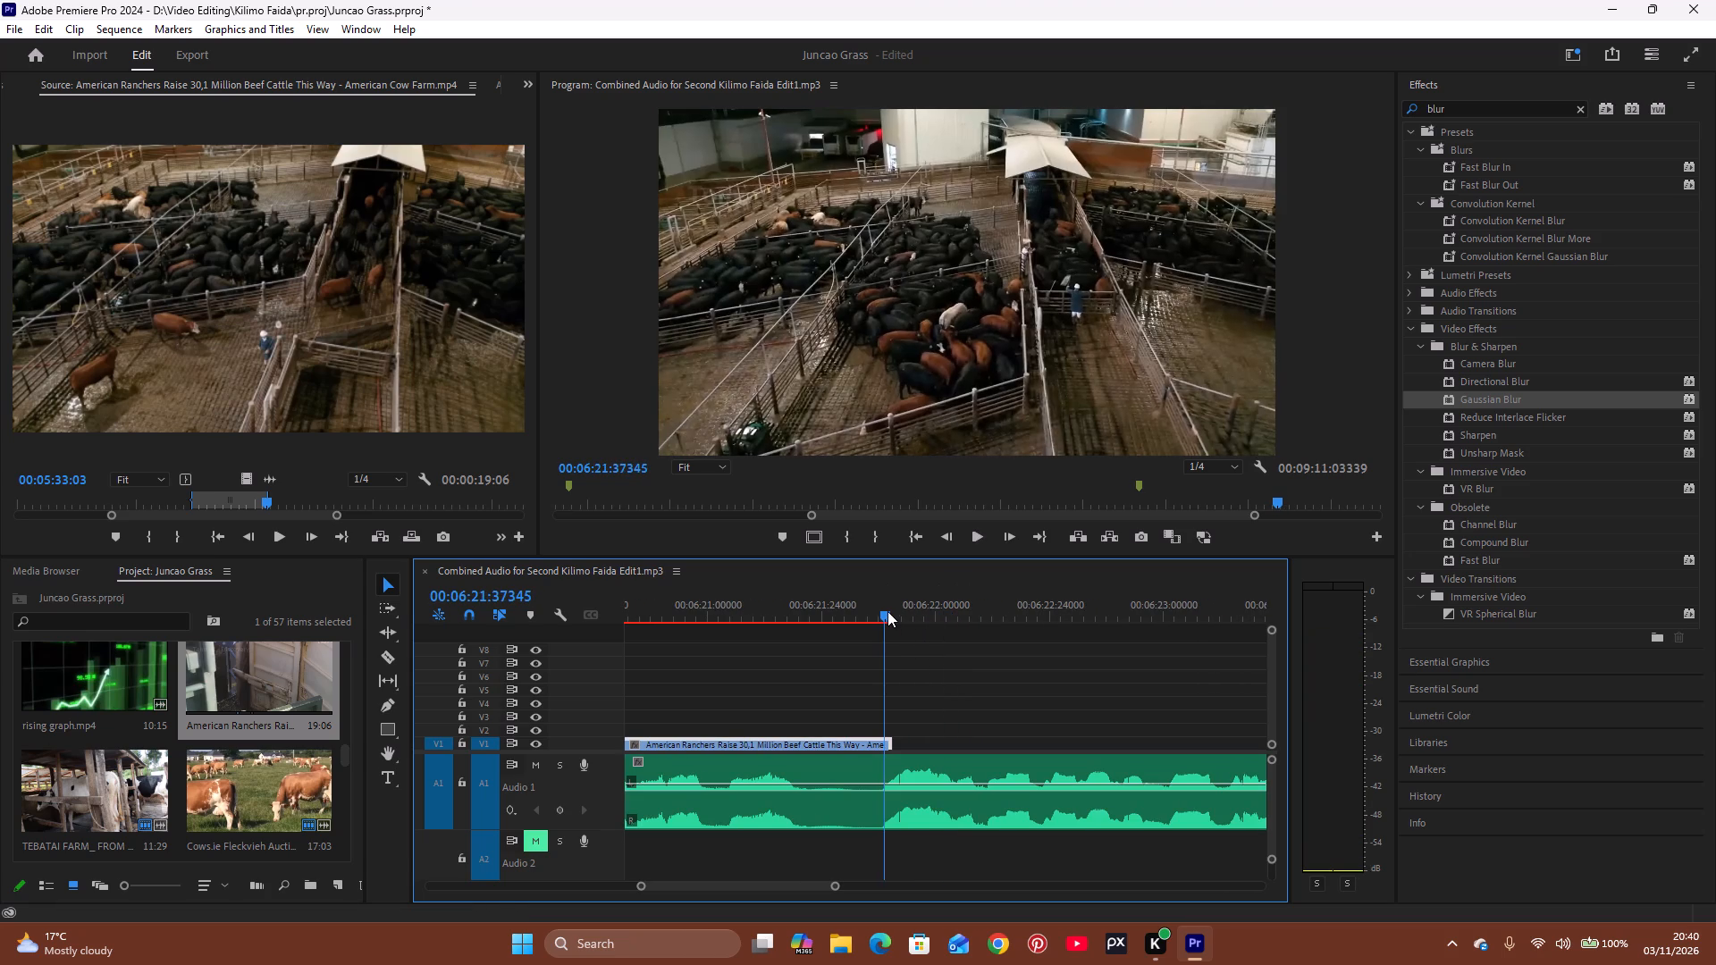
{"action": "left_click_drag", "start_coordinate": [885, 631], "coordinate": [882, 650]}
{"action": "left_click_drag", "start_coordinate": [891, 739], "coordinate": [908, 738]}
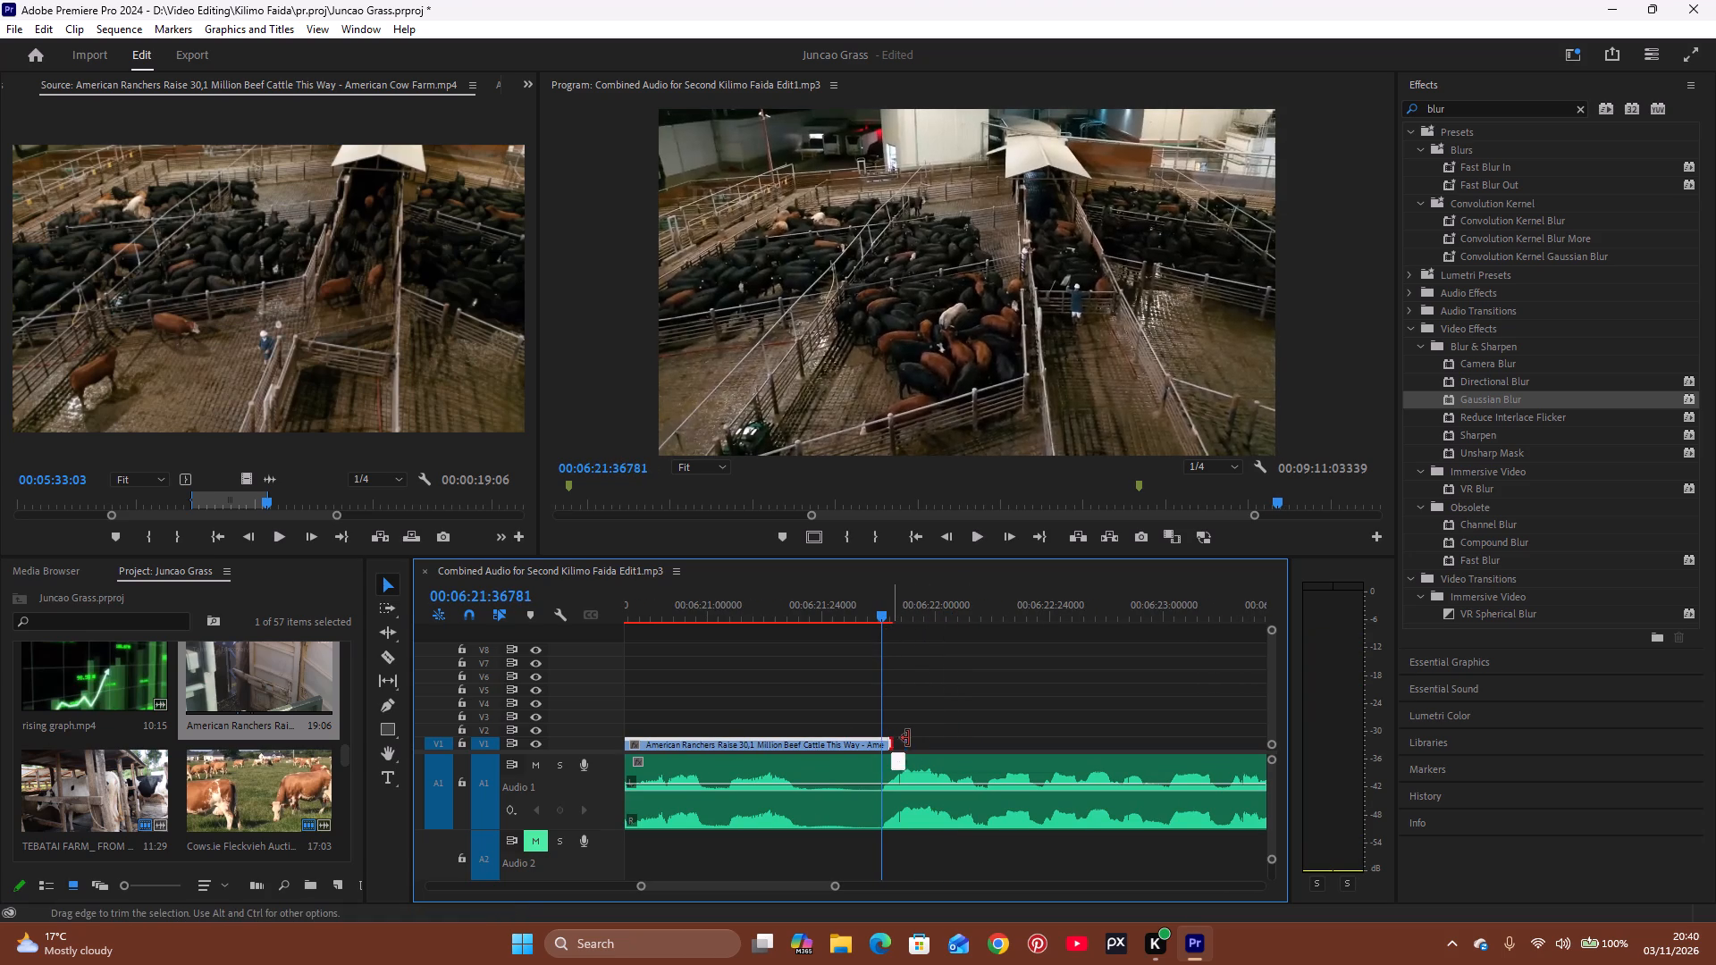
{"action": "left_click_drag", "start_coordinate": [908, 738], "coordinate": [878, 749]}
{"action": "left_click_drag", "start_coordinate": [883, 743], "coordinate": [875, 758]}
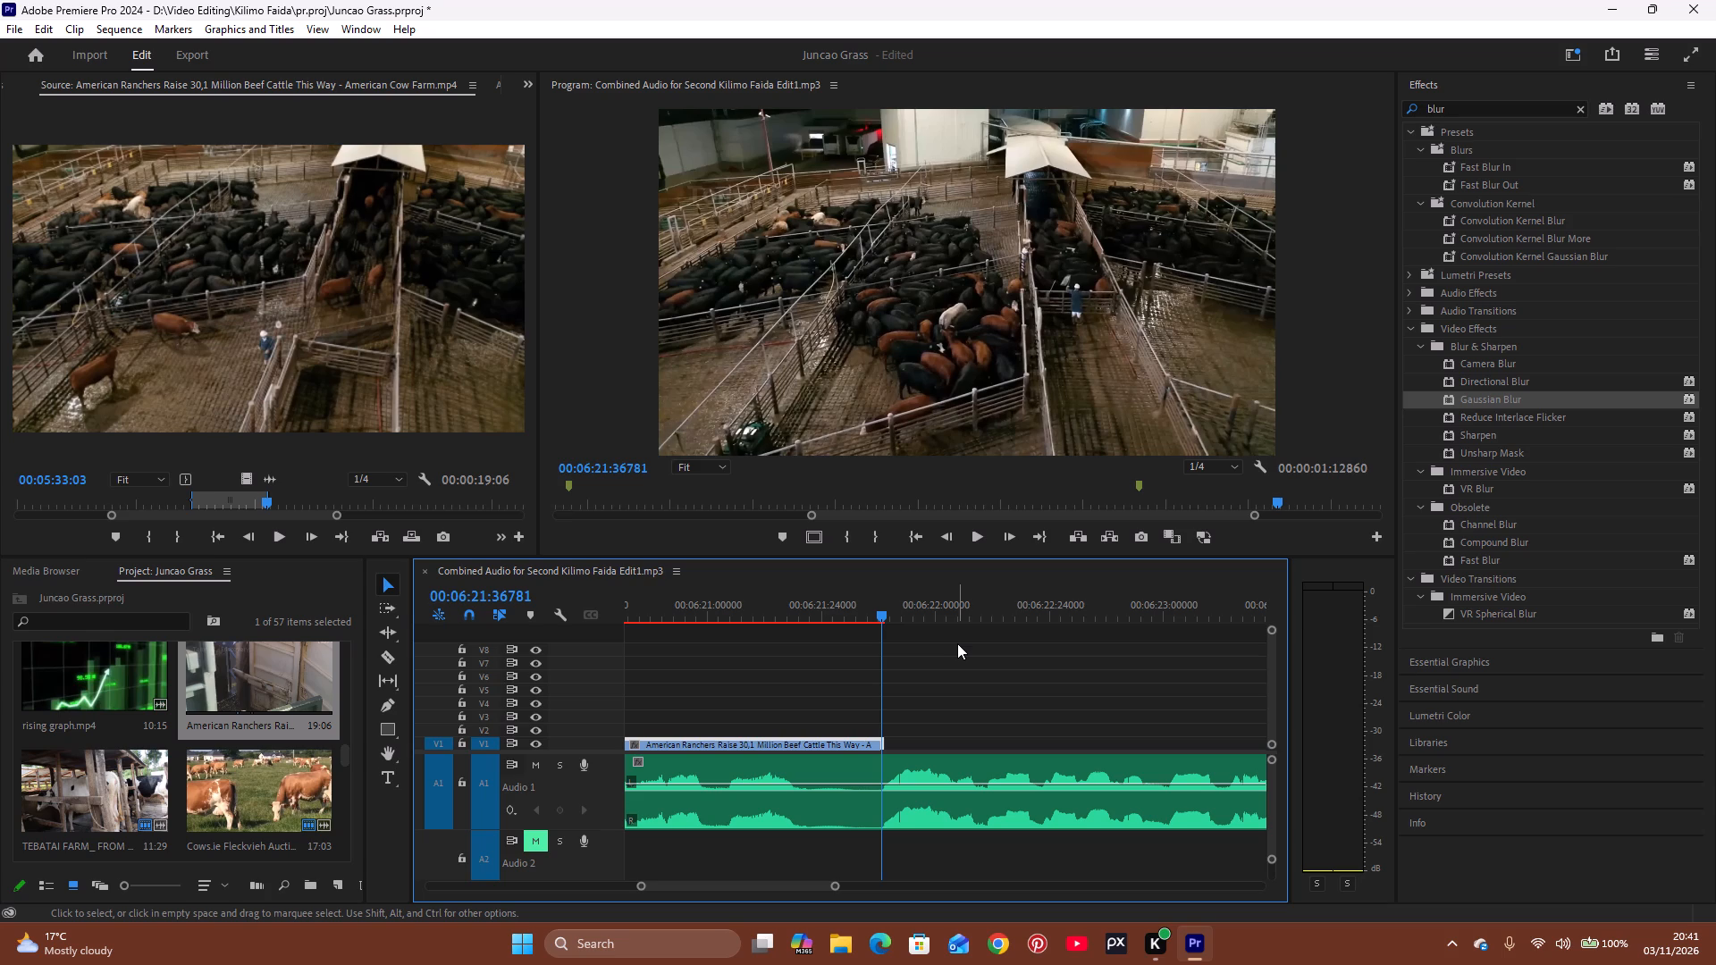
{"action": "key", "text": "space"}
{"action": "key", "text": "space"}
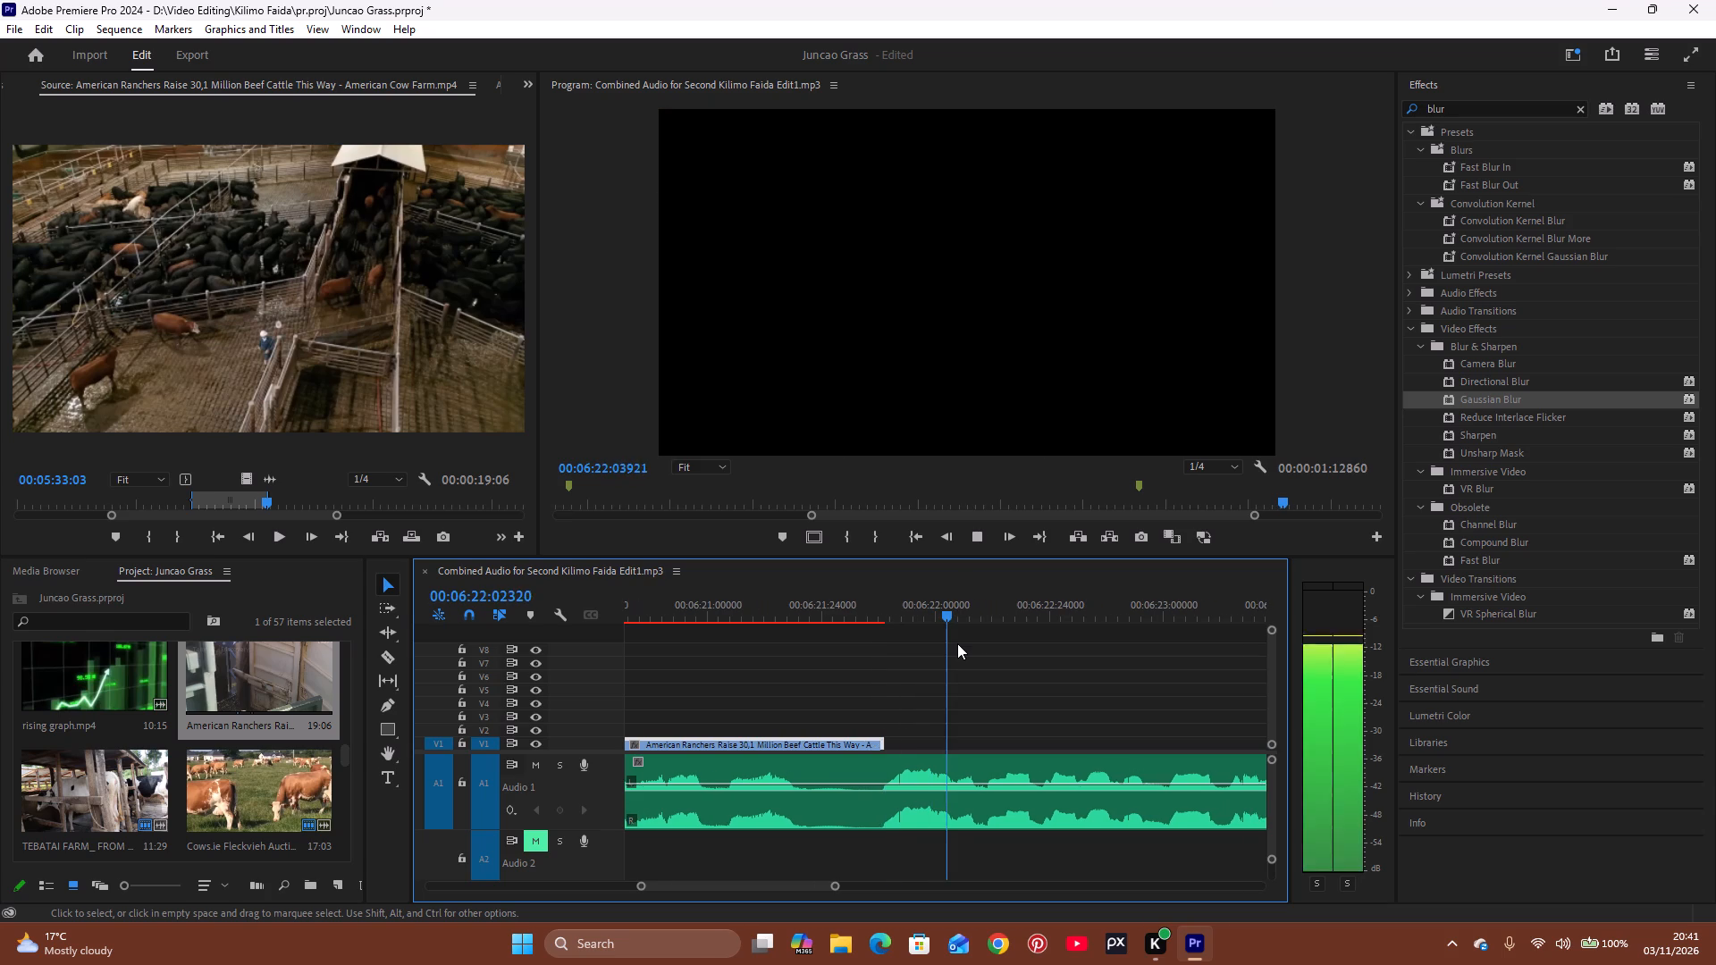
Browse the project's livestock footage, including Milking and Feeding Cows, and open the Lovely moments of sheep clip in the Source Monitor.
{"action": "scroll", "coordinate": [116, 797], "scroll_direction": "down", "scroll_amount": 4}
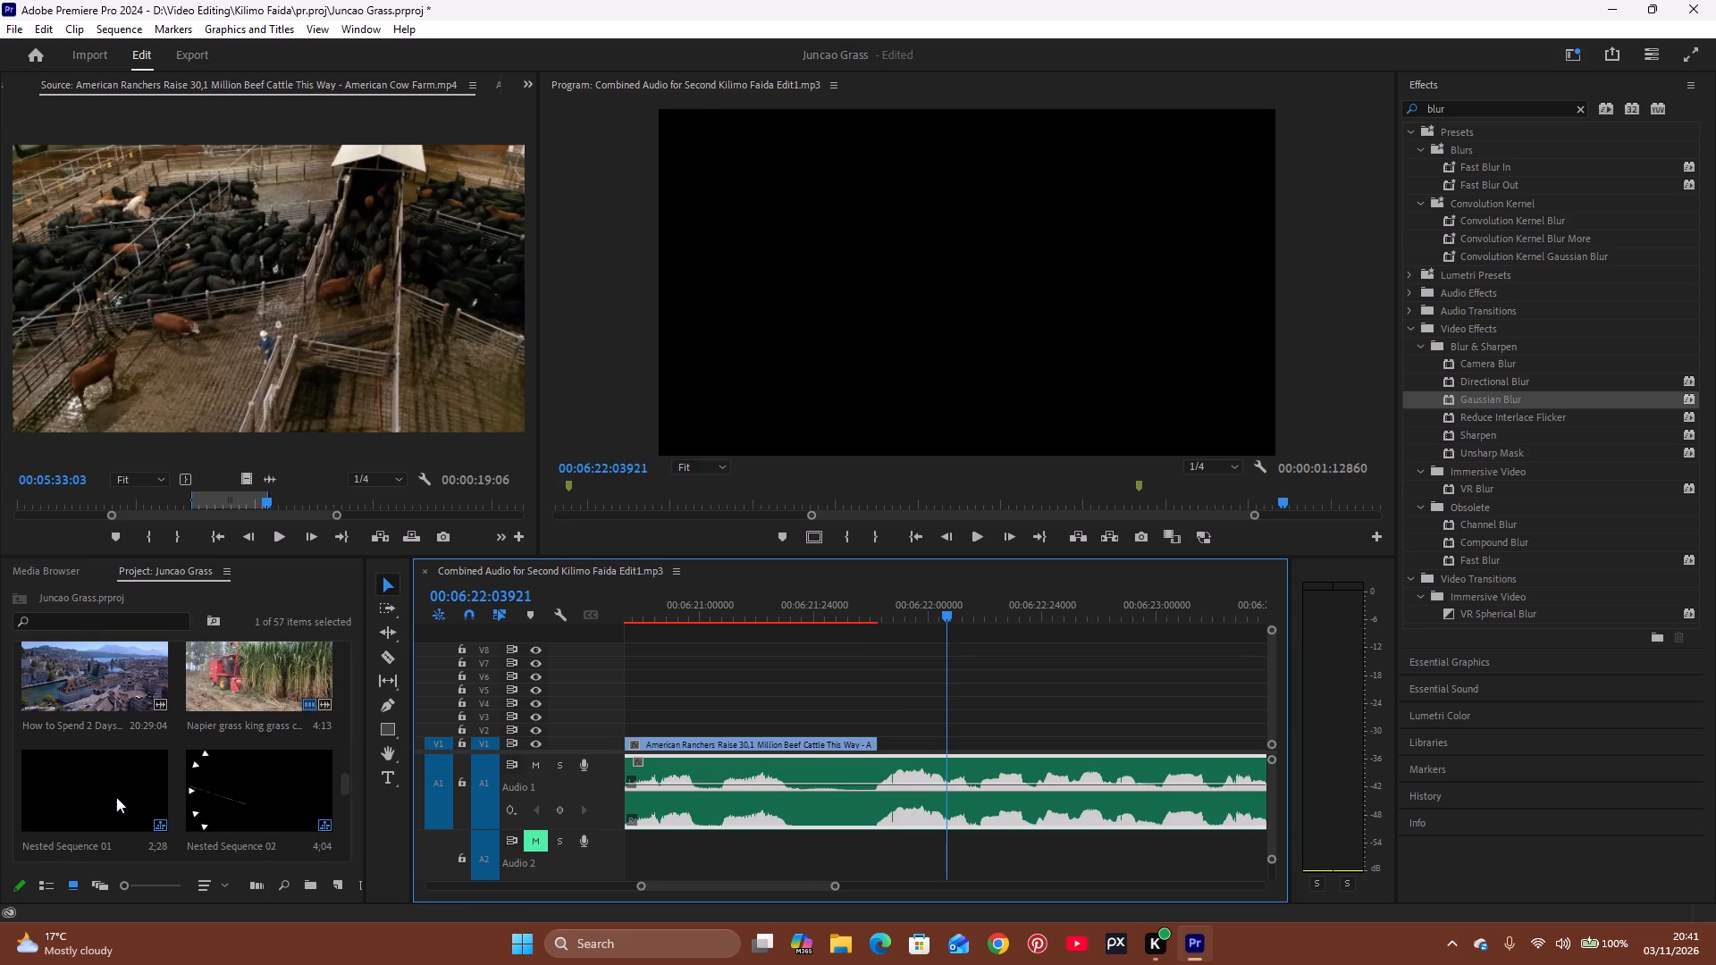
{"action": "scroll", "coordinate": [111, 802], "scroll_direction": "down", "scroll_amount": 3}
{"action": "scroll", "coordinate": [114, 776], "scroll_direction": "up", "scroll_amount": 8}
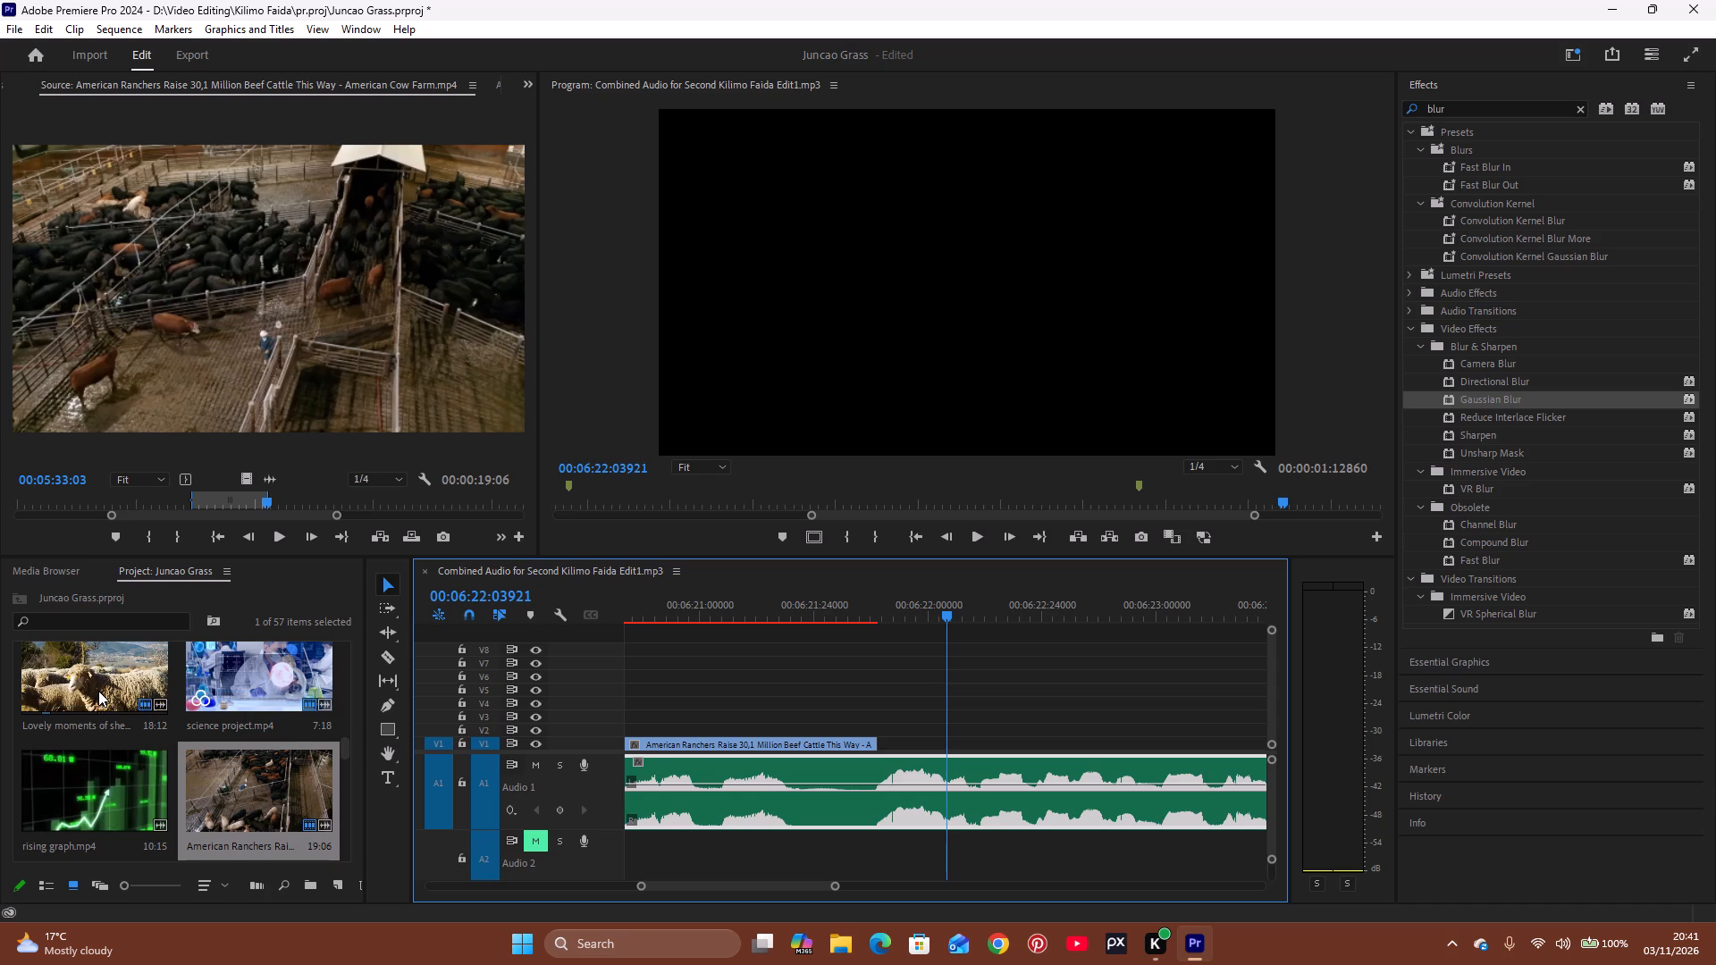
{"action": "scroll", "coordinate": [98, 691], "scroll_direction": "up", "scroll_amount": 1}
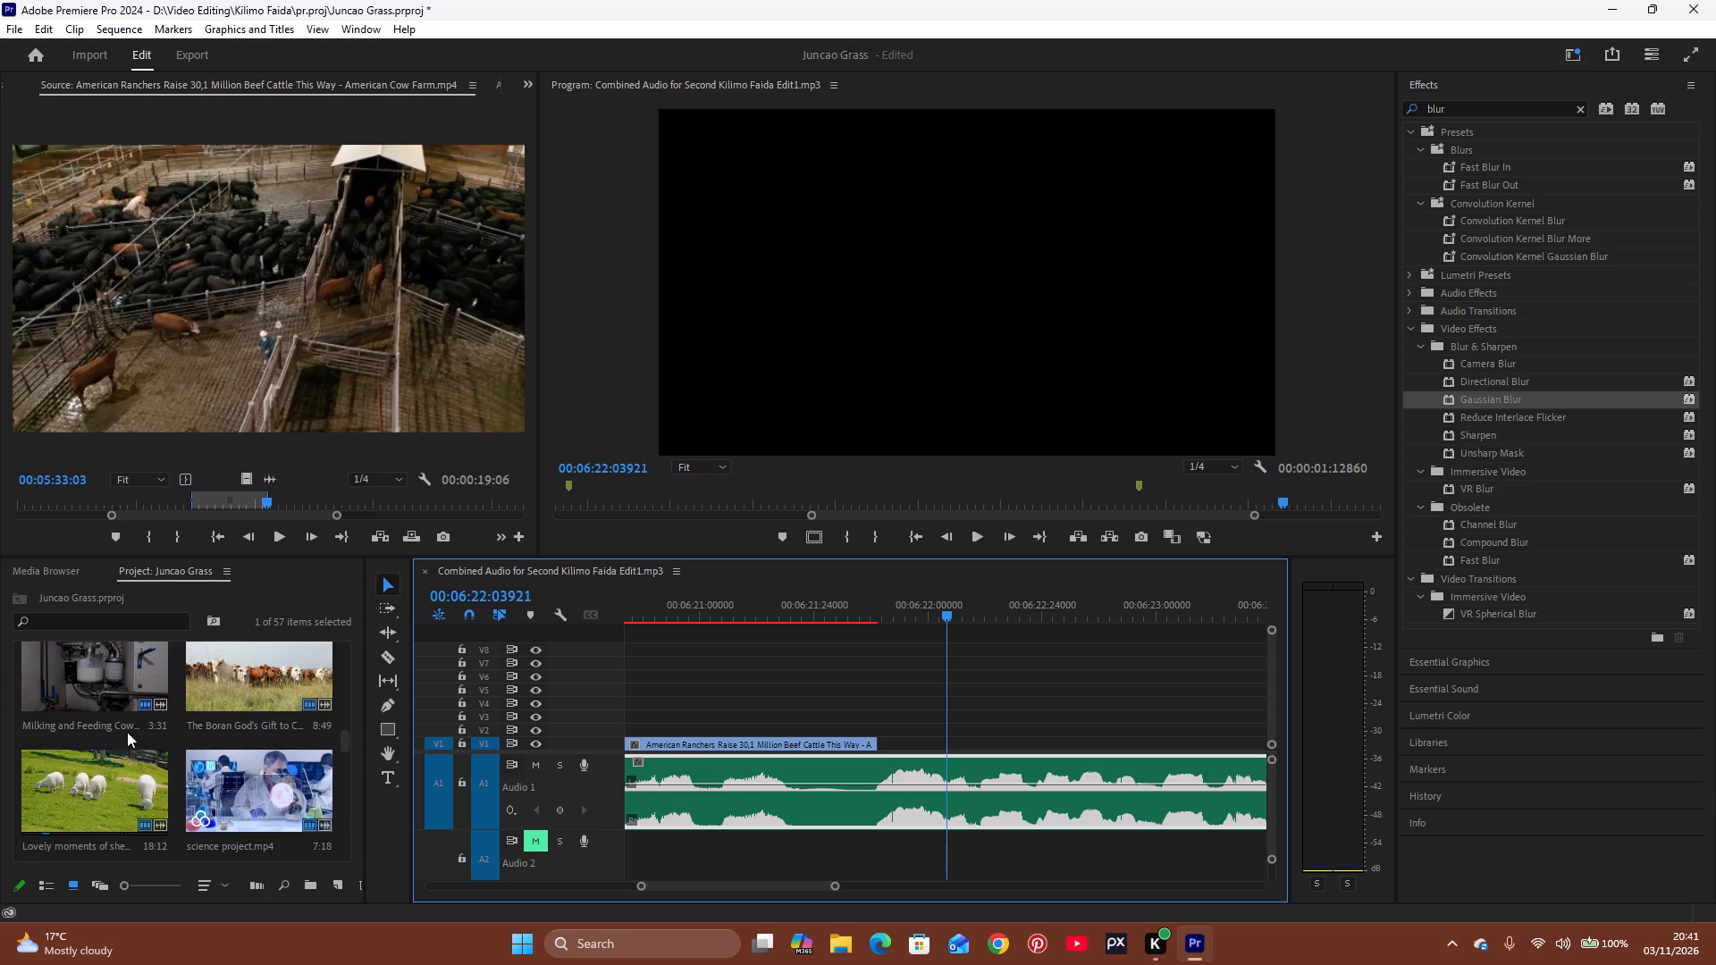
{"action": "double_click", "coordinate": [122, 688]}
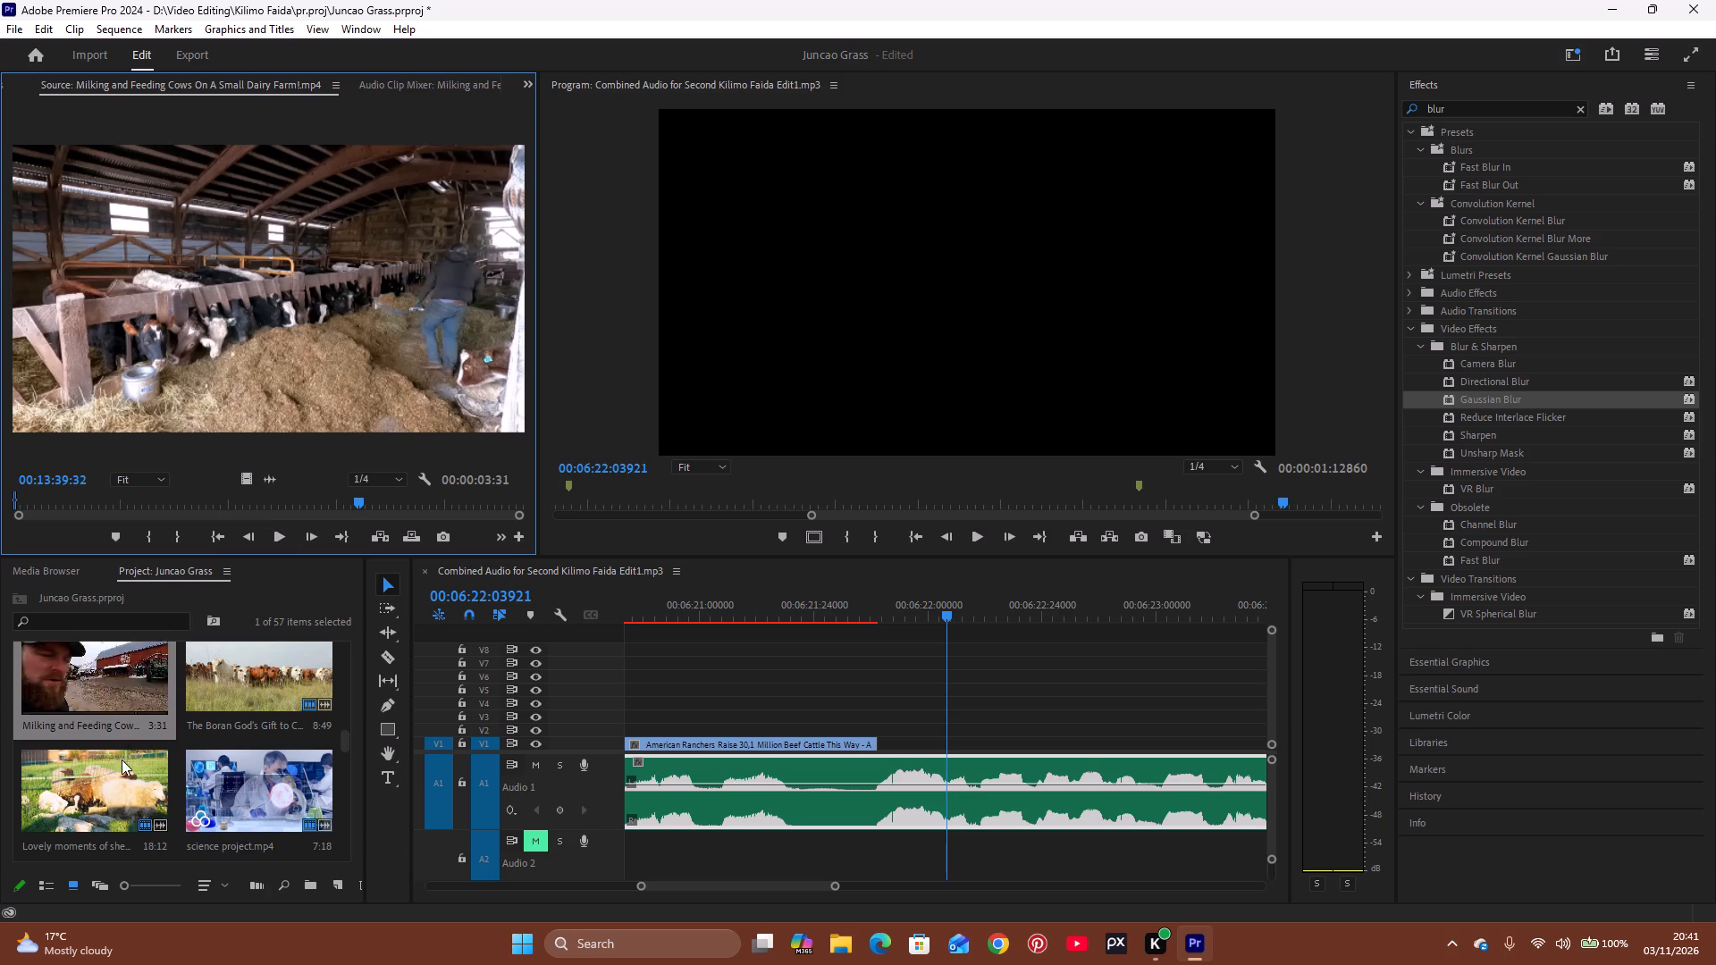
{"action": "scroll", "coordinate": [137, 759], "scroll_direction": "up", "scroll_amount": 1}
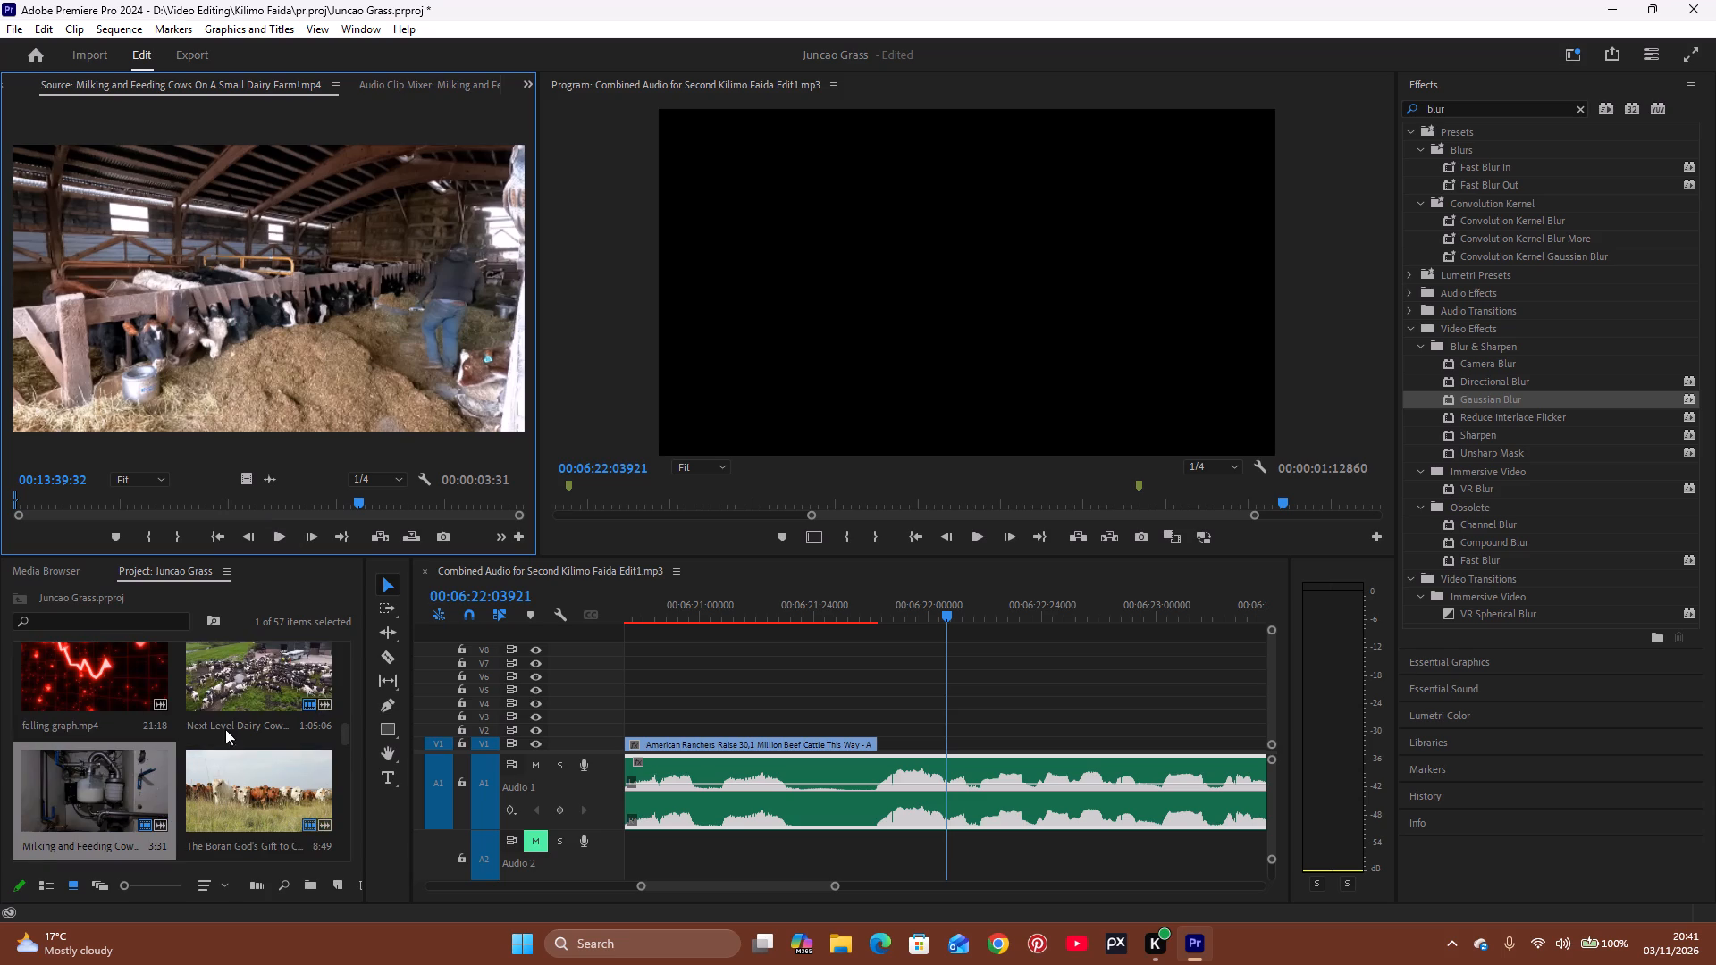
{"action": "scroll", "coordinate": [239, 708], "scroll_direction": "up", "scroll_amount": 1}
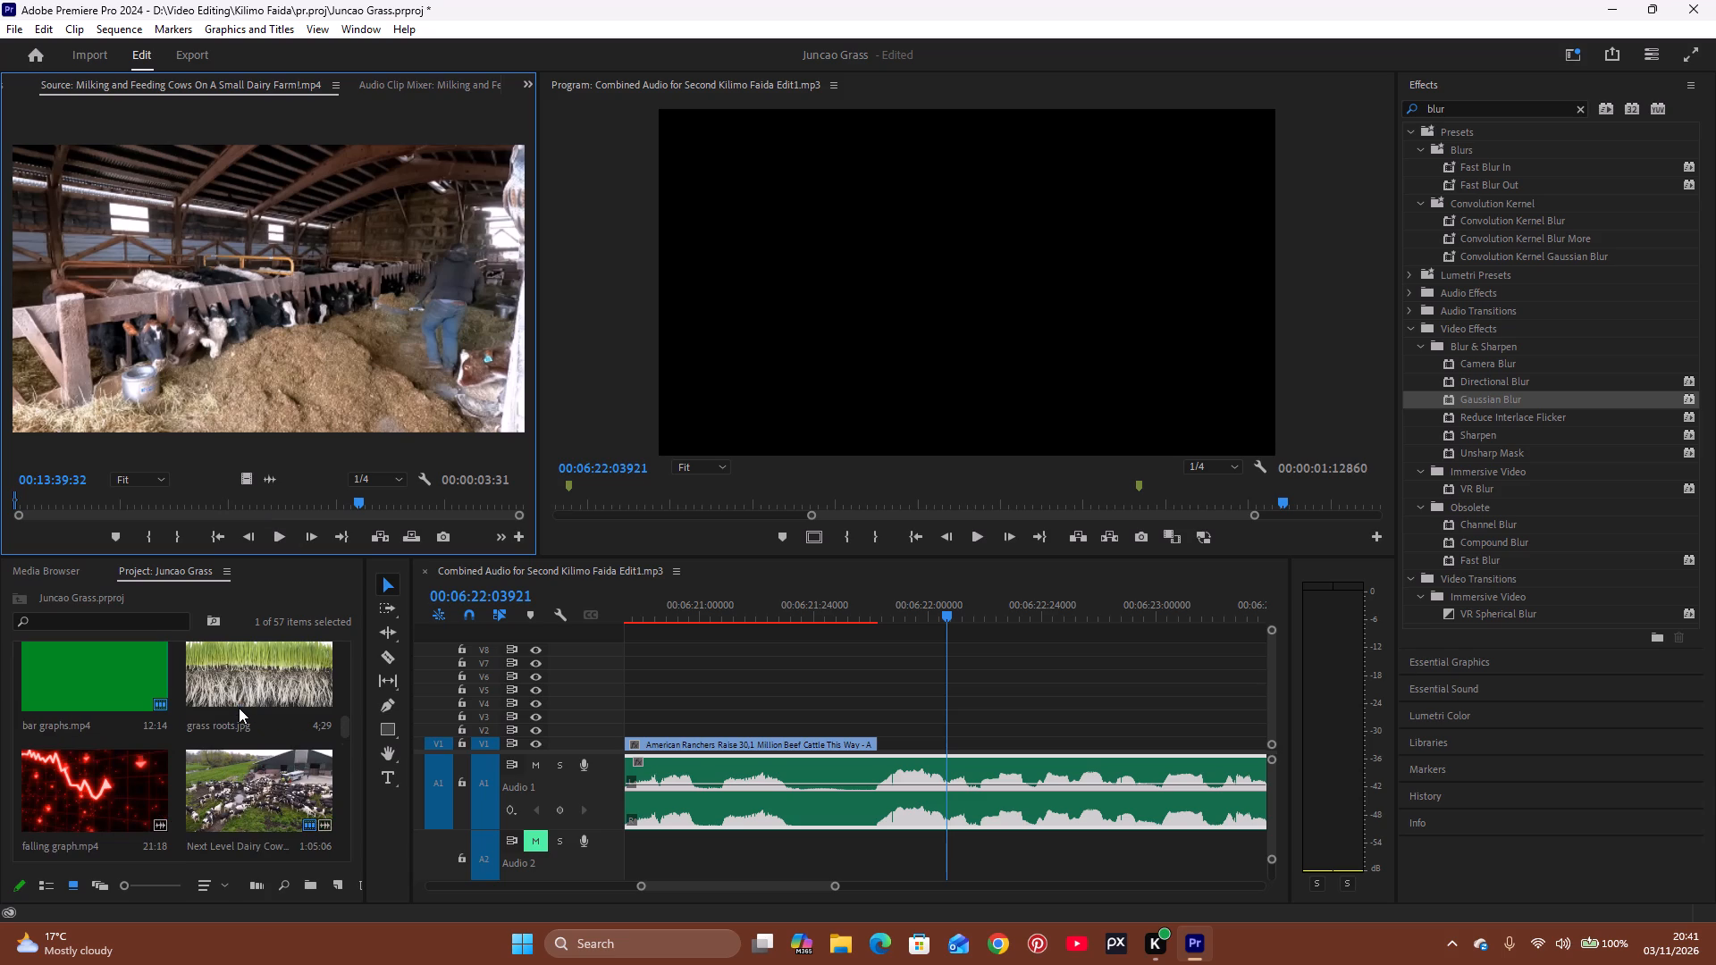
{"action": "scroll", "coordinate": [234, 722], "scroll_direction": "down", "scroll_amount": 2}
{"action": "double_click", "coordinate": [94, 804]}
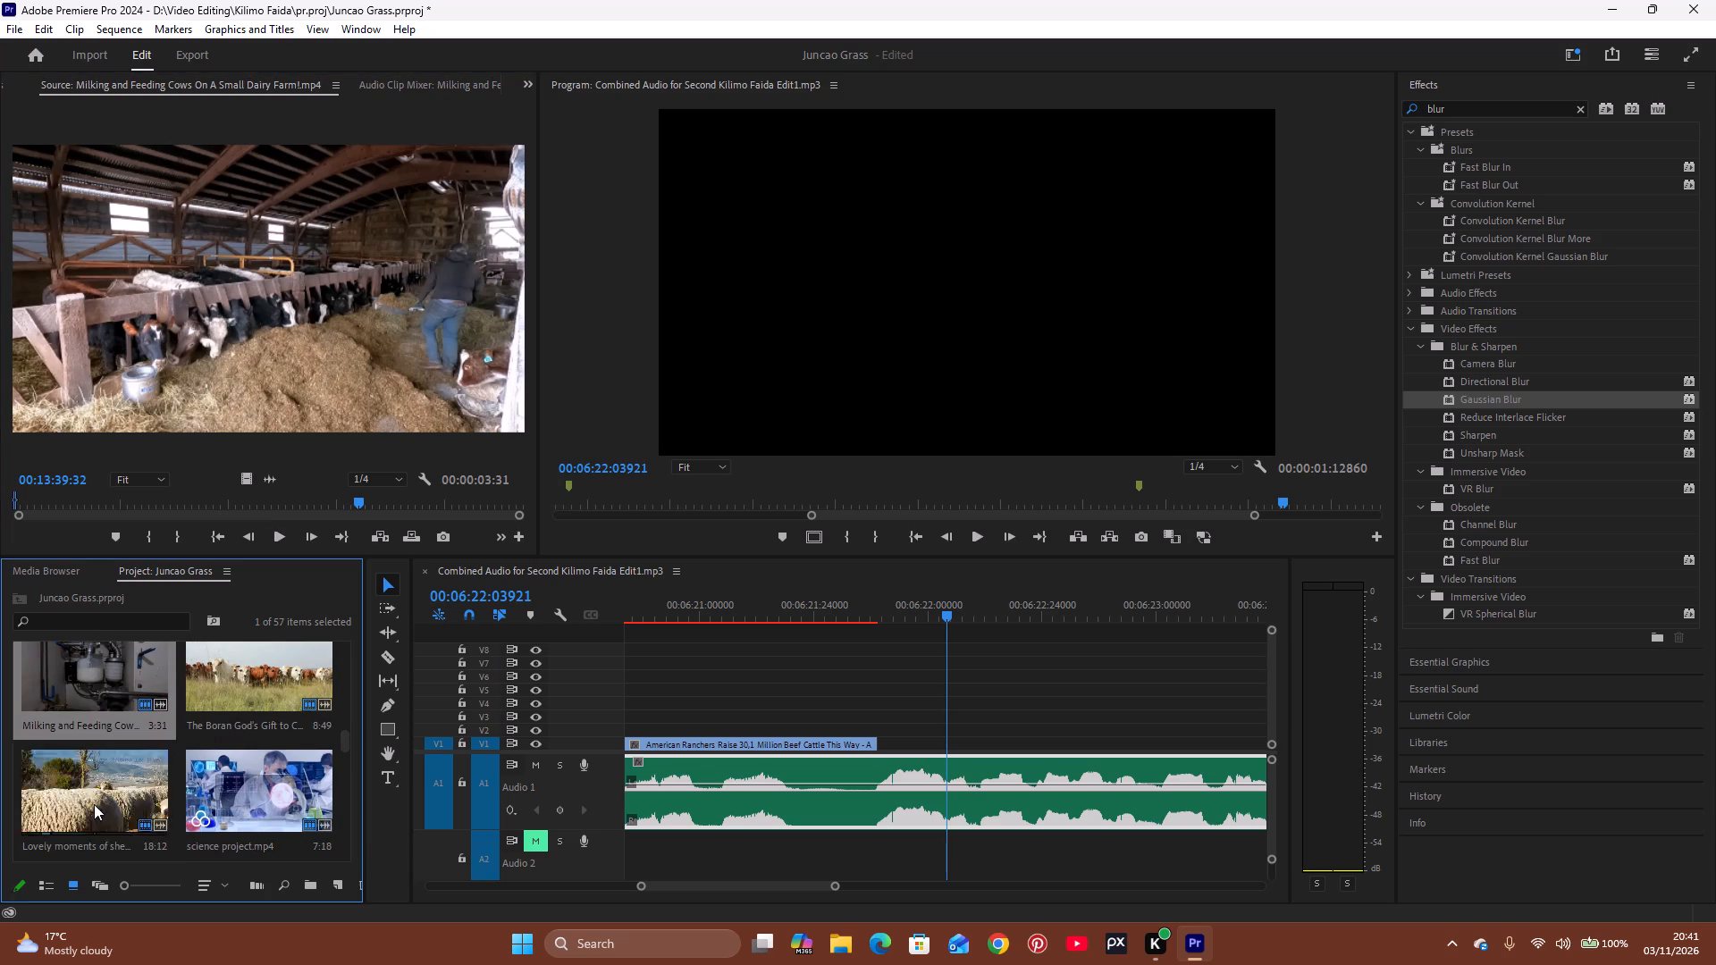
{"action": "left_click_drag", "start_coordinate": [236, 496], "coordinate": [284, 504]}
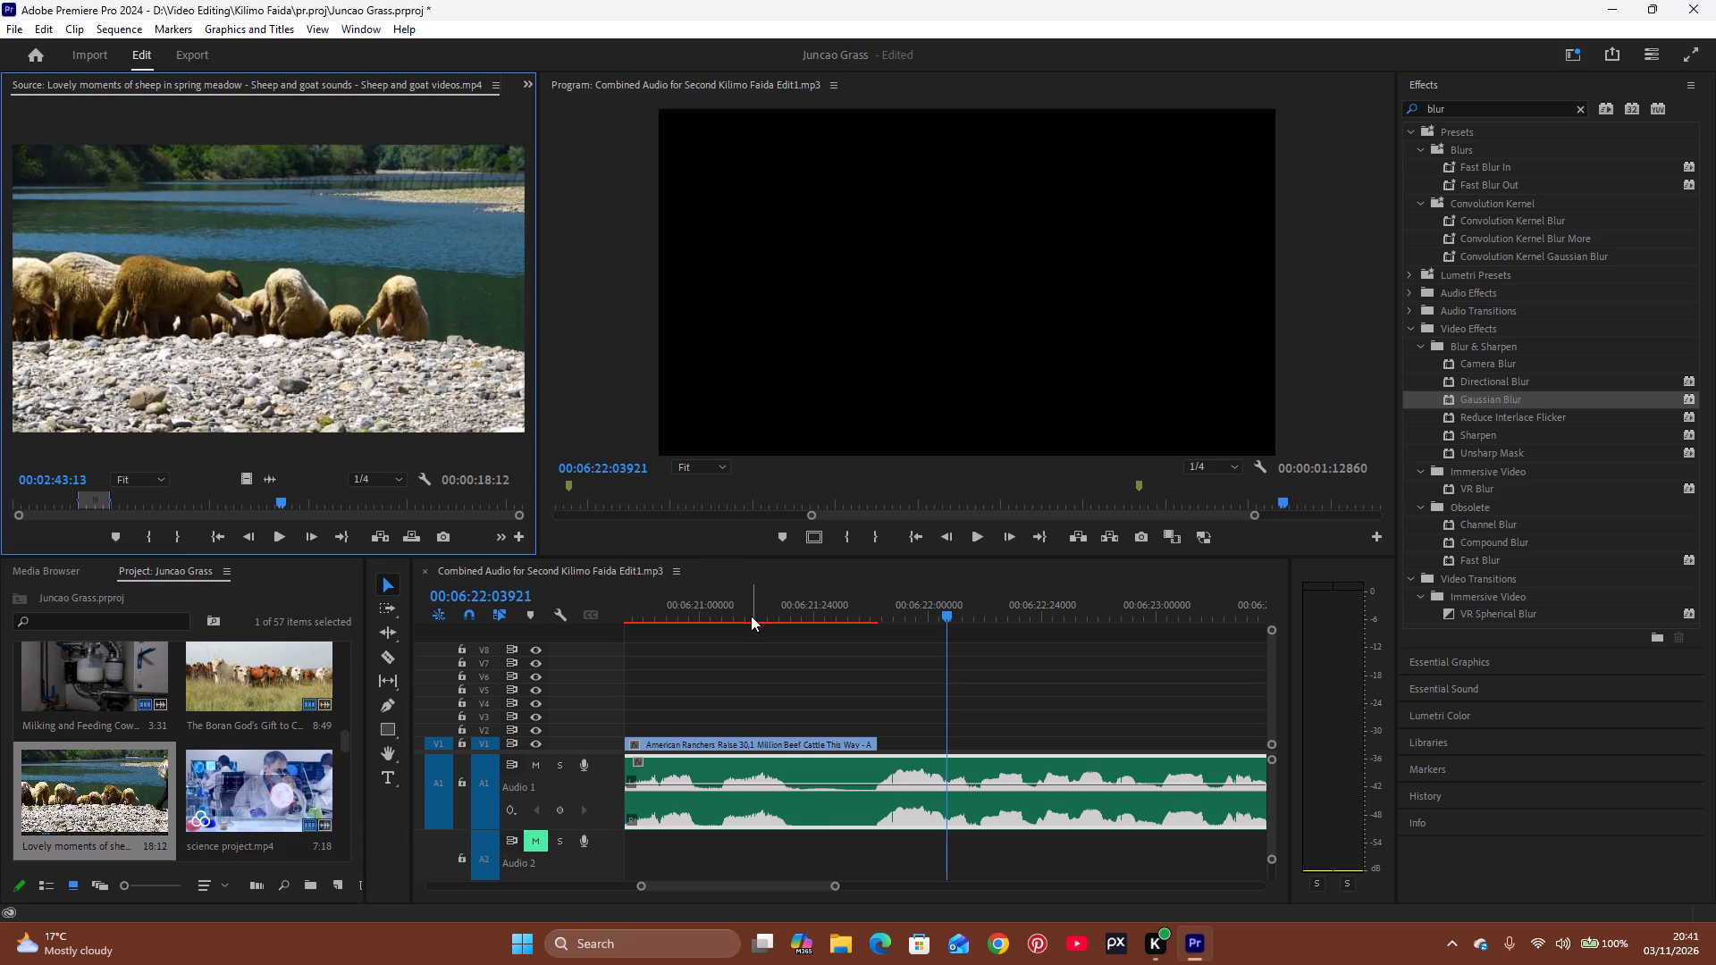
Review the narration over the last American Ranchers clips on V1, up to 00:06:21:20331.
{"action": "left_click", "coordinate": [749, 615]}
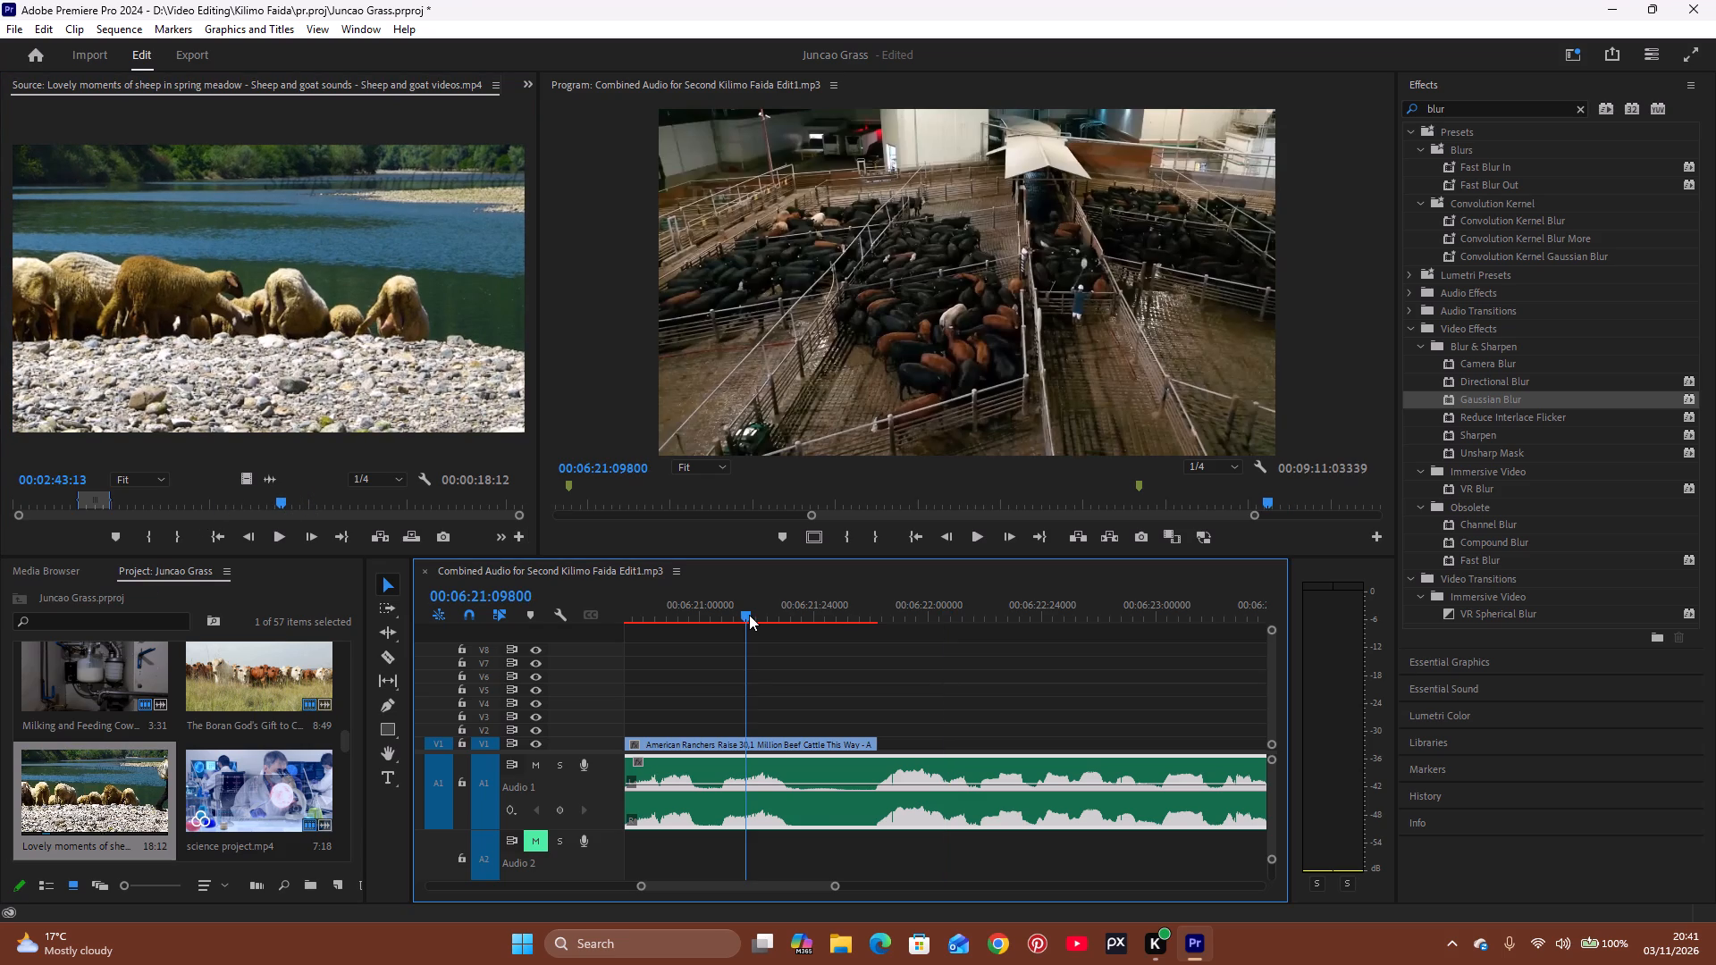
{"action": "left_click_drag", "start_coordinate": [749, 615], "coordinate": [804, 605]}
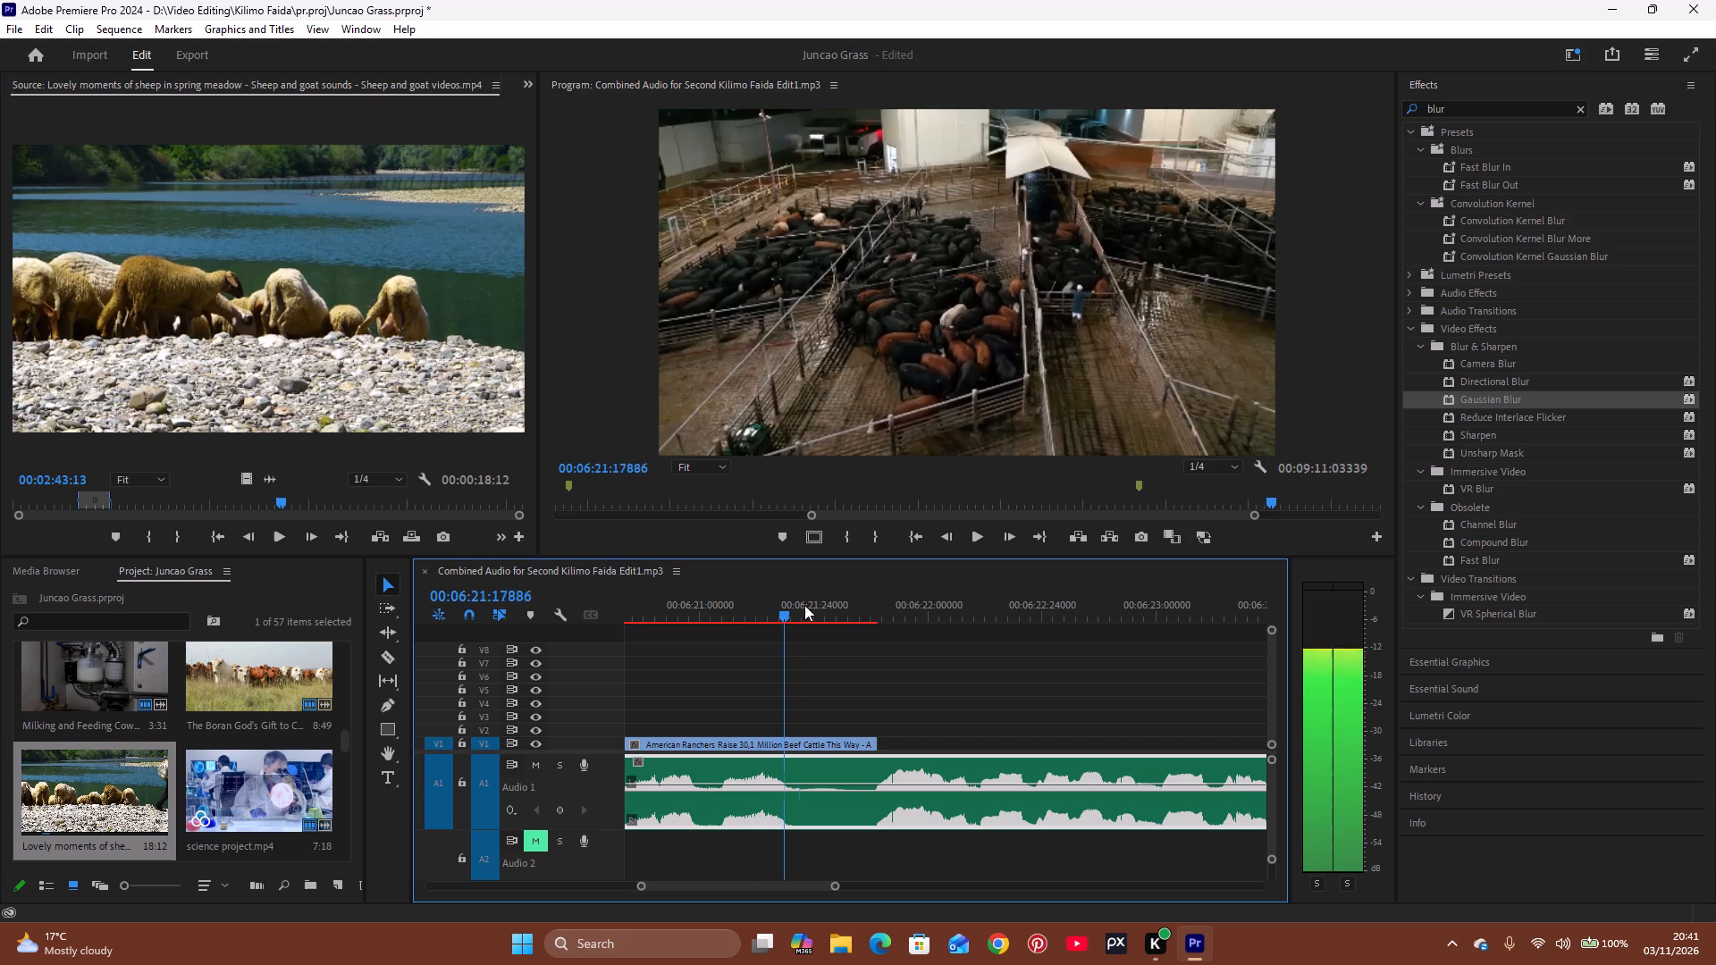
{"action": "left_click_drag", "start_coordinate": [804, 605], "coordinate": [912, 608]}
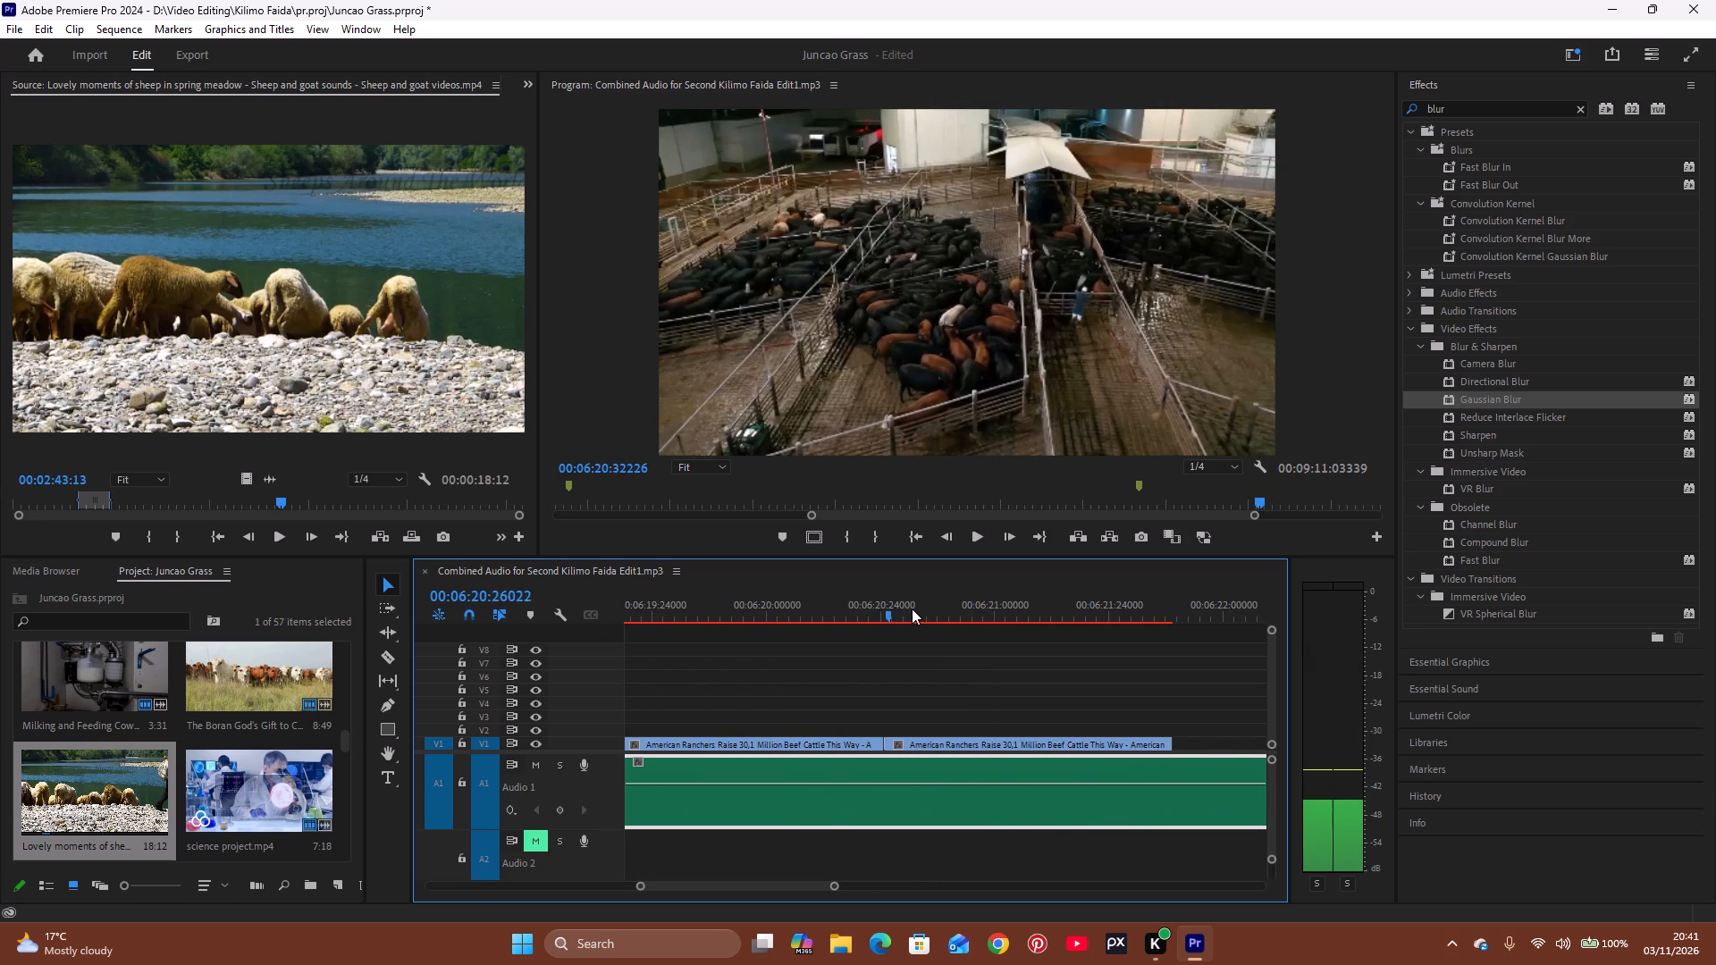
{"action": "left_click_drag", "start_coordinate": [912, 608], "coordinate": [1095, 583]}
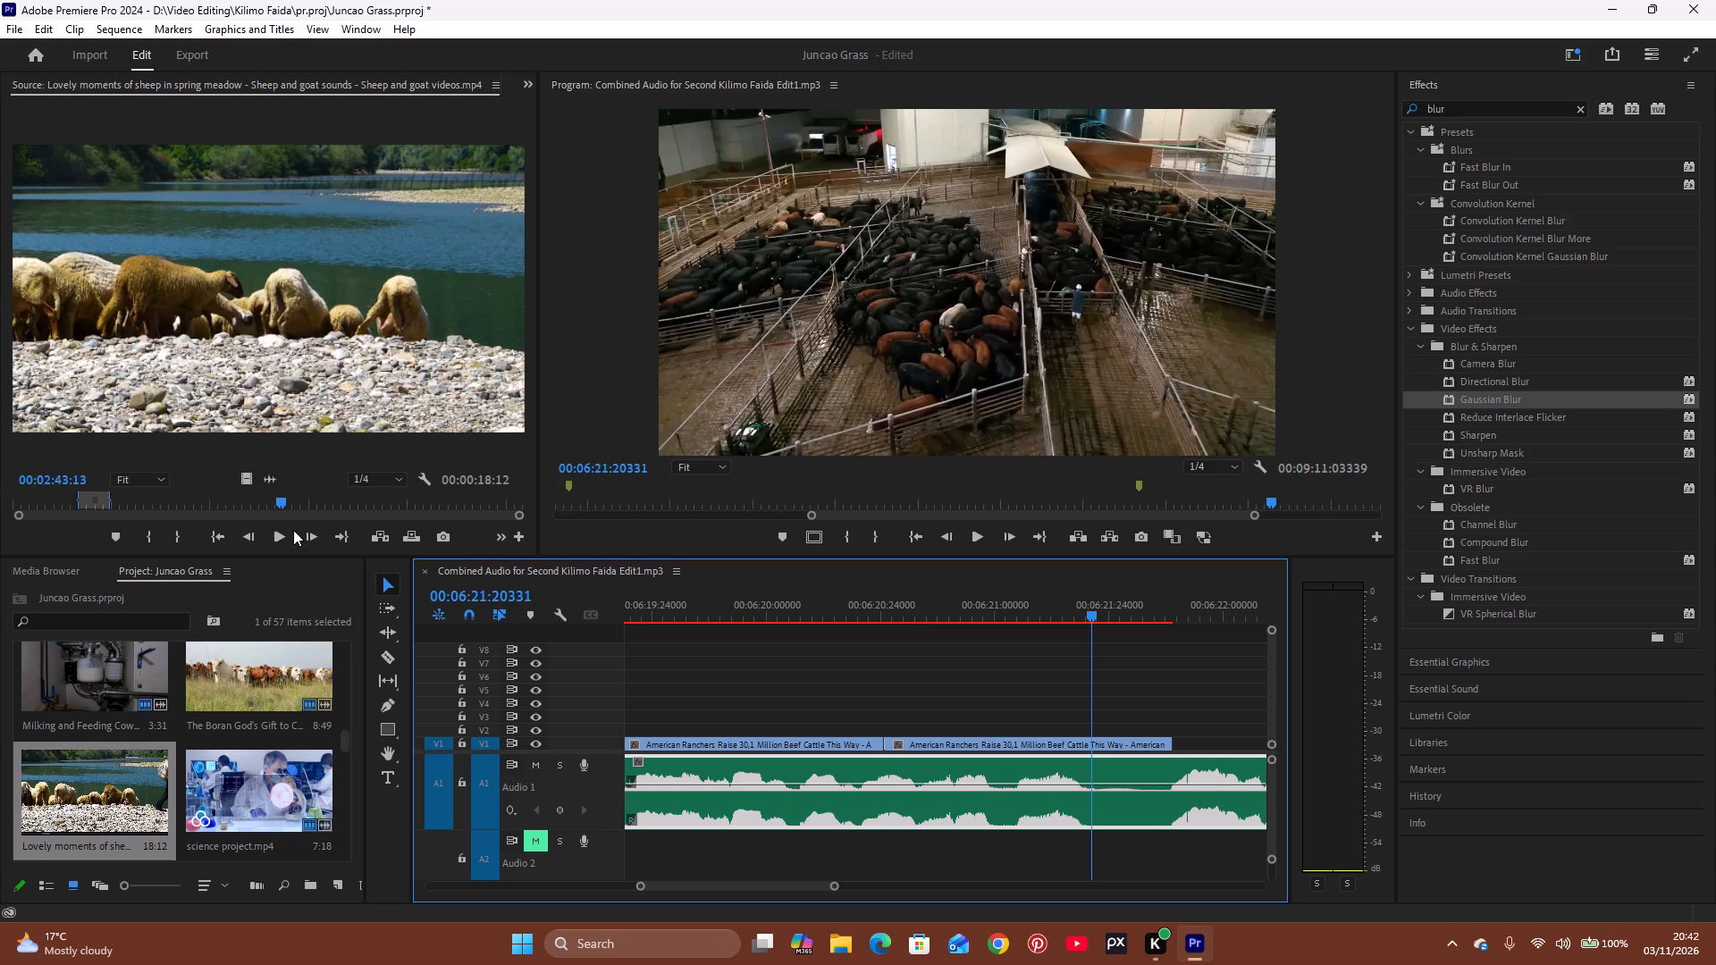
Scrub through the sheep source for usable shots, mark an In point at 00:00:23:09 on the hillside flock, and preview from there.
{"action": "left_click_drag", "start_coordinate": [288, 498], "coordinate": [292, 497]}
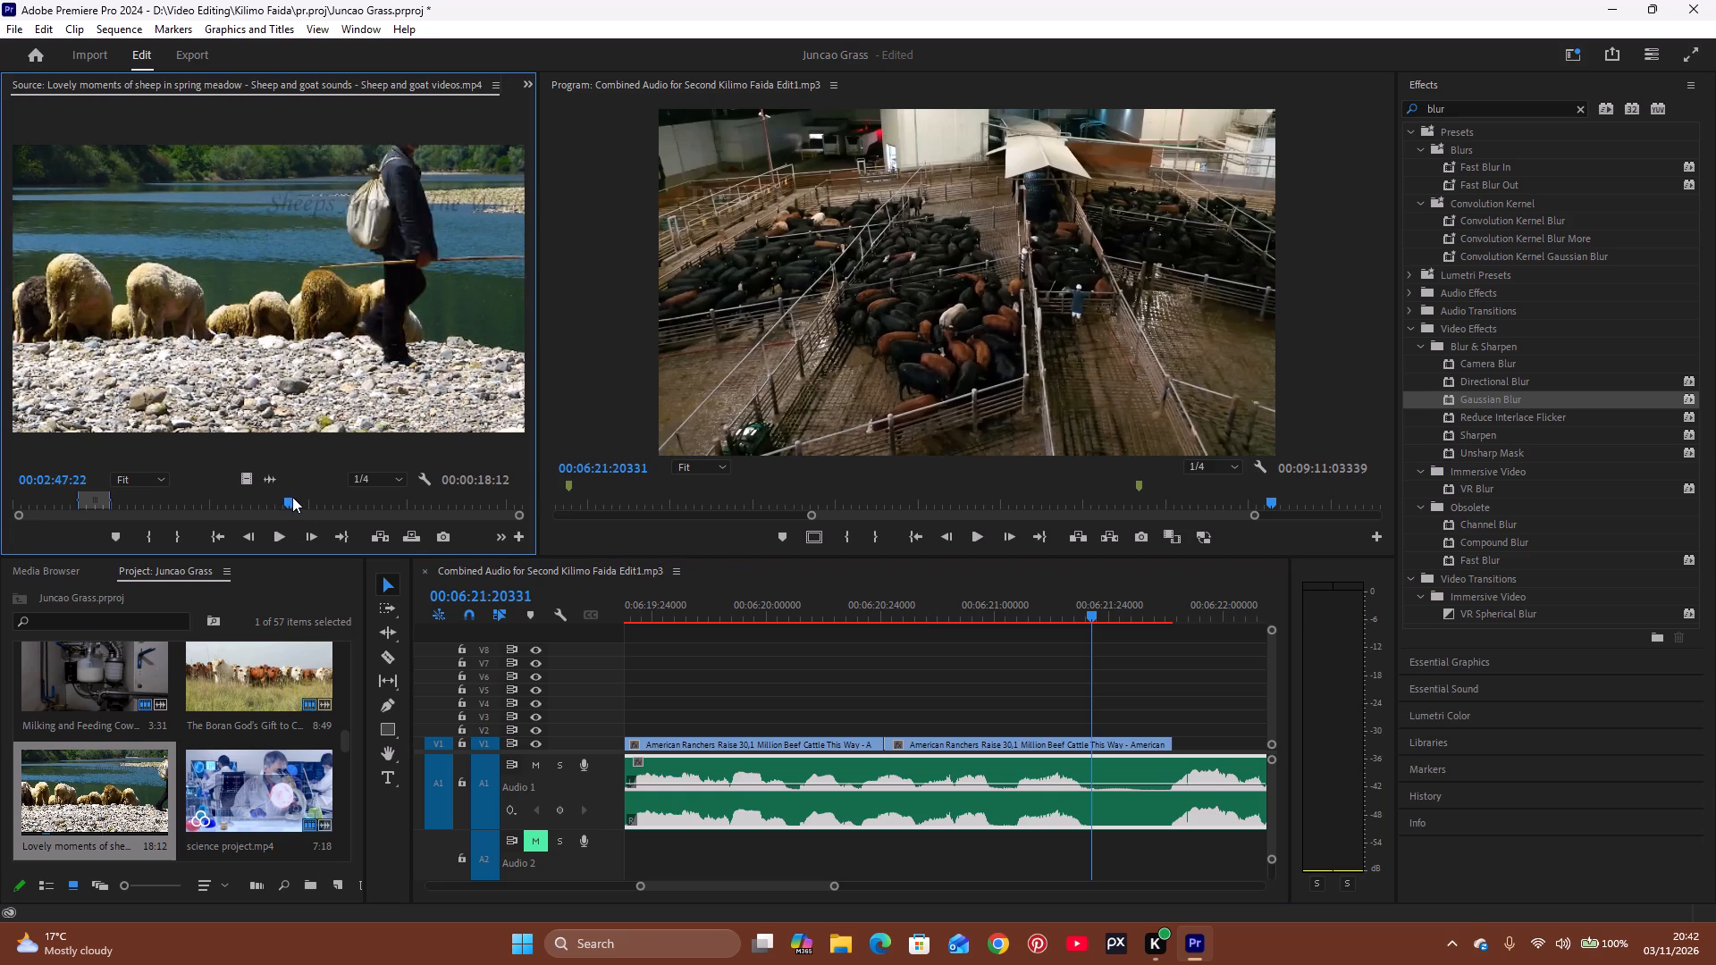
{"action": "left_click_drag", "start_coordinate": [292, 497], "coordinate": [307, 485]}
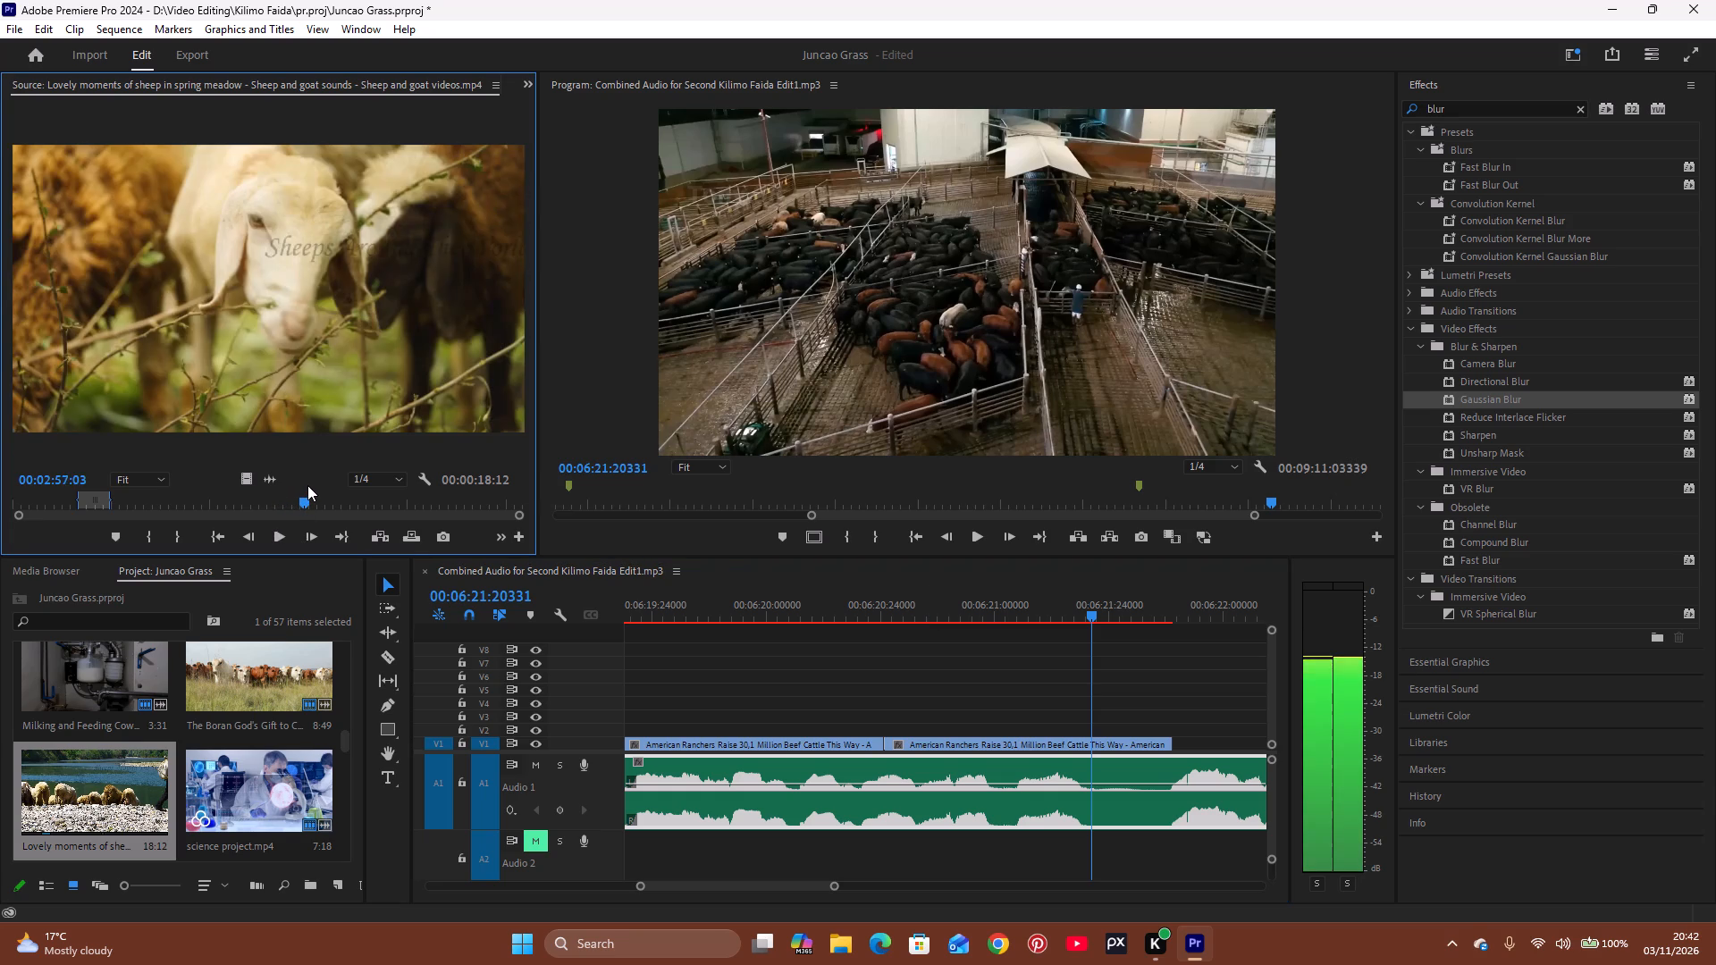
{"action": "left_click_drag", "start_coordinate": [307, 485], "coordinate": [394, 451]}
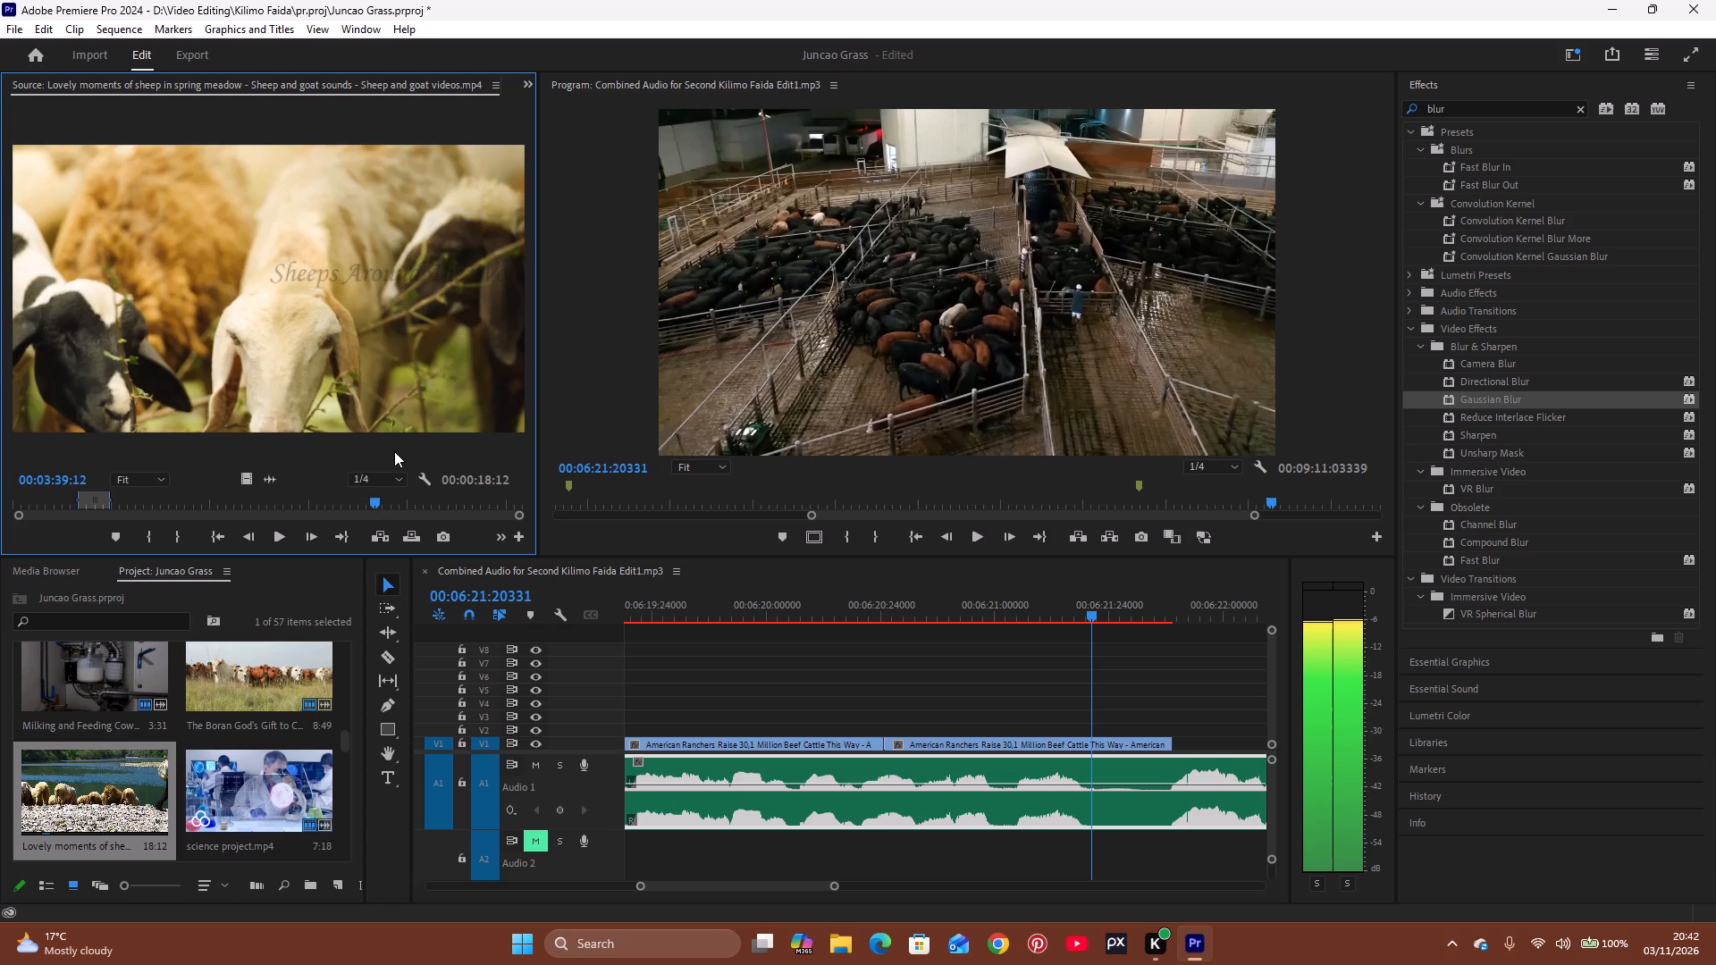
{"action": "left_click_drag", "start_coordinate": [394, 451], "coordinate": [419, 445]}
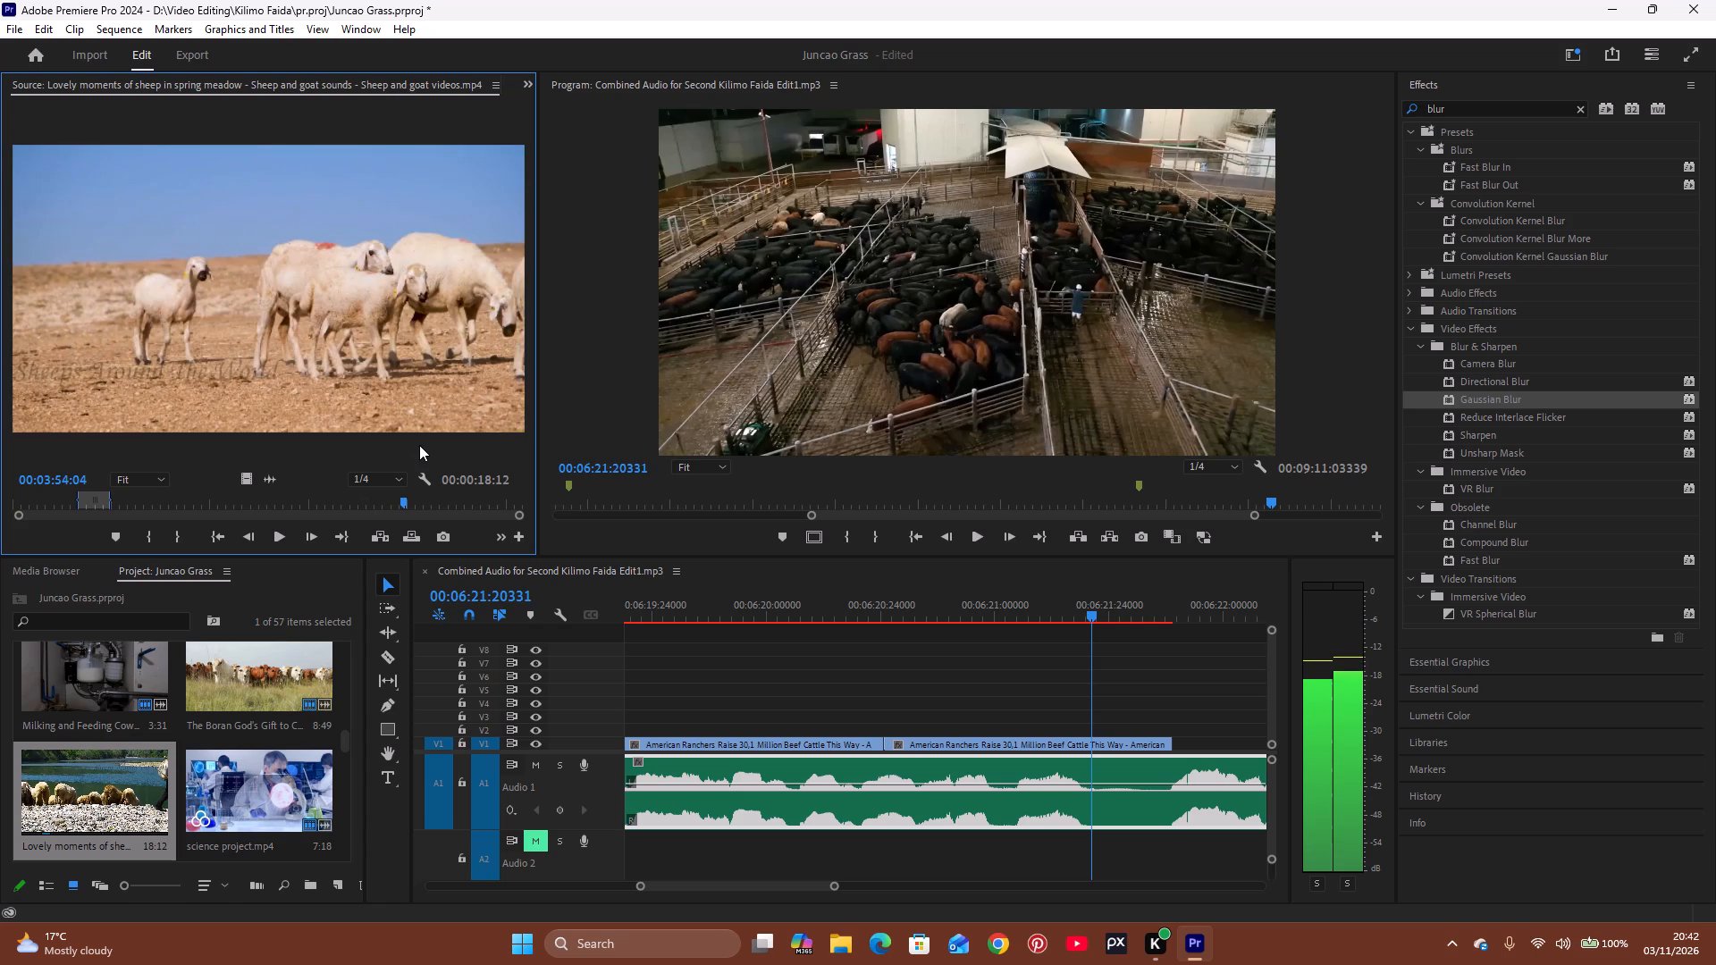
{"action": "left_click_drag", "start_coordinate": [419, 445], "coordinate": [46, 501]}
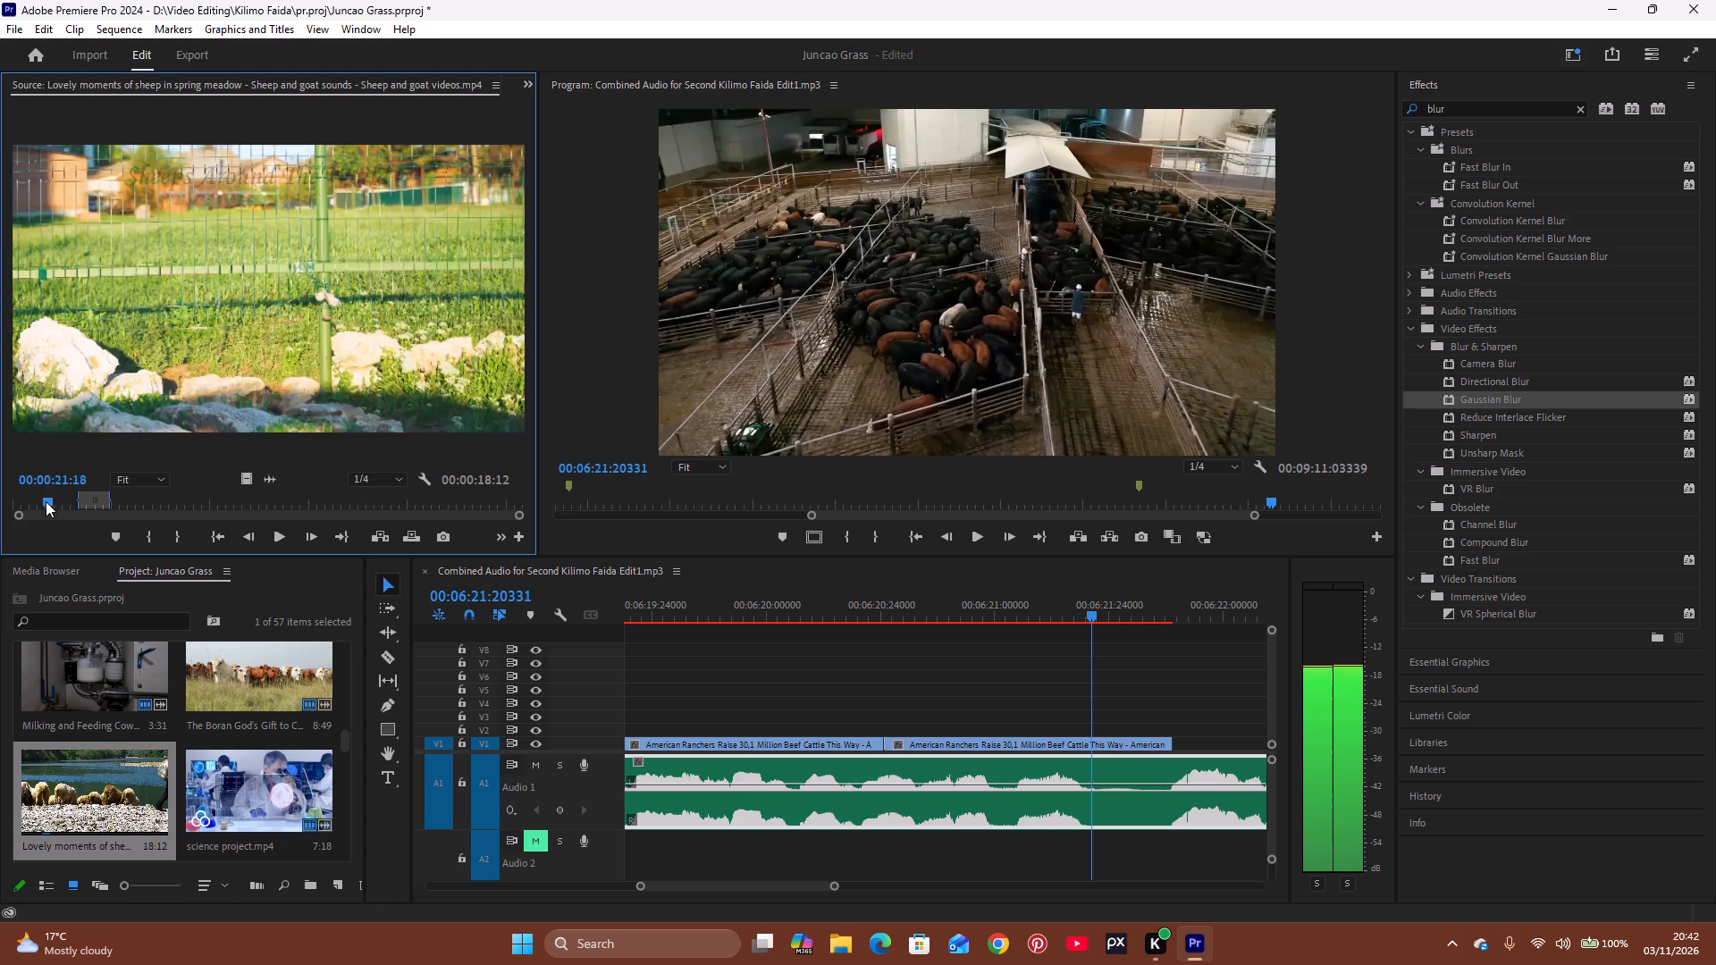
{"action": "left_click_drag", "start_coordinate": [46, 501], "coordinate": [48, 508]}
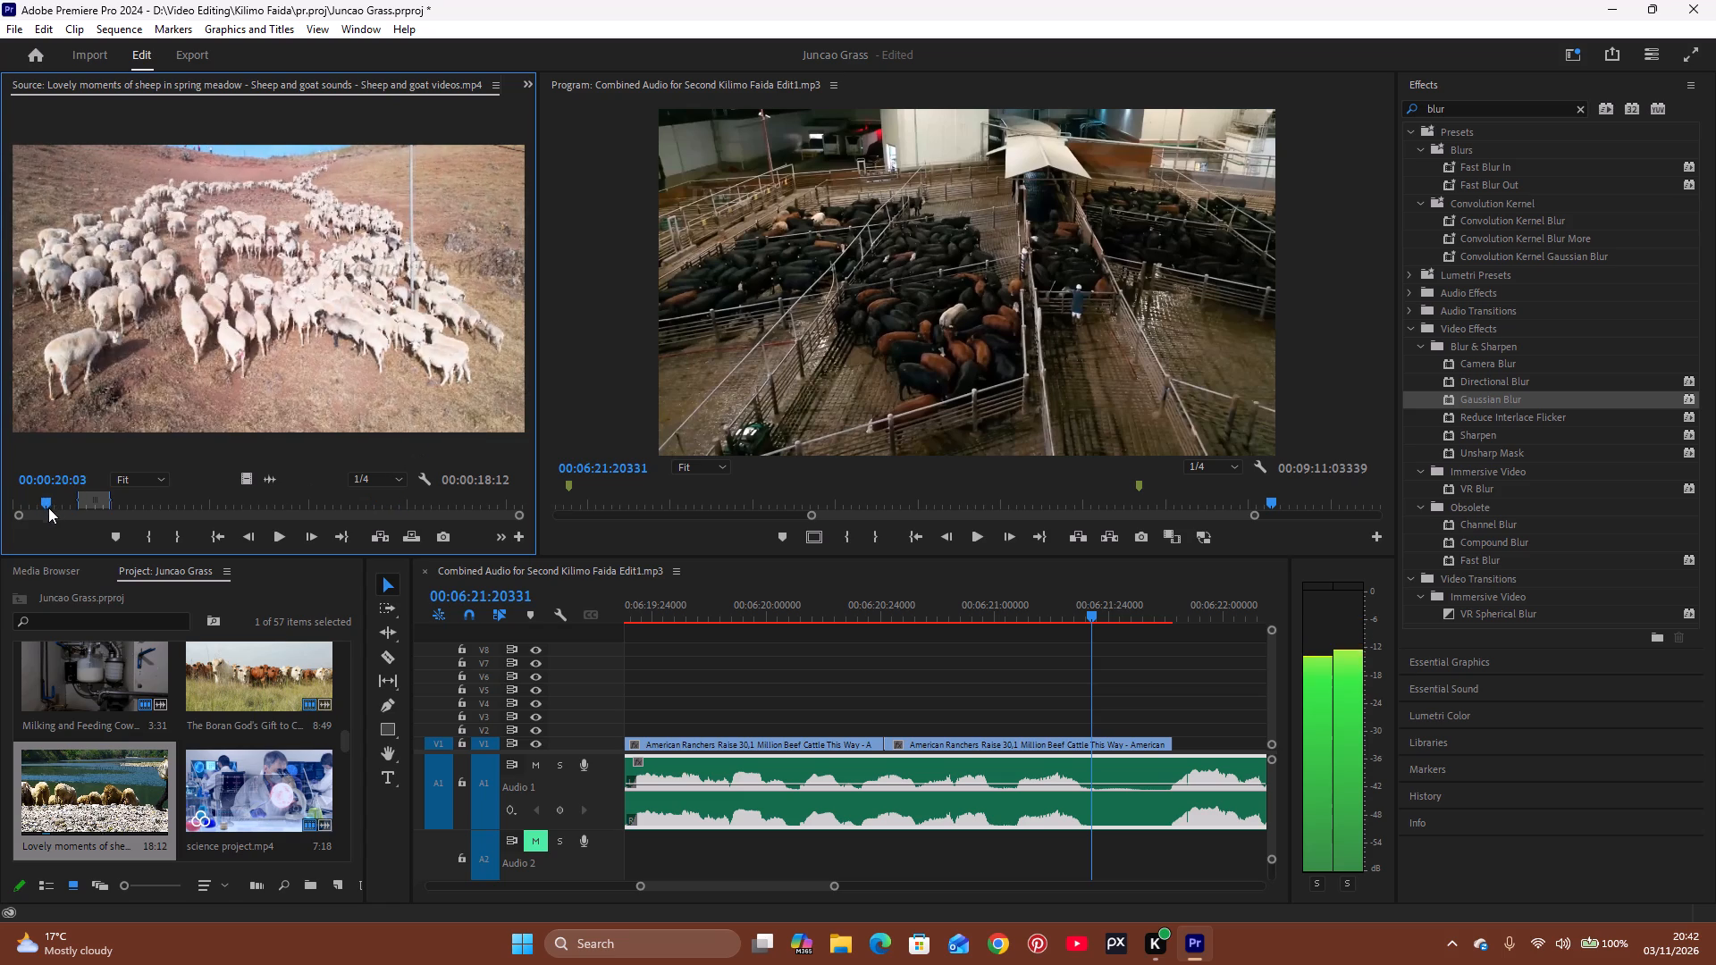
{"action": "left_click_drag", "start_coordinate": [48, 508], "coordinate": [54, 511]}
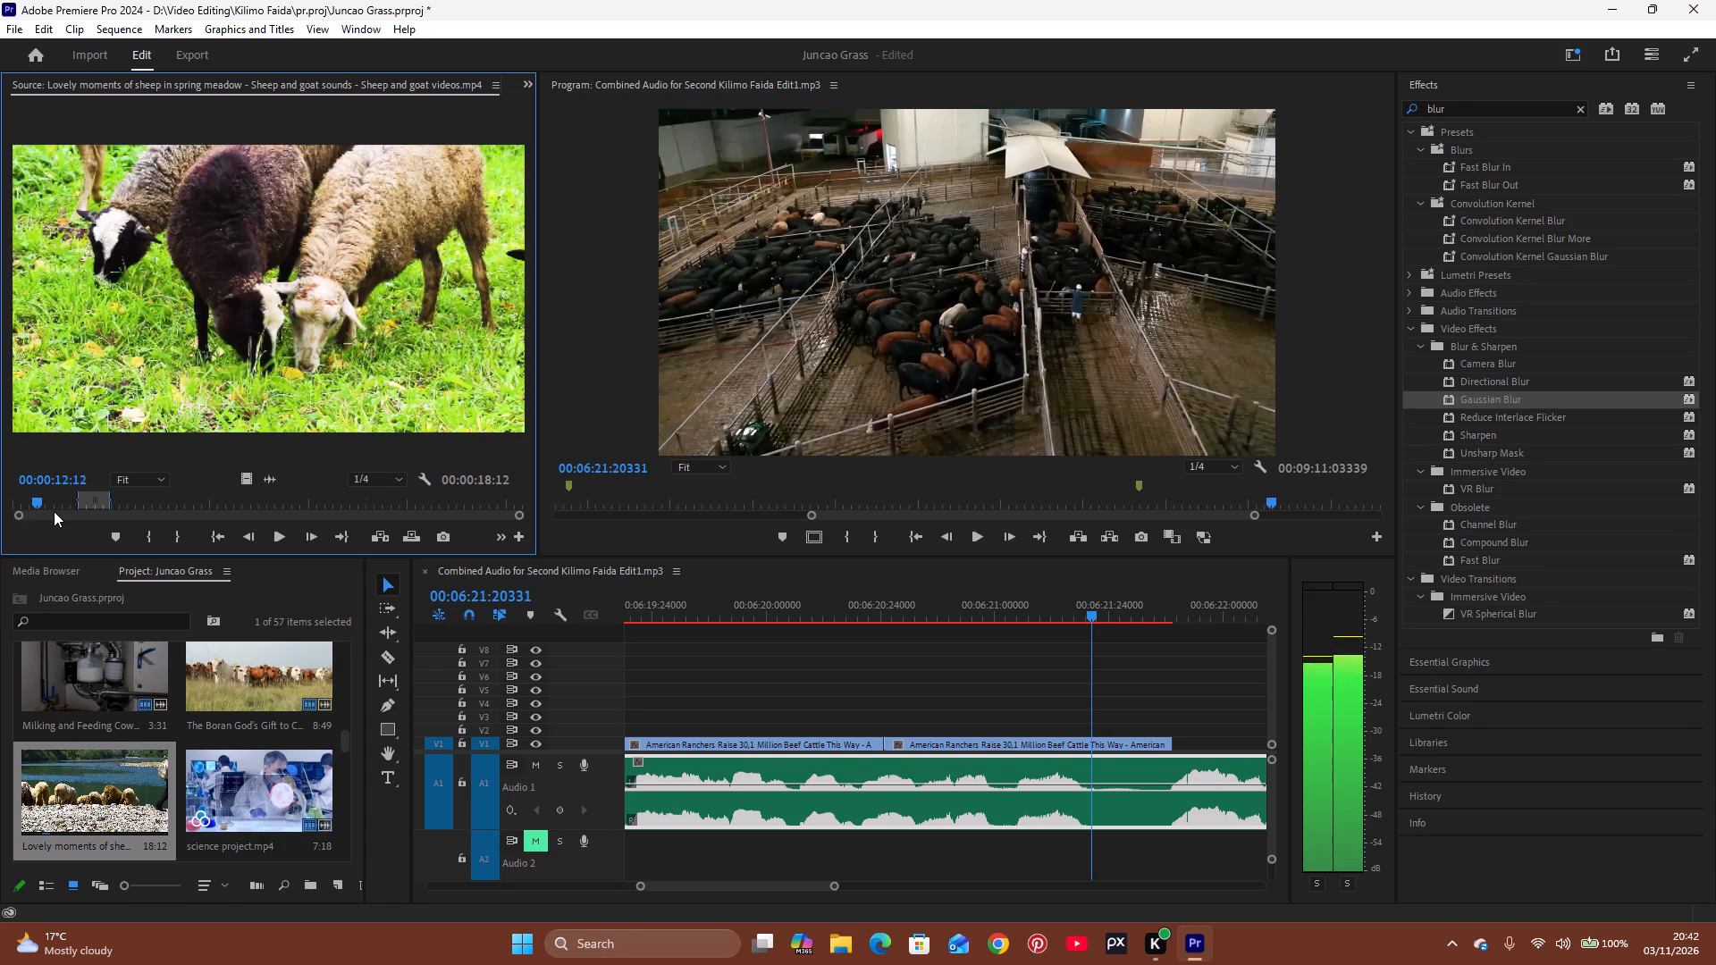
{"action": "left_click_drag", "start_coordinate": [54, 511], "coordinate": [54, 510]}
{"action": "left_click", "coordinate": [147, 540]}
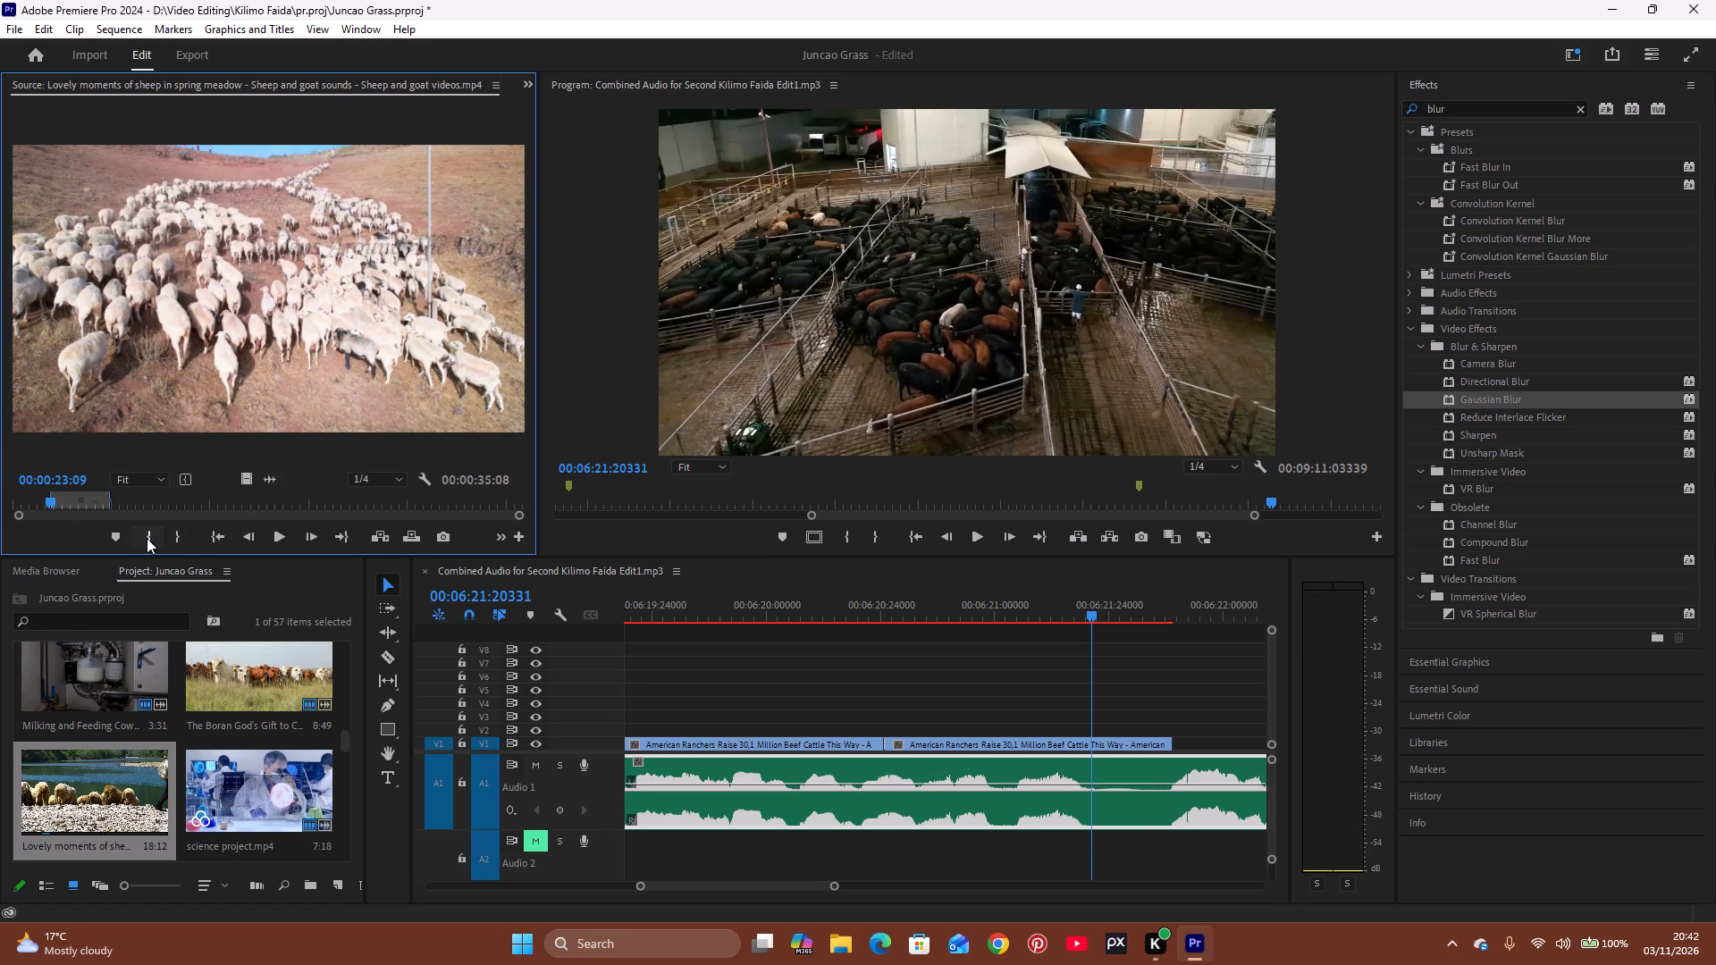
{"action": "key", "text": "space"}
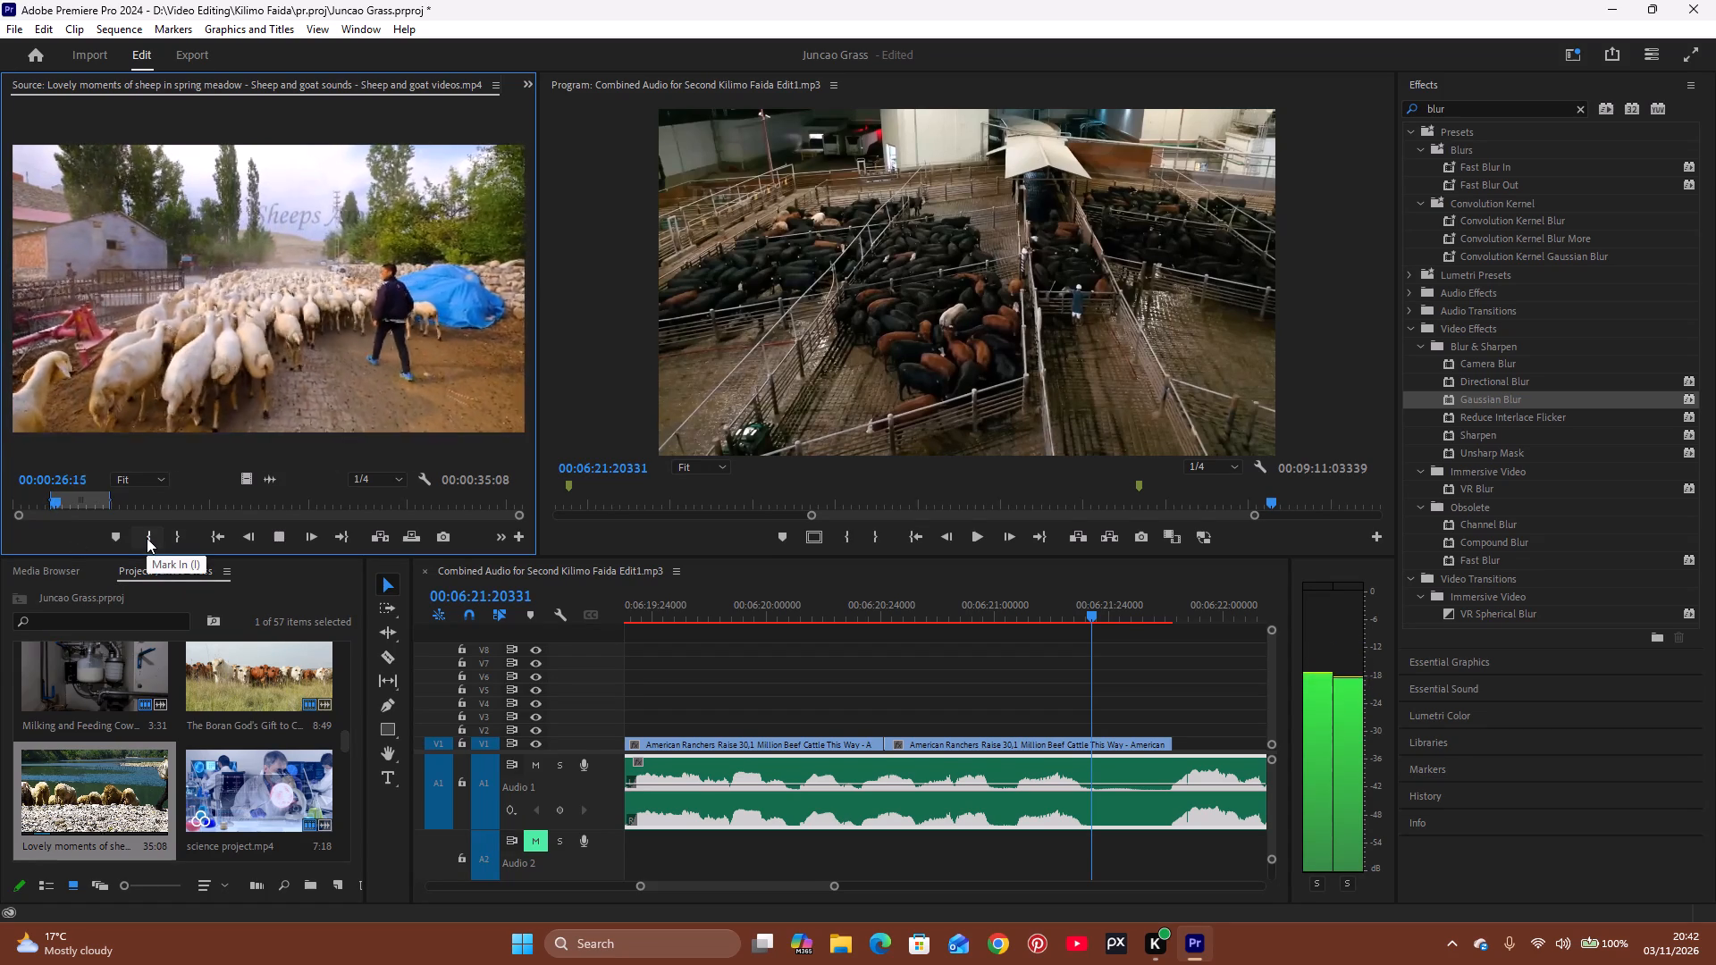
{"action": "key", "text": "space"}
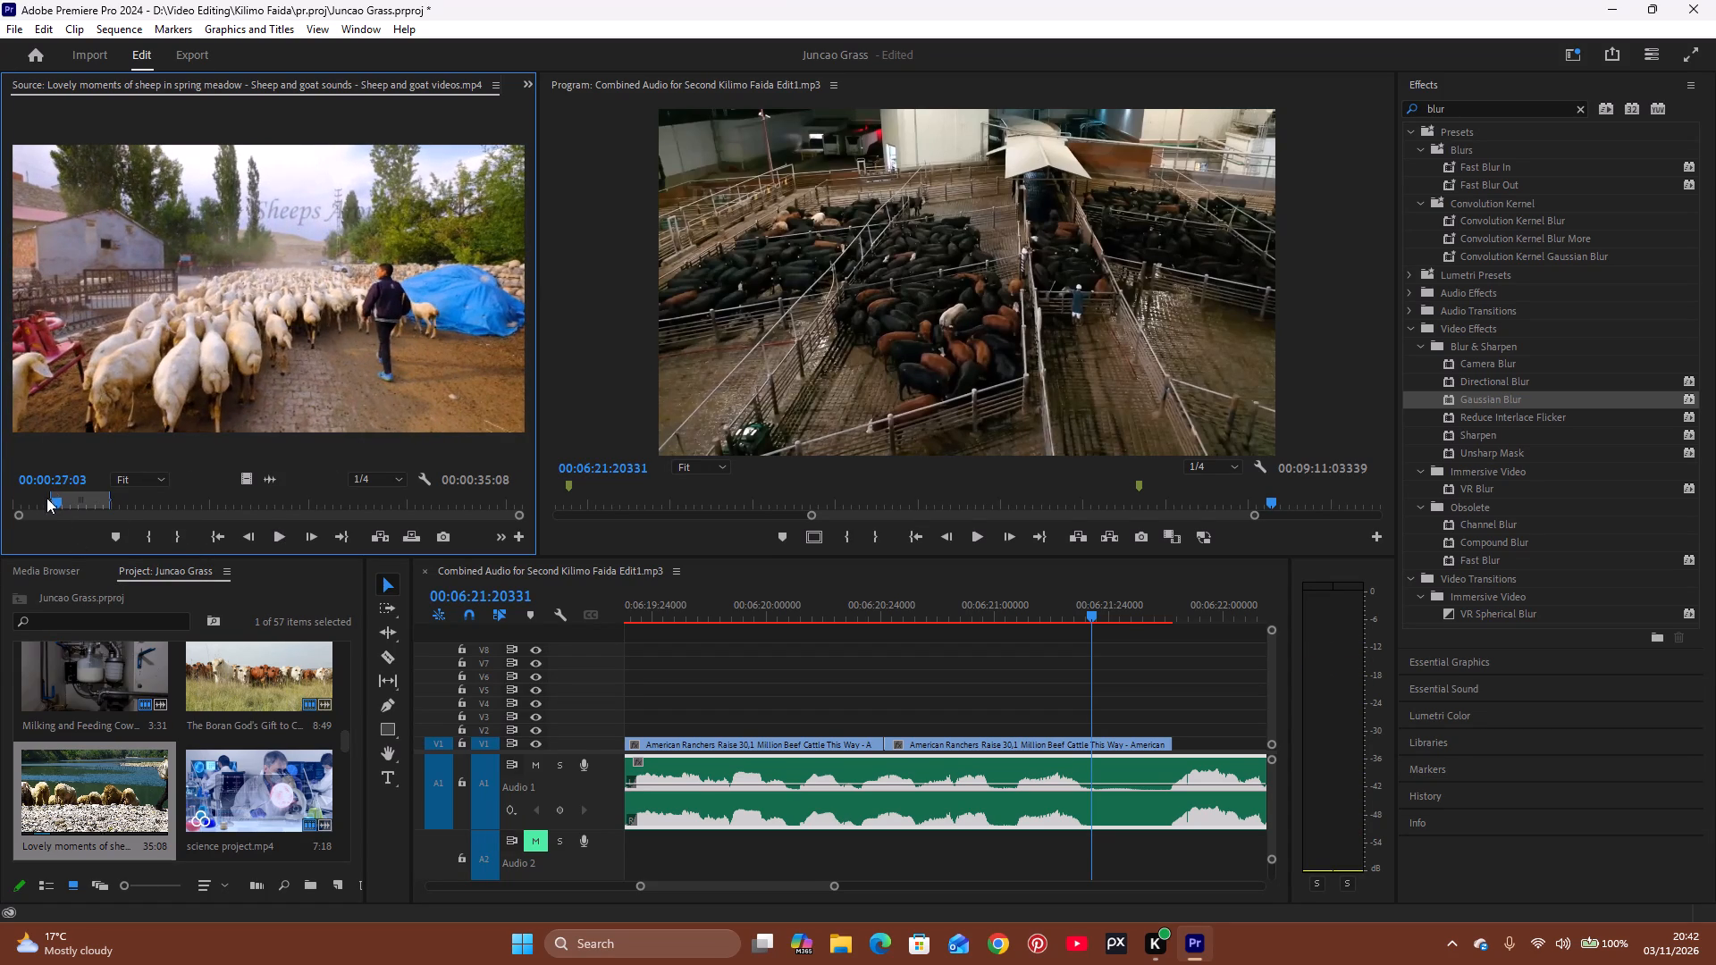
Mark the sheep clip's In point at 00:00:13:24, at the start of the hillside flock shot.
{"action": "left_click_drag", "start_coordinate": [55, 502], "coordinate": [40, 518]}
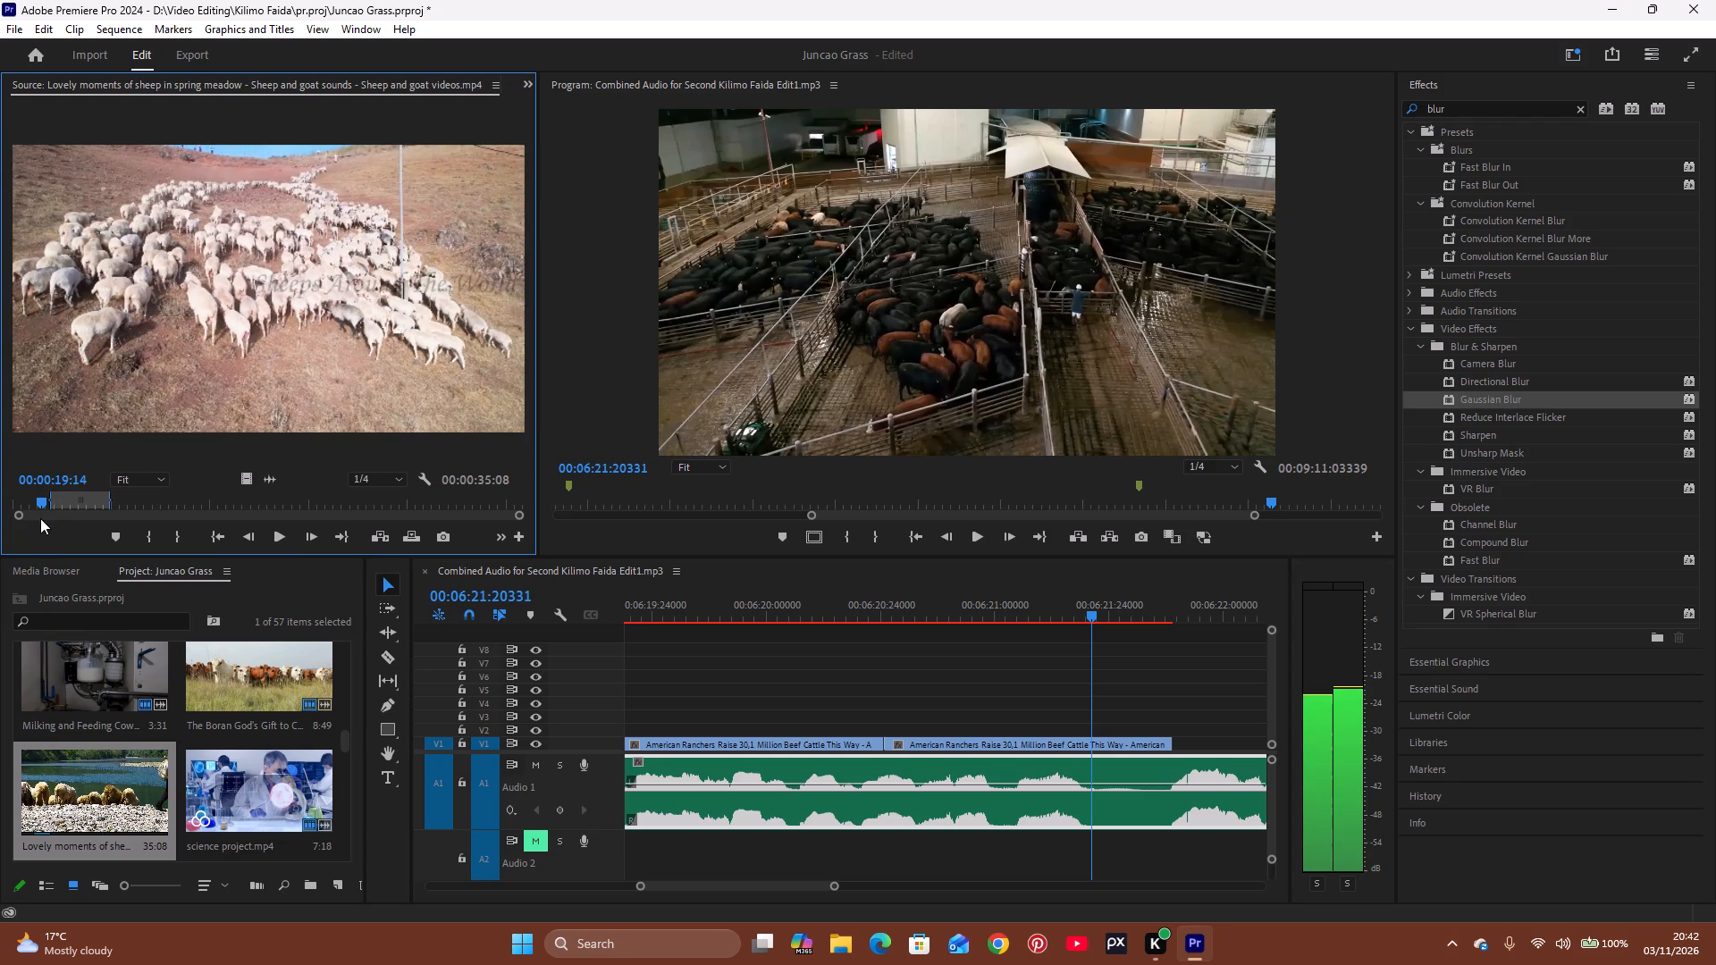
{"action": "left_click_drag", "start_coordinate": [40, 518], "coordinate": [33, 539]}
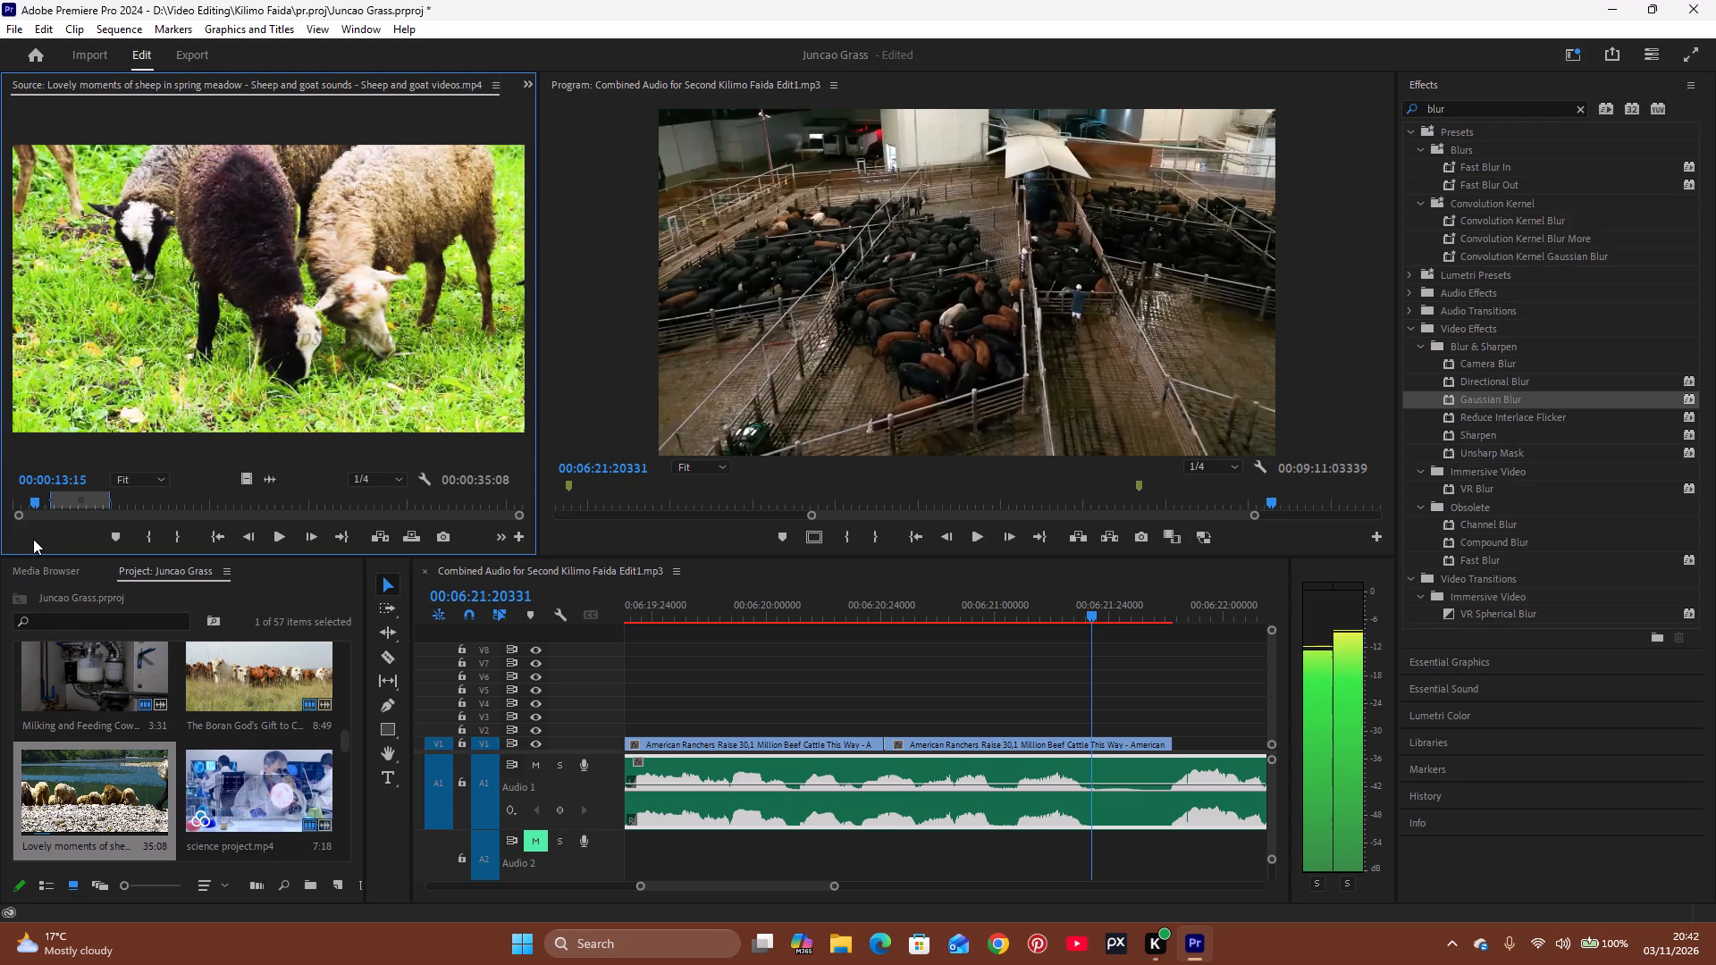
{"action": "left_click_drag", "start_coordinate": [33, 539], "coordinate": [33, 538]}
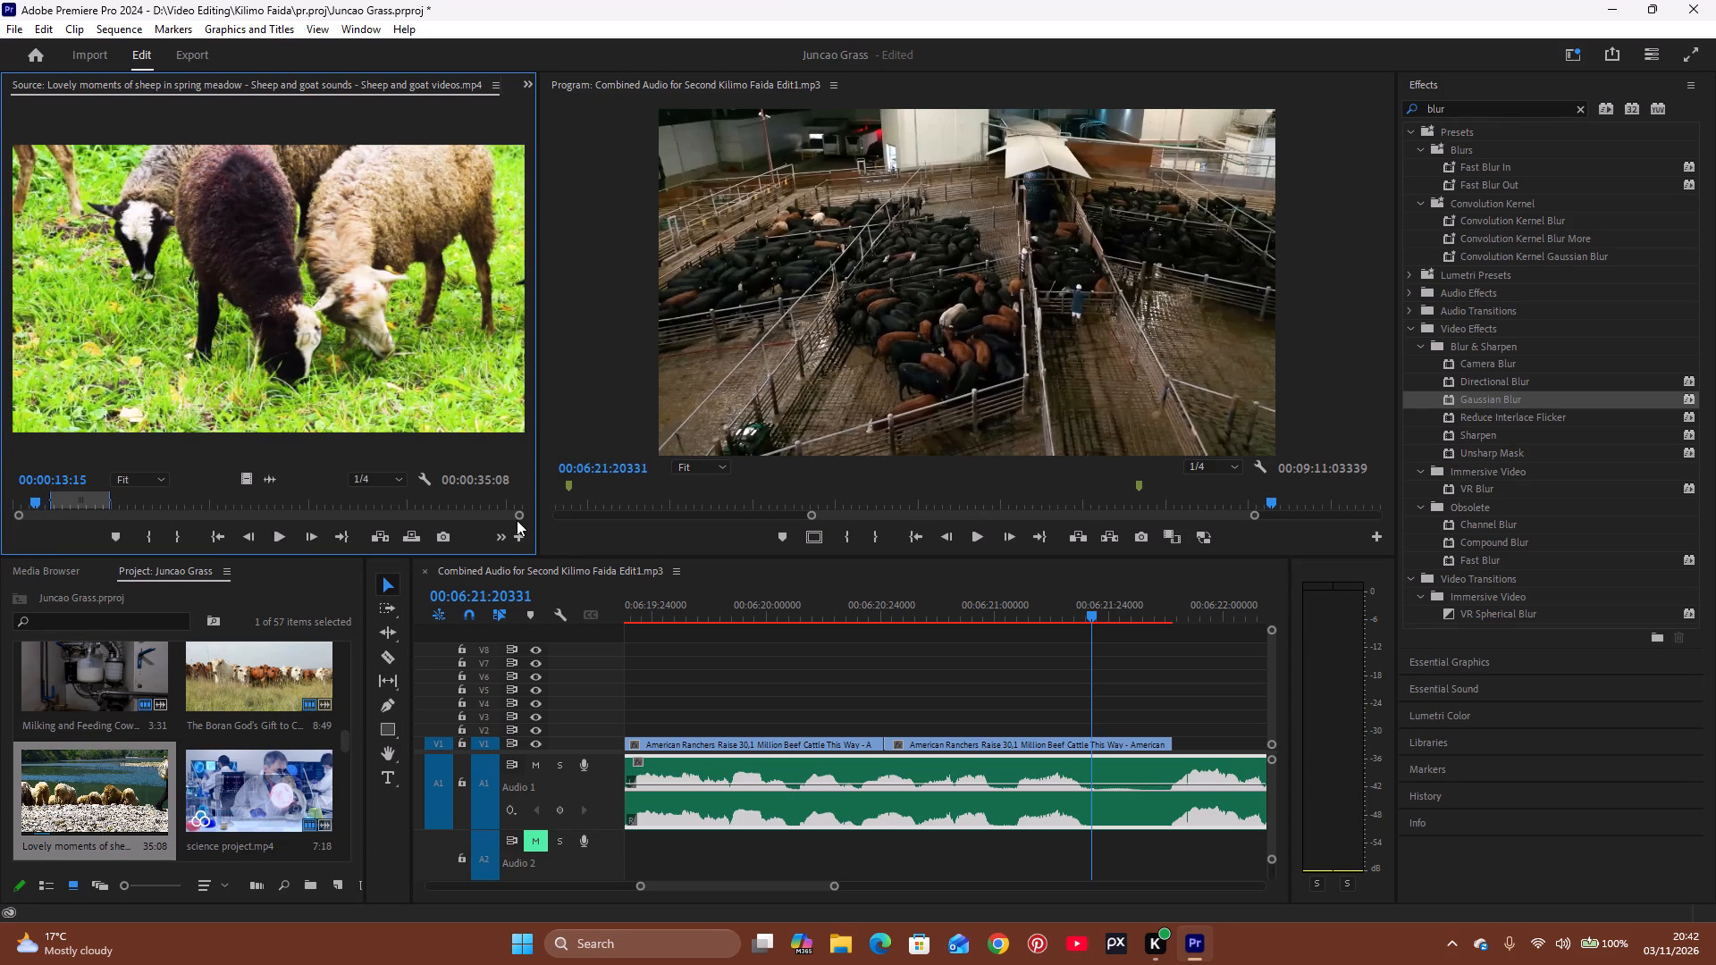
{"action": "left_click_drag", "start_coordinate": [515, 516], "coordinate": [366, 536]}
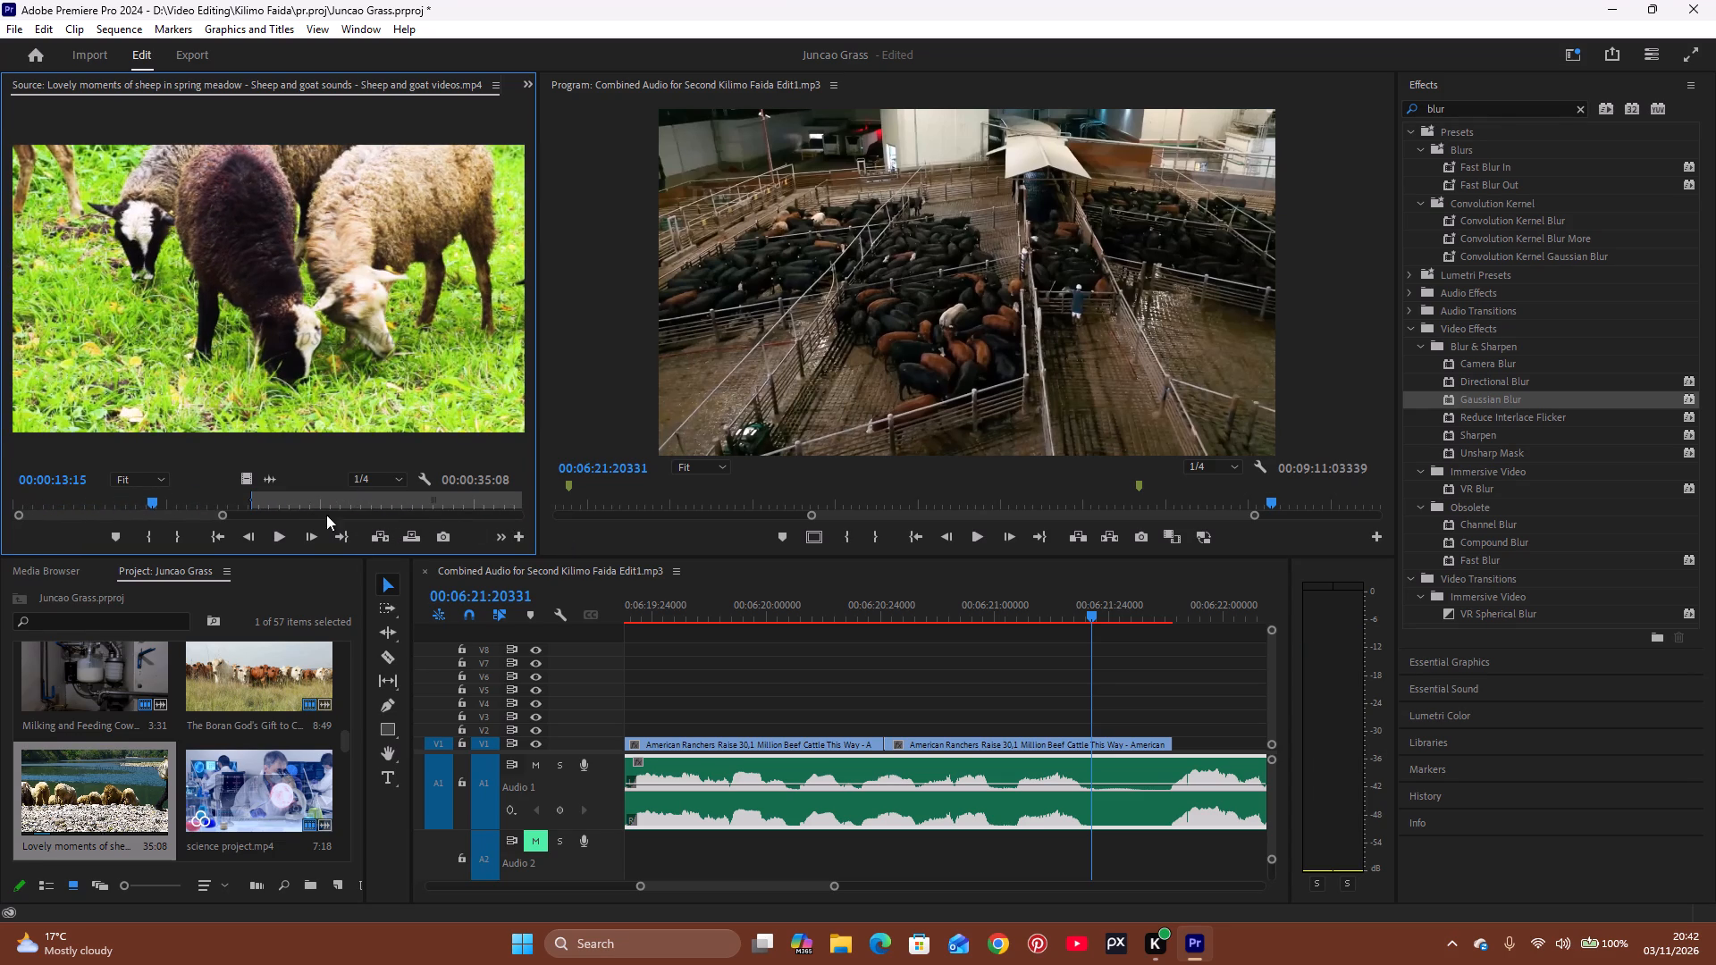
{"action": "left_click", "coordinate": [154, 499]}
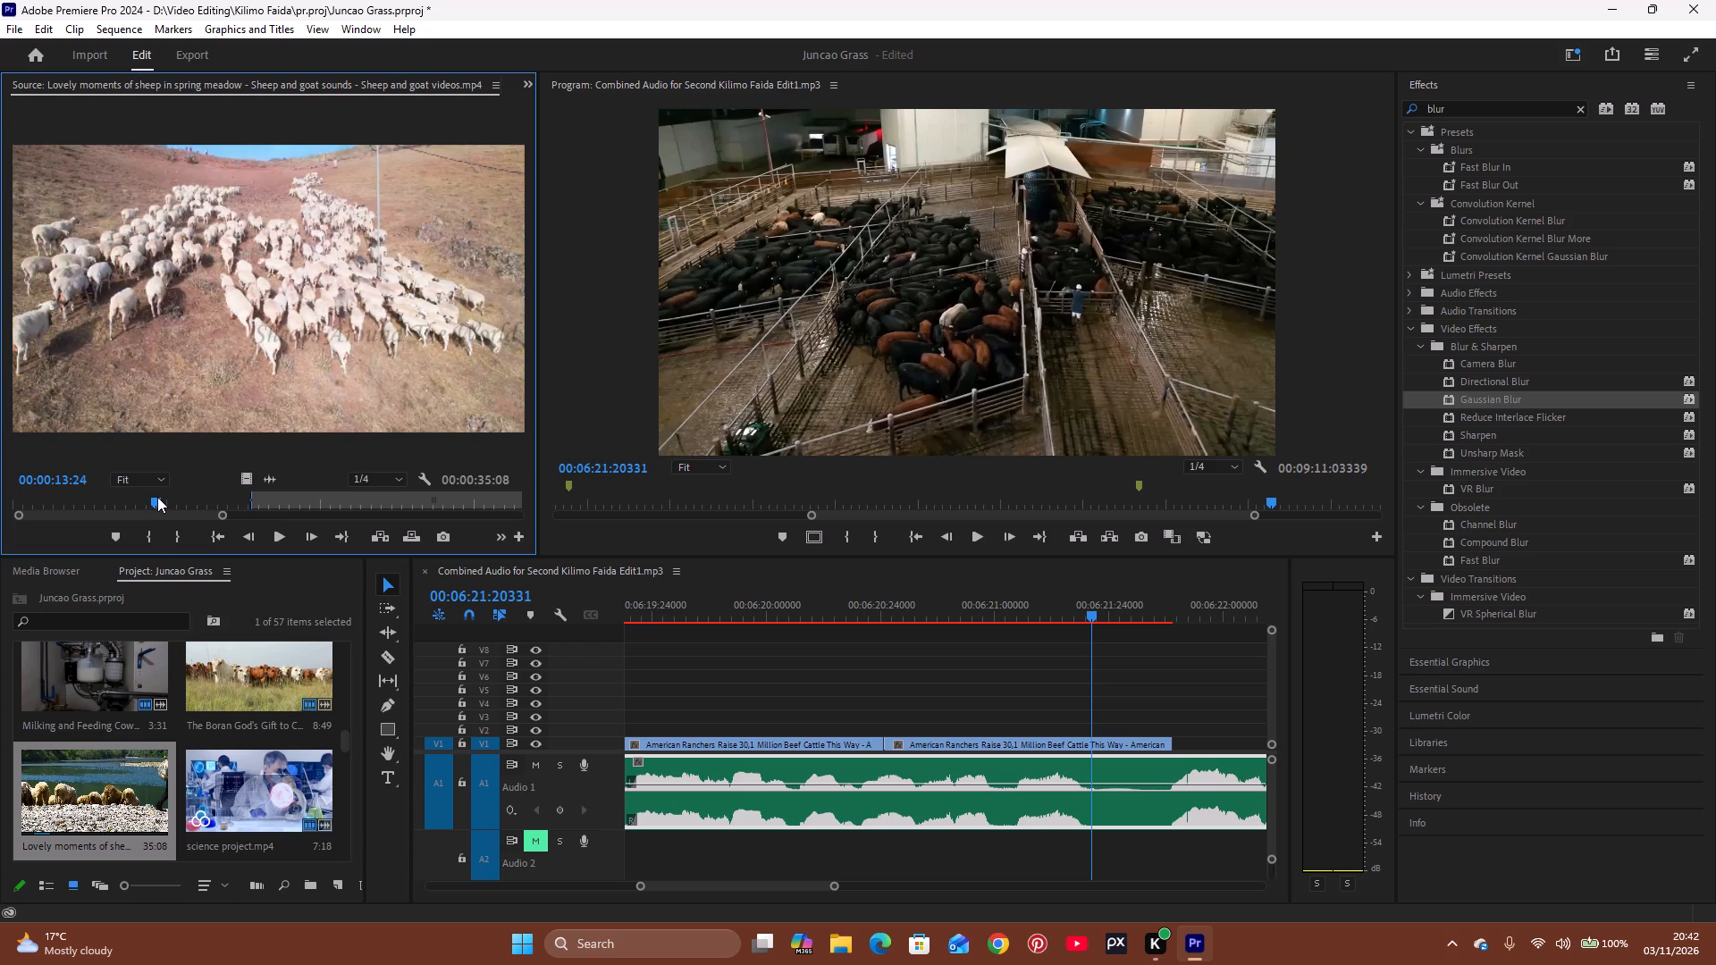
{"action": "left_click", "coordinate": [151, 540]}
Scrub the sheep source to the end of the hillside flock shot and mark its Out point at 00:00:25:00.
{"action": "left_click_drag", "start_coordinate": [223, 514], "coordinate": [236, 512]}
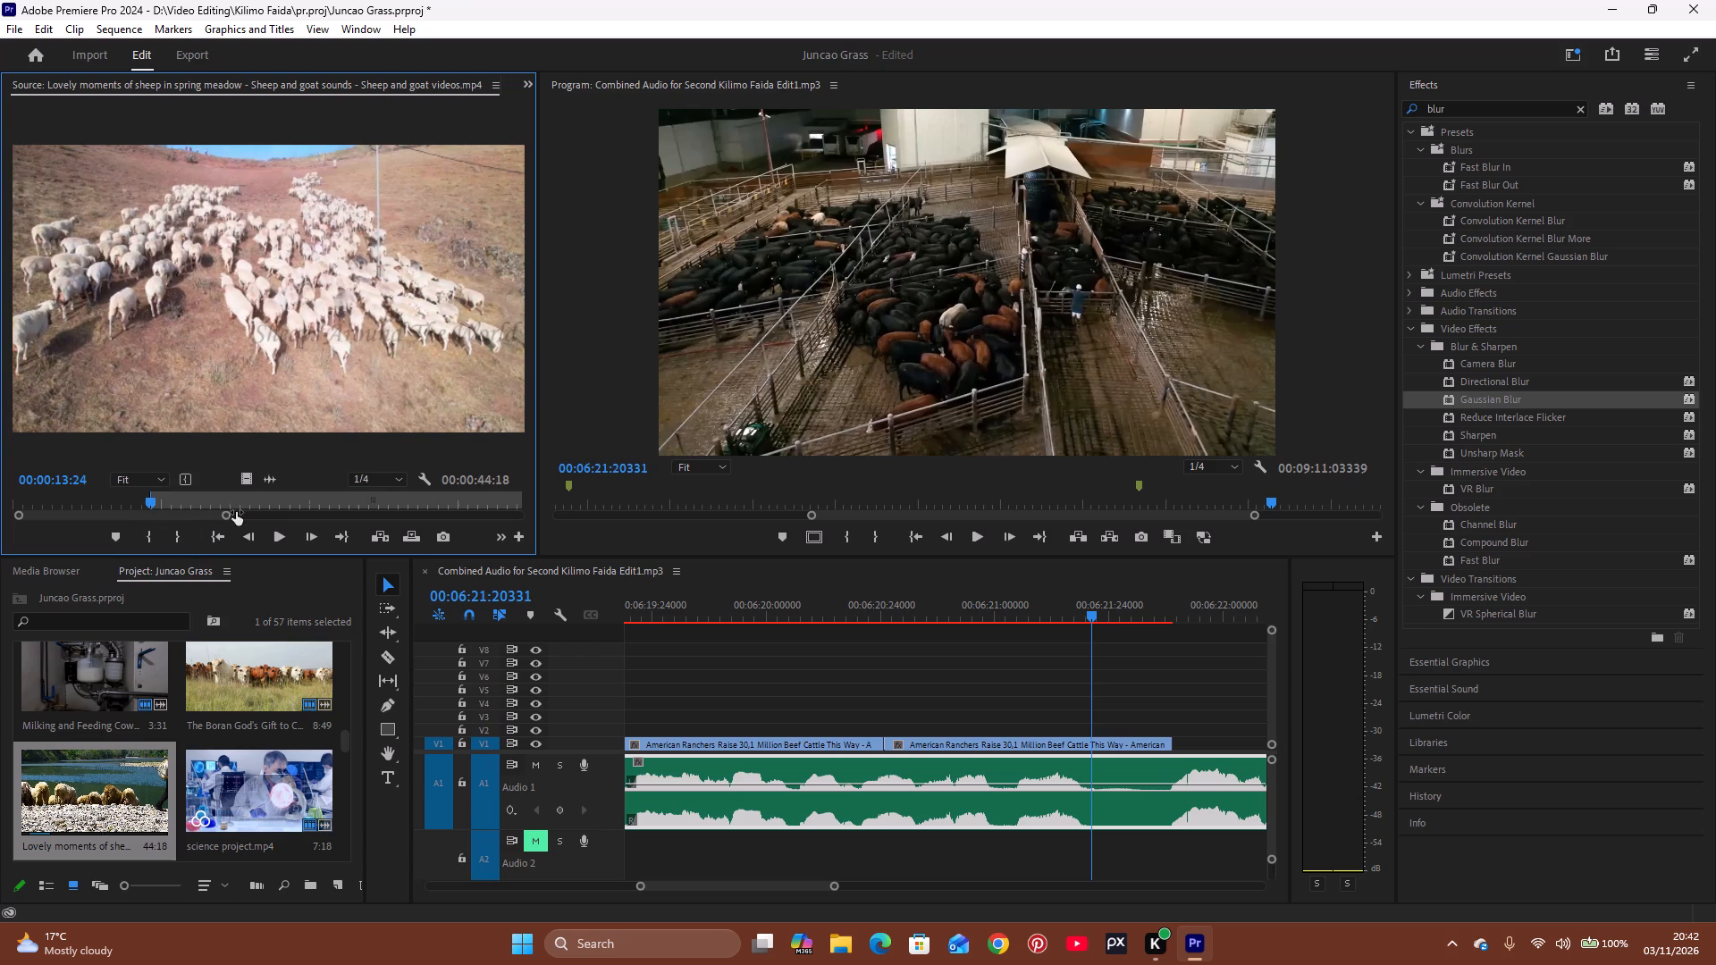
{"action": "left_click_drag", "start_coordinate": [236, 512], "coordinate": [288, 511]}
{"action": "left_click_drag", "start_coordinate": [117, 499], "coordinate": [127, 499]}
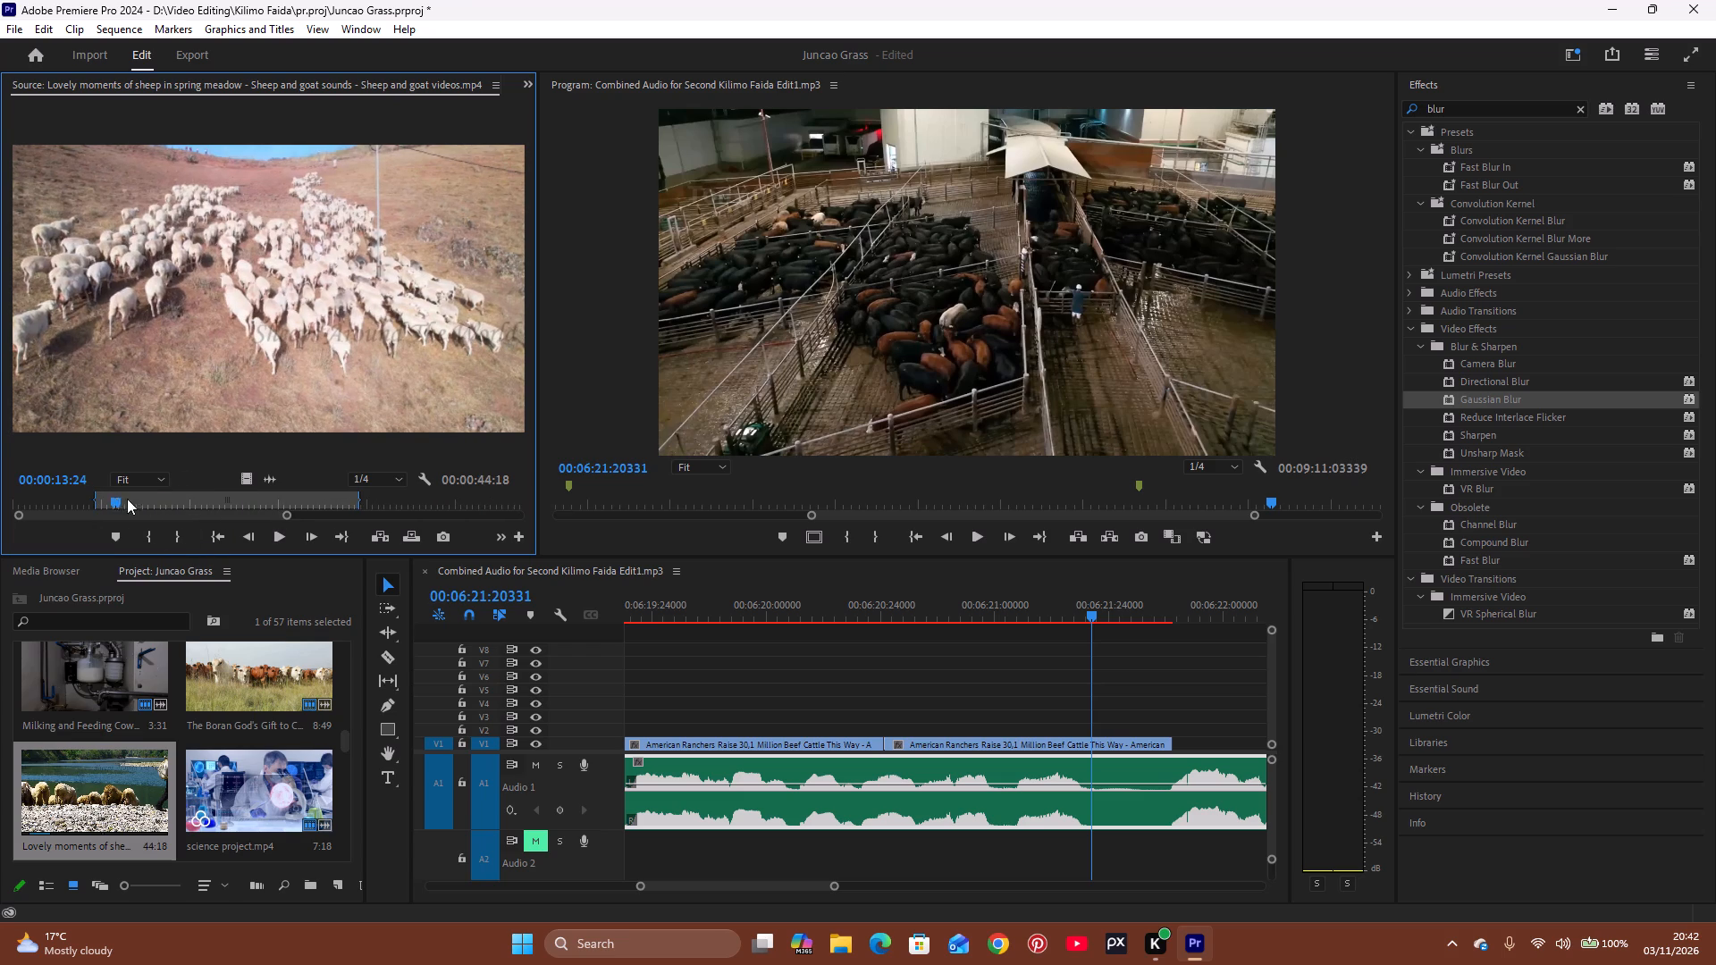
{"action": "left_click_drag", "start_coordinate": [127, 499], "coordinate": [176, 506]}
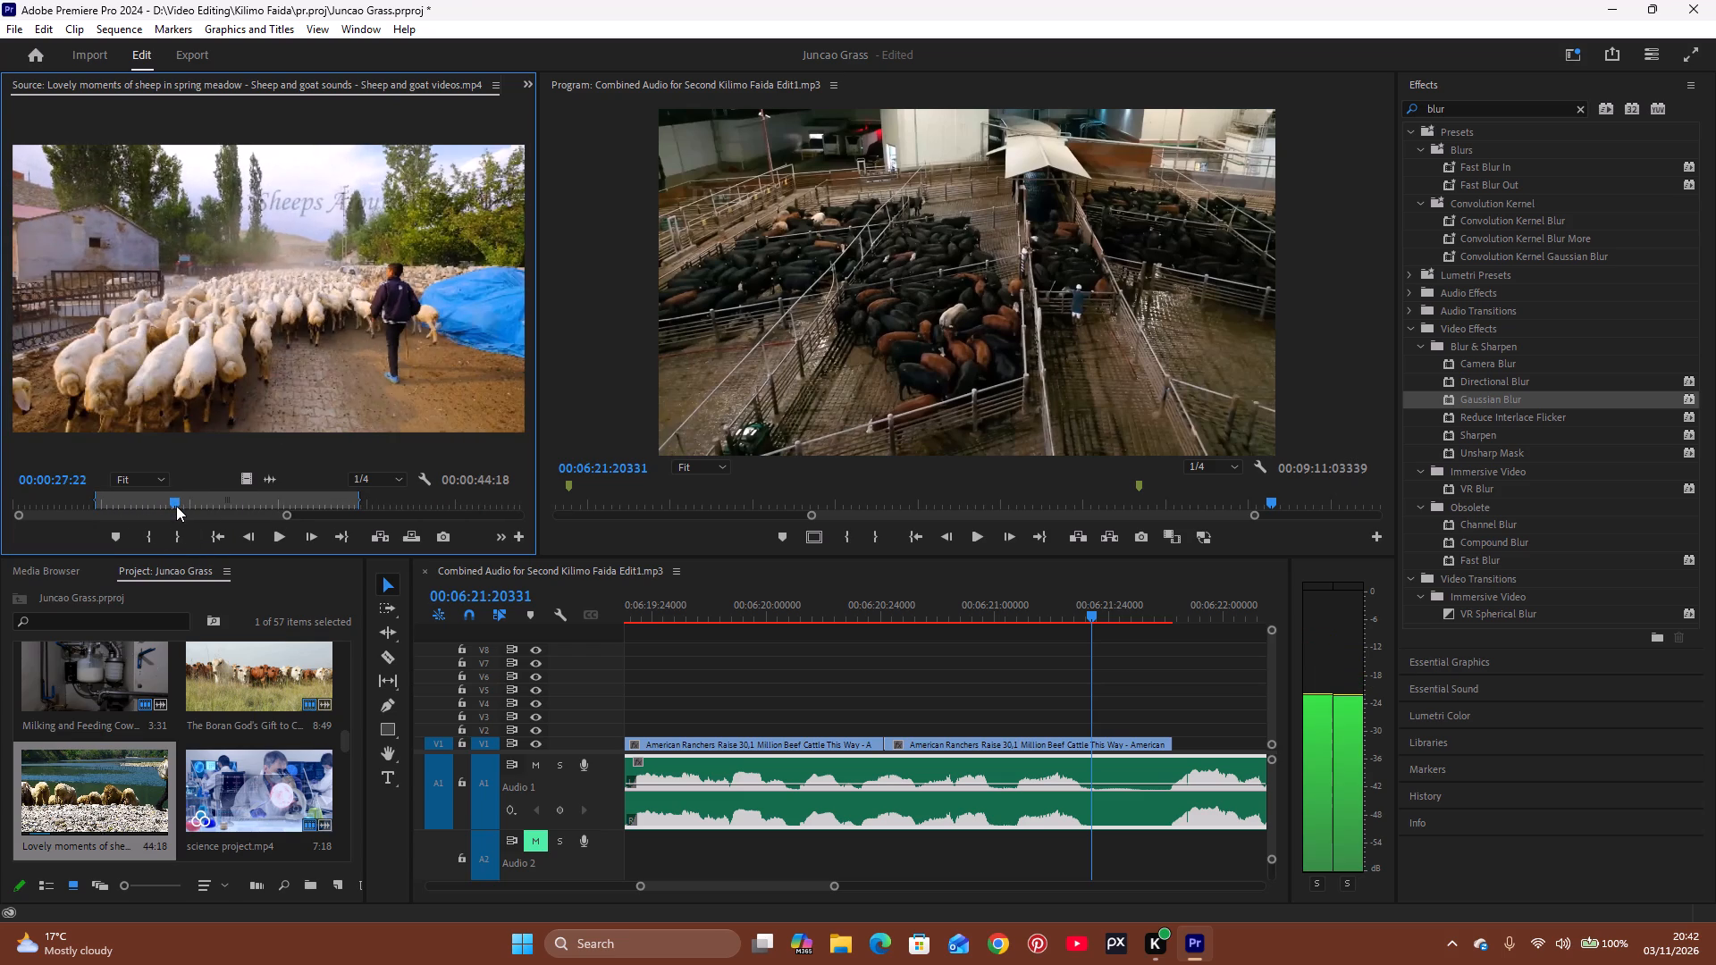
{"action": "left_click_drag", "start_coordinate": [176, 506], "coordinate": [259, 506]}
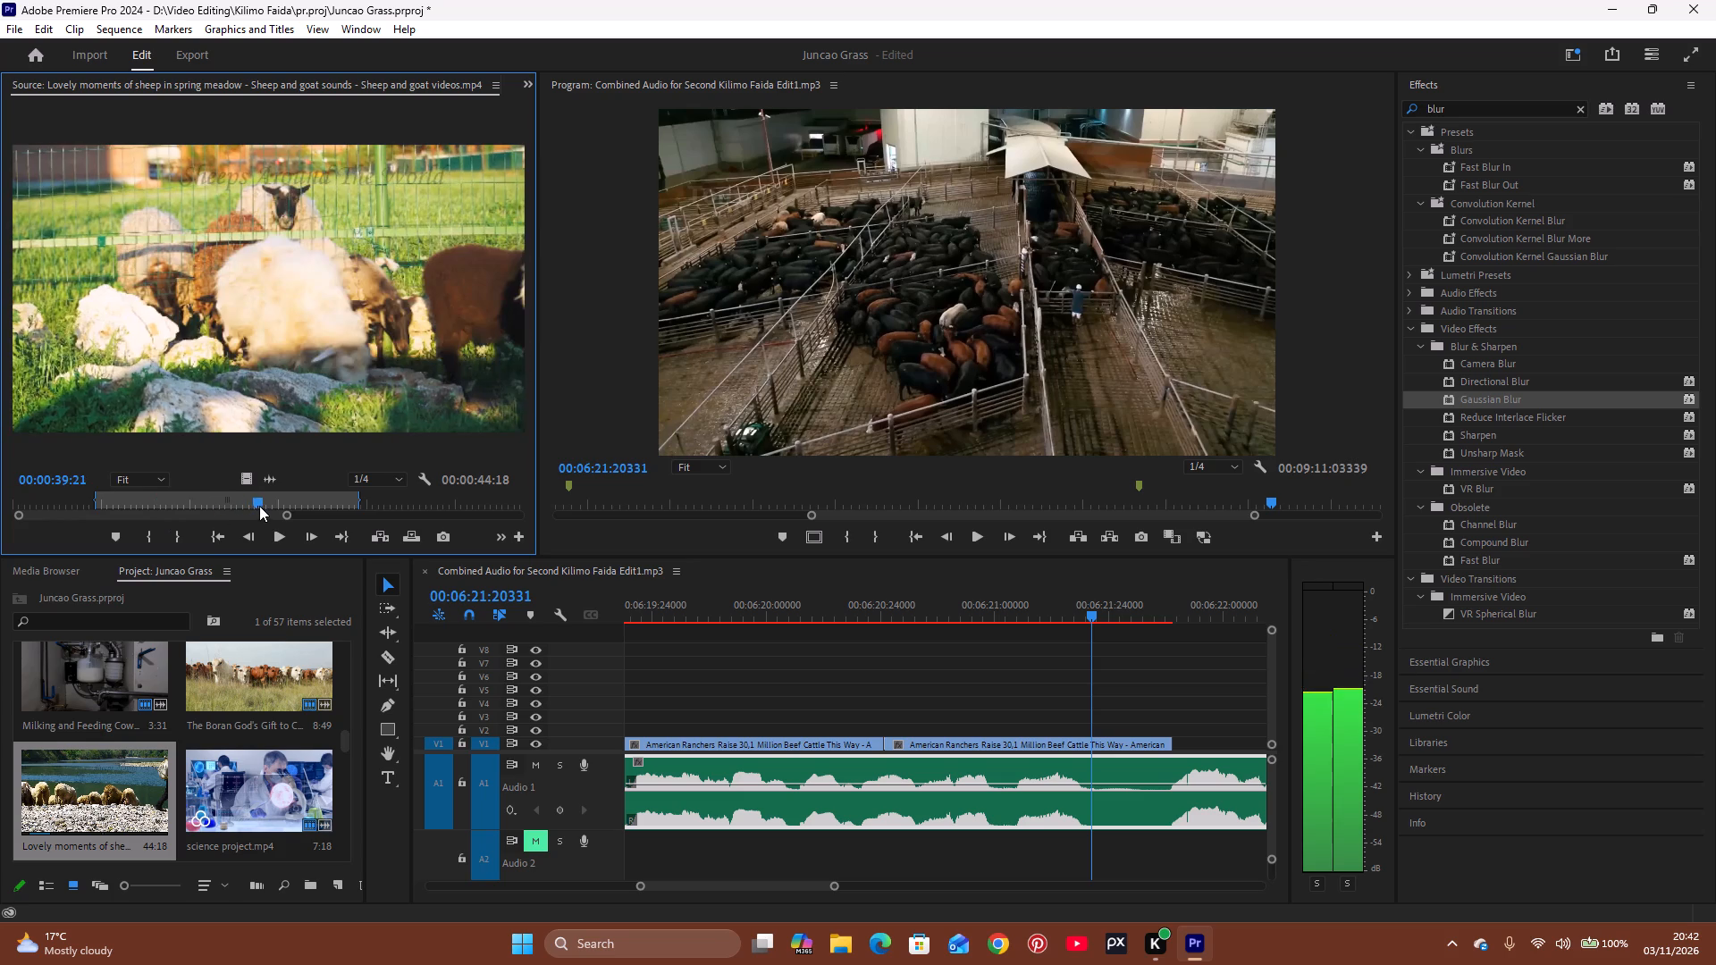
{"action": "left_click_drag", "start_coordinate": [259, 506], "coordinate": [189, 522]}
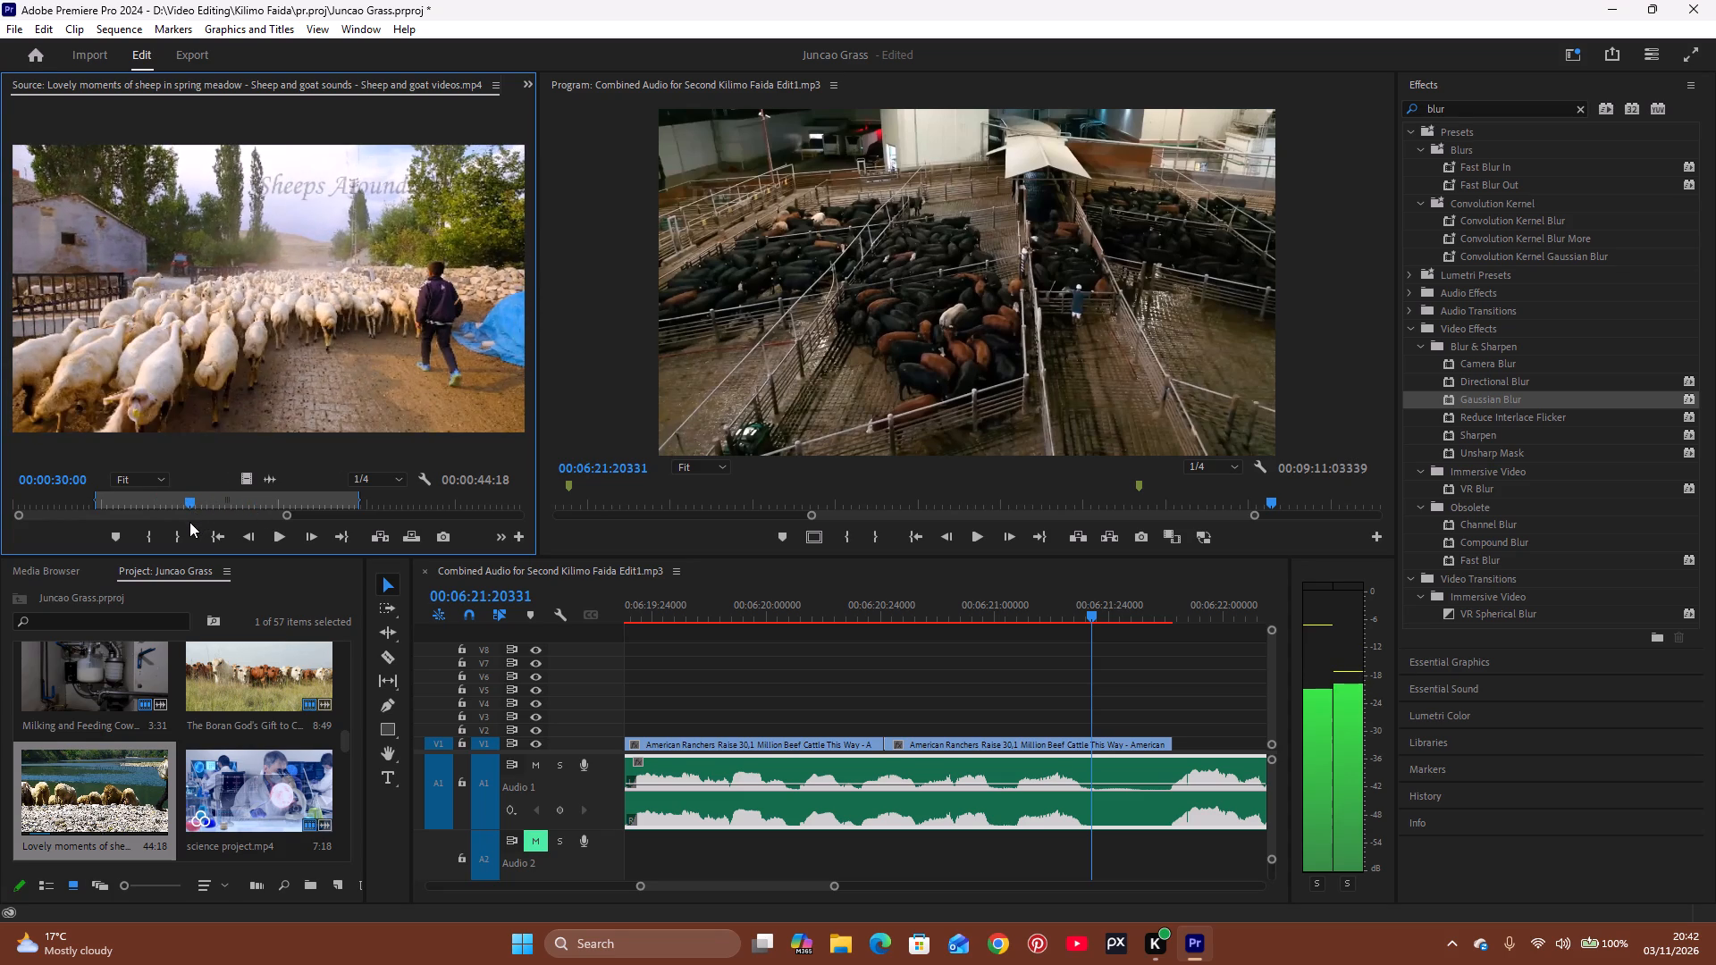
{"action": "left_click_drag", "start_coordinate": [189, 522], "coordinate": [187, 529]}
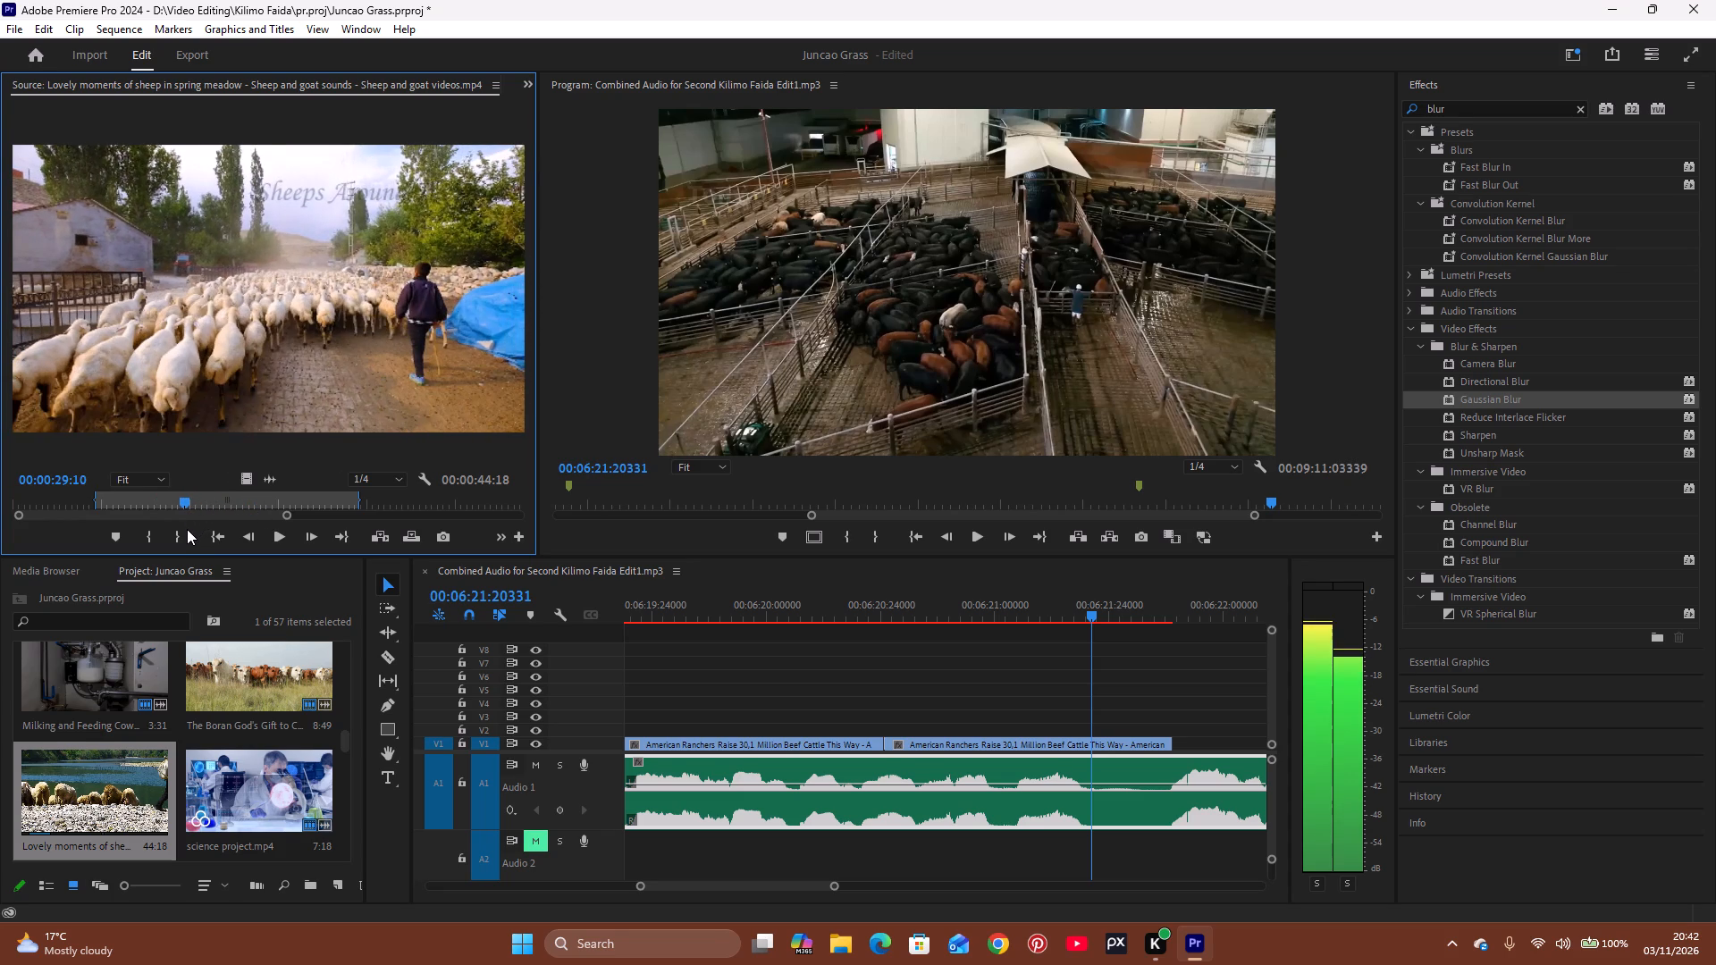
{"action": "left_click_drag", "start_coordinate": [187, 529], "coordinate": [177, 529]}
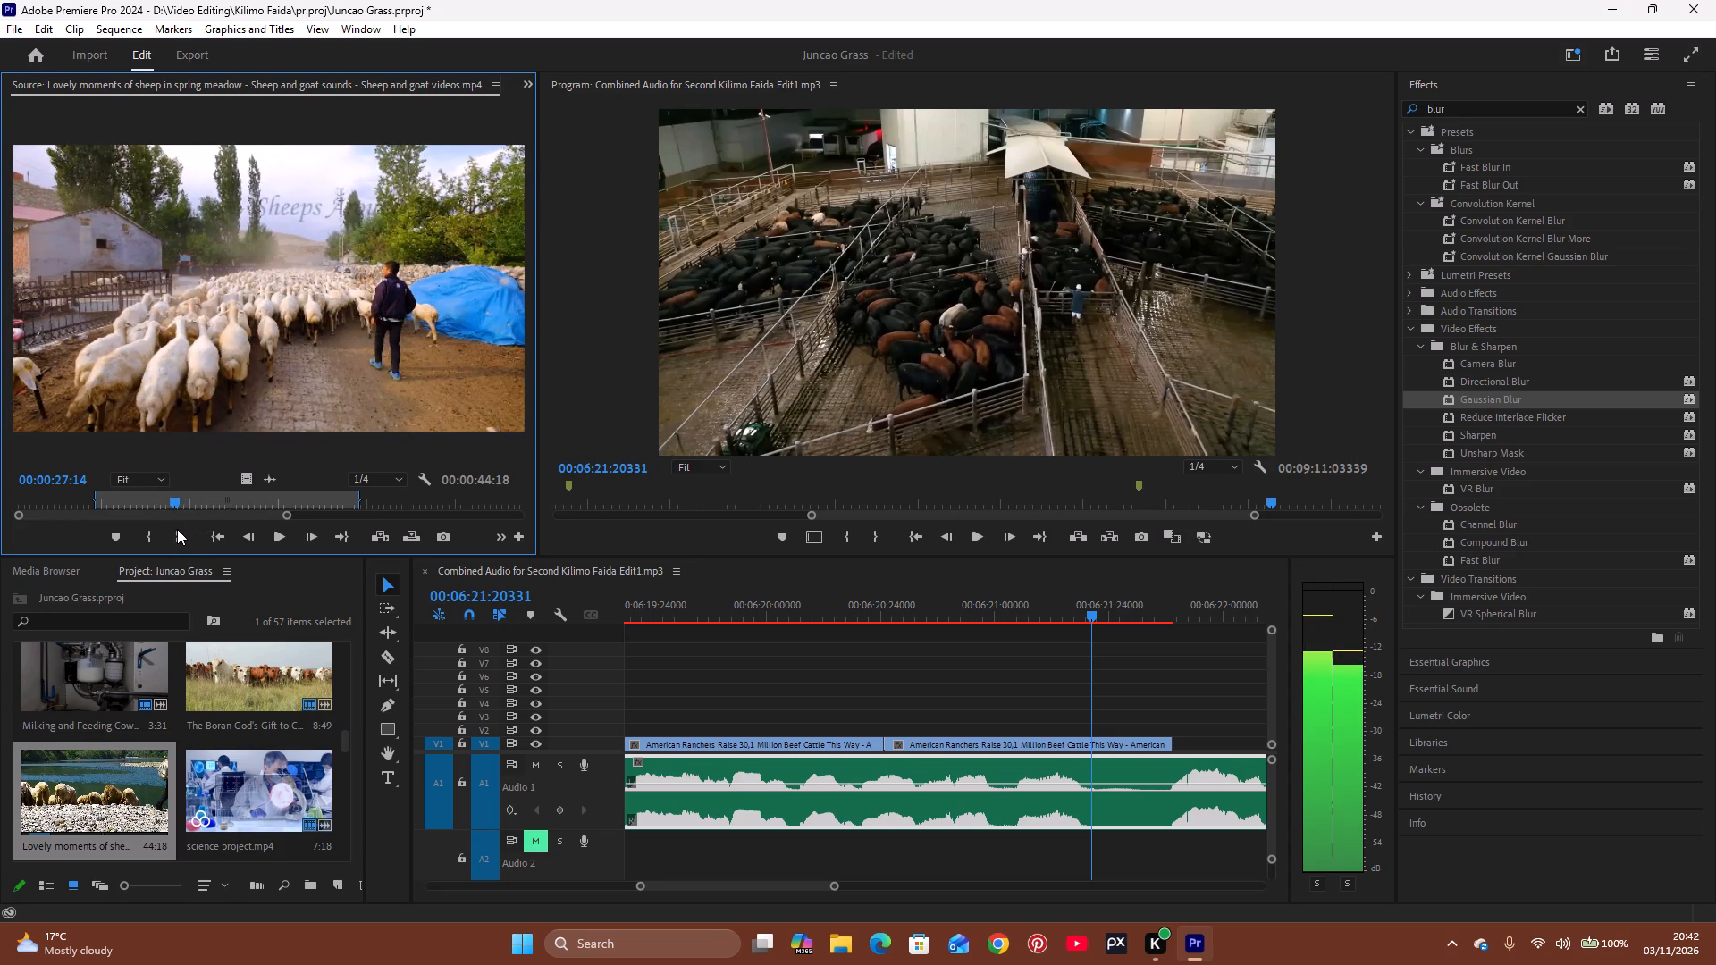
{"action": "left_click_drag", "start_coordinate": [177, 529], "coordinate": [162, 535]}
{"action": "left_click", "coordinate": [181, 540]}
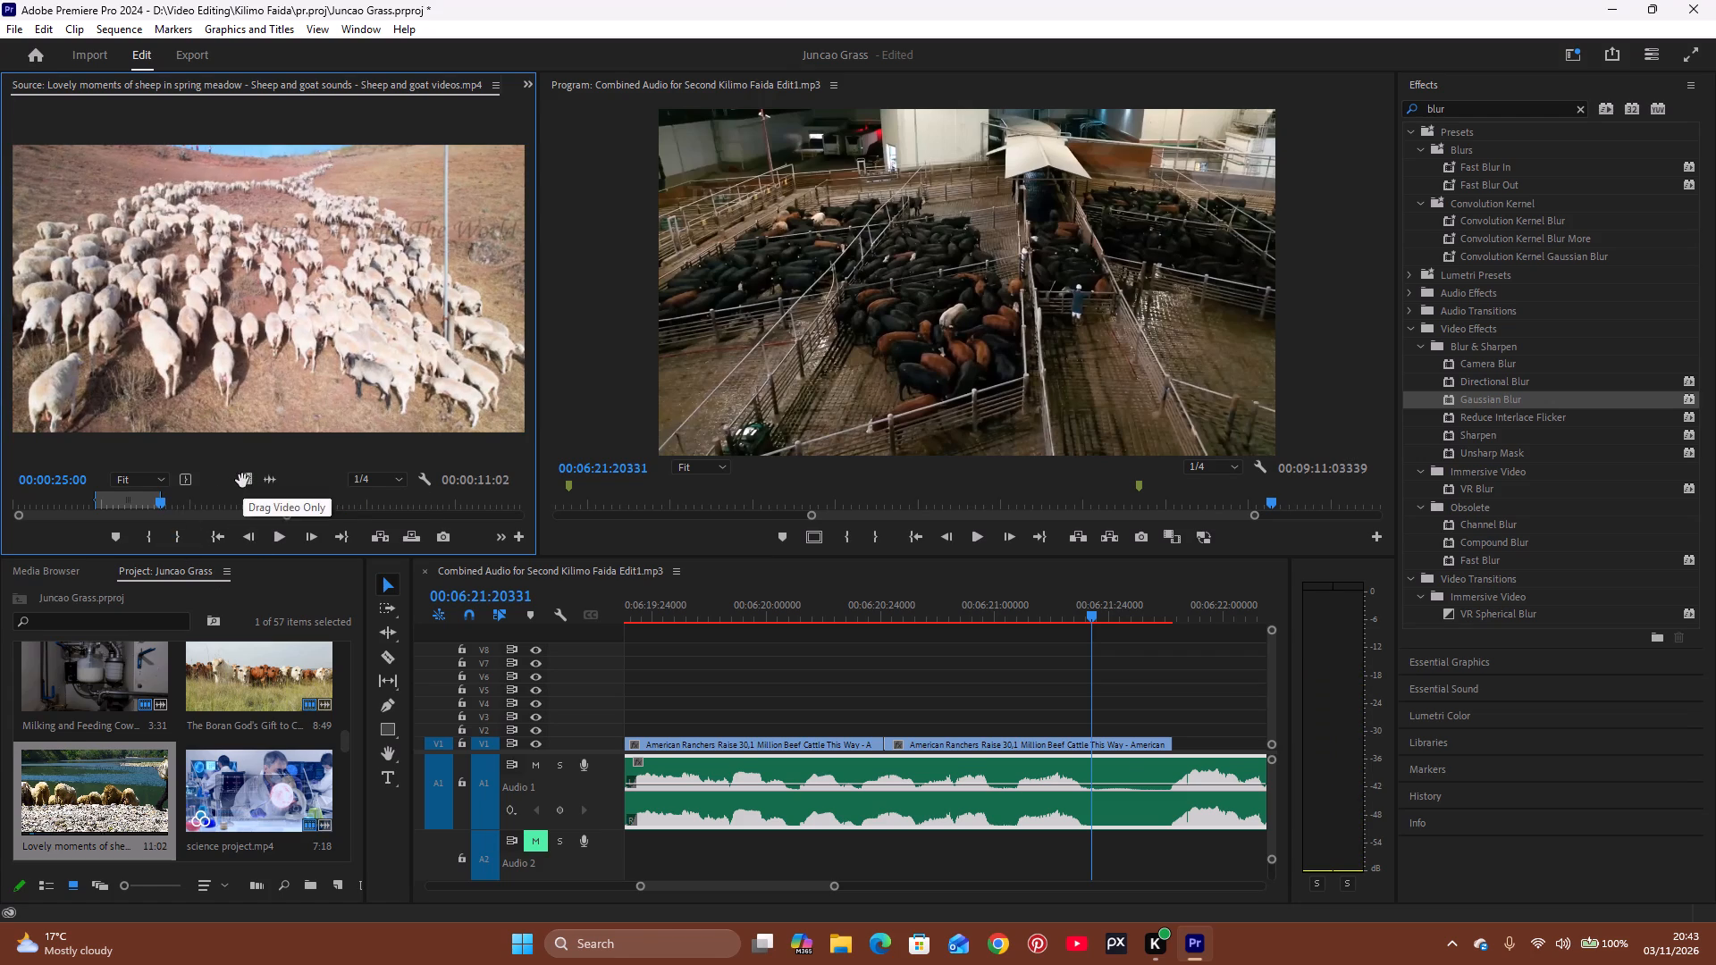
Place the marked sheep shot, video only, on V1 directly after the last American Ranchers clip.
{"action": "left_click_drag", "start_coordinate": [242, 481], "coordinate": [1215, 751]}
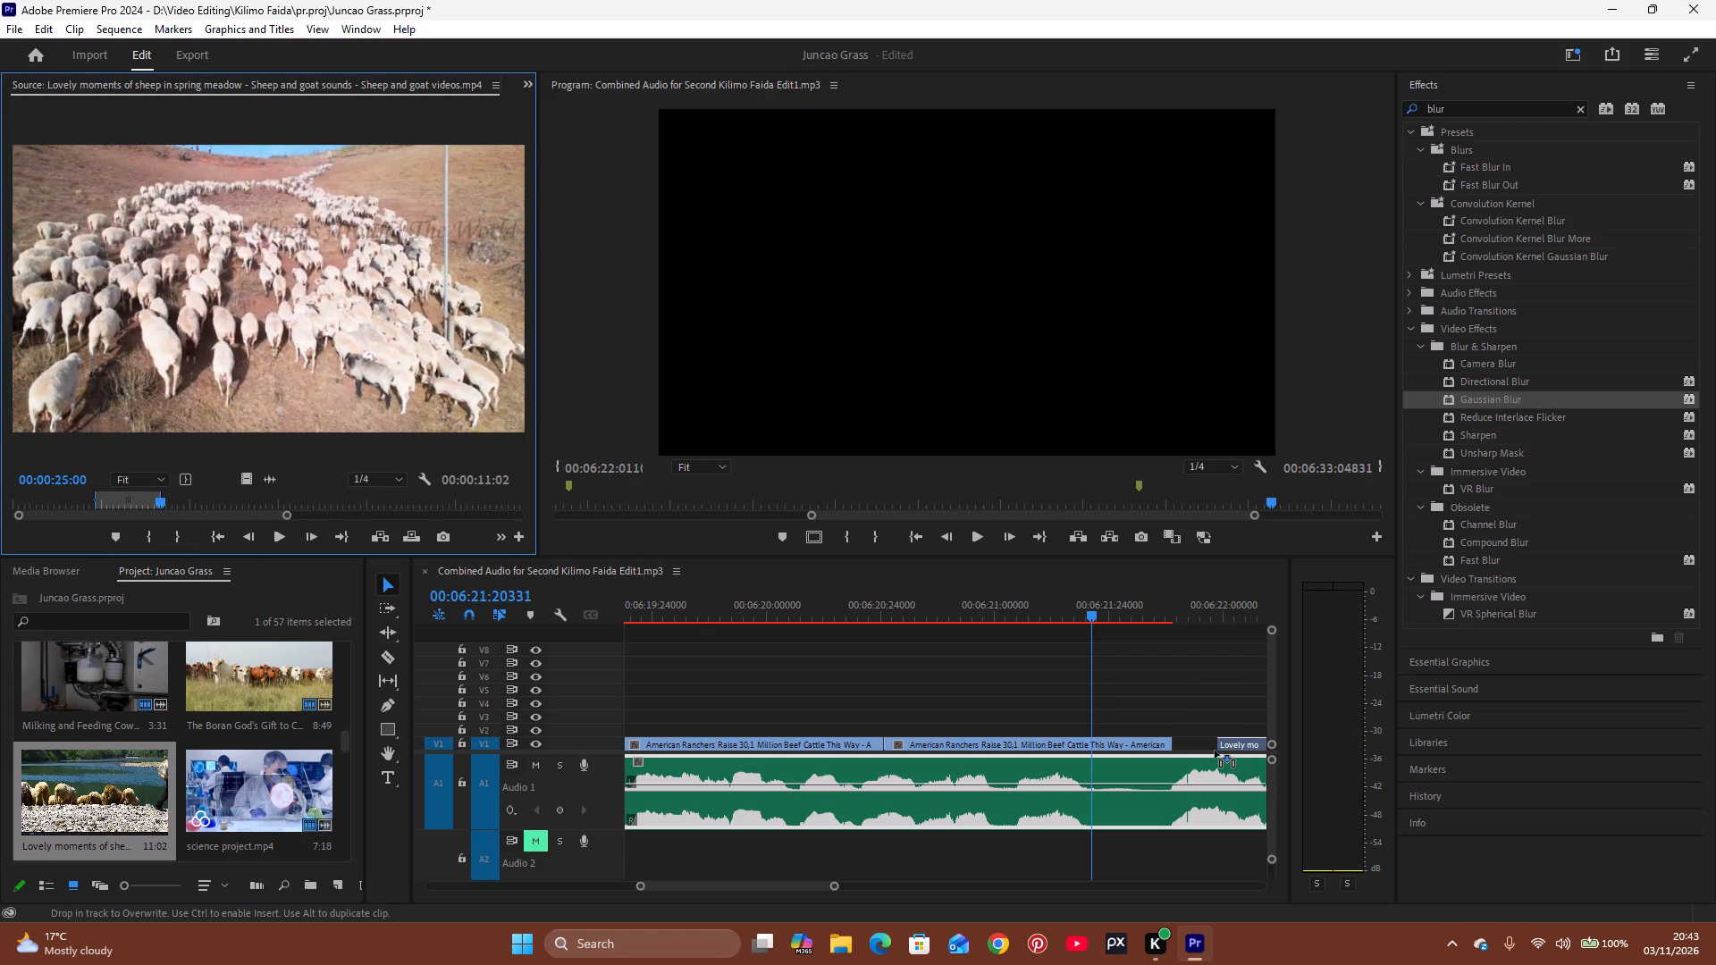
{"action": "left_click_drag", "start_coordinate": [1215, 751], "coordinate": [1173, 746]}
Play the narration over the new sheep clip and trim the clip's end on V1 to 00:06:30:19936.
{"action": "key", "text": "space"}
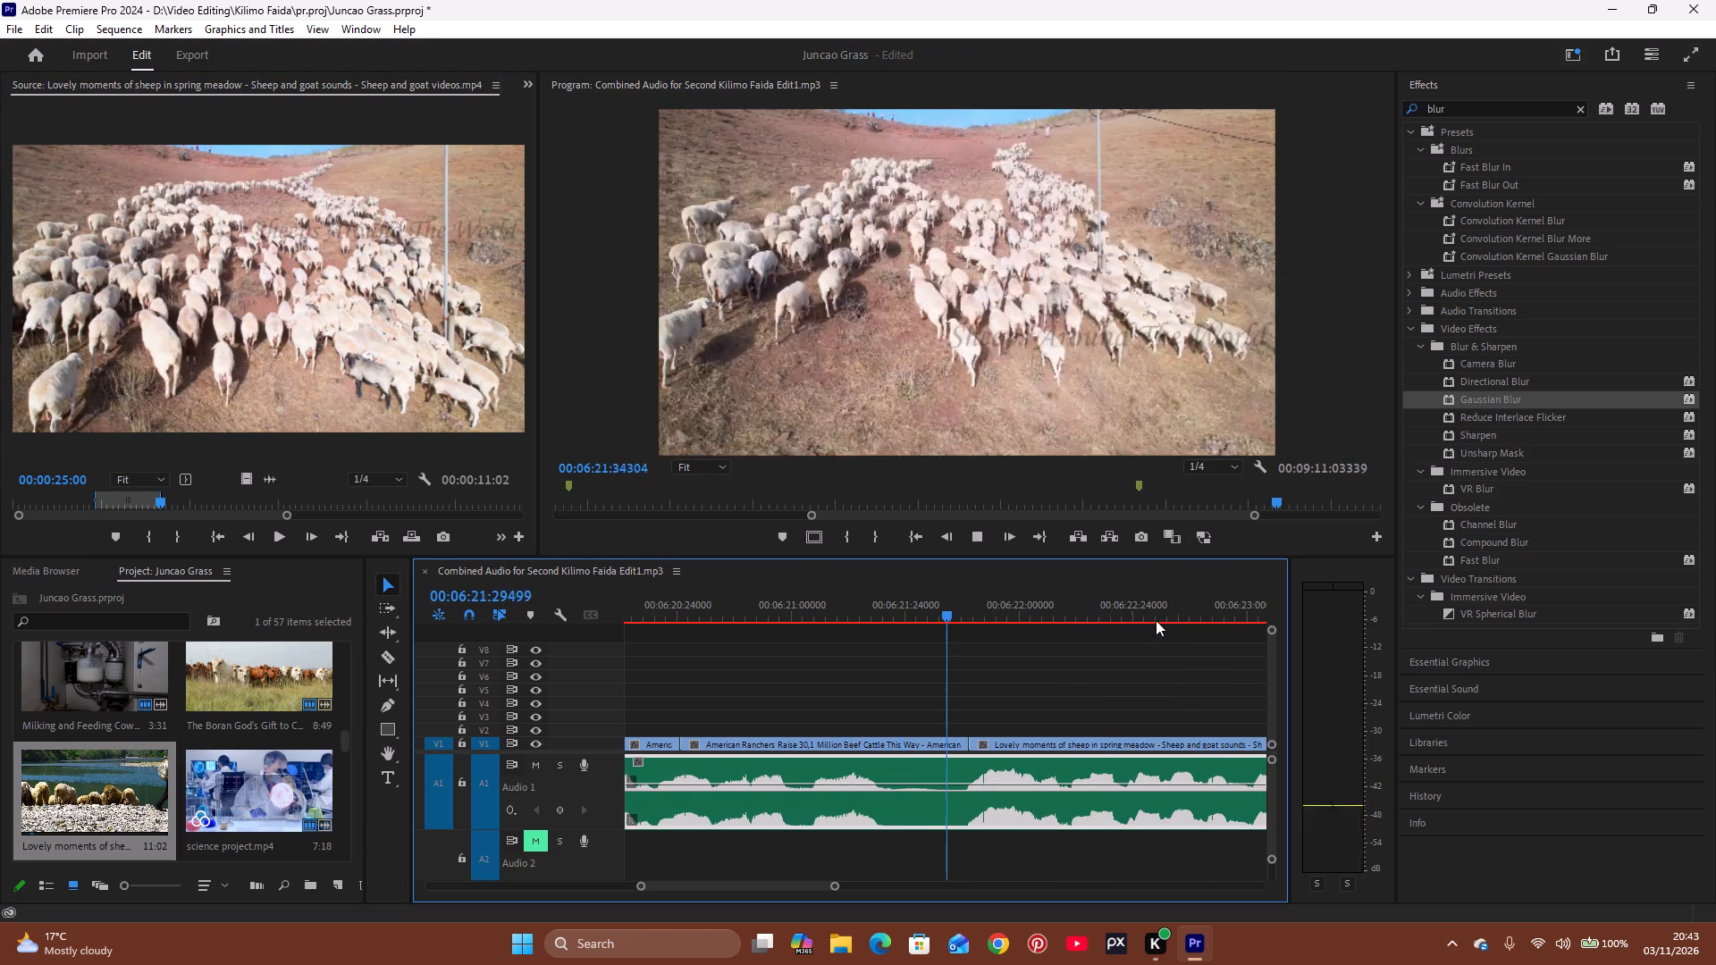
{"action": "key", "text": "space"}
{"action": "key", "text": "space"}
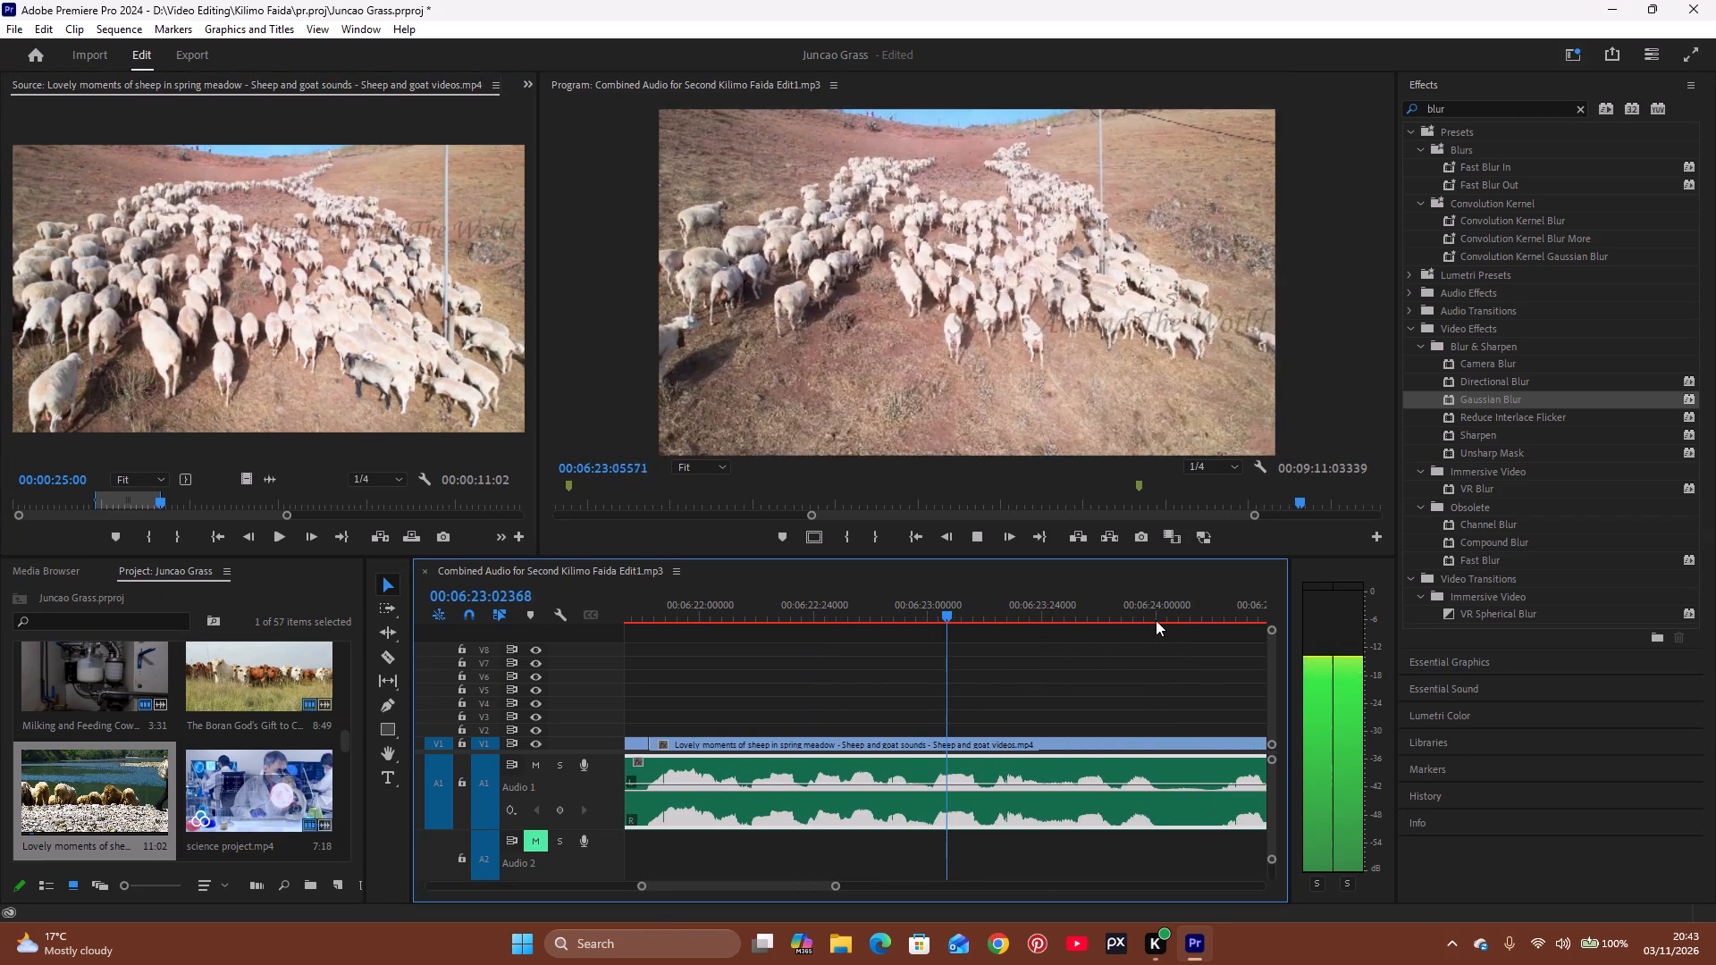
{"action": "key", "text": "space"}
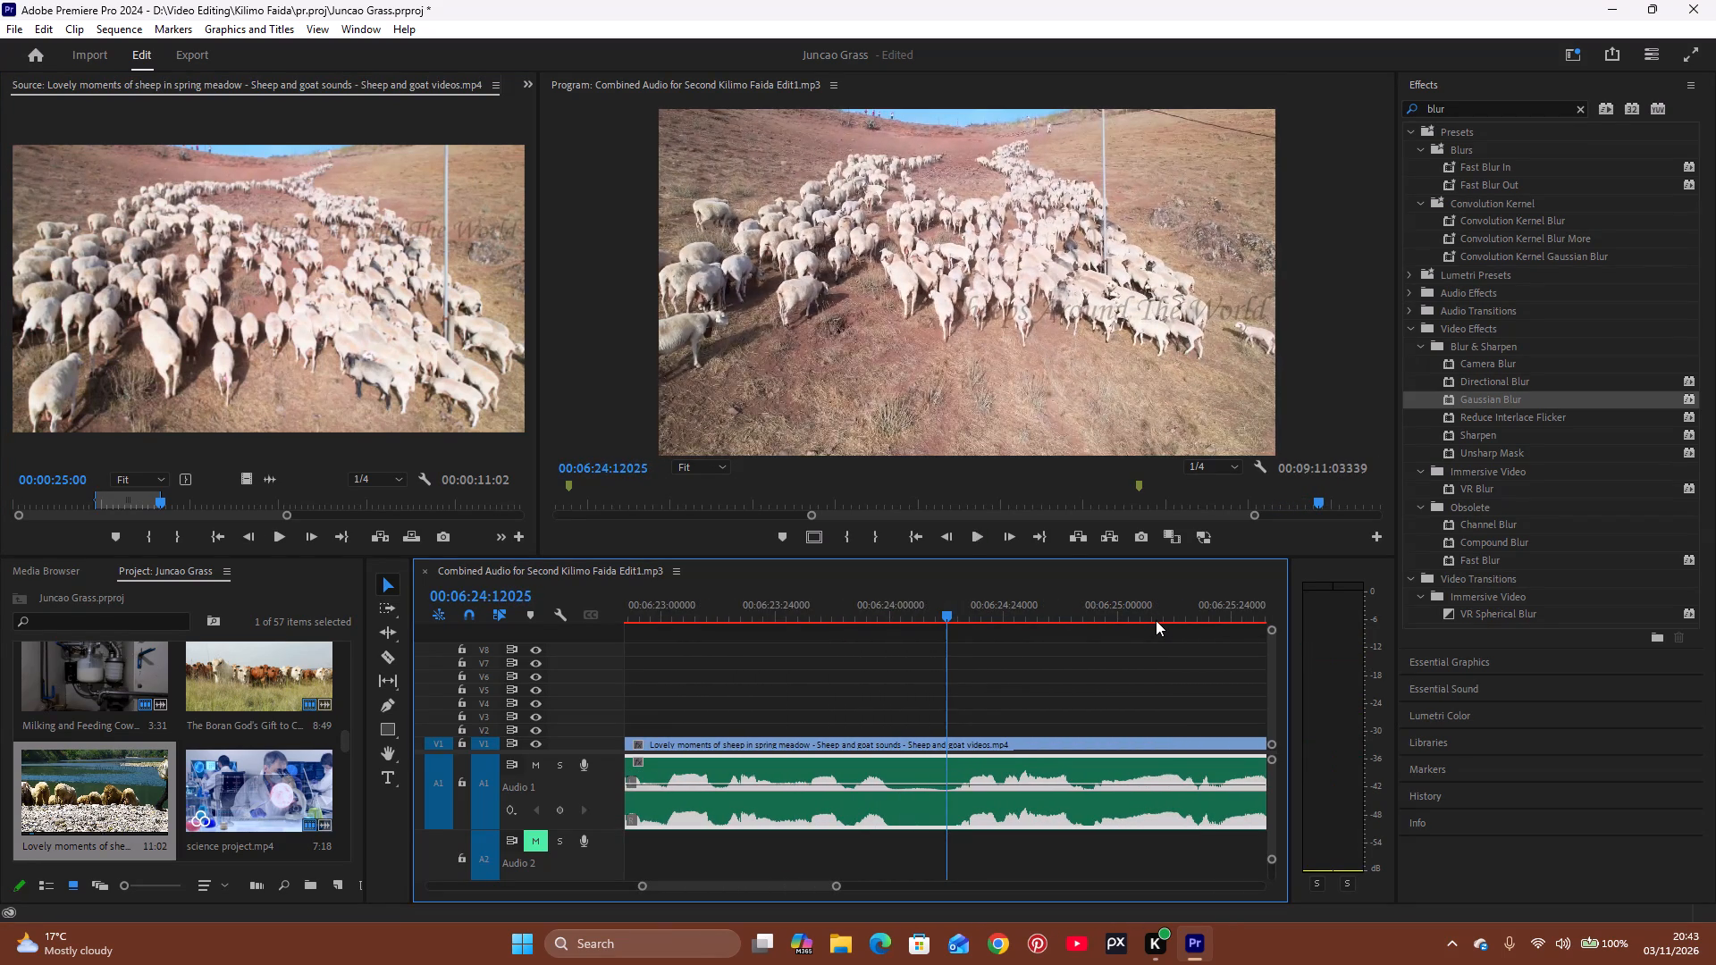
{"action": "key", "text": "space"}
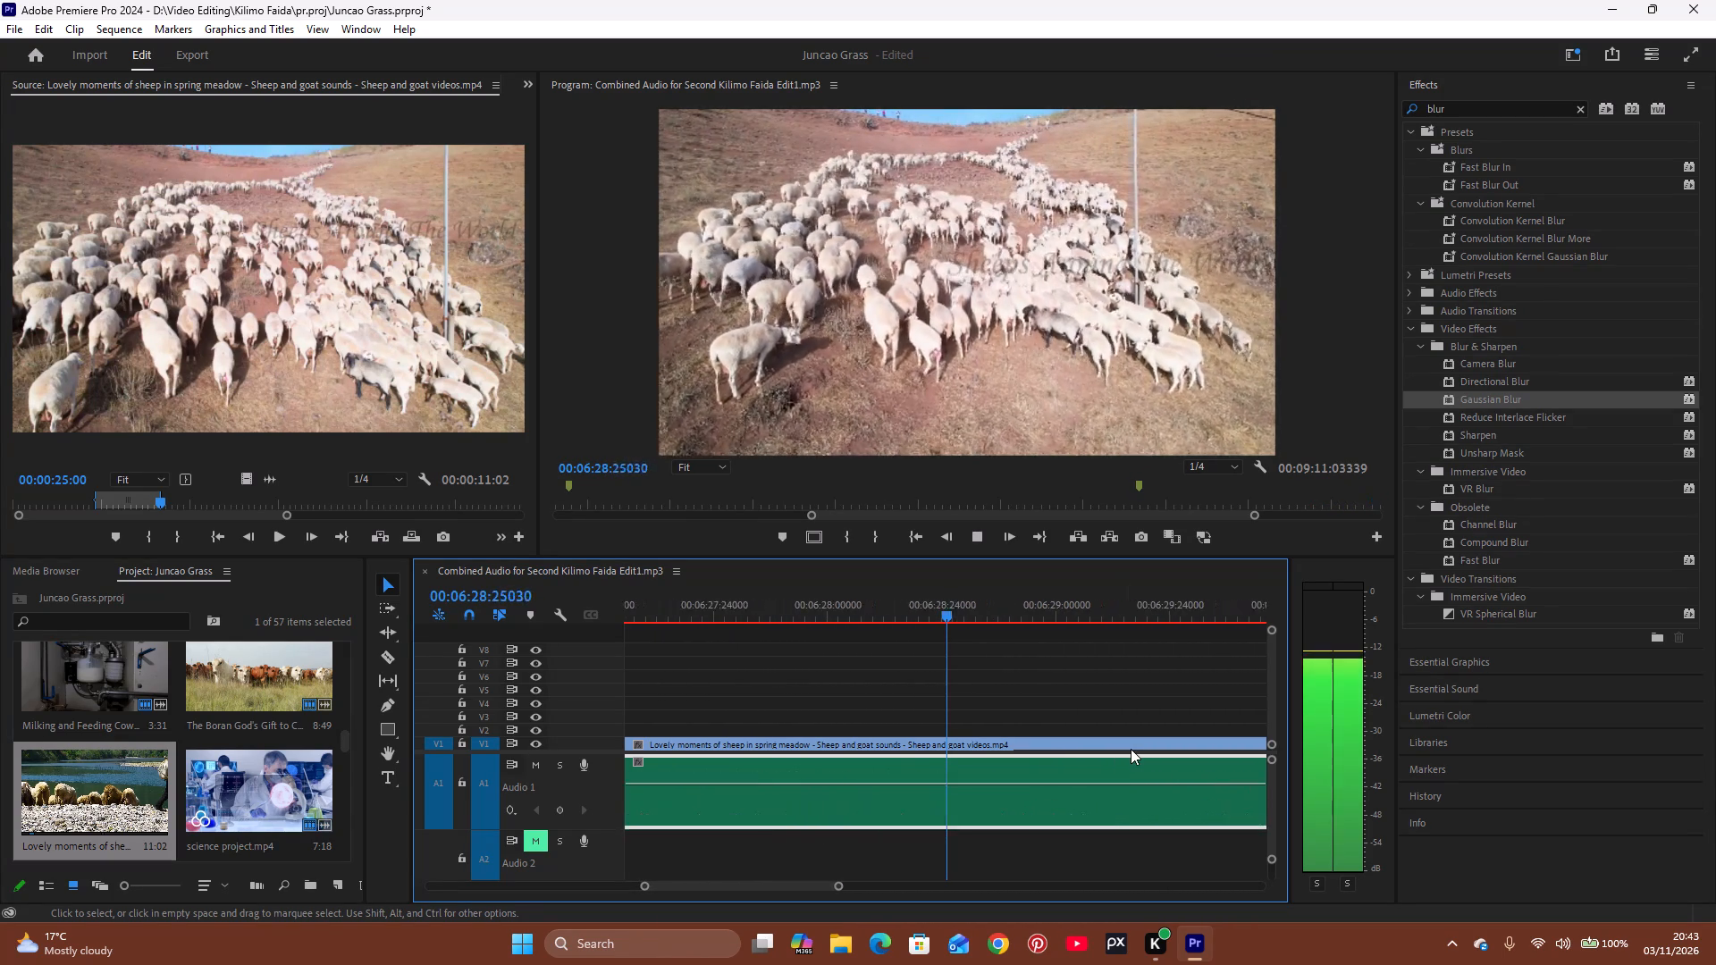
{"action": "key", "text": "space"}
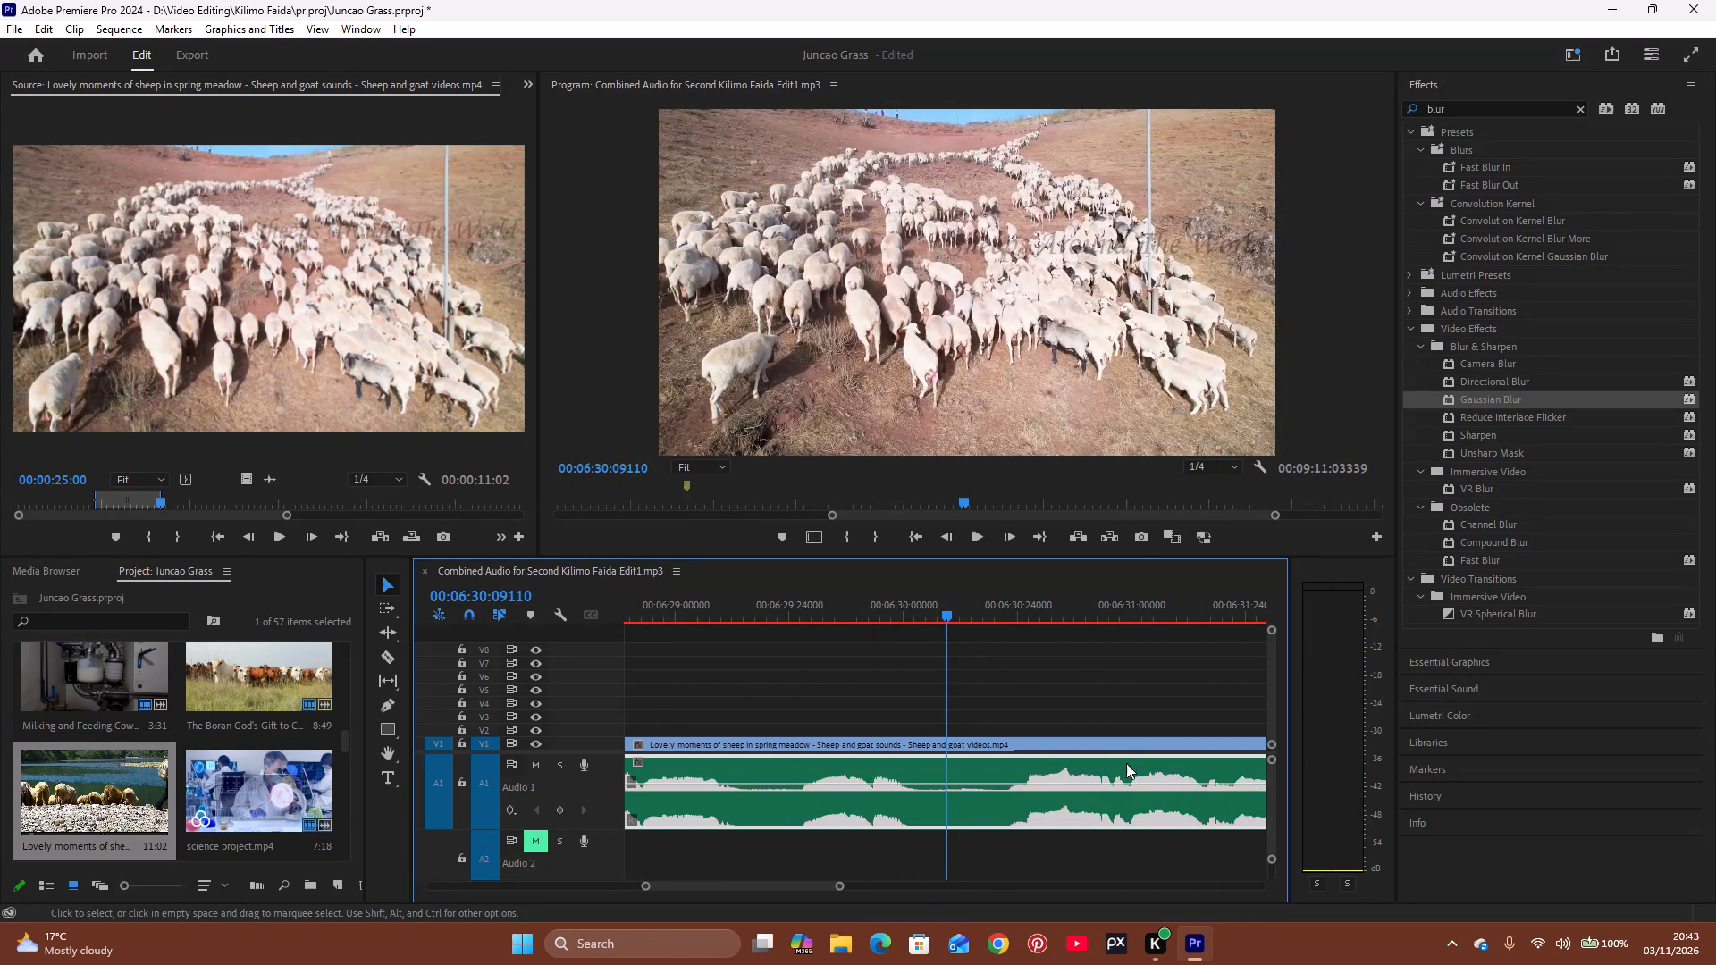
{"action": "left_click_drag", "start_coordinate": [838, 883], "coordinate": [876, 878]}
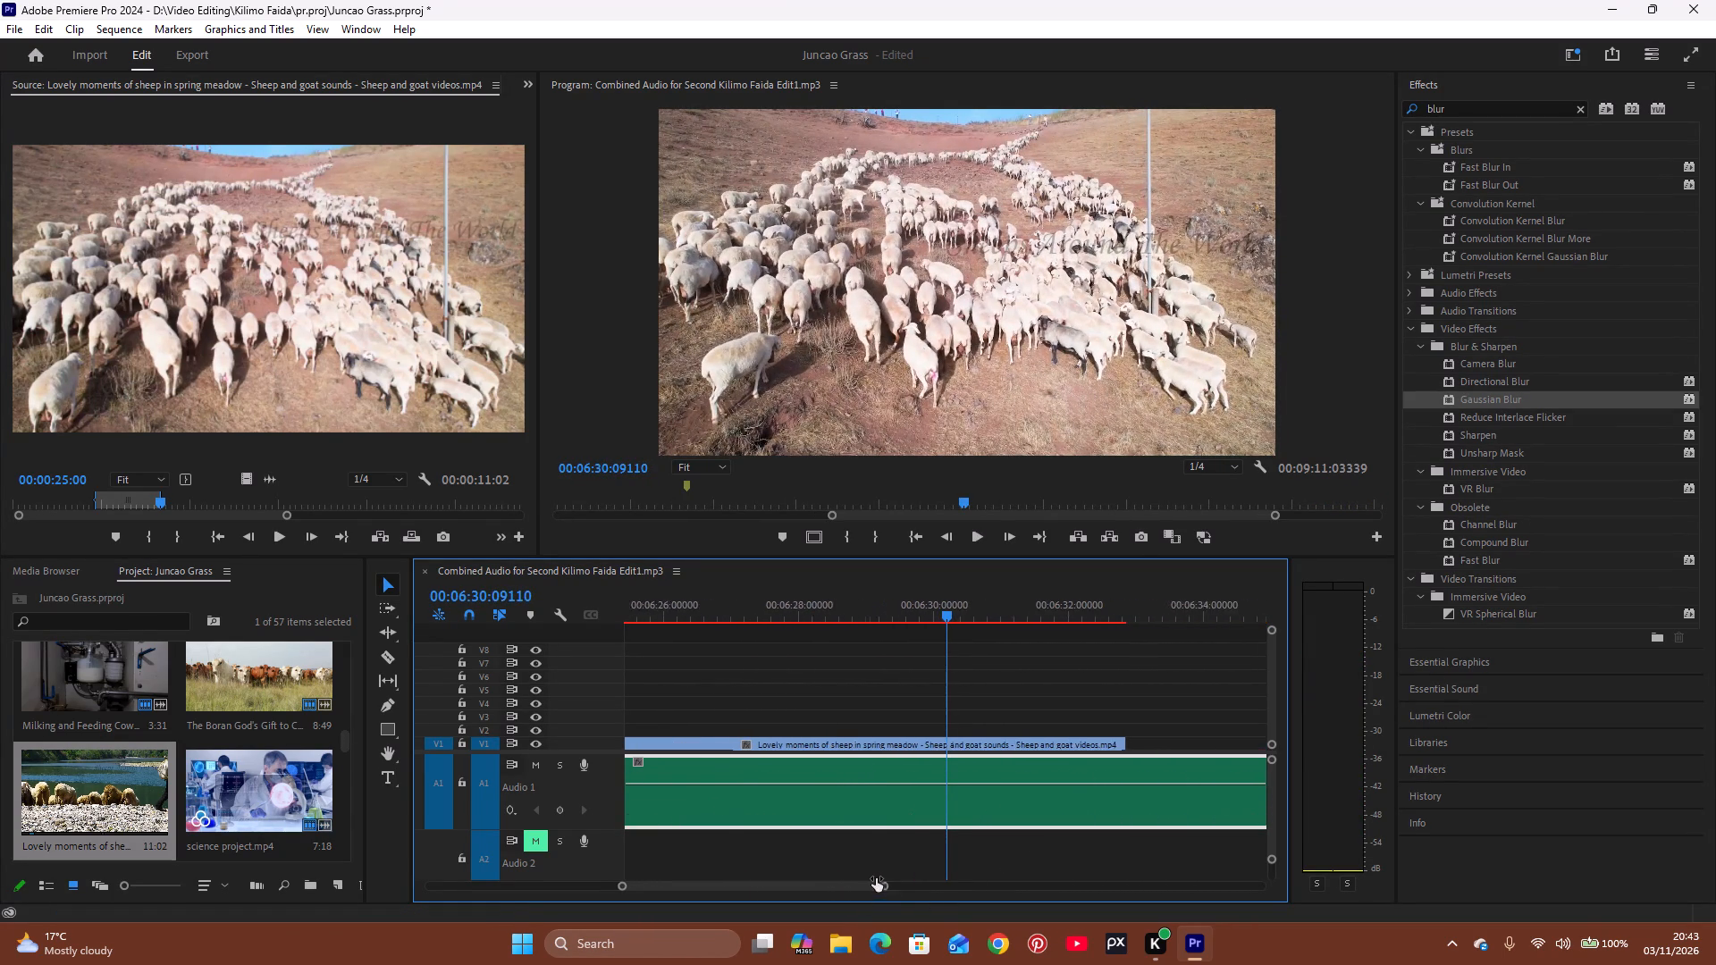
{"action": "left_click_drag", "start_coordinate": [876, 878], "coordinate": [884, 876]}
{"action": "key", "text": "space"}
{"action": "key", "text": "space"}
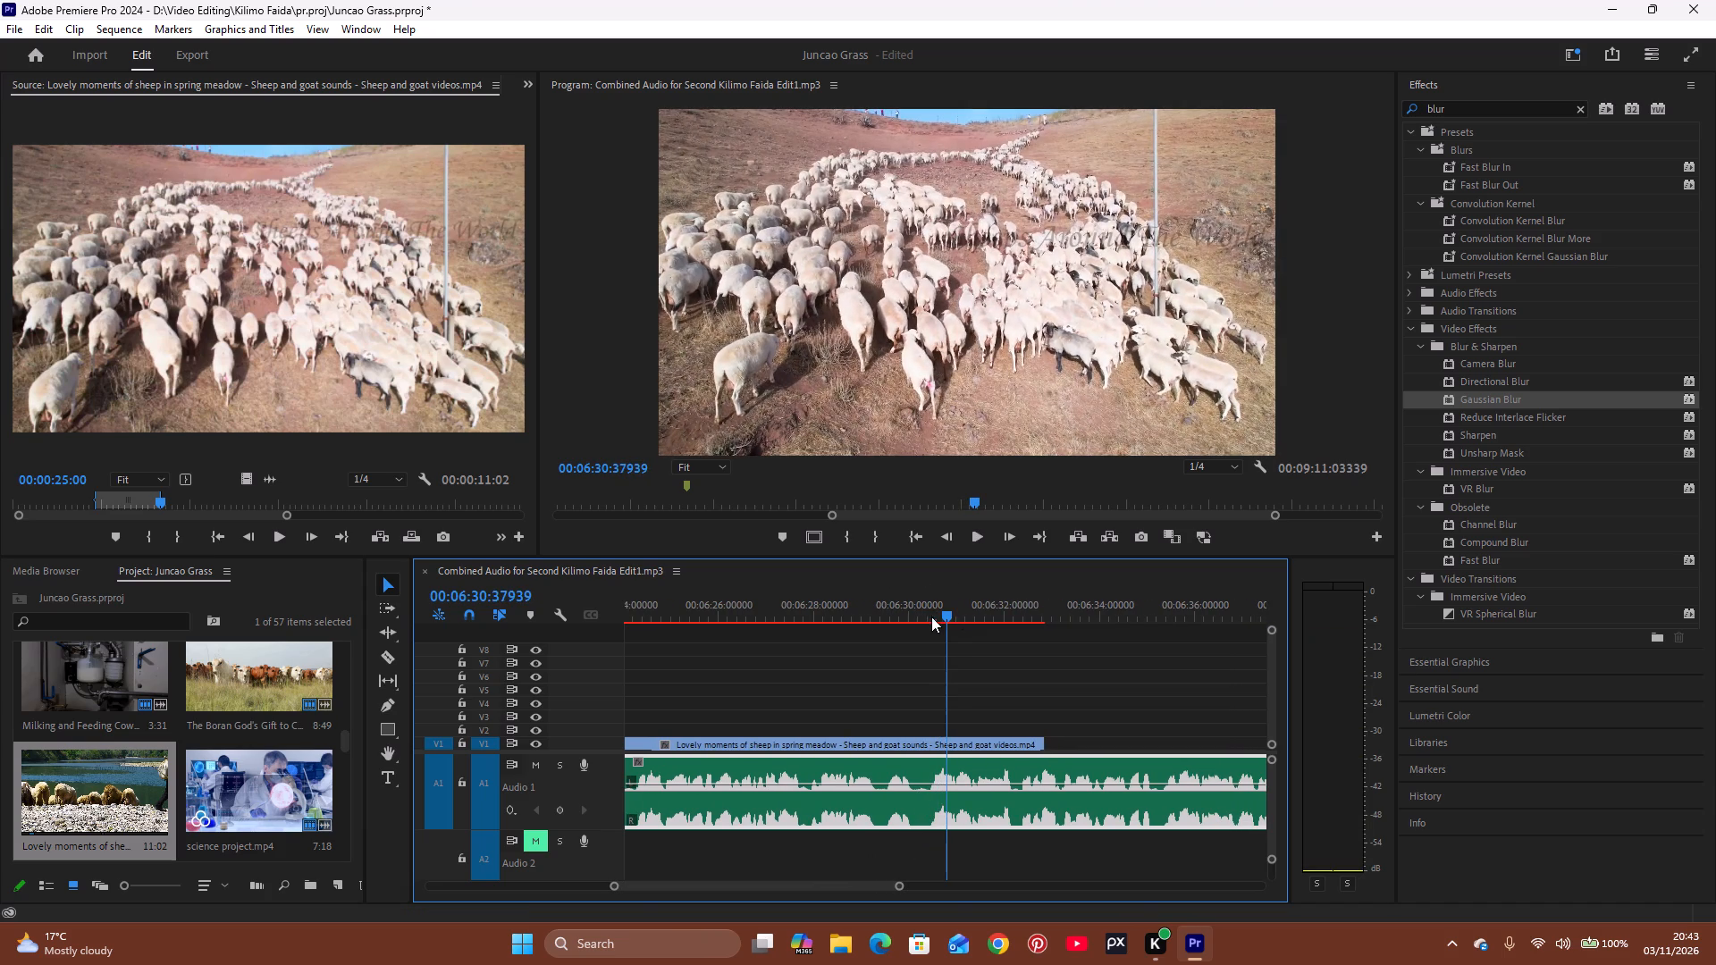
{"action": "left_click_drag", "start_coordinate": [924, 608], "coordinate": [930, 633]}
{"action": "left_click_drag", "start_coordinate": [1037, 744], "coordinate": [946, 745]}
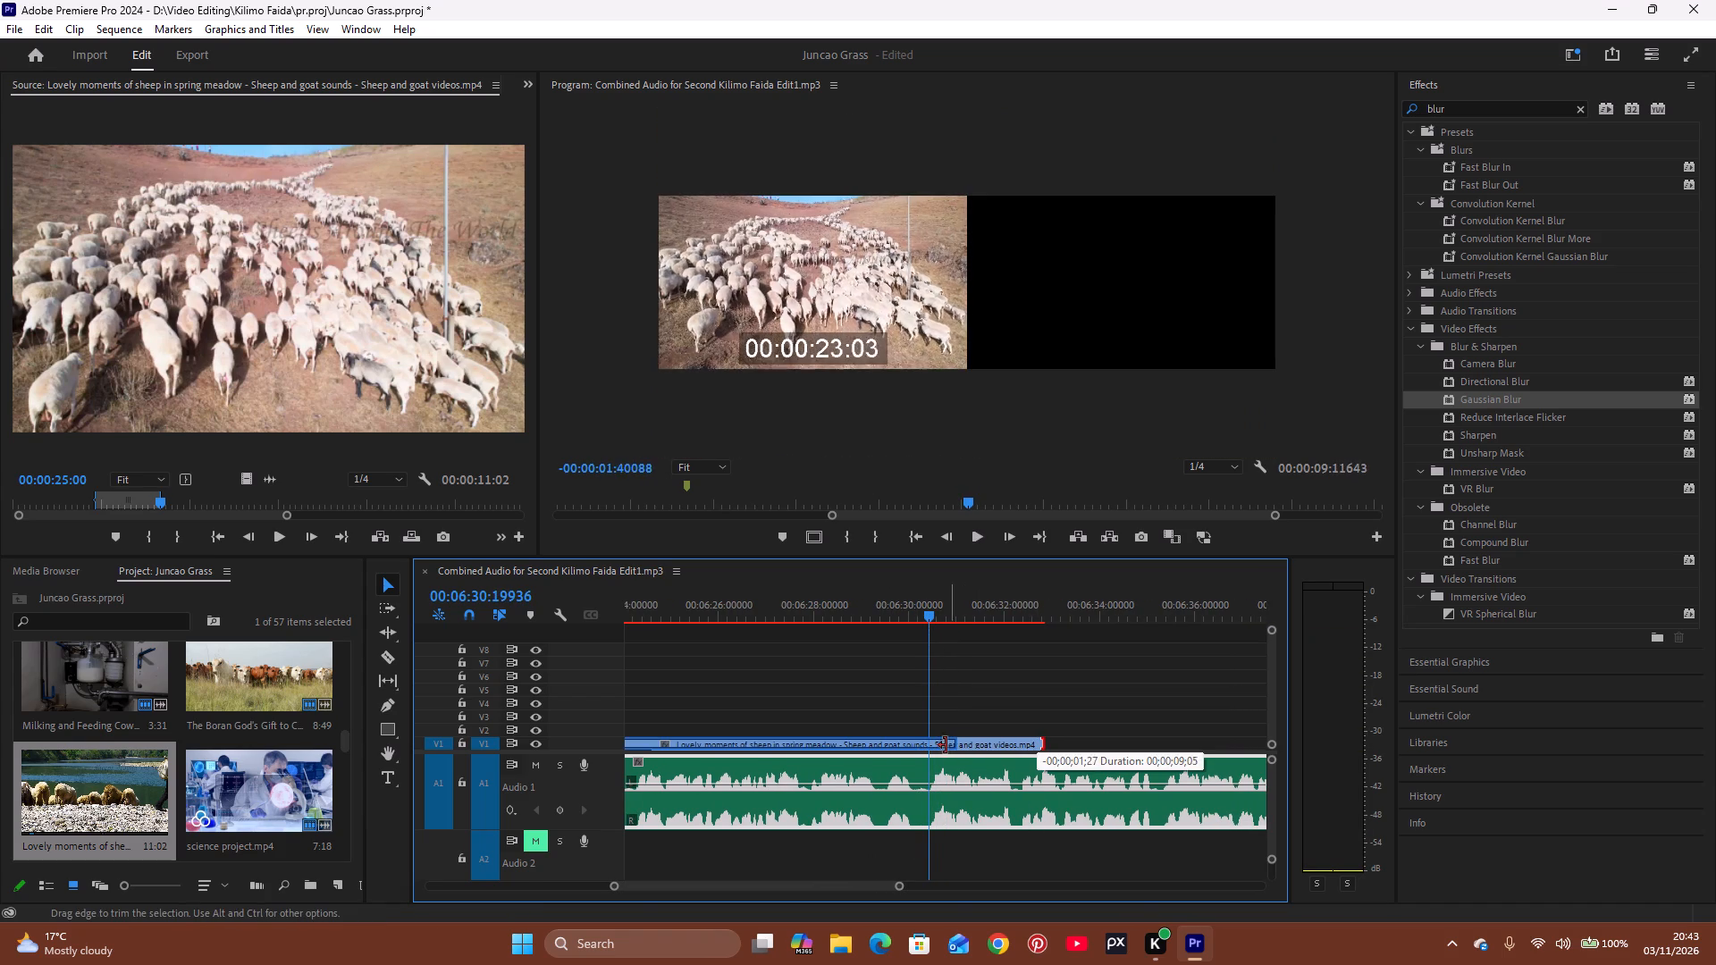
{"action": "left_click_drag", "start_coordinate": [946, 745], "coordinate": [927, 769]}
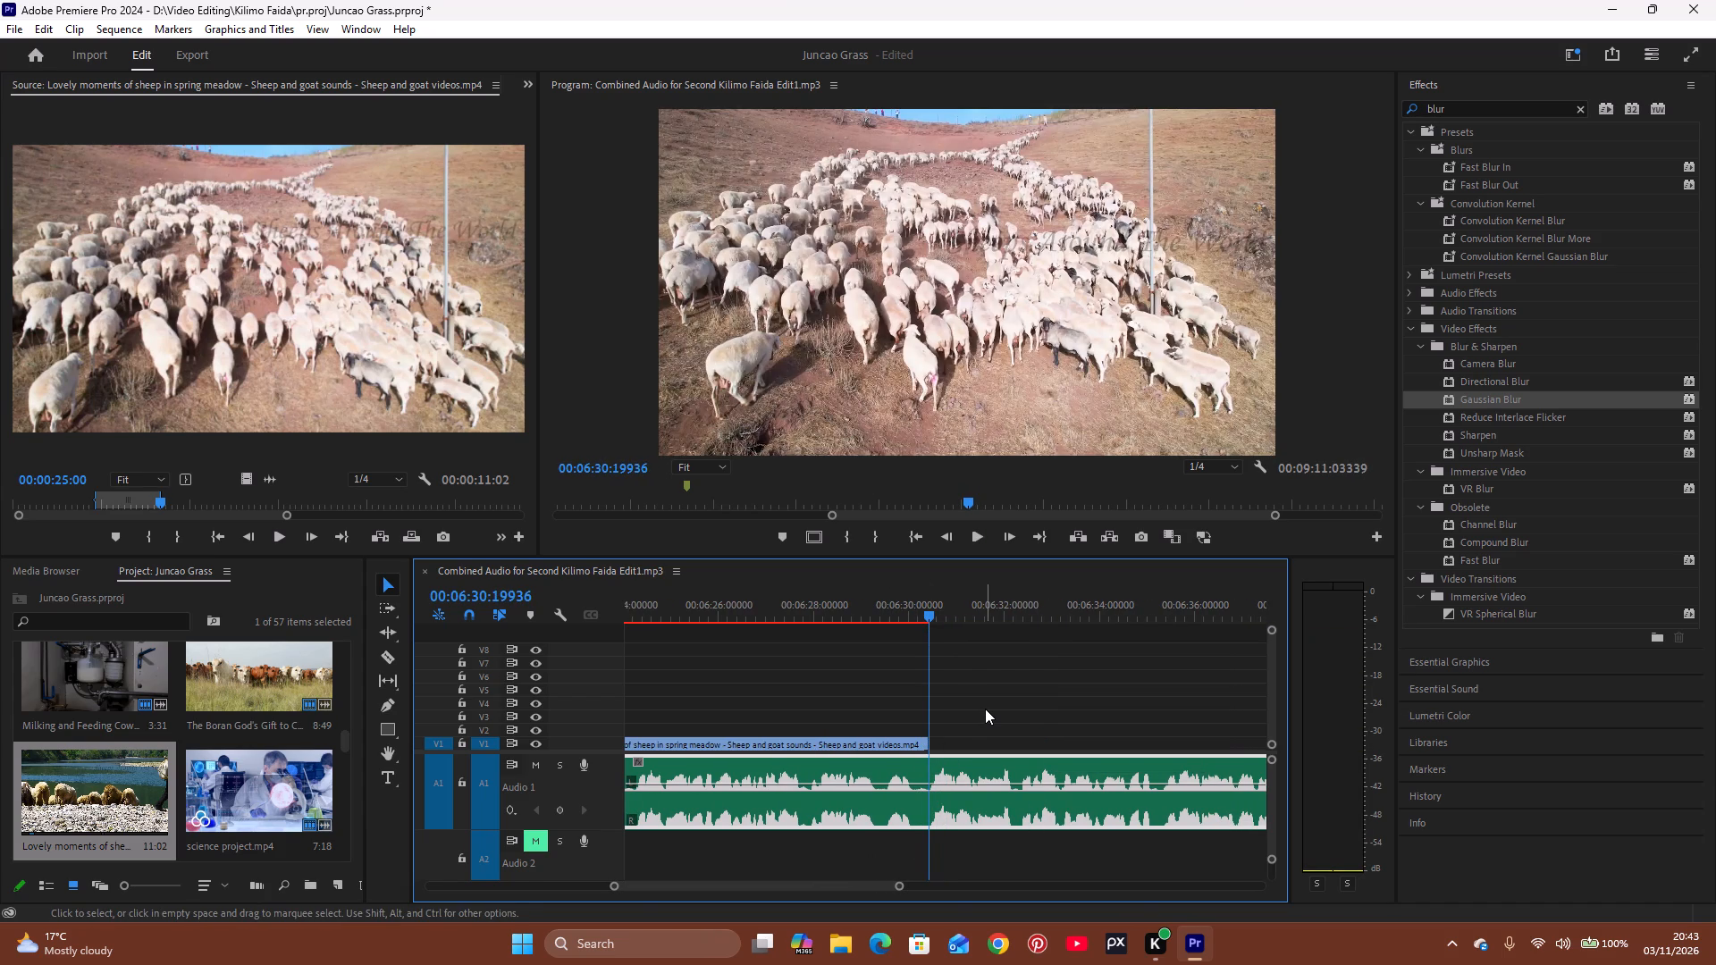
Listen to the uncovered narration after the sheep clip, up to about 00:06:40, to judge what footage it needs.
{"action": "key", "text": "space"}
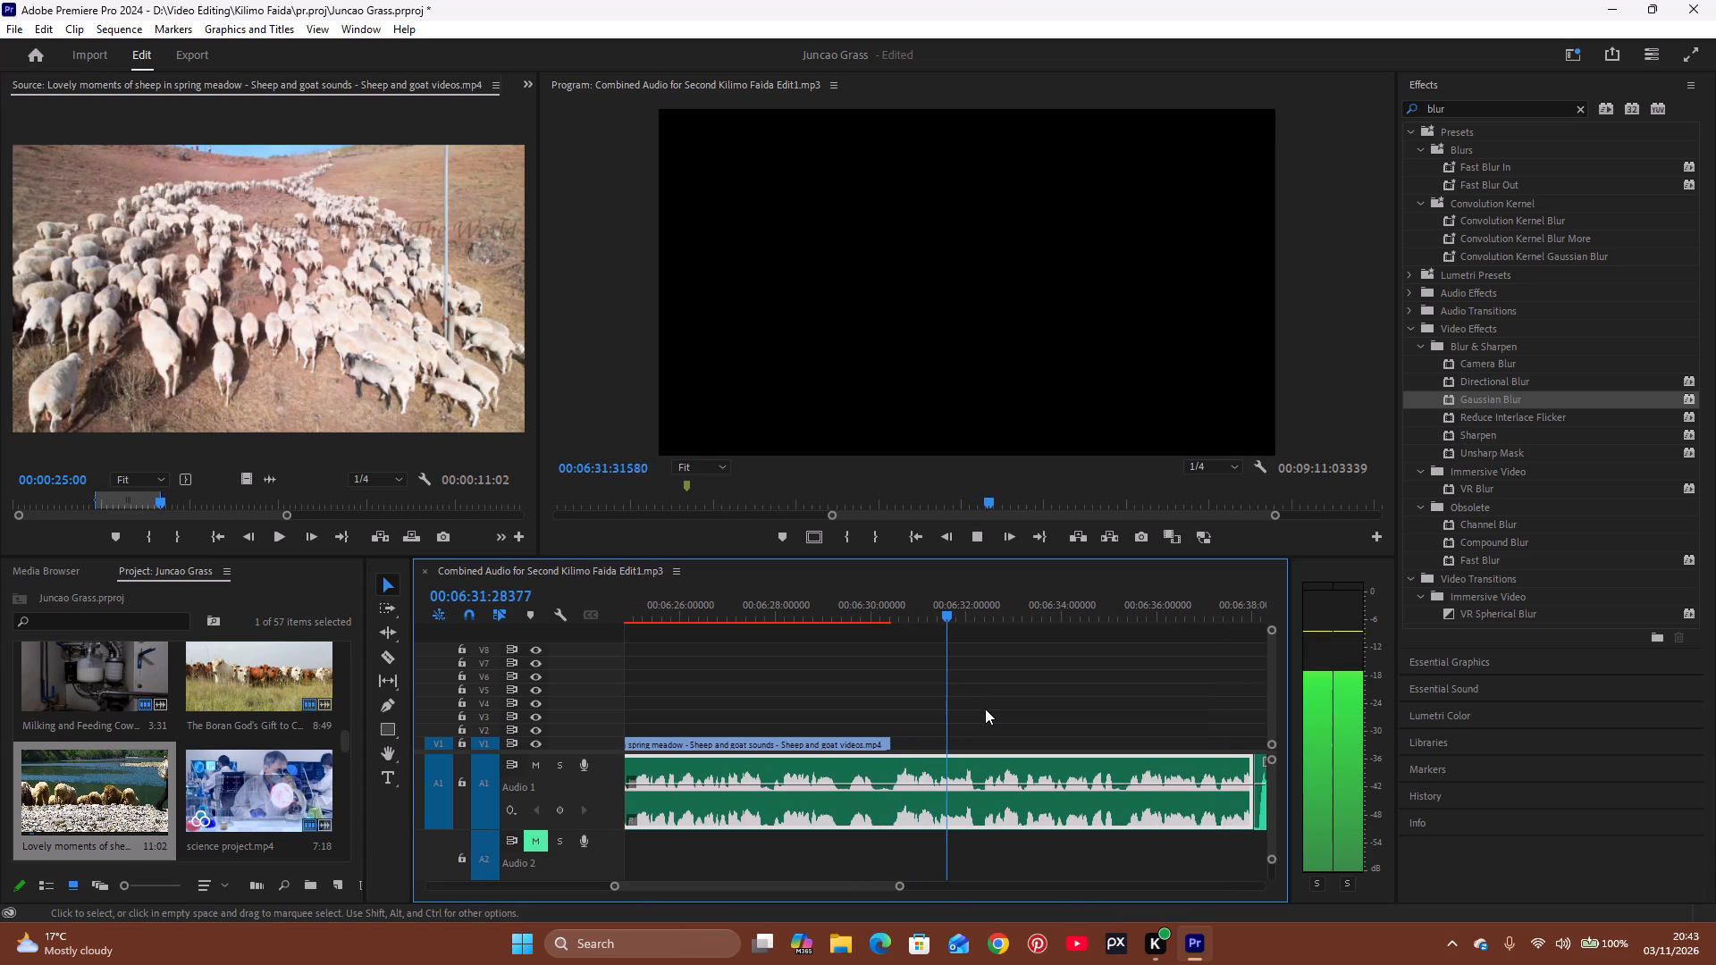
{"action": "key", "text": "space"}
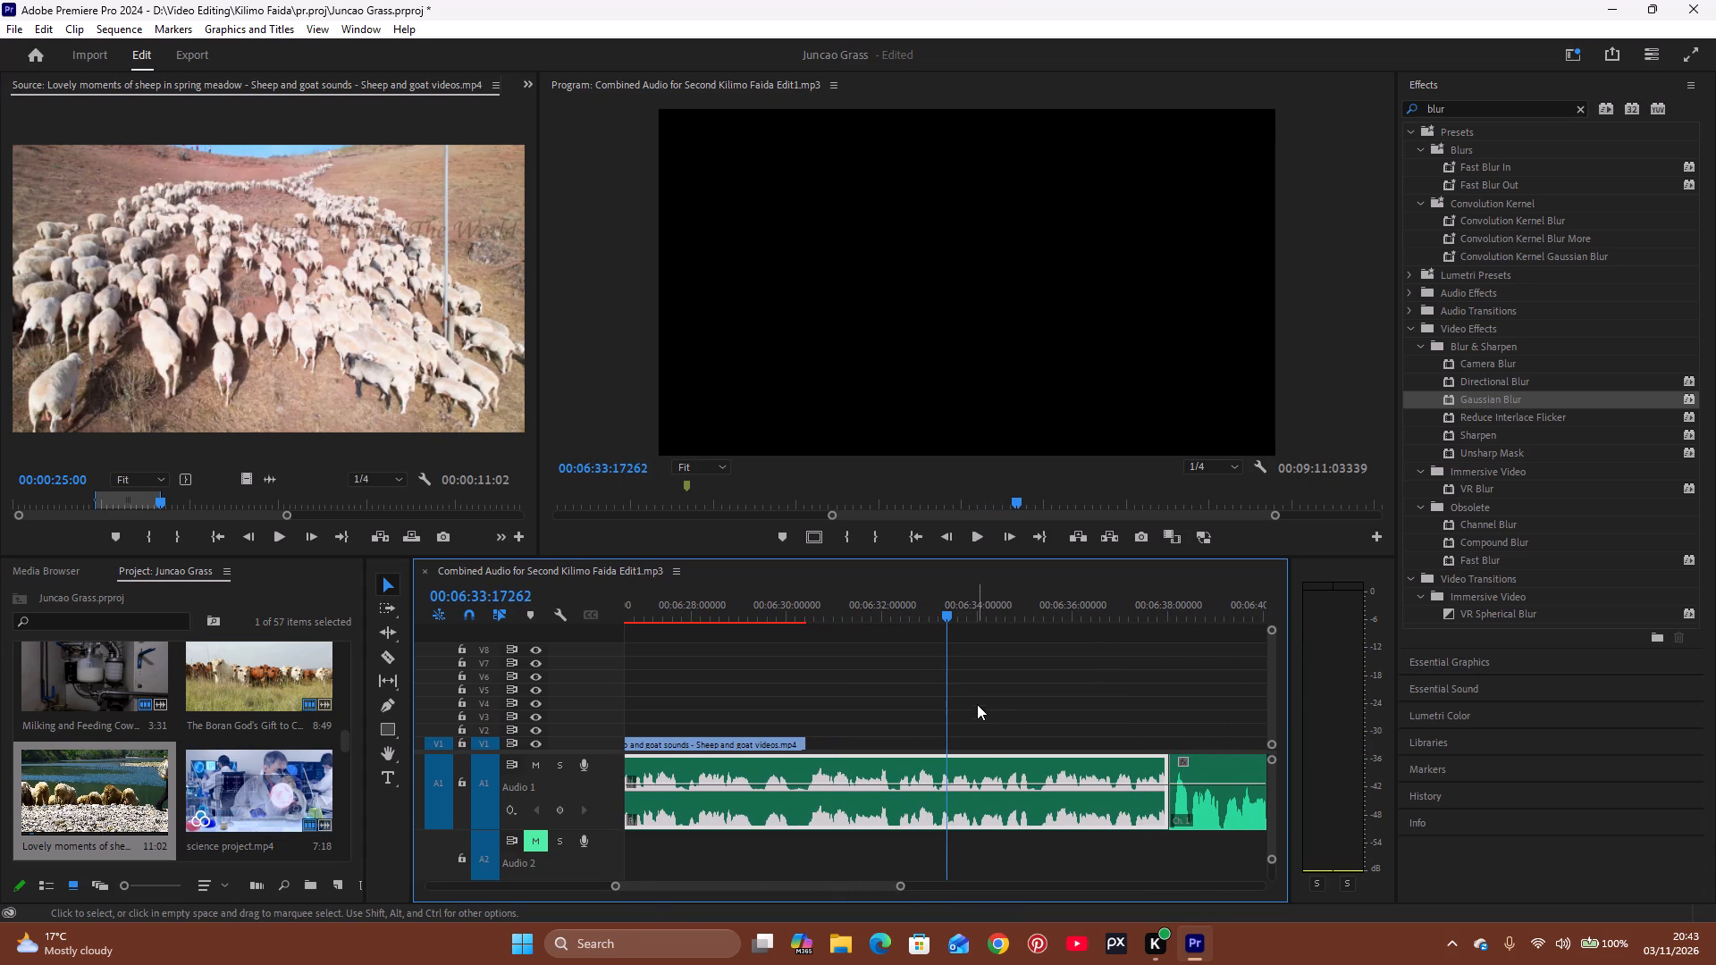
{"action": "key", "text": "space"}
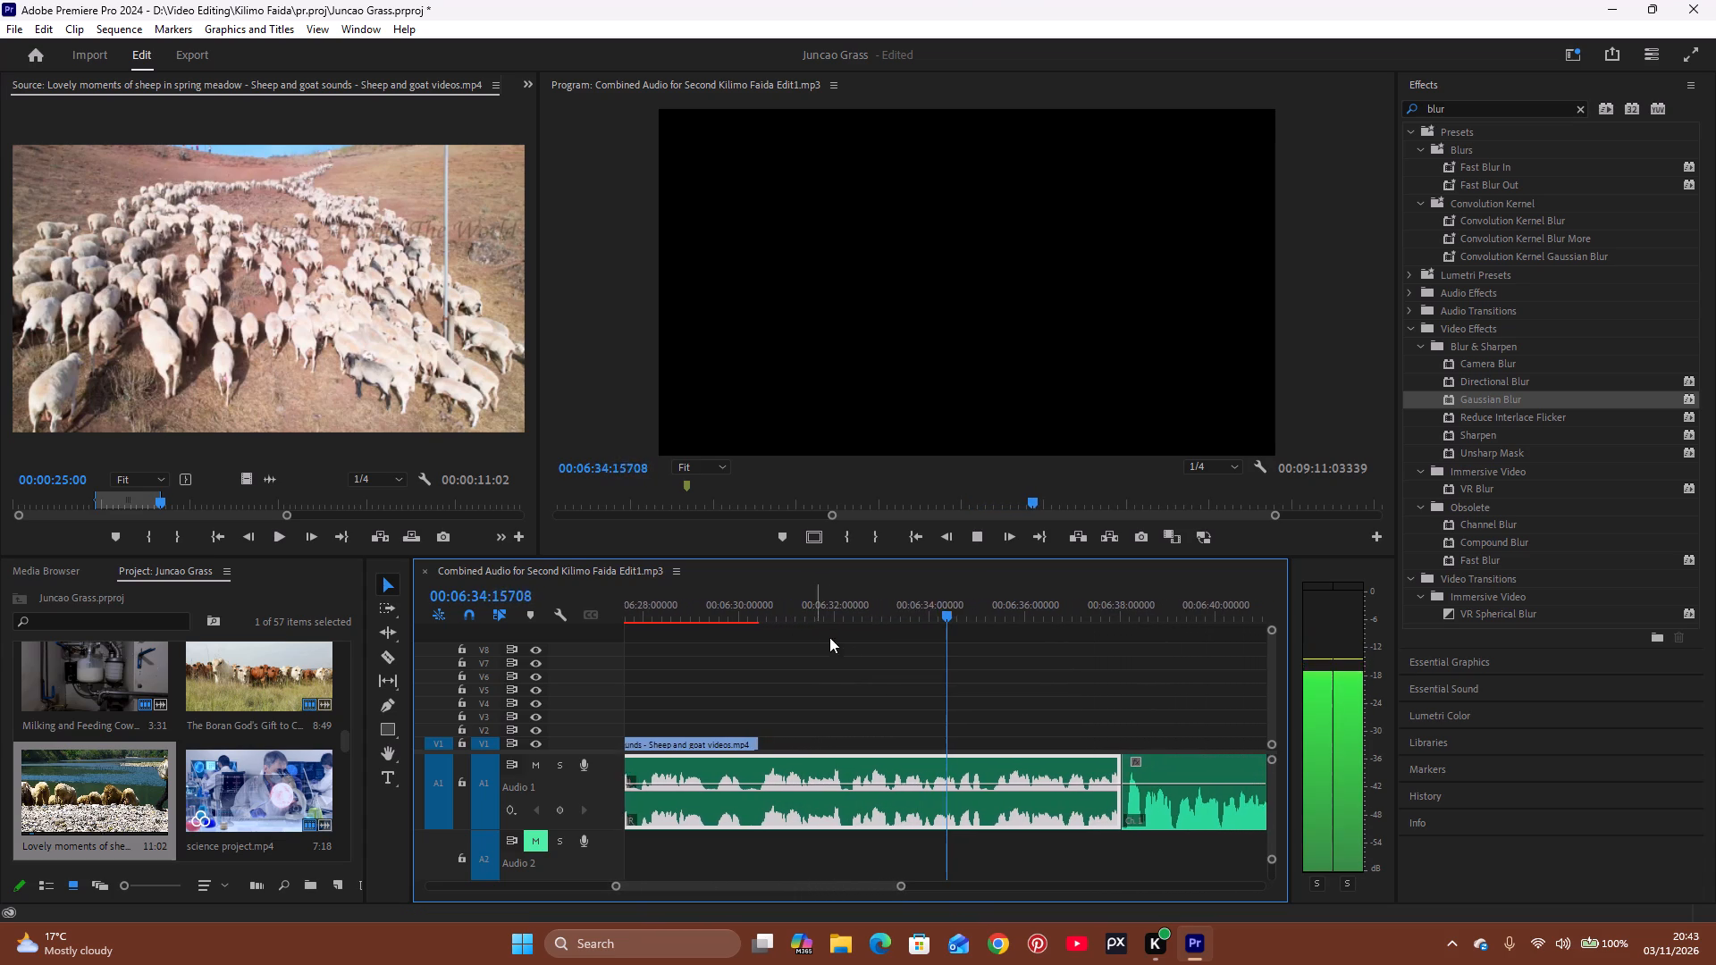
{"action": "key", "text": "space"}
{"action": "key", "text": "space"}
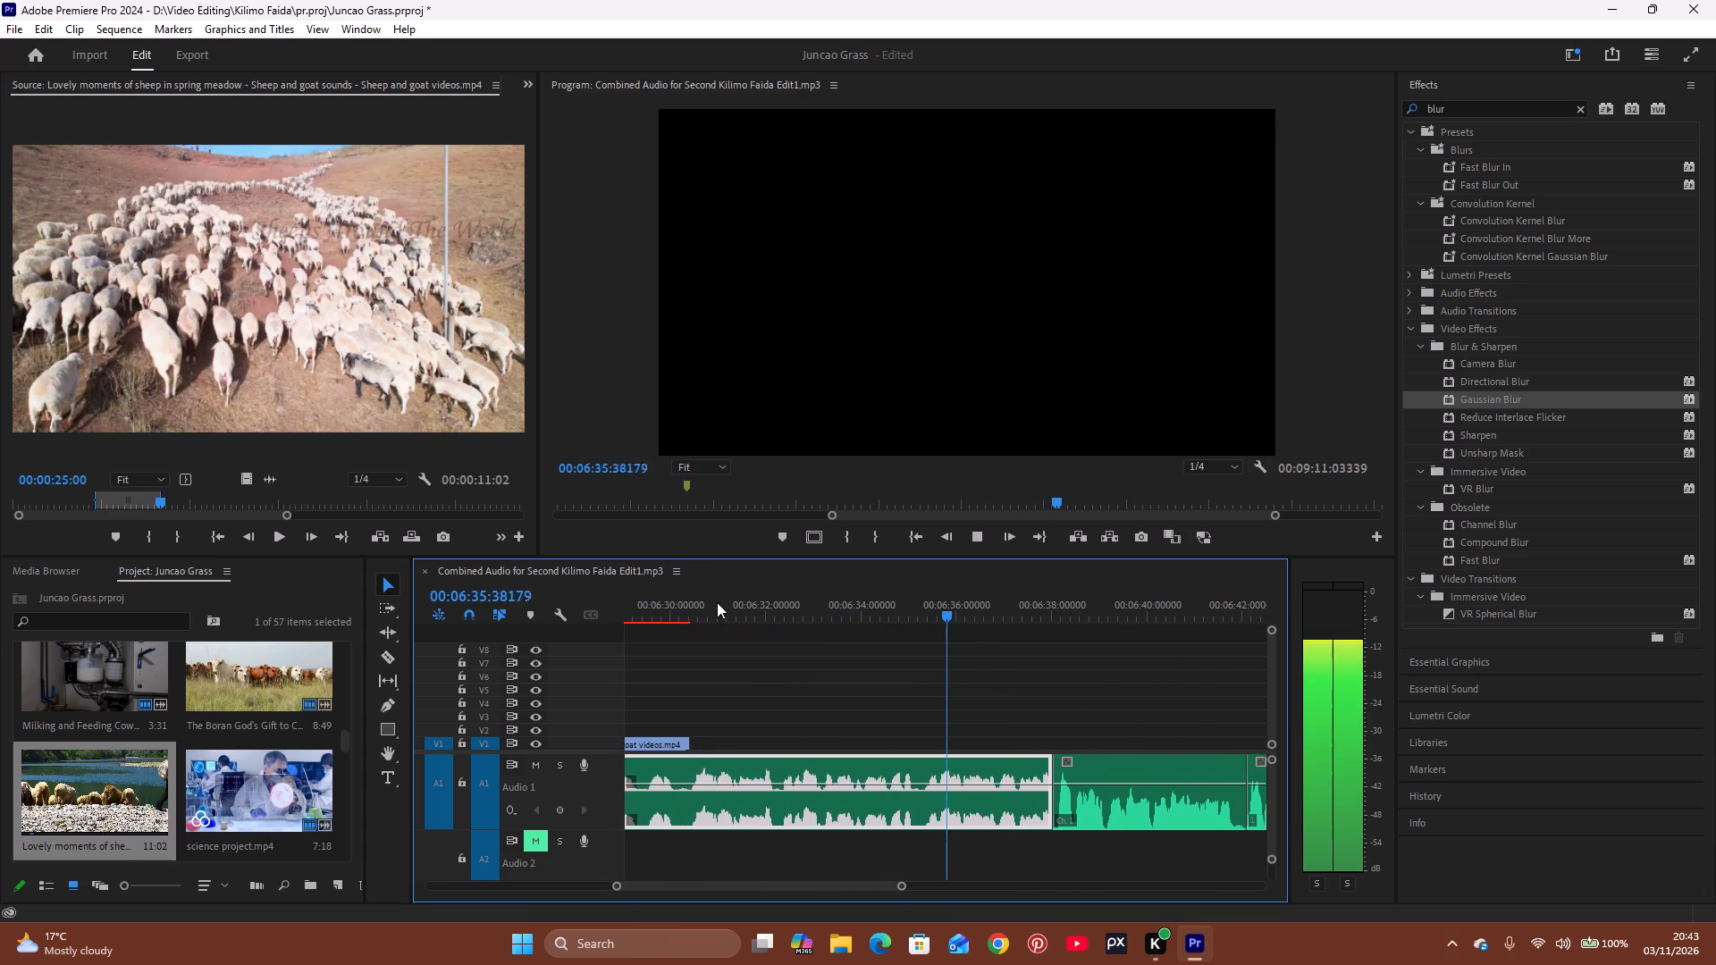
{"action": "key", "text": "space"}
{"action": "key", "text": "space"}
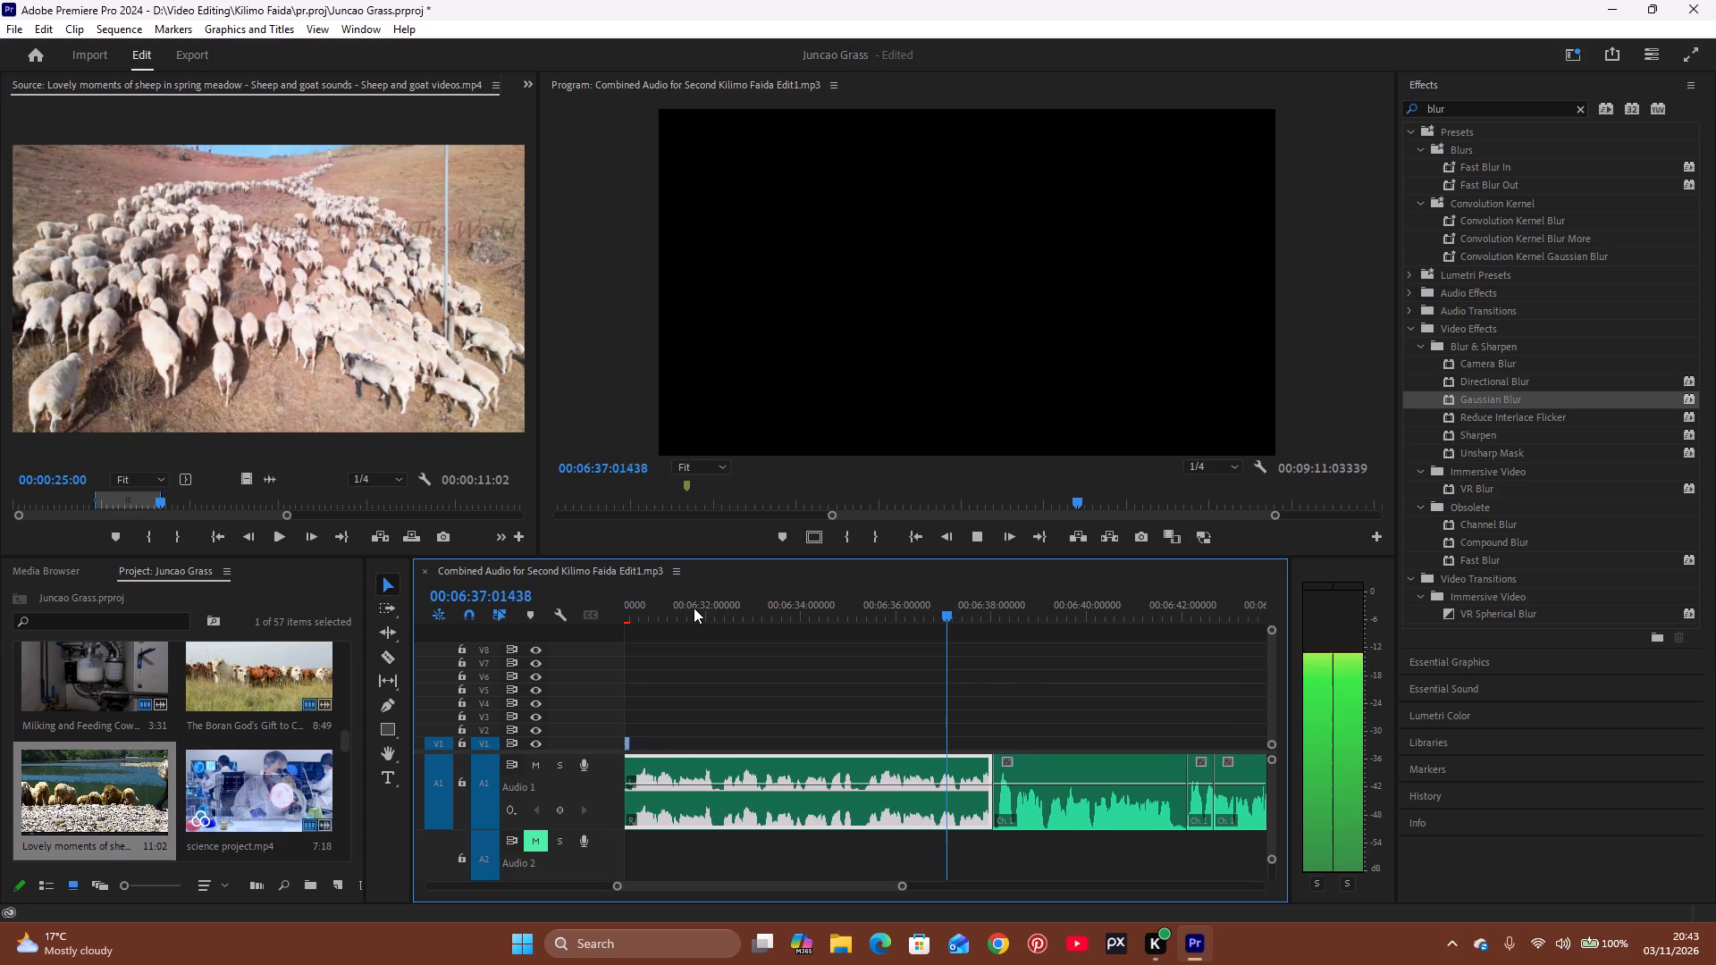
{"action": "key", "text": "space"}
{"action": "key", "text": "space"}
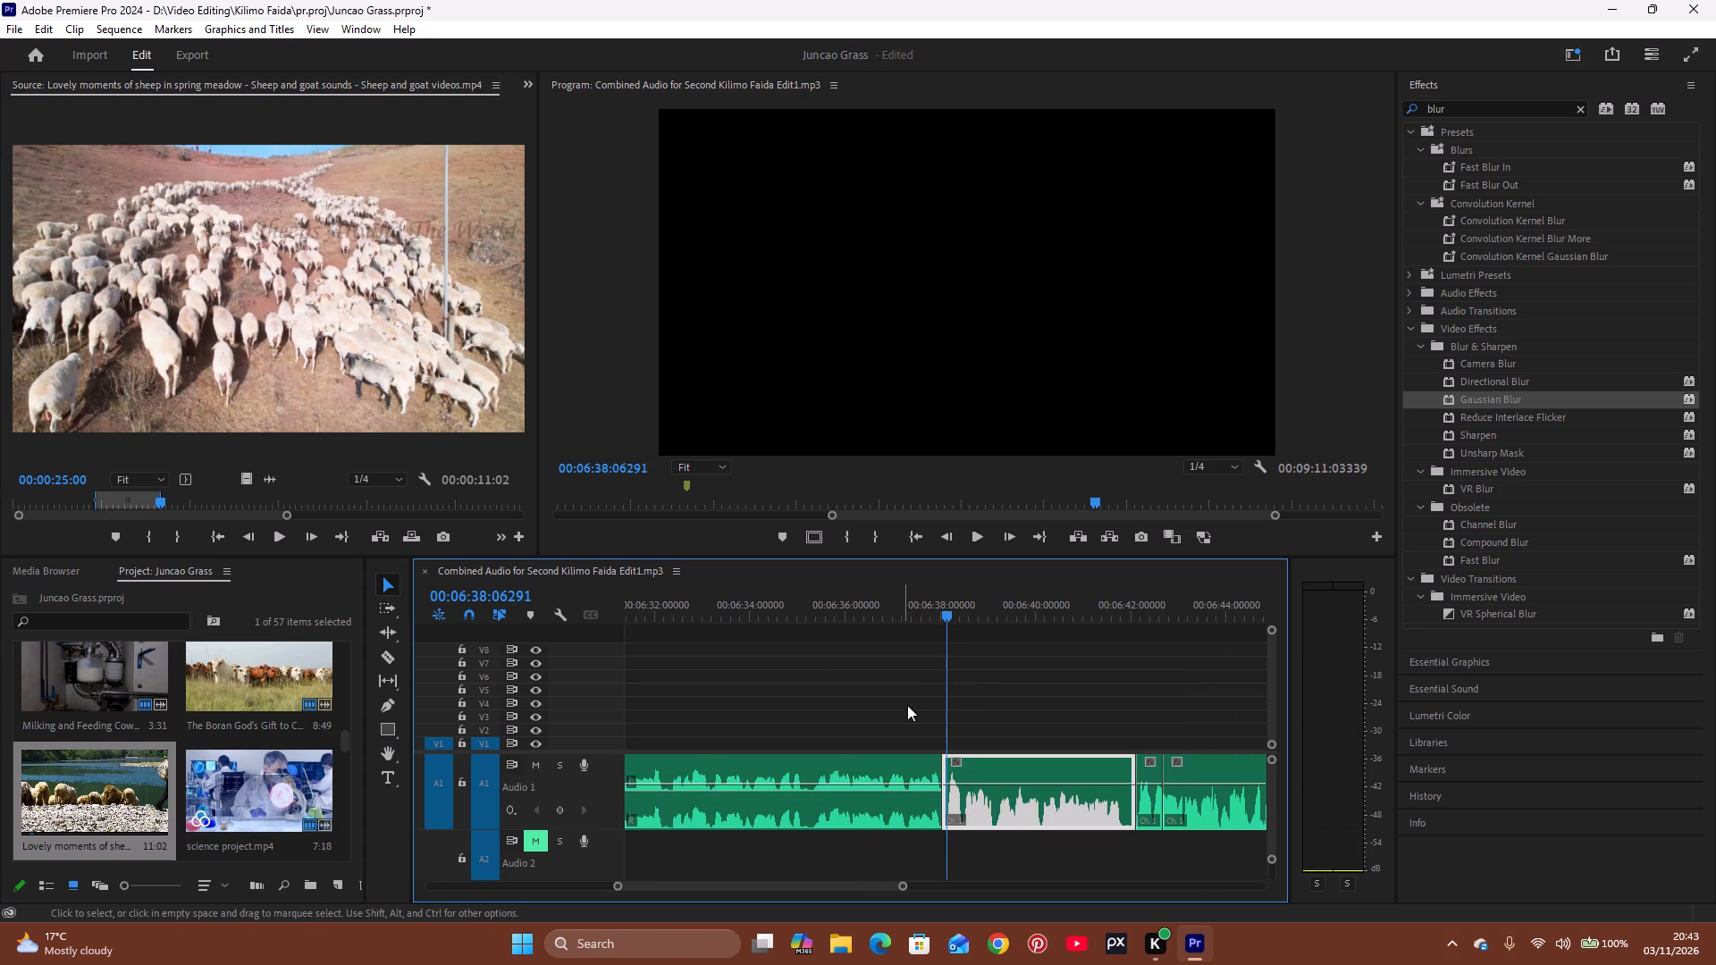
{"action": "key", "text": "space"}
{"action": "left_click_drag", "start_coordinate": [906, 885], "coordinate": [933, 888]}
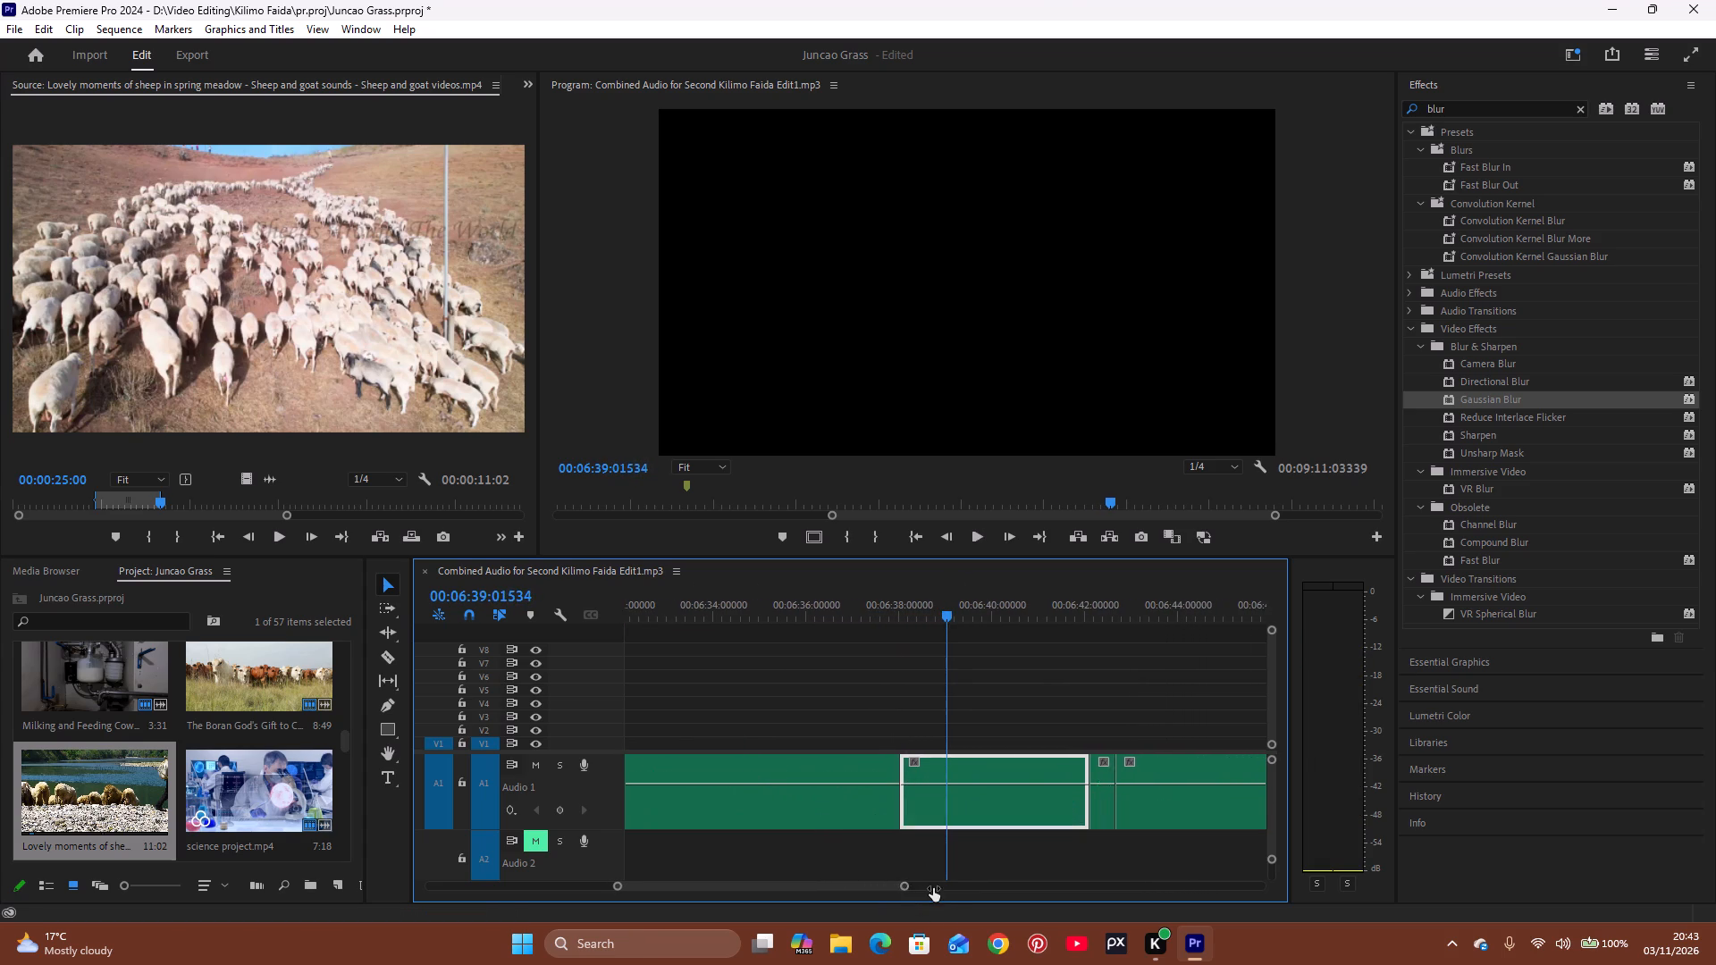
{"action": "left_click_drag", "start_coordinate": [933, 888], "coordinate": [949, 891]}
{"action": "key", "text": "space"}
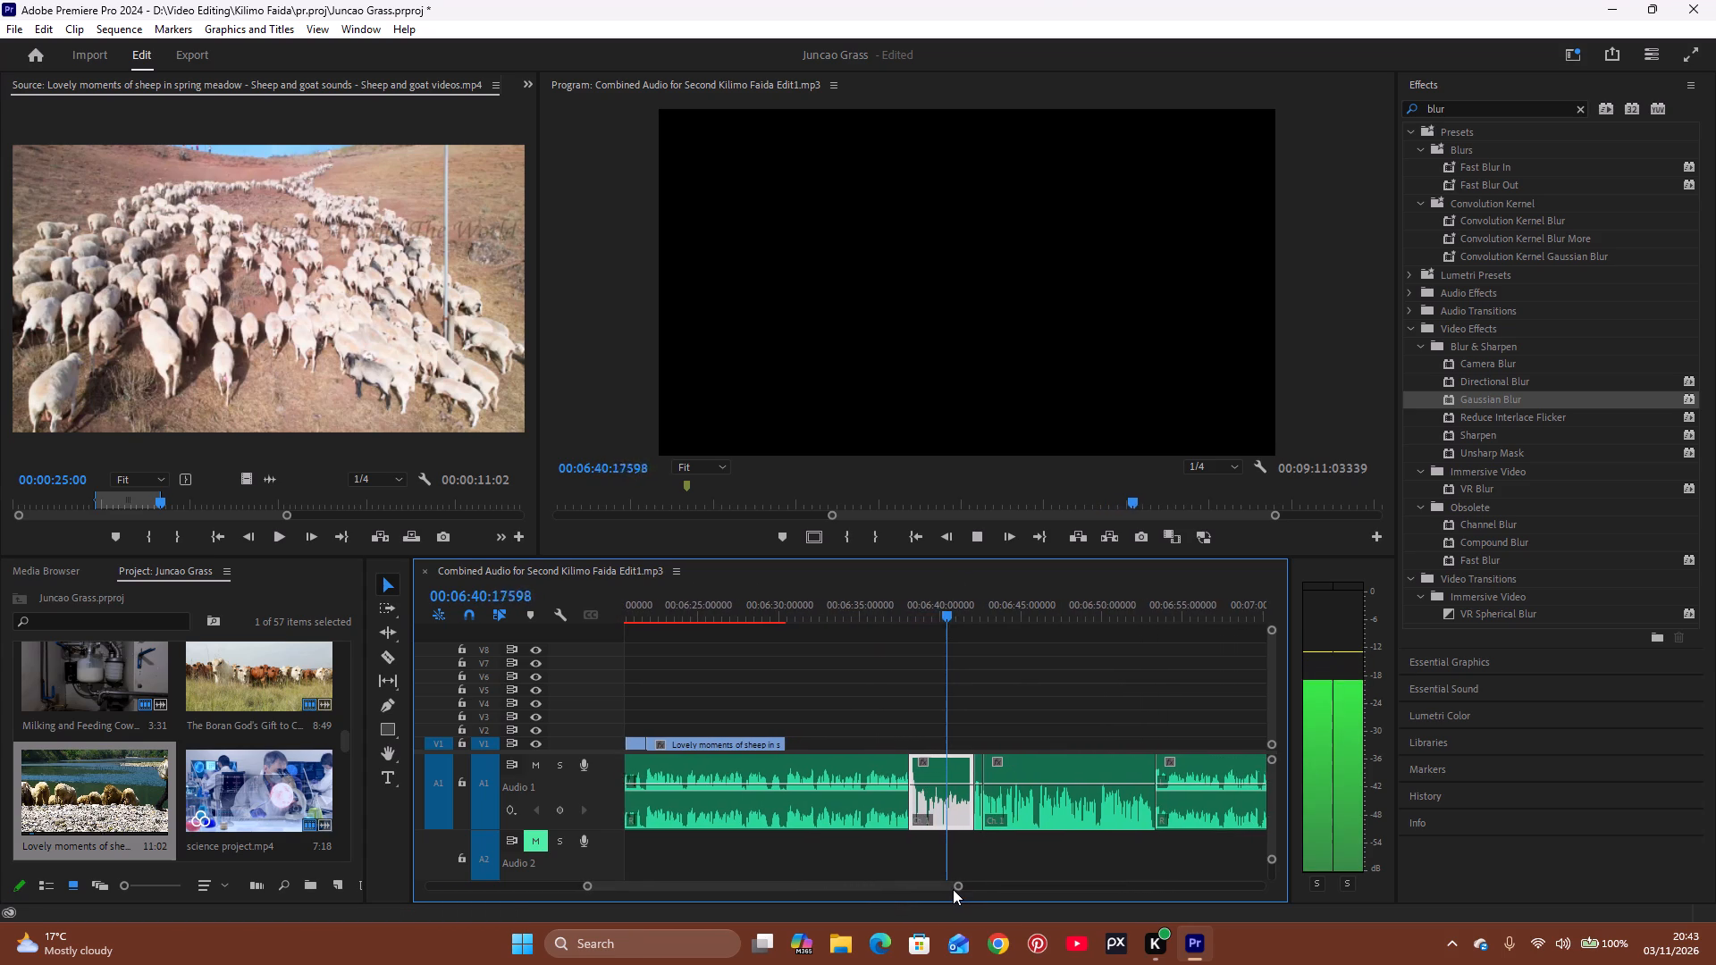
{"action": "key", "text": "space"}
Replay the narration from just before the sheep clip's end up to 00:06:34:34928.
{"action": "left_click", "coordinate": [762, 593]}
{"action": "key", "text": "space"}
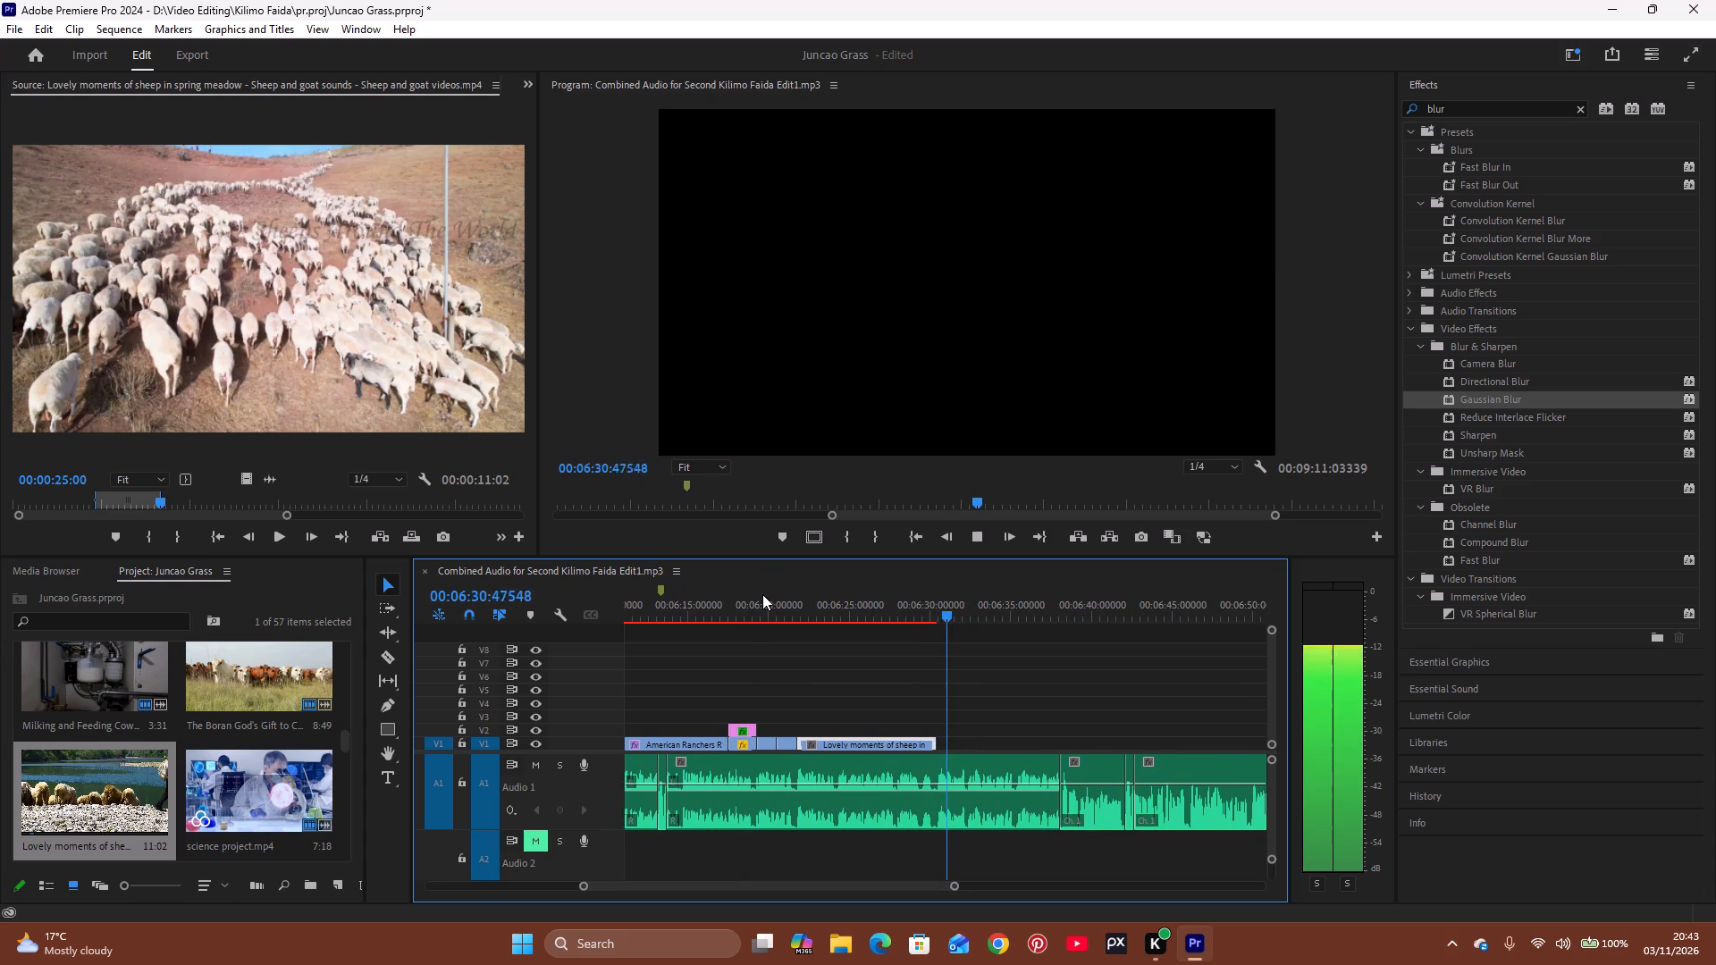
{"action": "key", "text": "space"}
{"action": "key", "text": "space"}
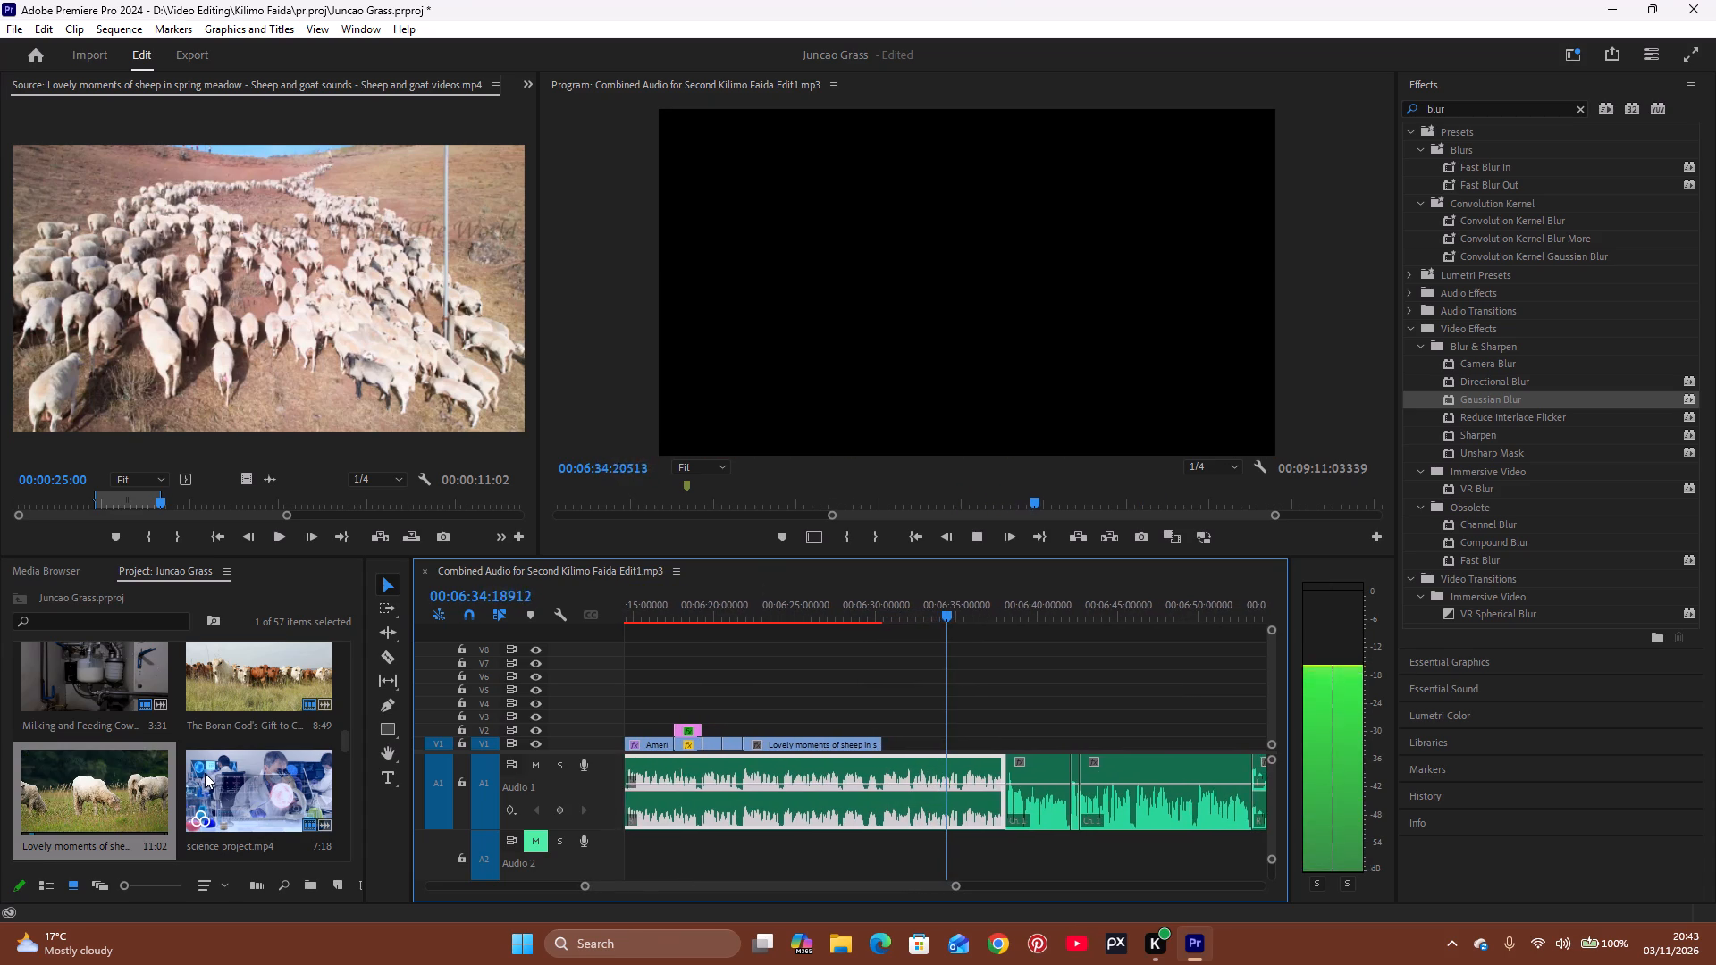
{"action": "key", "text": "space"}
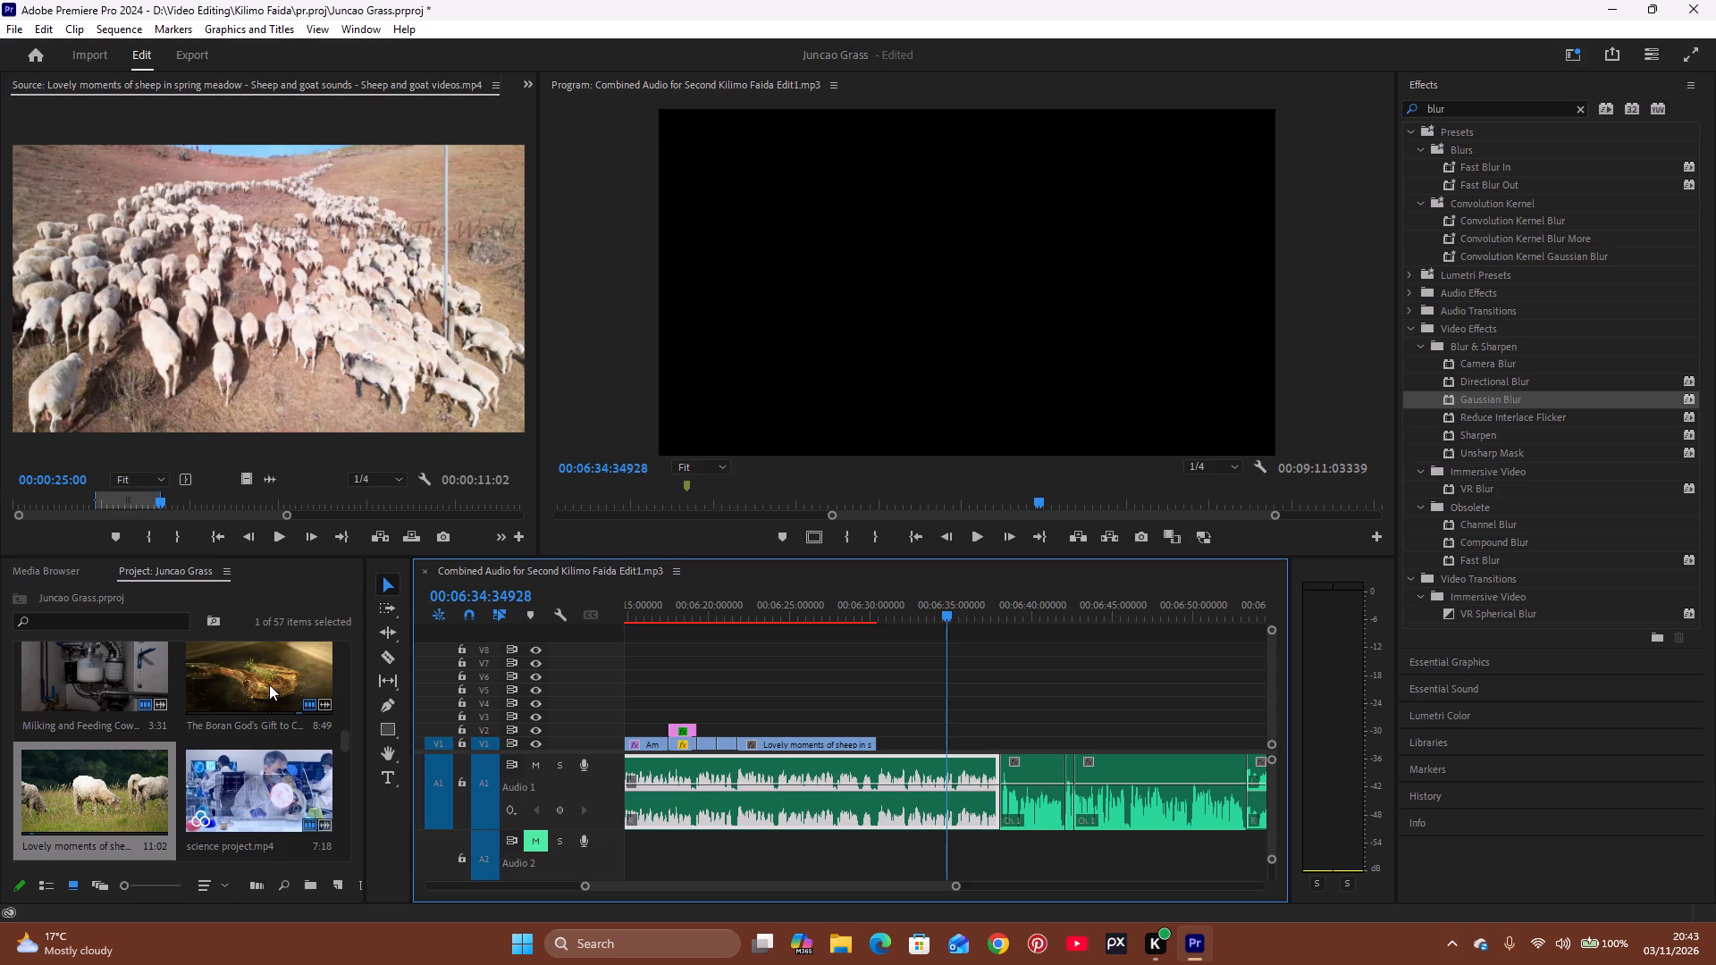
Open the Juncao Grass Silage Baler and Chopper footage as source and mark the range from 00:00:01:05 to 00:00:14:19.
{"action": "scroll", "coordinate": [269, 684], "scroll_direction": "up", "scroll_amount": 7}
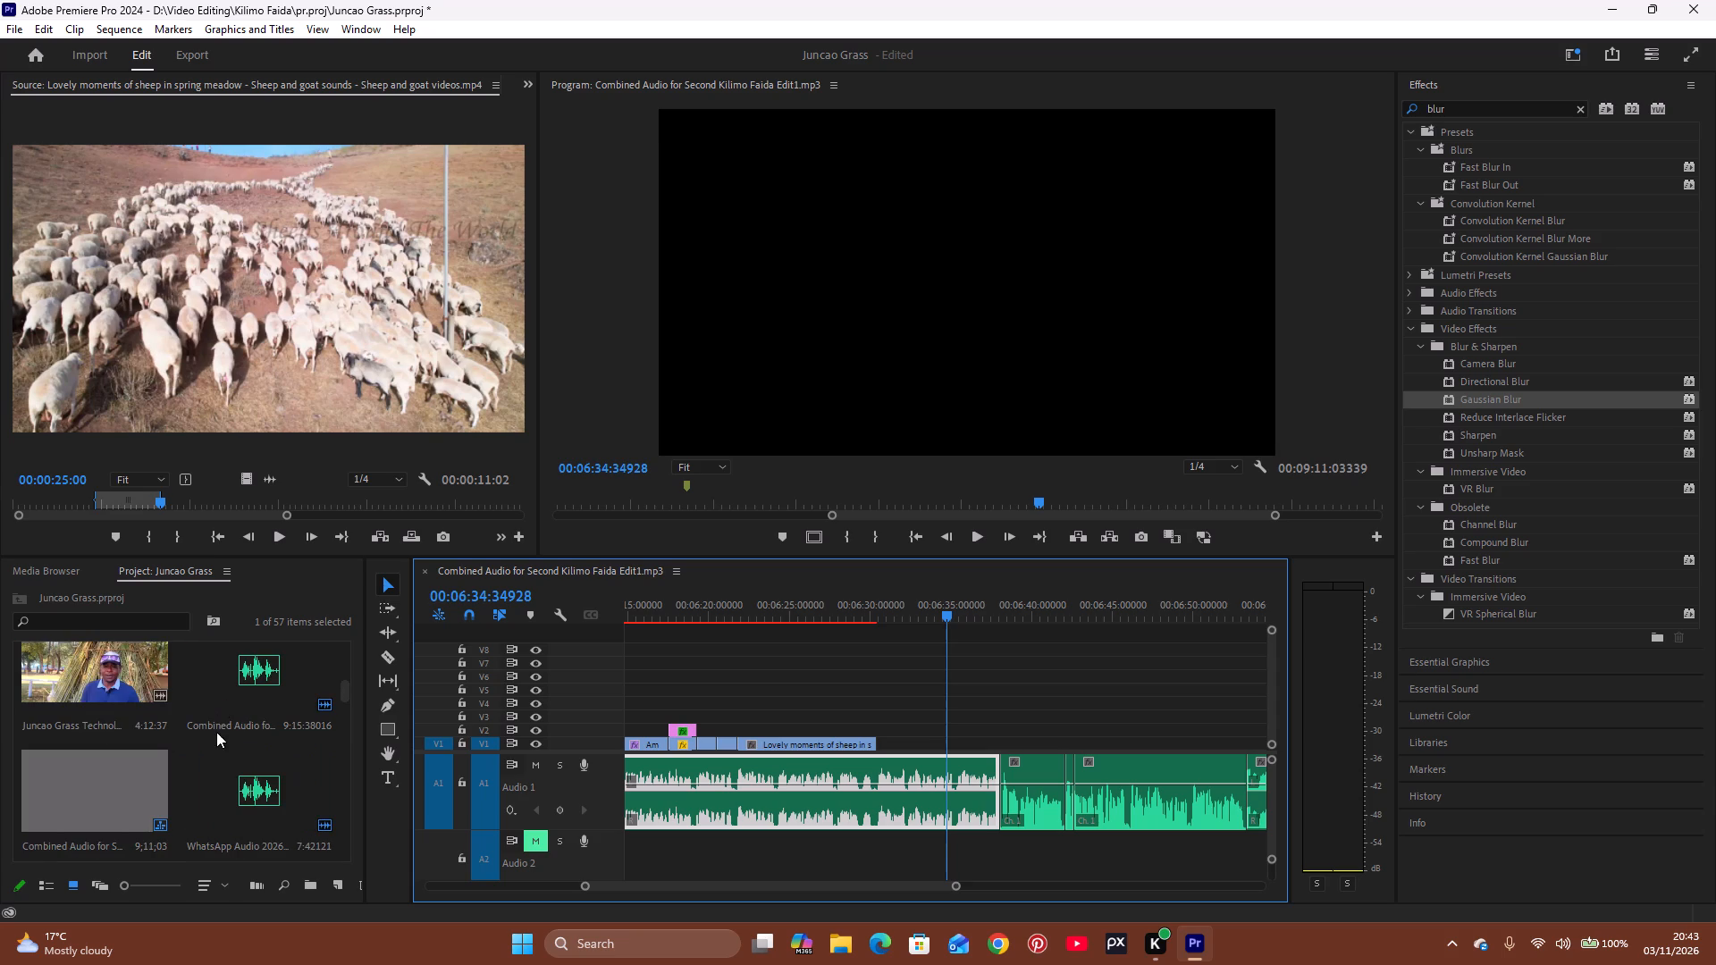
{"action": "scroll", "coordinate": [213, 749], "scroll_direction": "up", "scroll_amount": 2}
{"action": "double_click", "coordinate": [98, 680]}
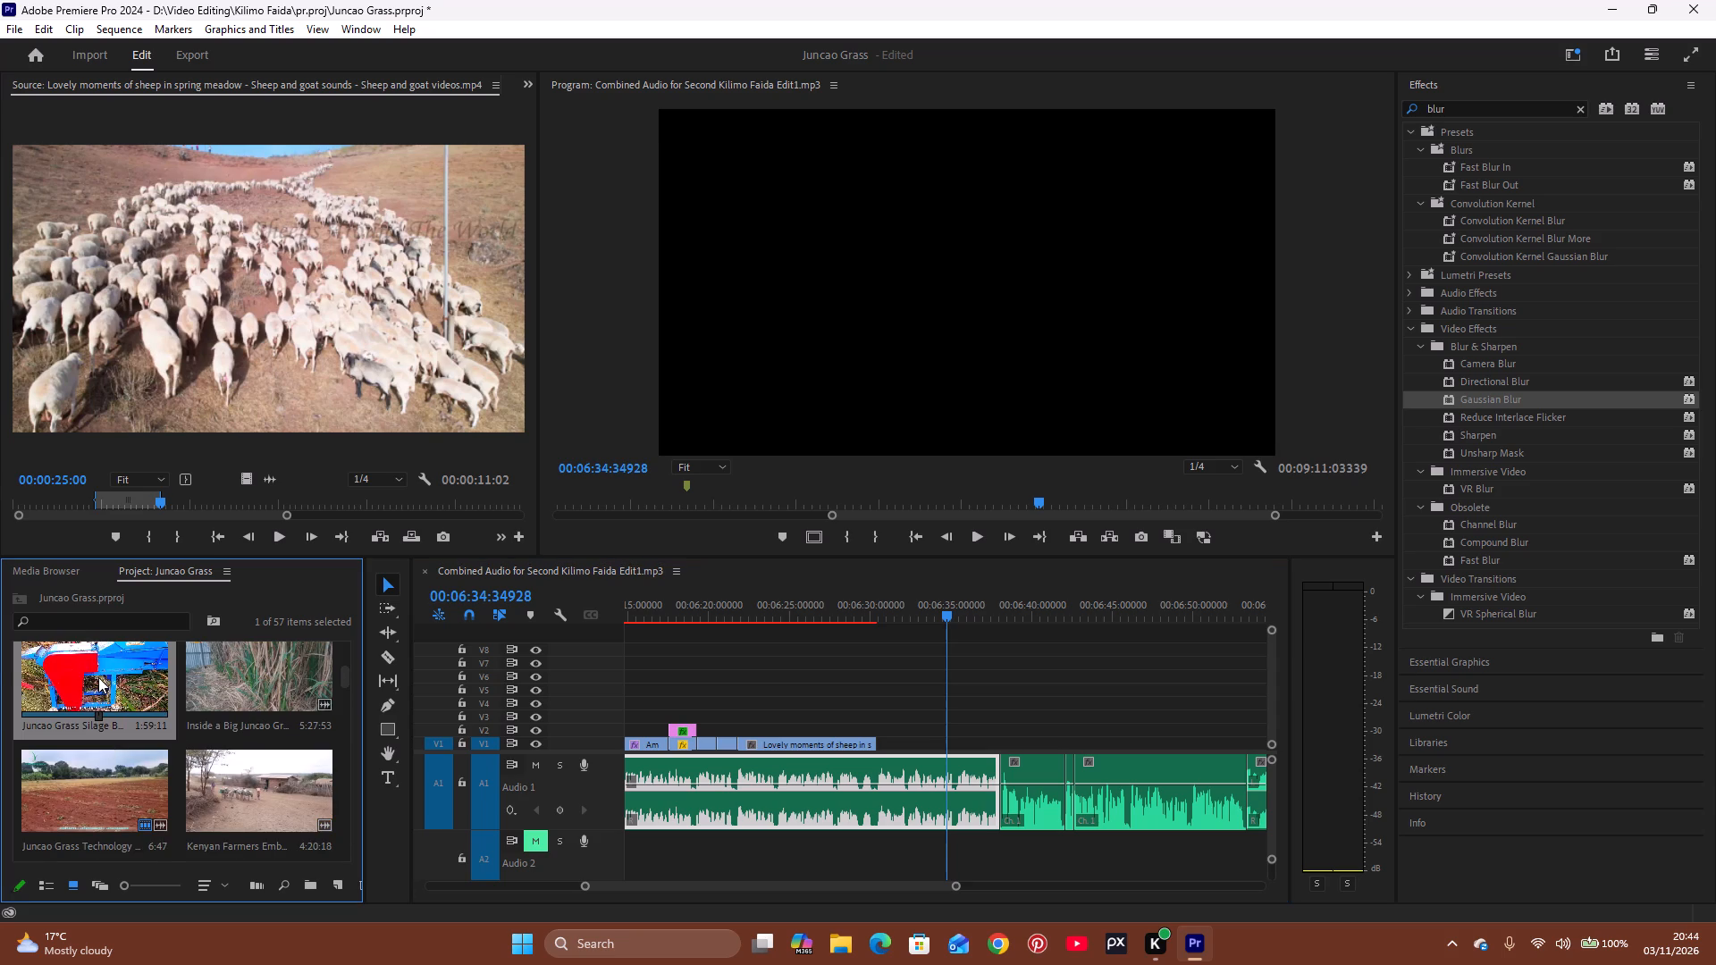
{"action": "double_click", "coordinate": [102, 666]}
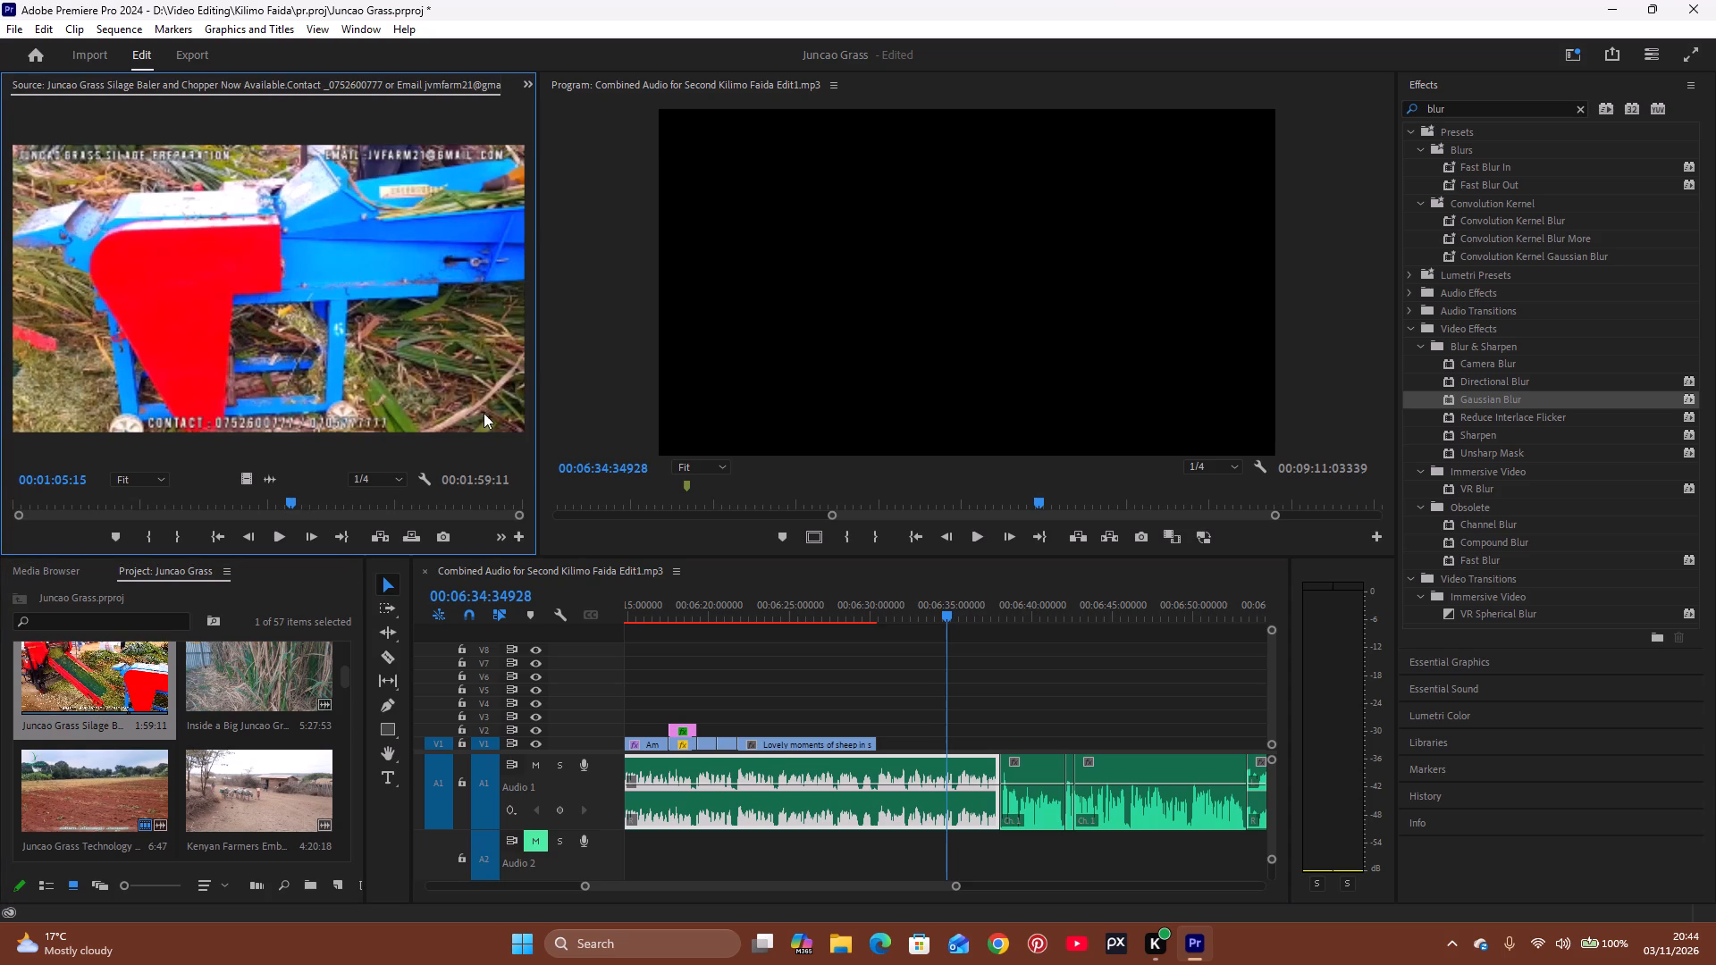
{"action": "left_click_drag", "start_coordinate": [295, 500], "coordinate": [159, 522]}
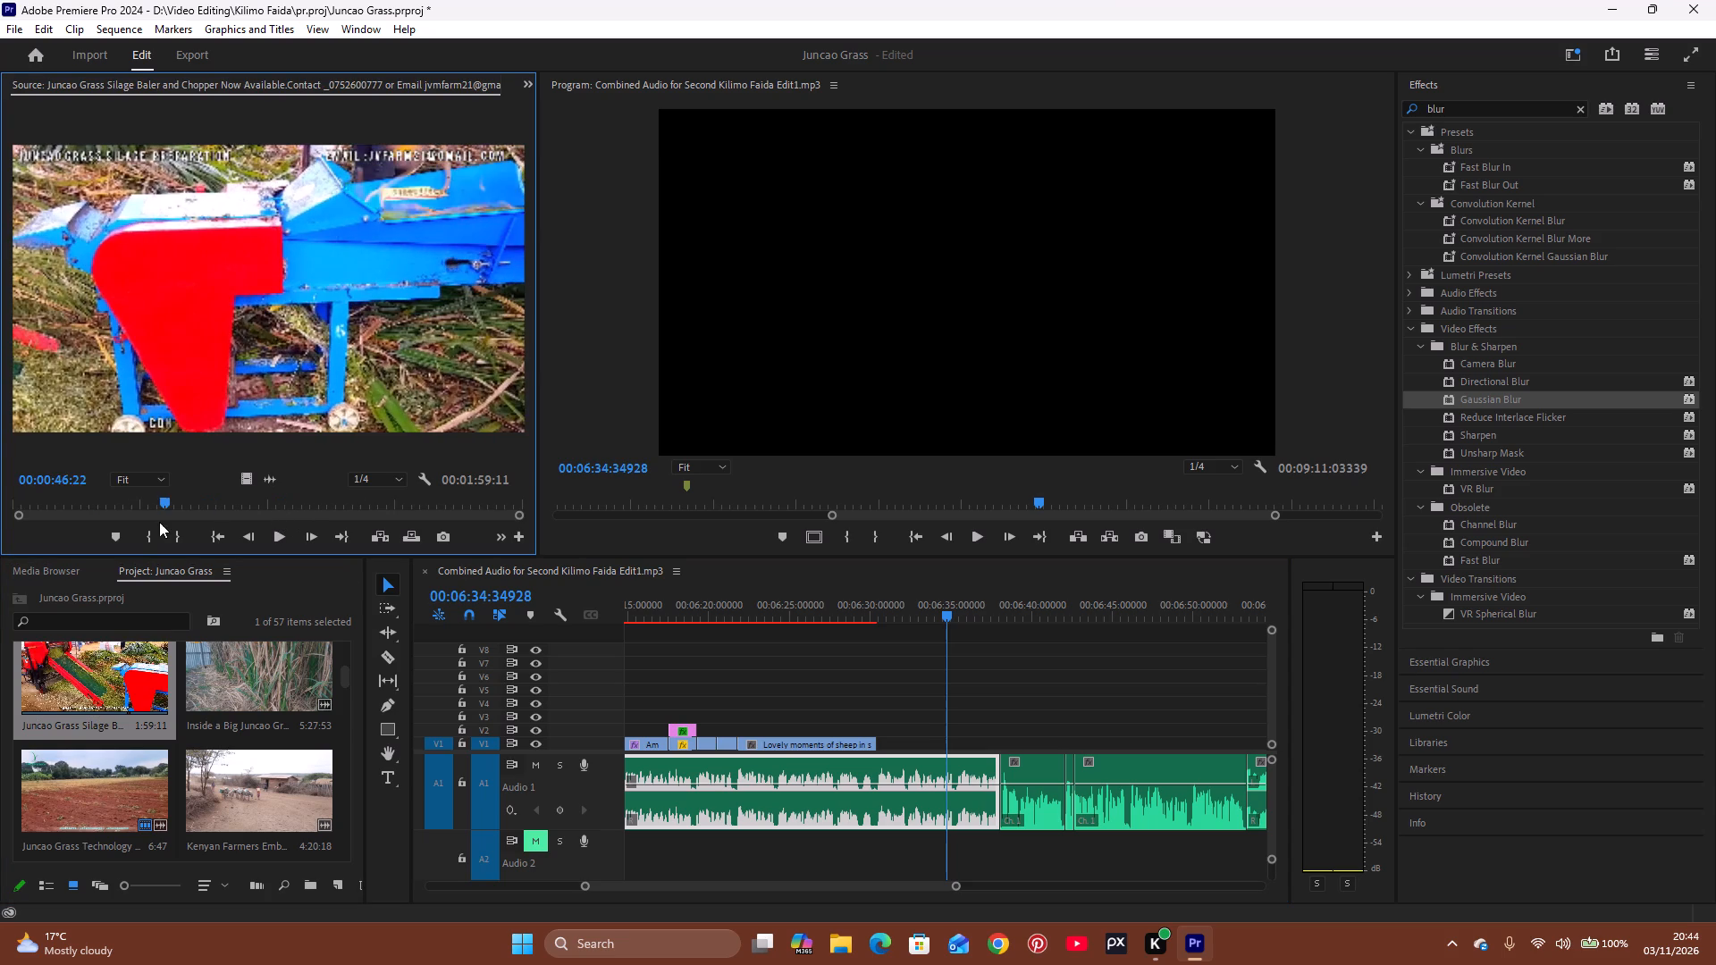
{"action": "left_click_drag", "start_coordinate": [159, 522], "coordinate": [50, 533]}
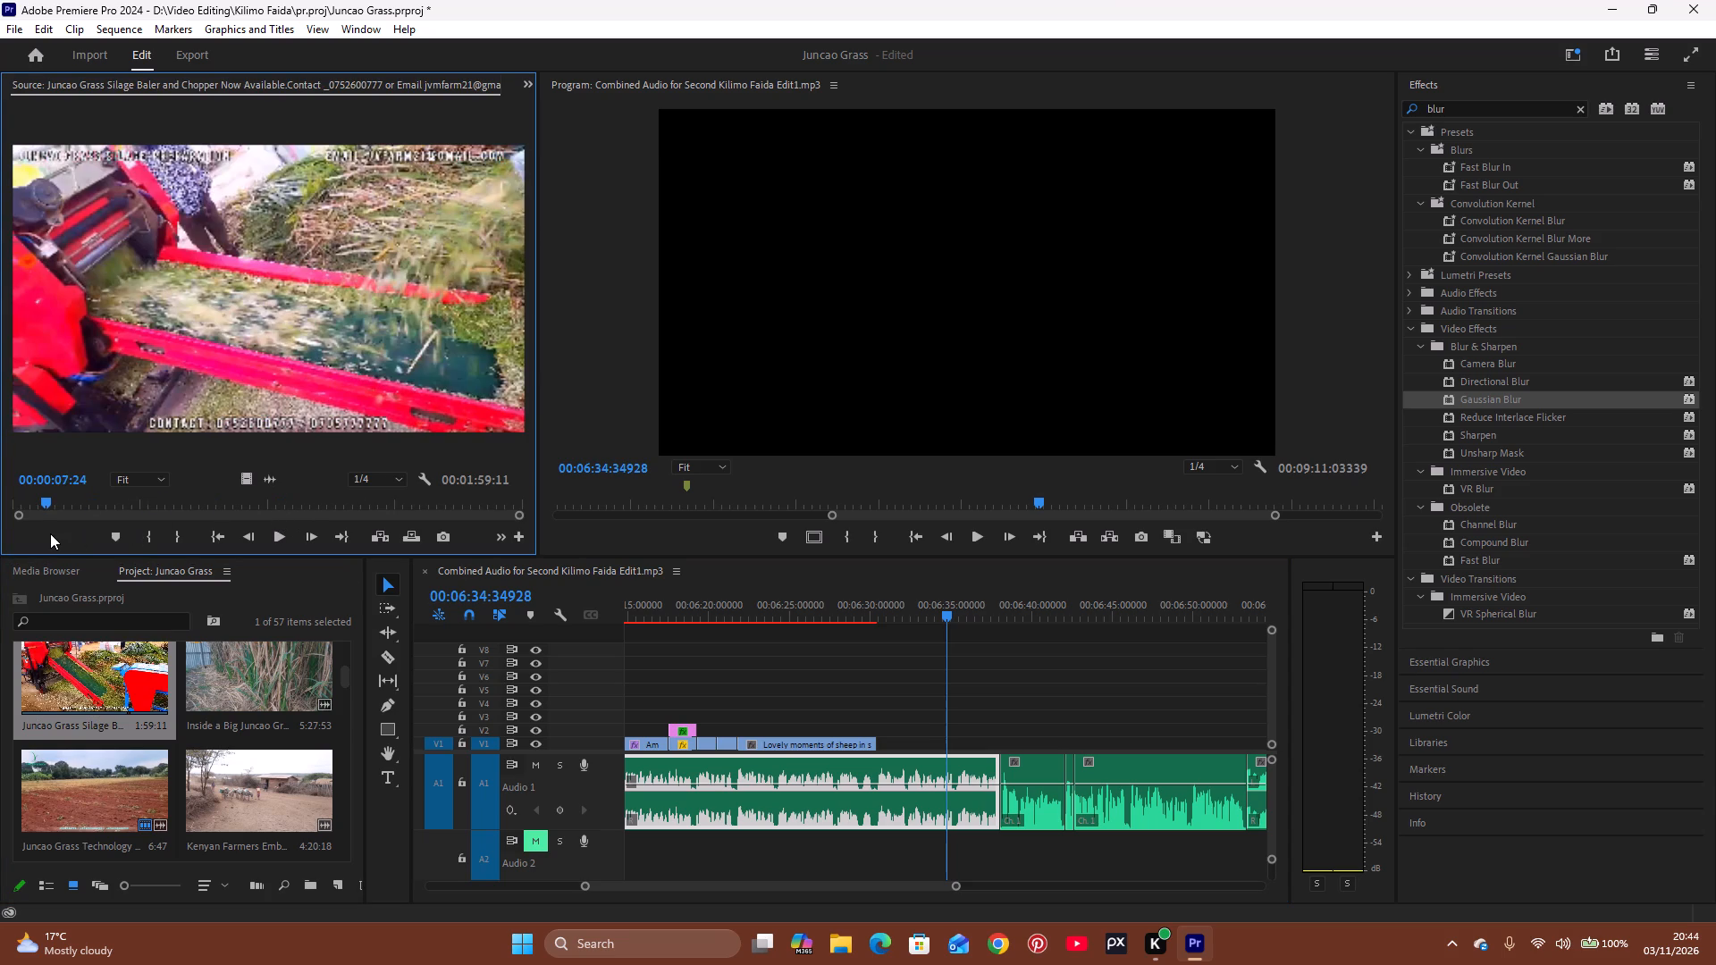
{"action": "left_click_drag", "start_coordinate": [50, 533], "coordinate": [8, 543]}
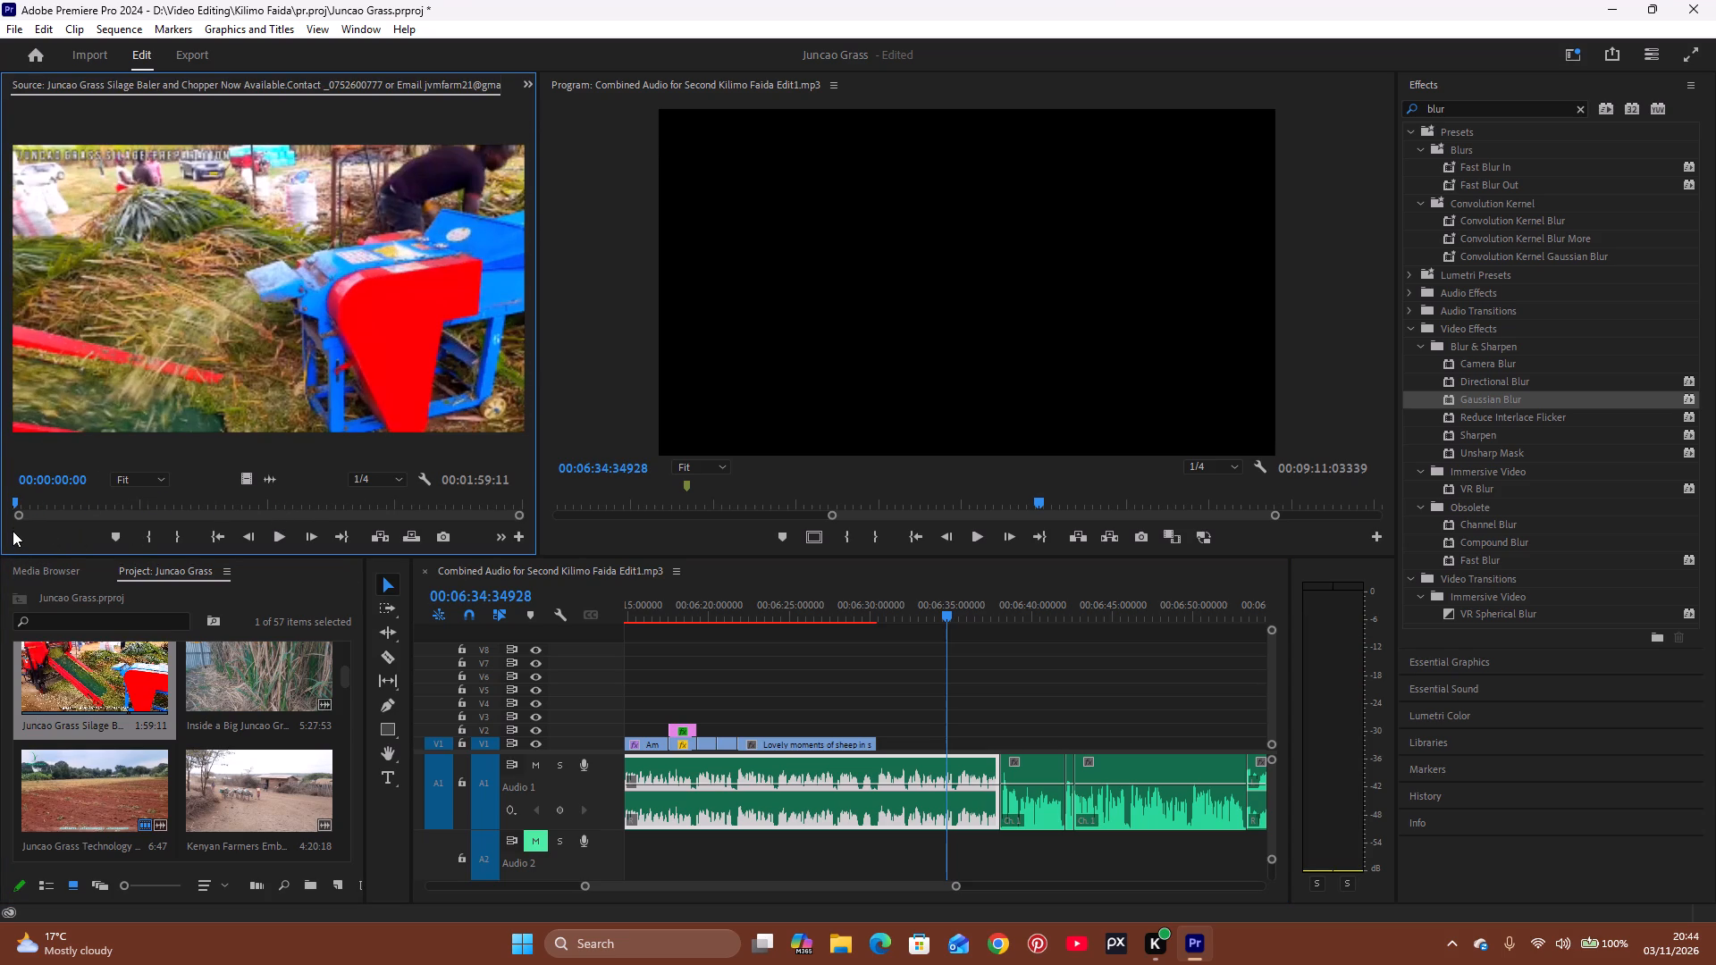
{"action": "key", "text": "space"}
{"action": "key", "text": "space"}
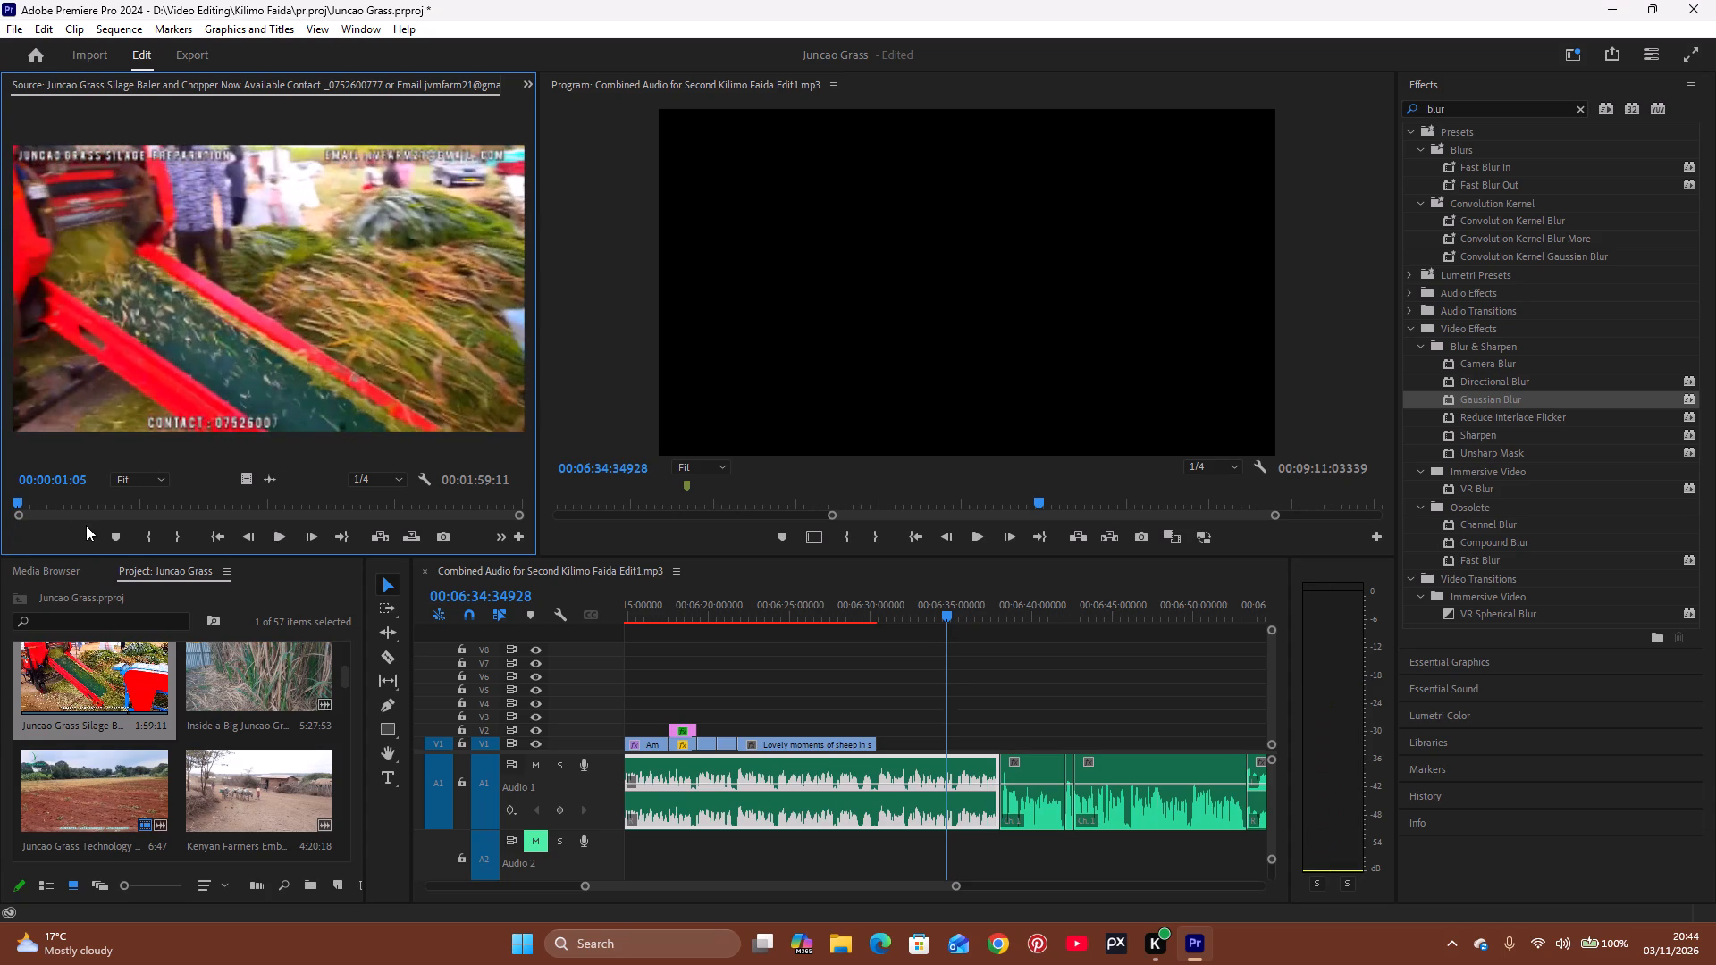
{"action": "left_click", "coordinate": [149, 541]}
{"action": "key", "text": "space"}
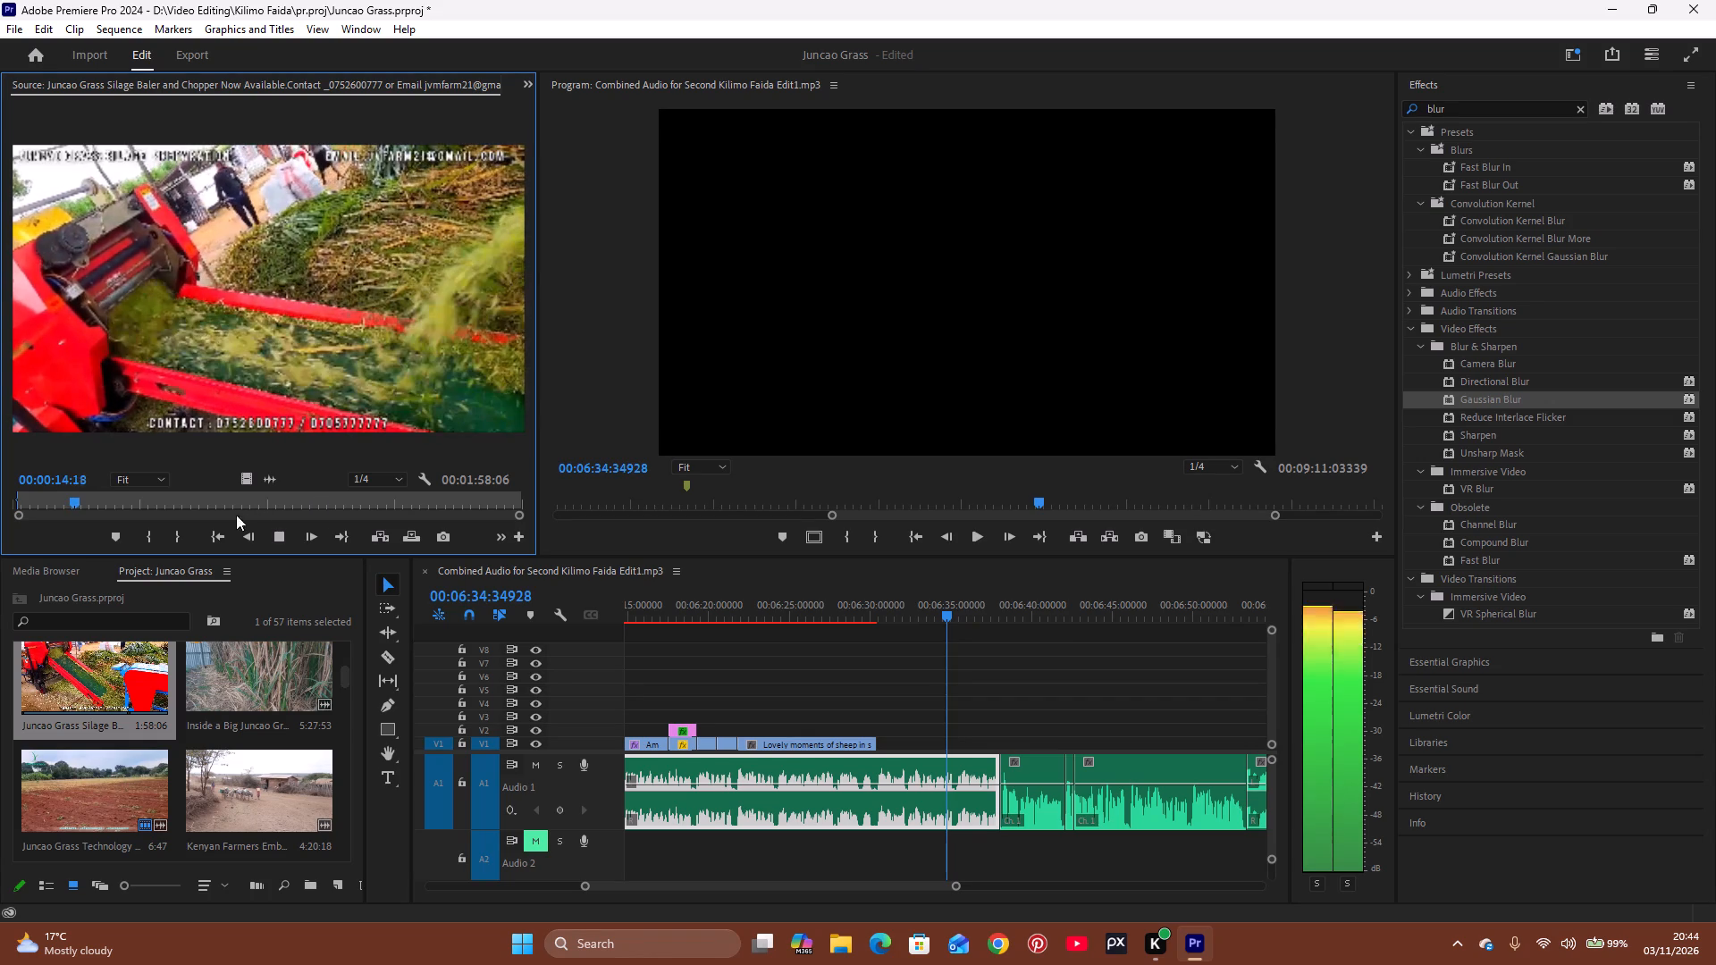
{"action": "key", "text": "space"}
{"action": "left_click", "coordinate": [177, 537]}
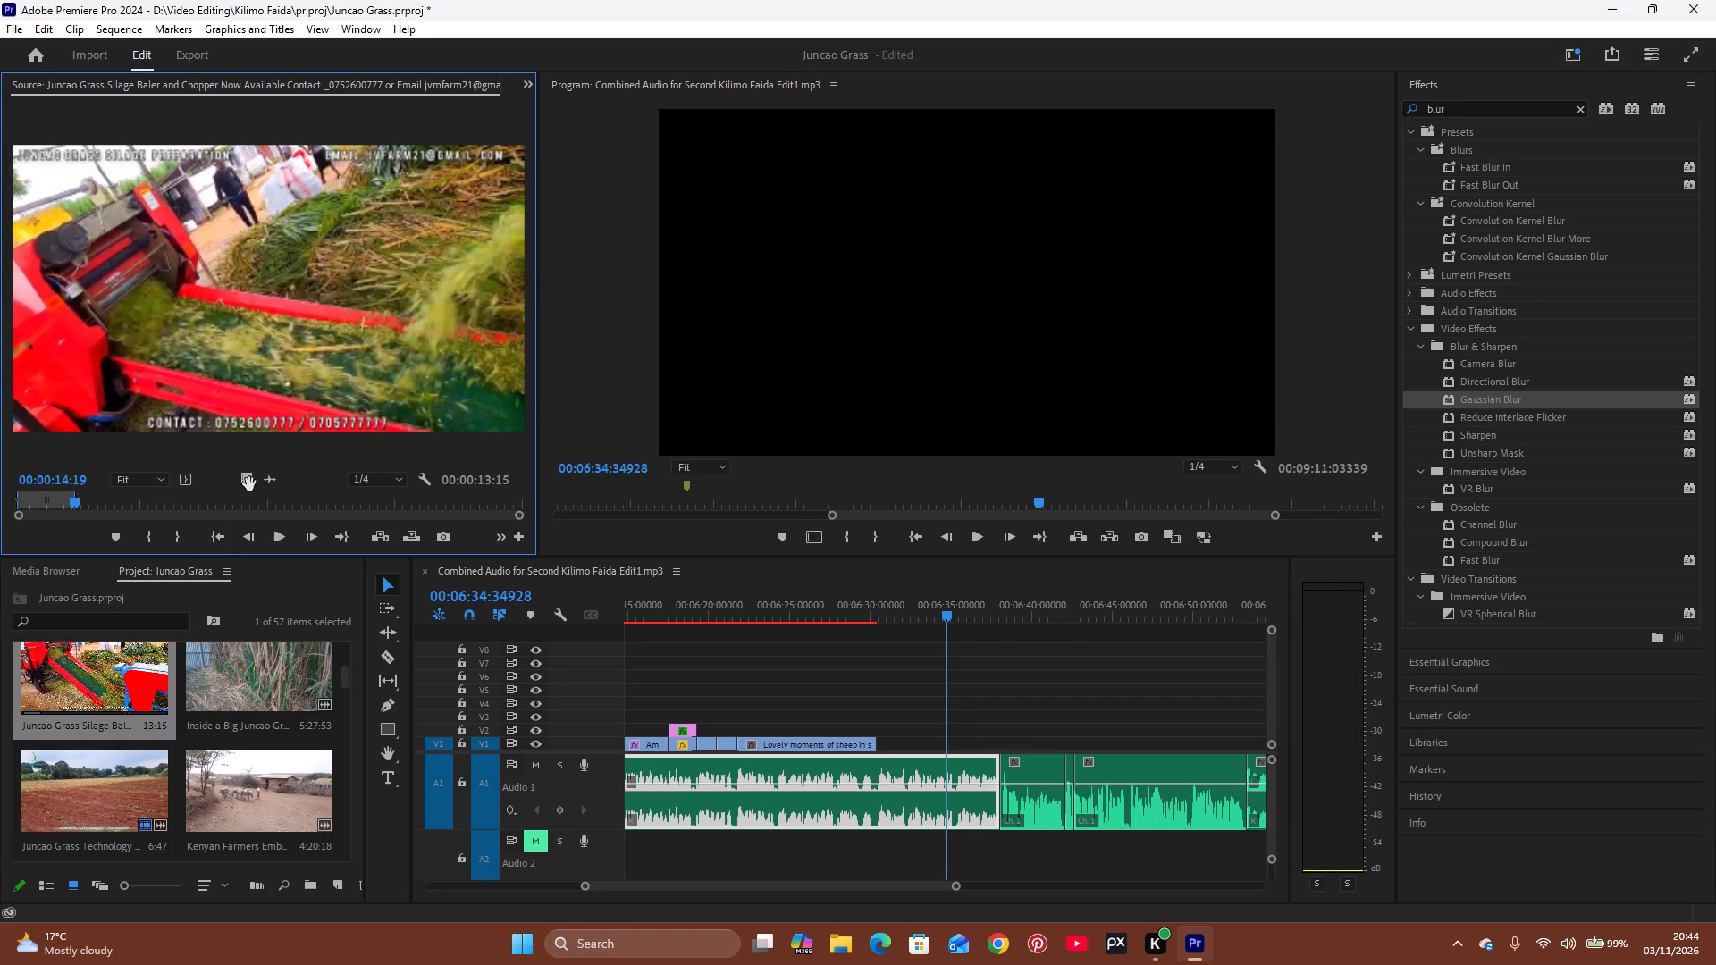
Place the marked silage baler shot, video only, on V1 directly after the sheep clip.
{"action": "left_click_drag", "start_coordinate": [249, 484], "coordinate": [879, 742]}
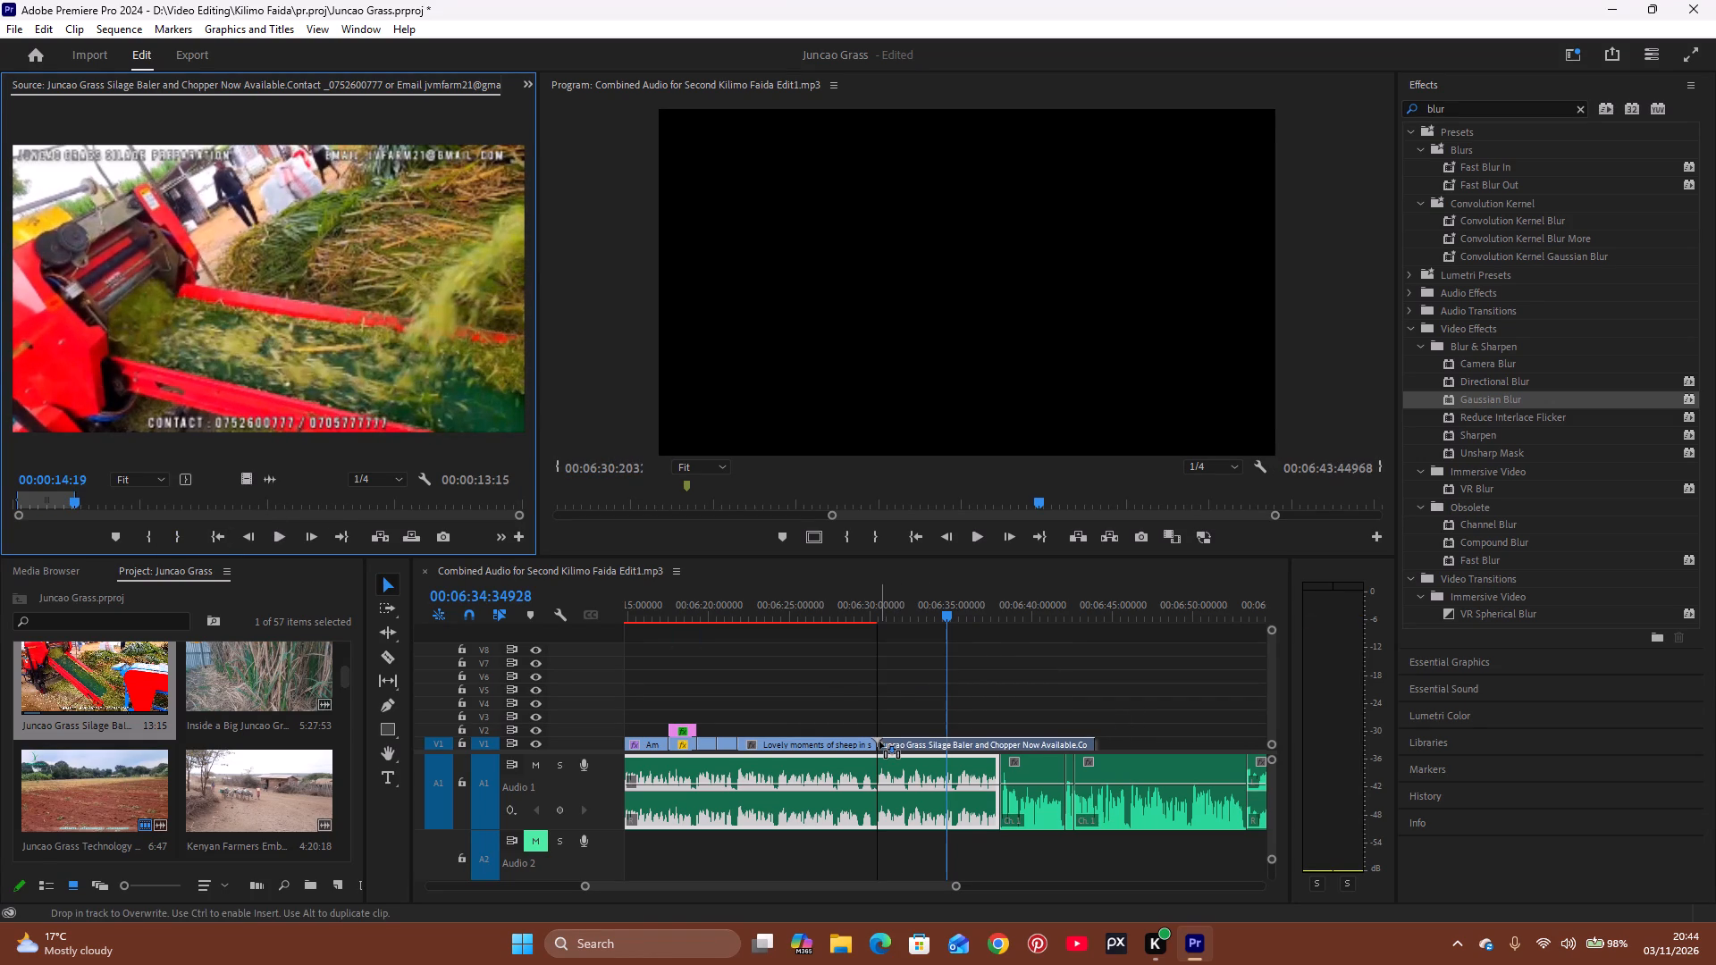
{"action": "left_click_drag", "start_coordinate": [879, 742], "coordinate": [879, 743]}
Play the narration over the silage baler clip and trim the clip's end to the A1 narration cut at about 00:06:38.
{"action": "left_click", "coordinate": [875, 614]}
{"action": "key", "text": "space"}
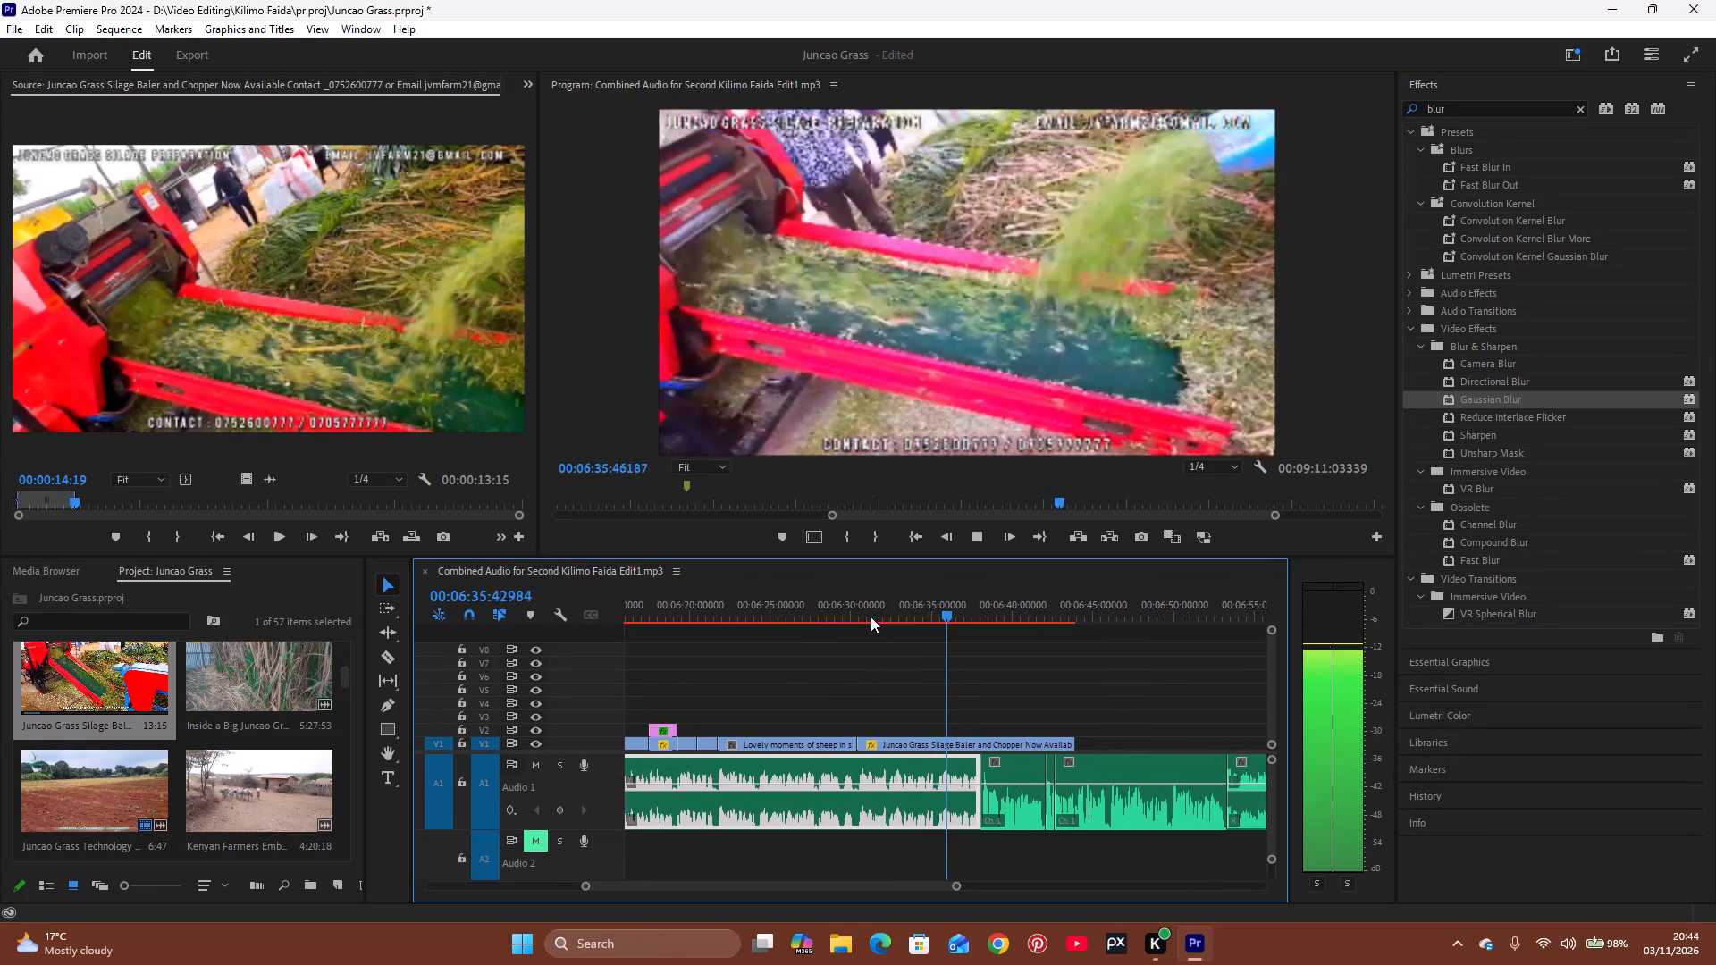
{"action": "key", "text": "space"}
{"action": "key", "text": "space"}
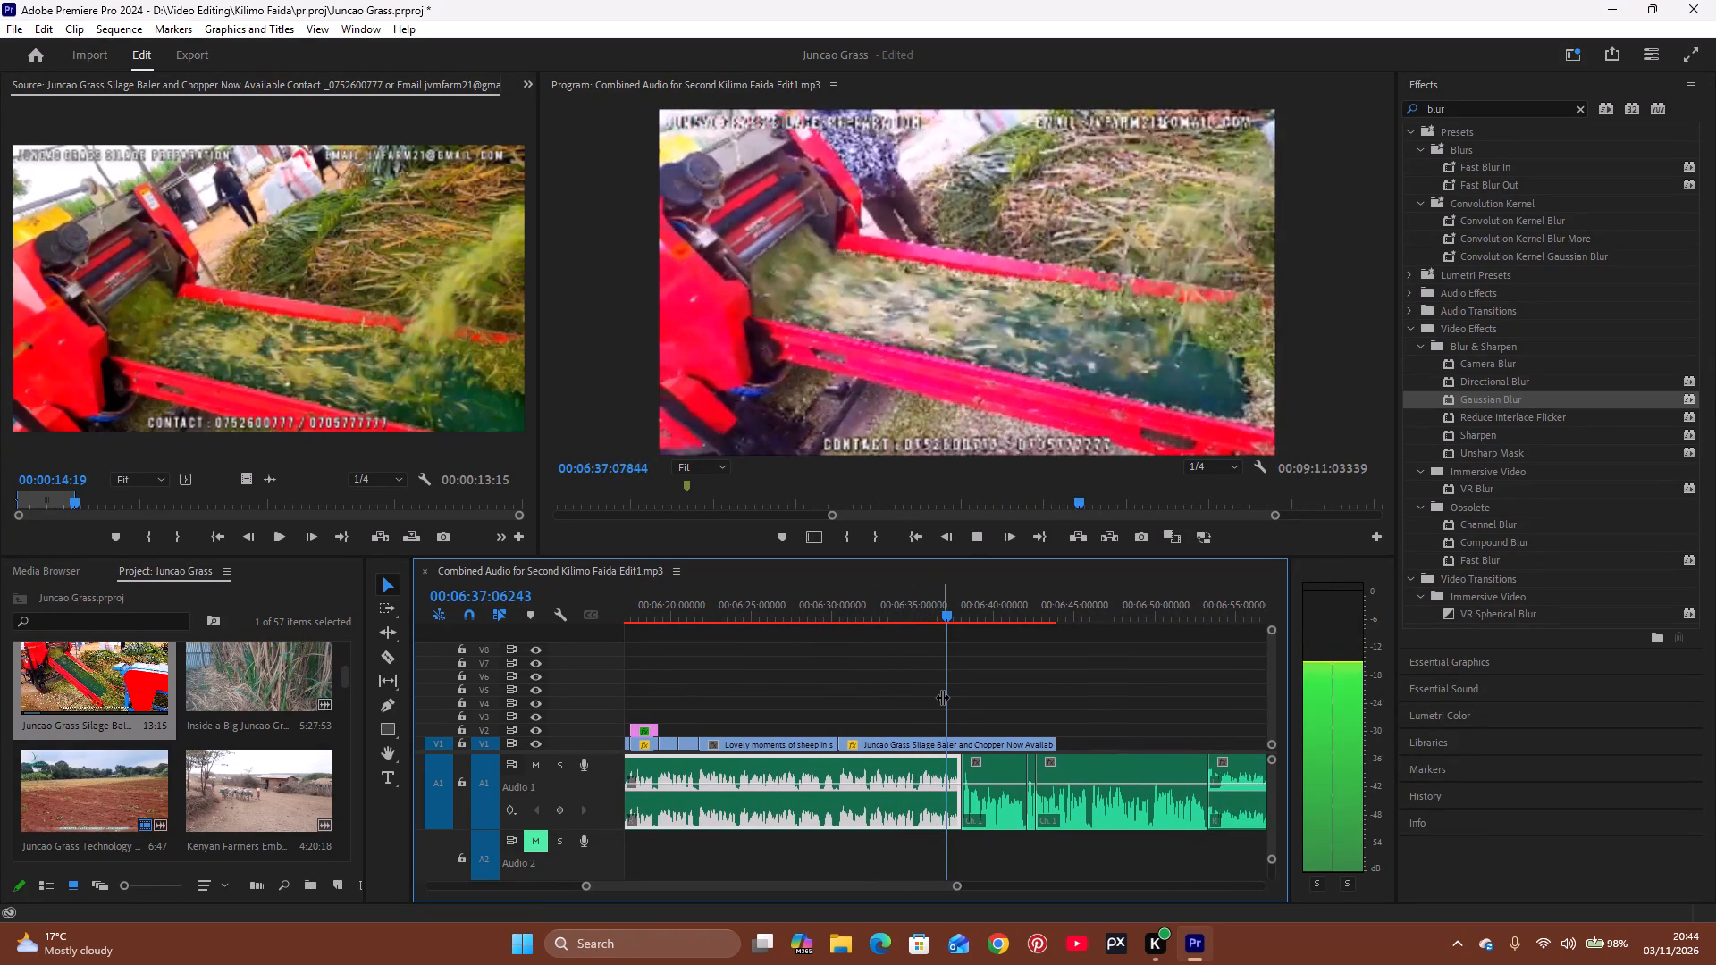
{"action": "key", "text": "space"}
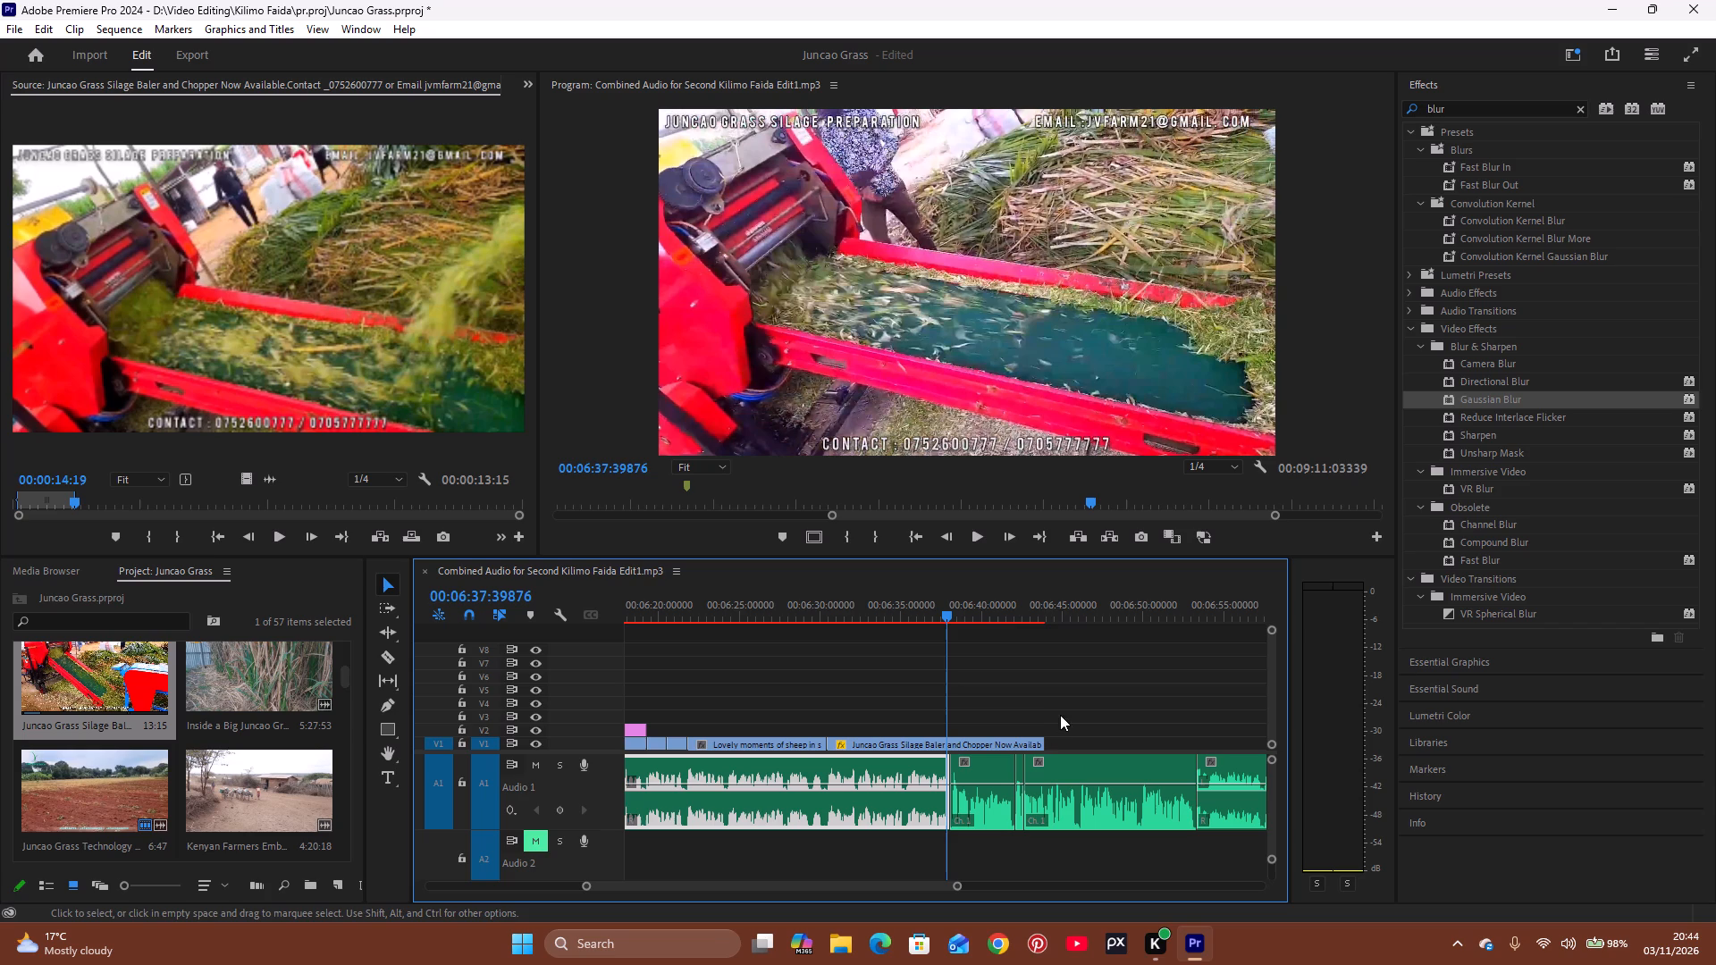
{"action": "left_click_drag", "start_coordinate": [1042, 739], "coordinate": [963, 736]}
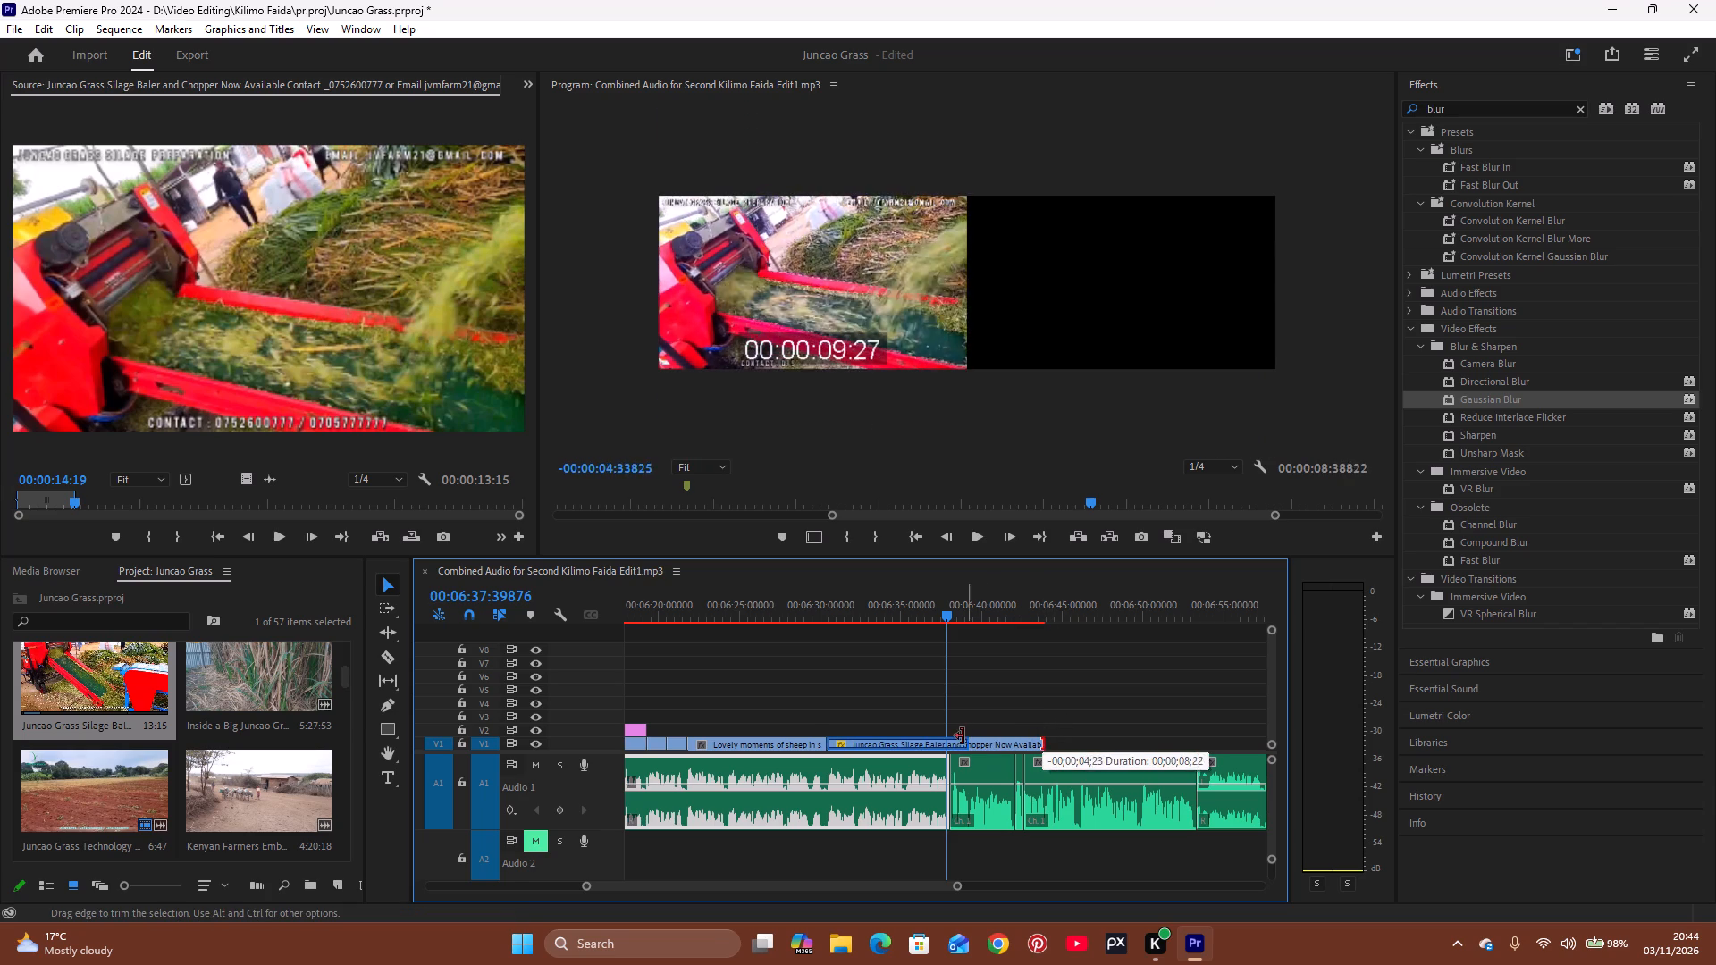
{"action": "left_click_drag", "start_coordinate": [963, 736], "coordinate": [962, 735]}
{"action": "key", "text": "space"}
{"action": "key", "text": "space"}
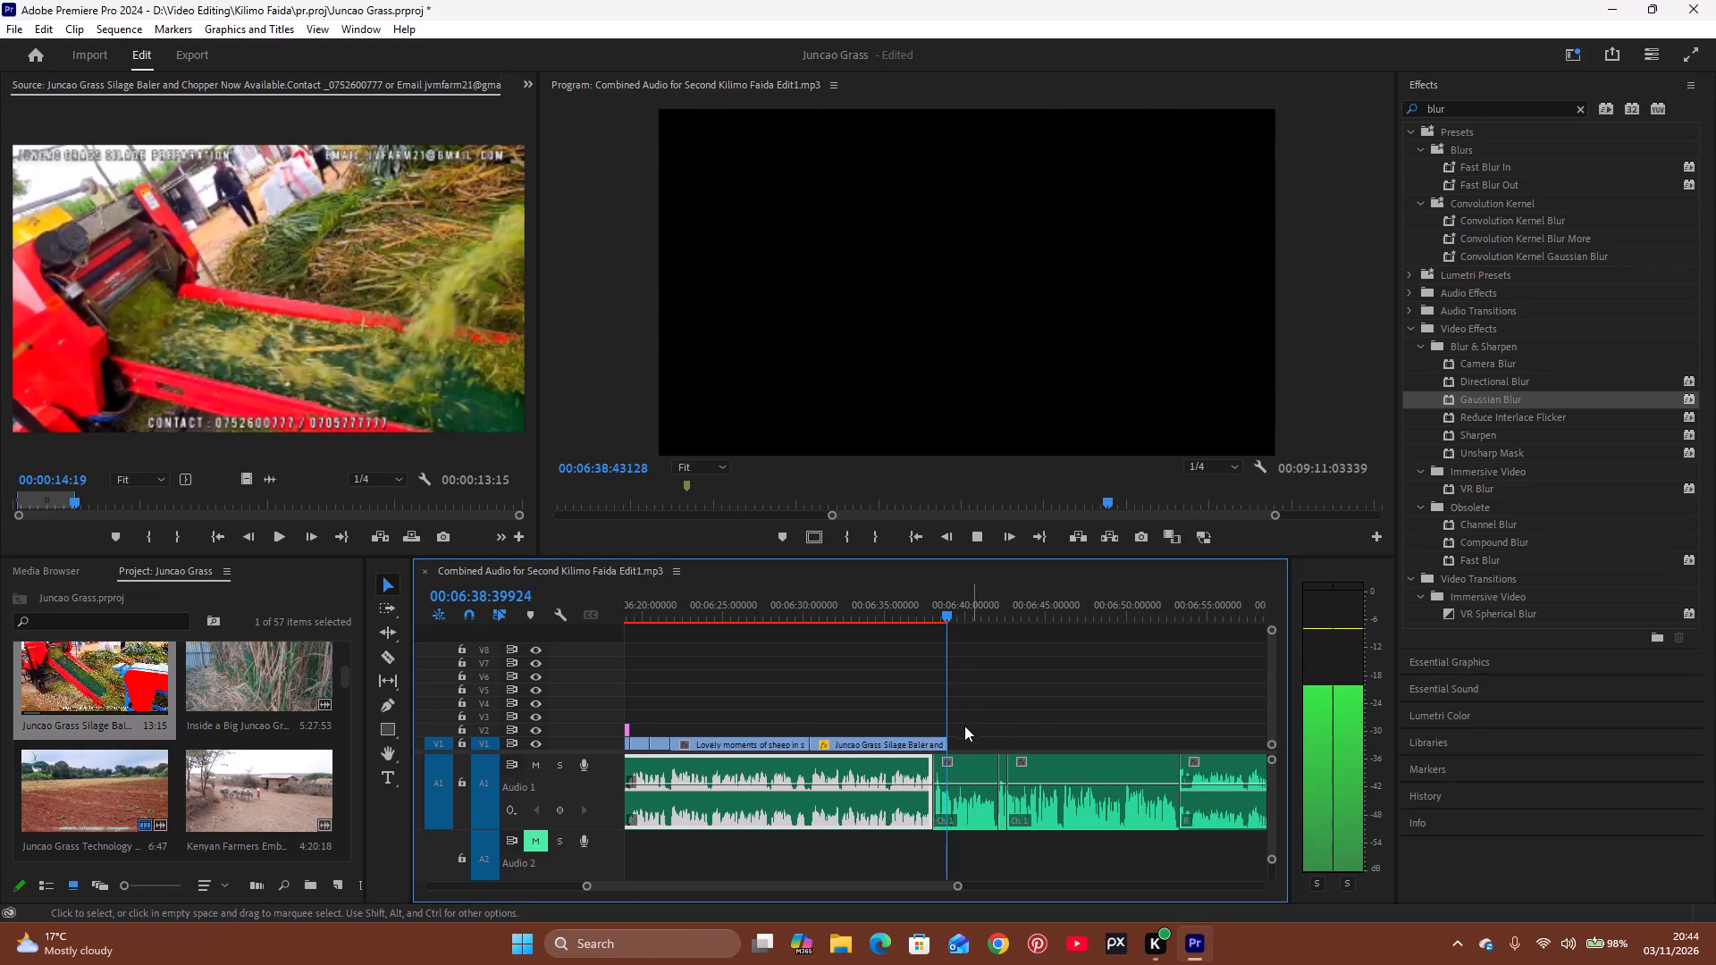
{"action": "left_click_drag", "start_coordinate": [944, 743], "coordinate": [932, 745]}
Listen to the uncovered narration after the silage baler clip, up to about 00:06:45, to judge what footage it needs.
{"action": "key", "text": "space"}
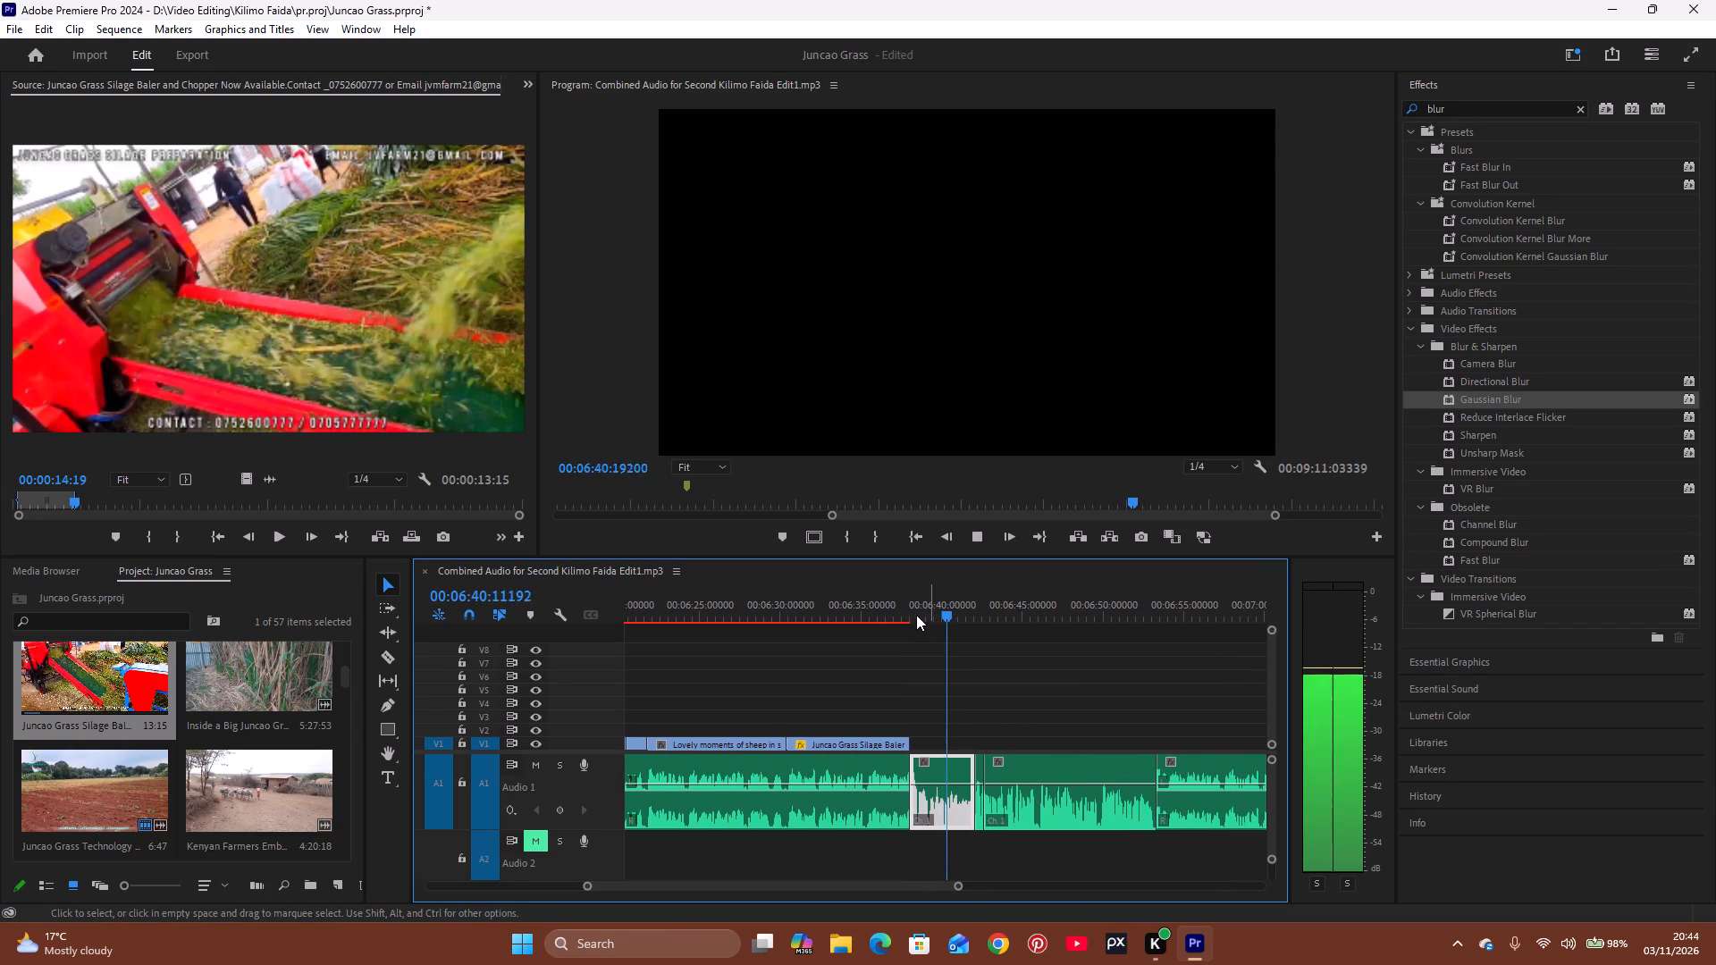
{"action": "left_click", "coordinate": [915, 615]}
{"action": "left_click", "coordinate": [918, 613]}
{"action": "key", "text": "space"}
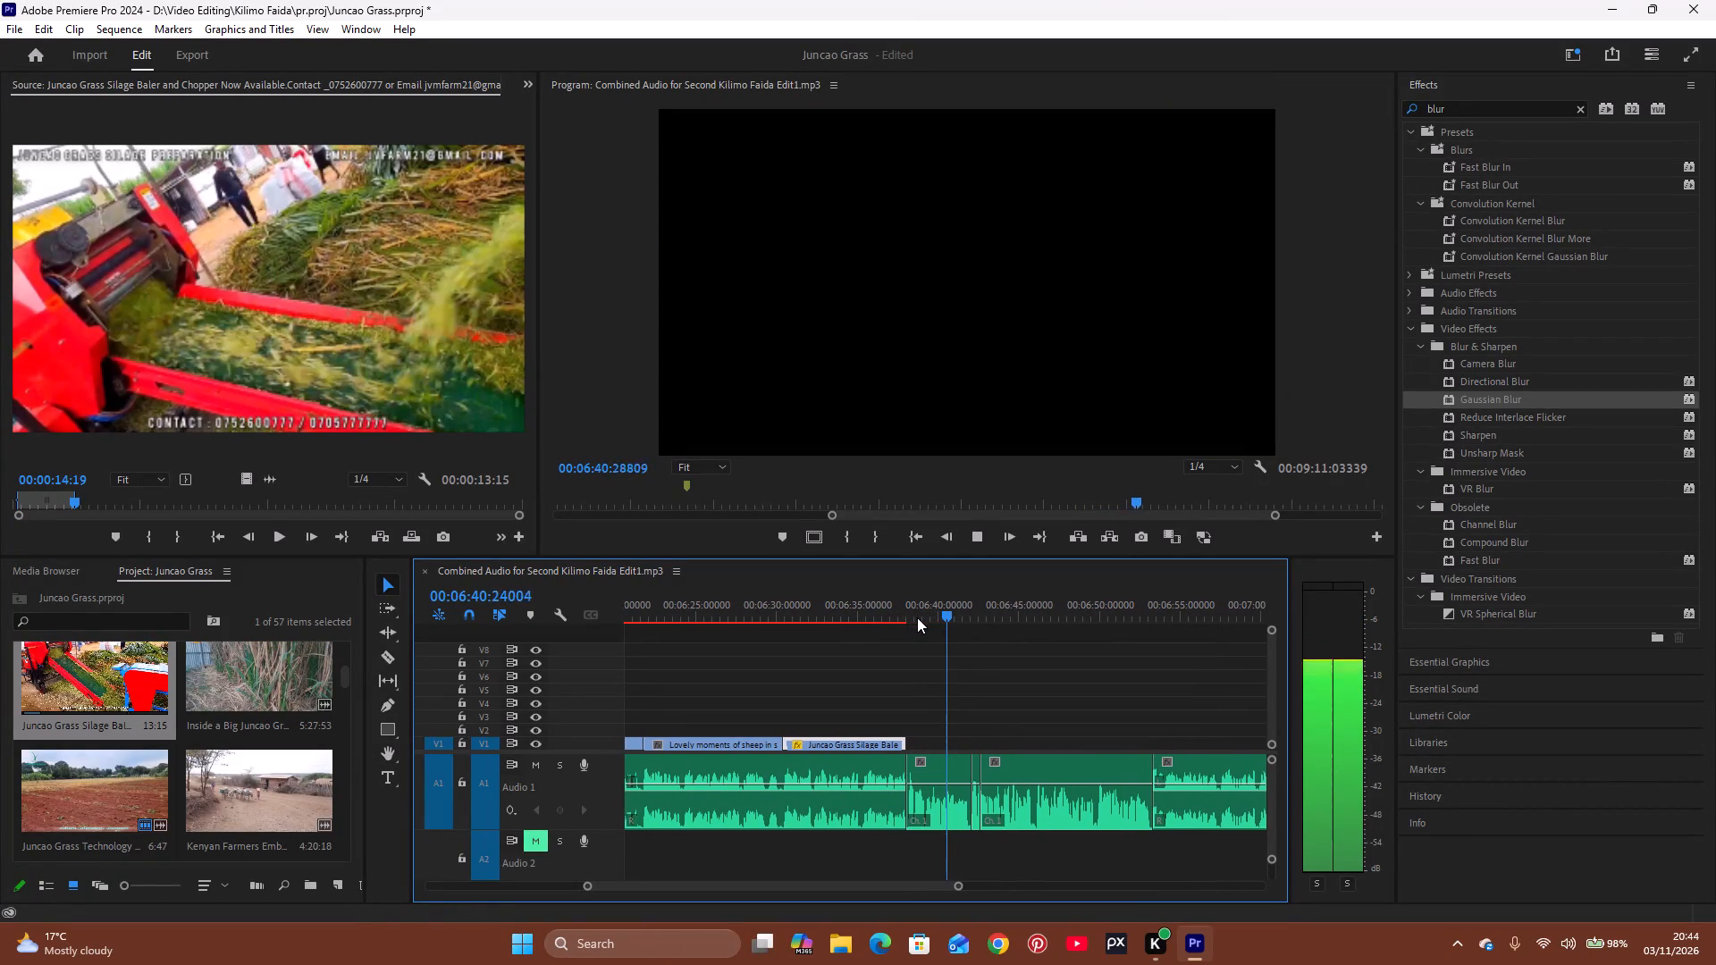
{"action": "key", "text": "space"}
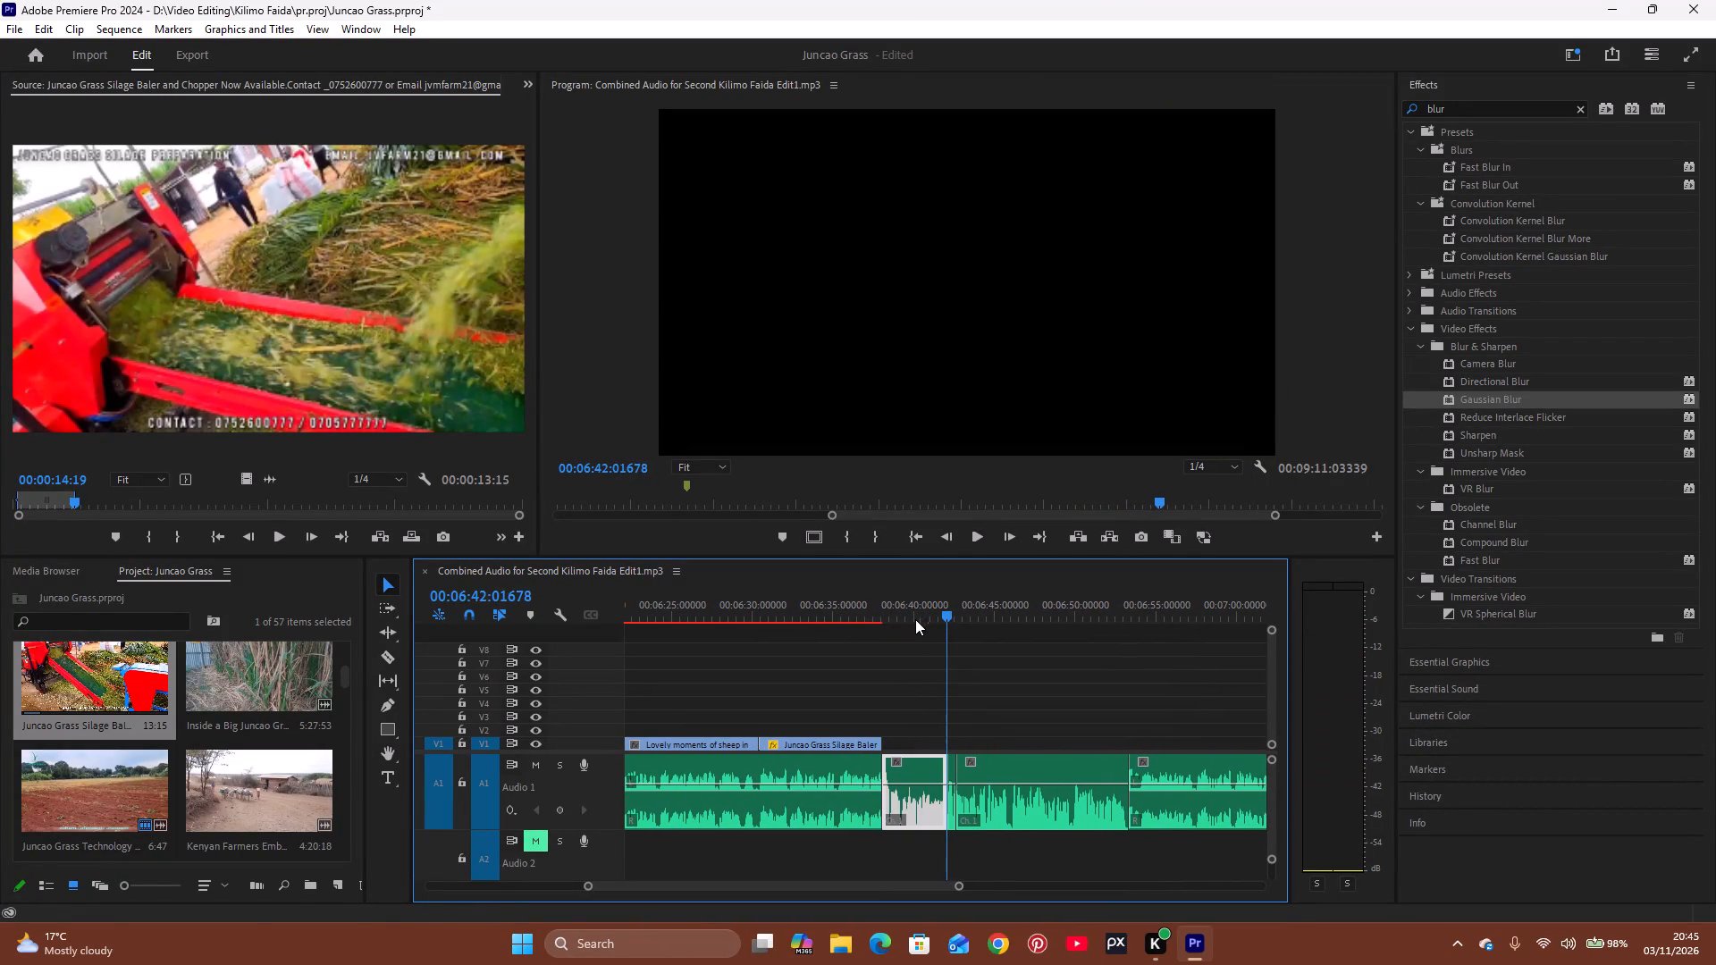
{"action": "left_click", "coordinate": [878, 617]}
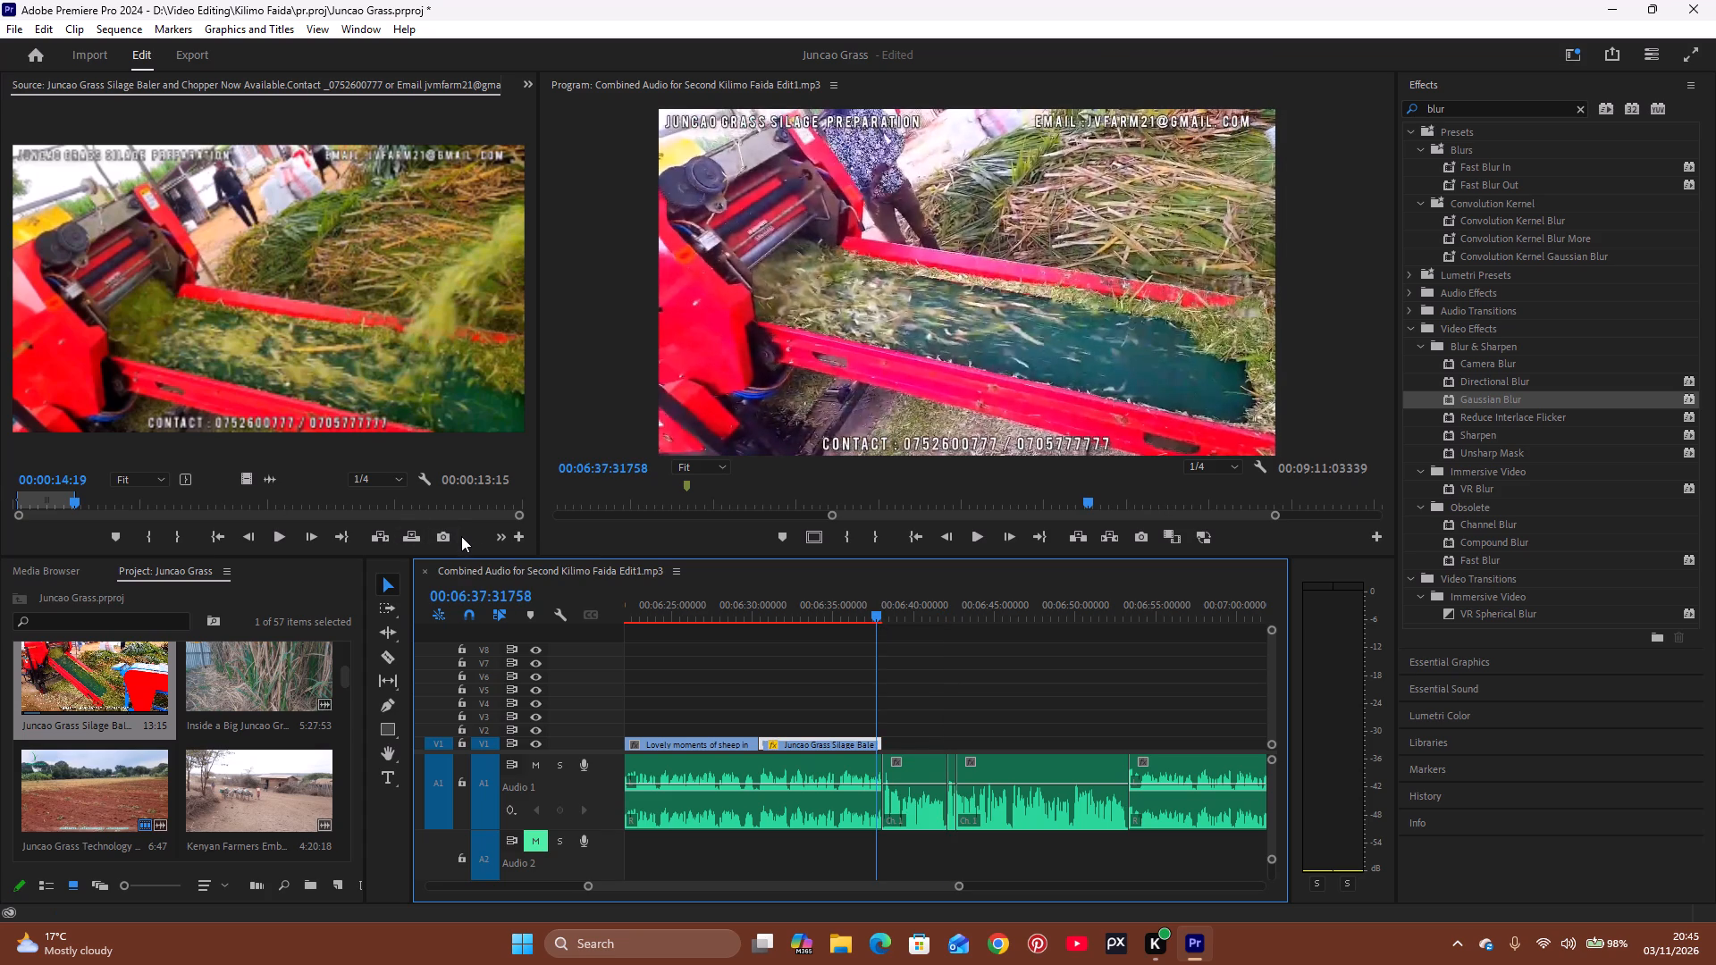
{"action": "key", "text": "space"}
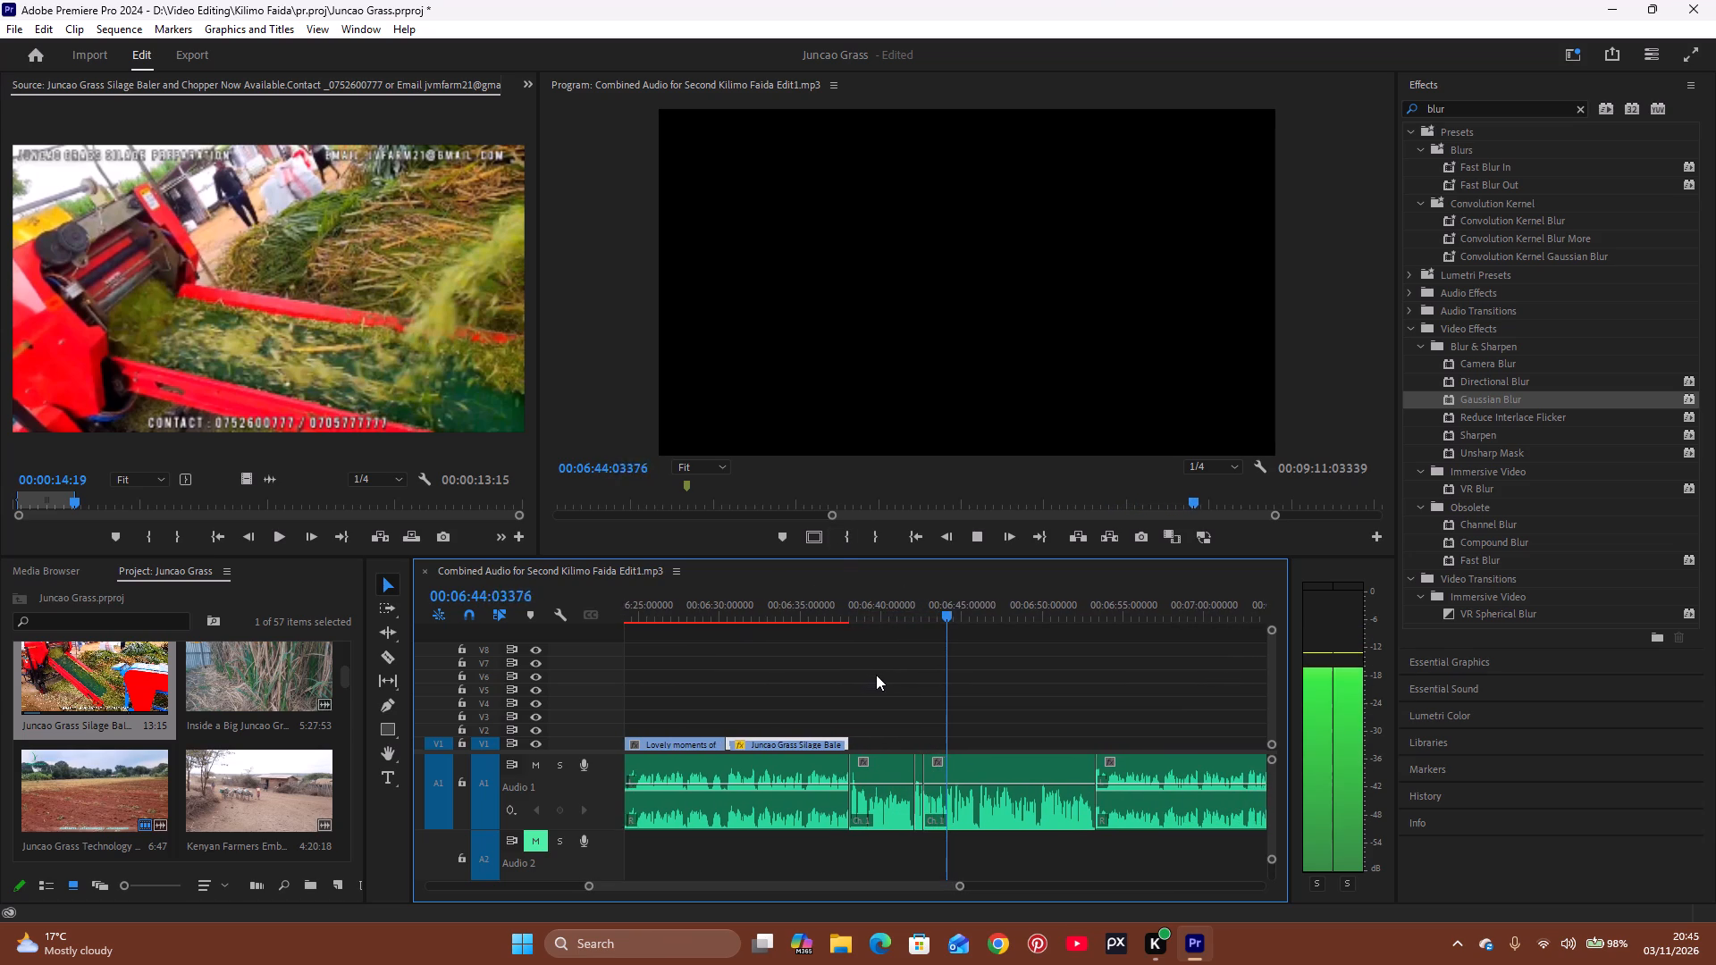
{"action": "key", "text": "space"}
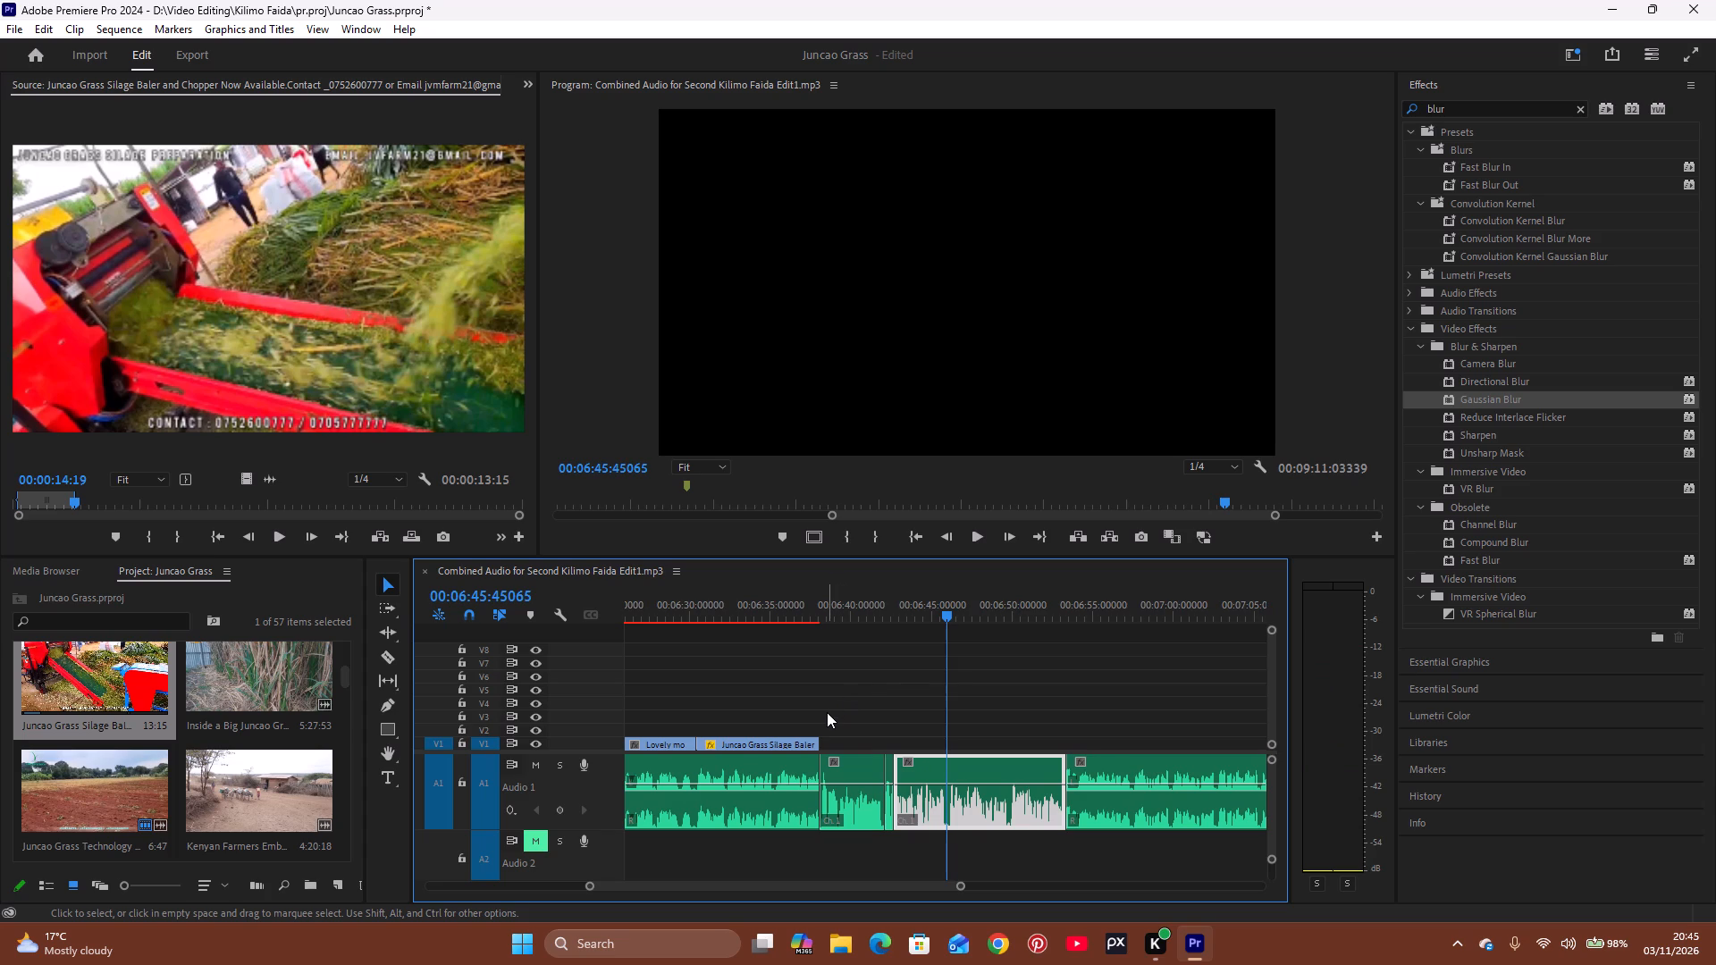
Set the silage baler clip's Scale to 175 to crop its title and contact text out of the frame.
{"action": "left_click", "coordinate": [722, 613]}
{"action": "key", "text": "space"}
{"action": "key", "text": "space"}
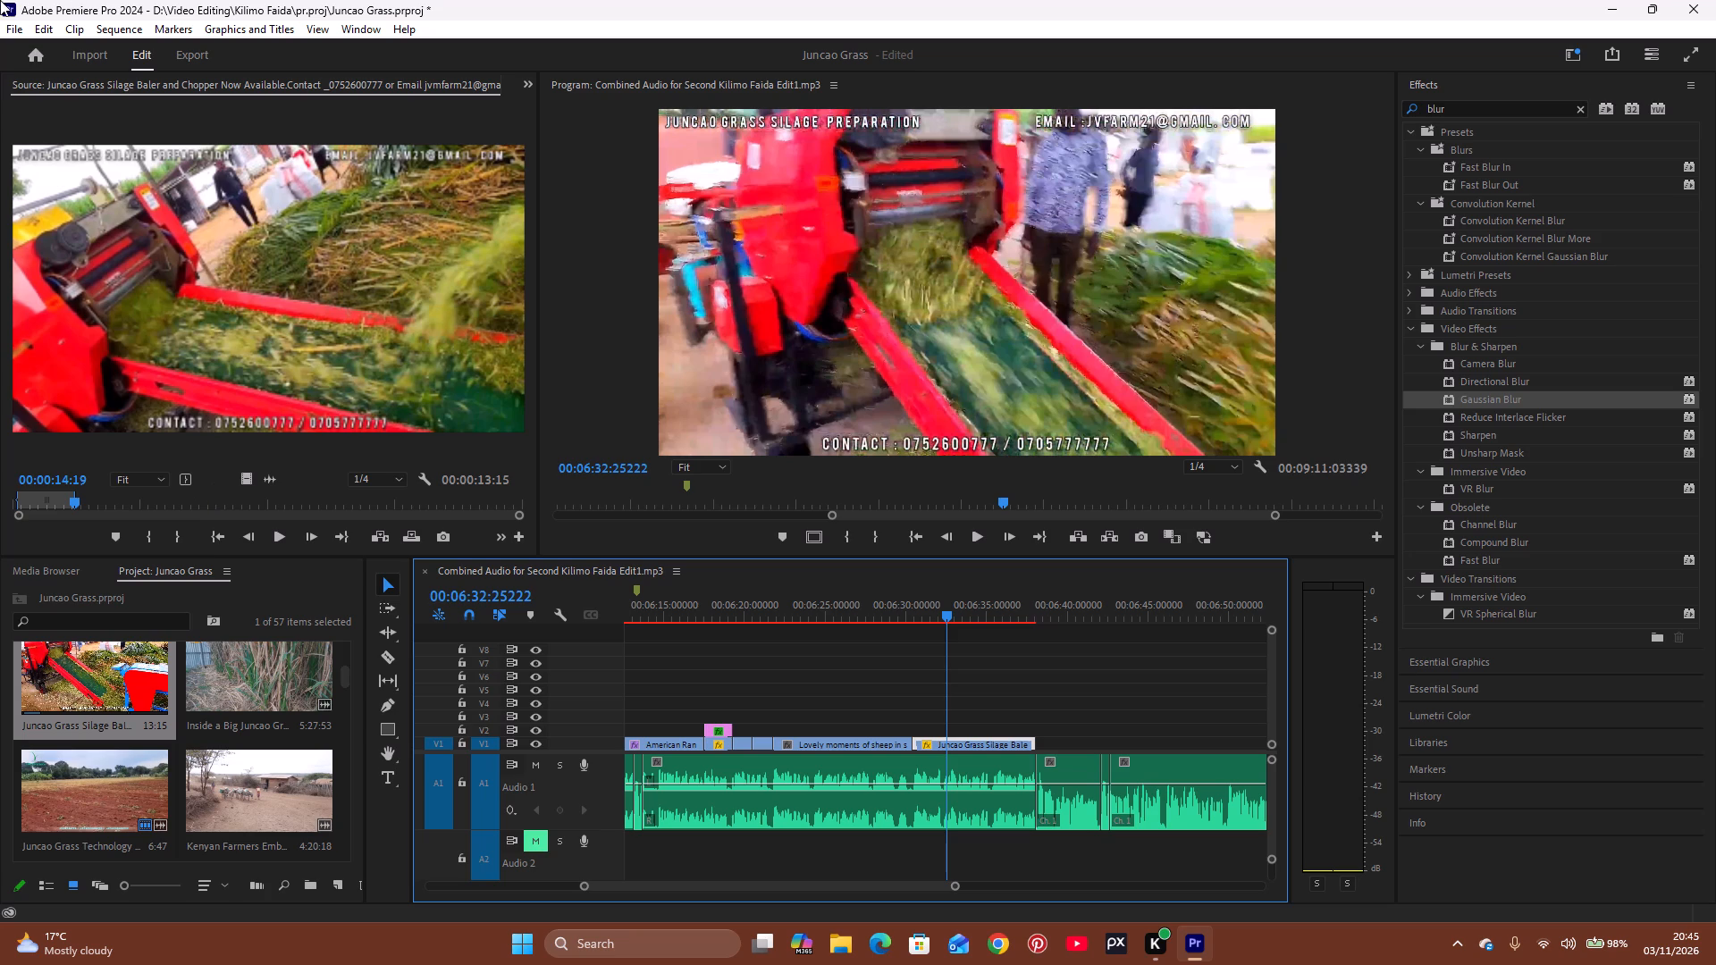
{"action": "scroll", "coordinate": [92, 89], "scroll_direction": "up", "scroll_amount": 2}
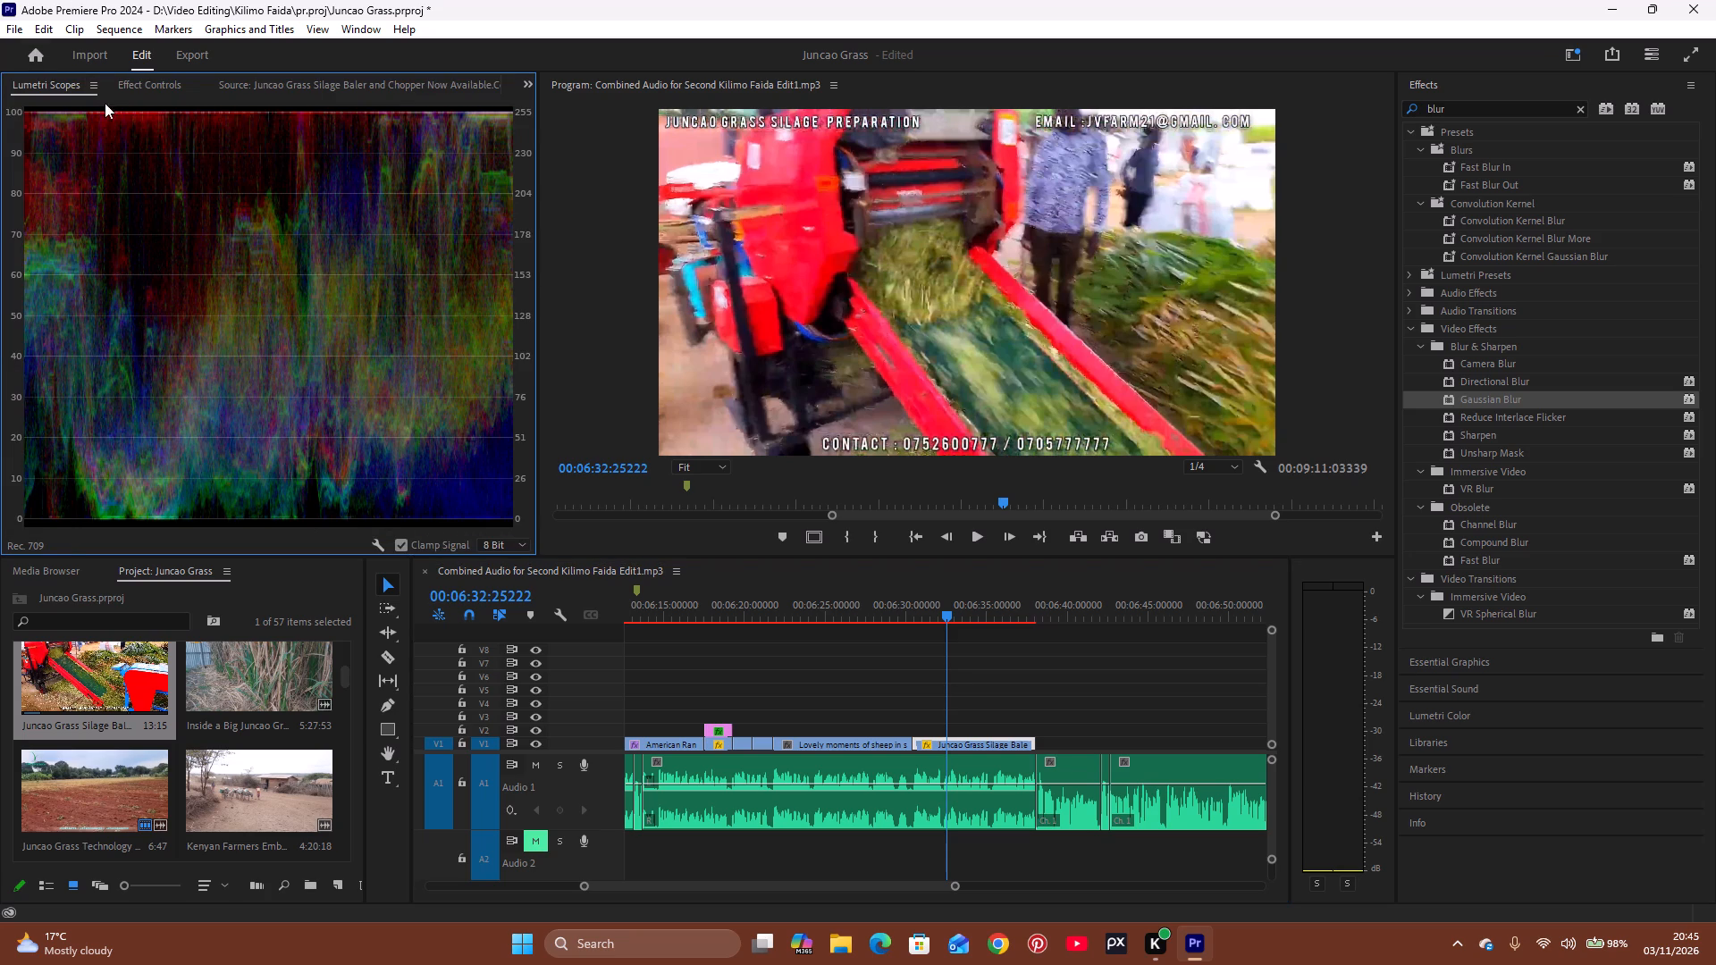
{"action": "left_click", "coordinate": [170, 82]}
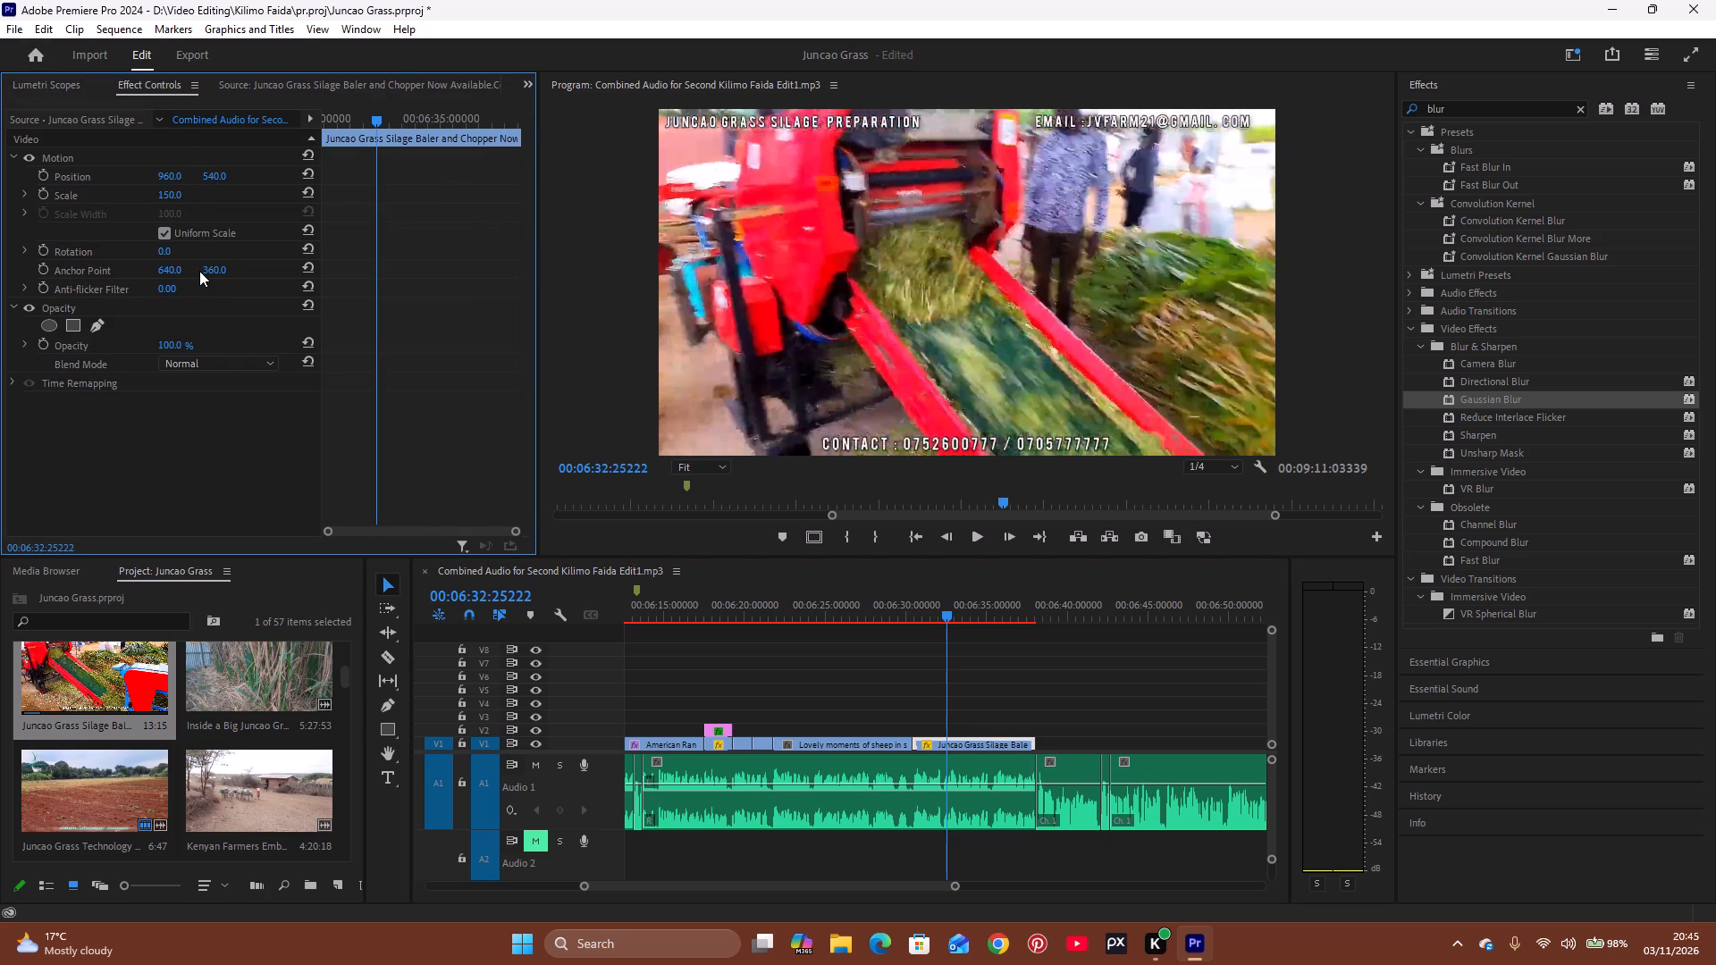
{"action": "left_click_drag", "start_coordinate": [169, 196], "coordinate": [197, 198]}
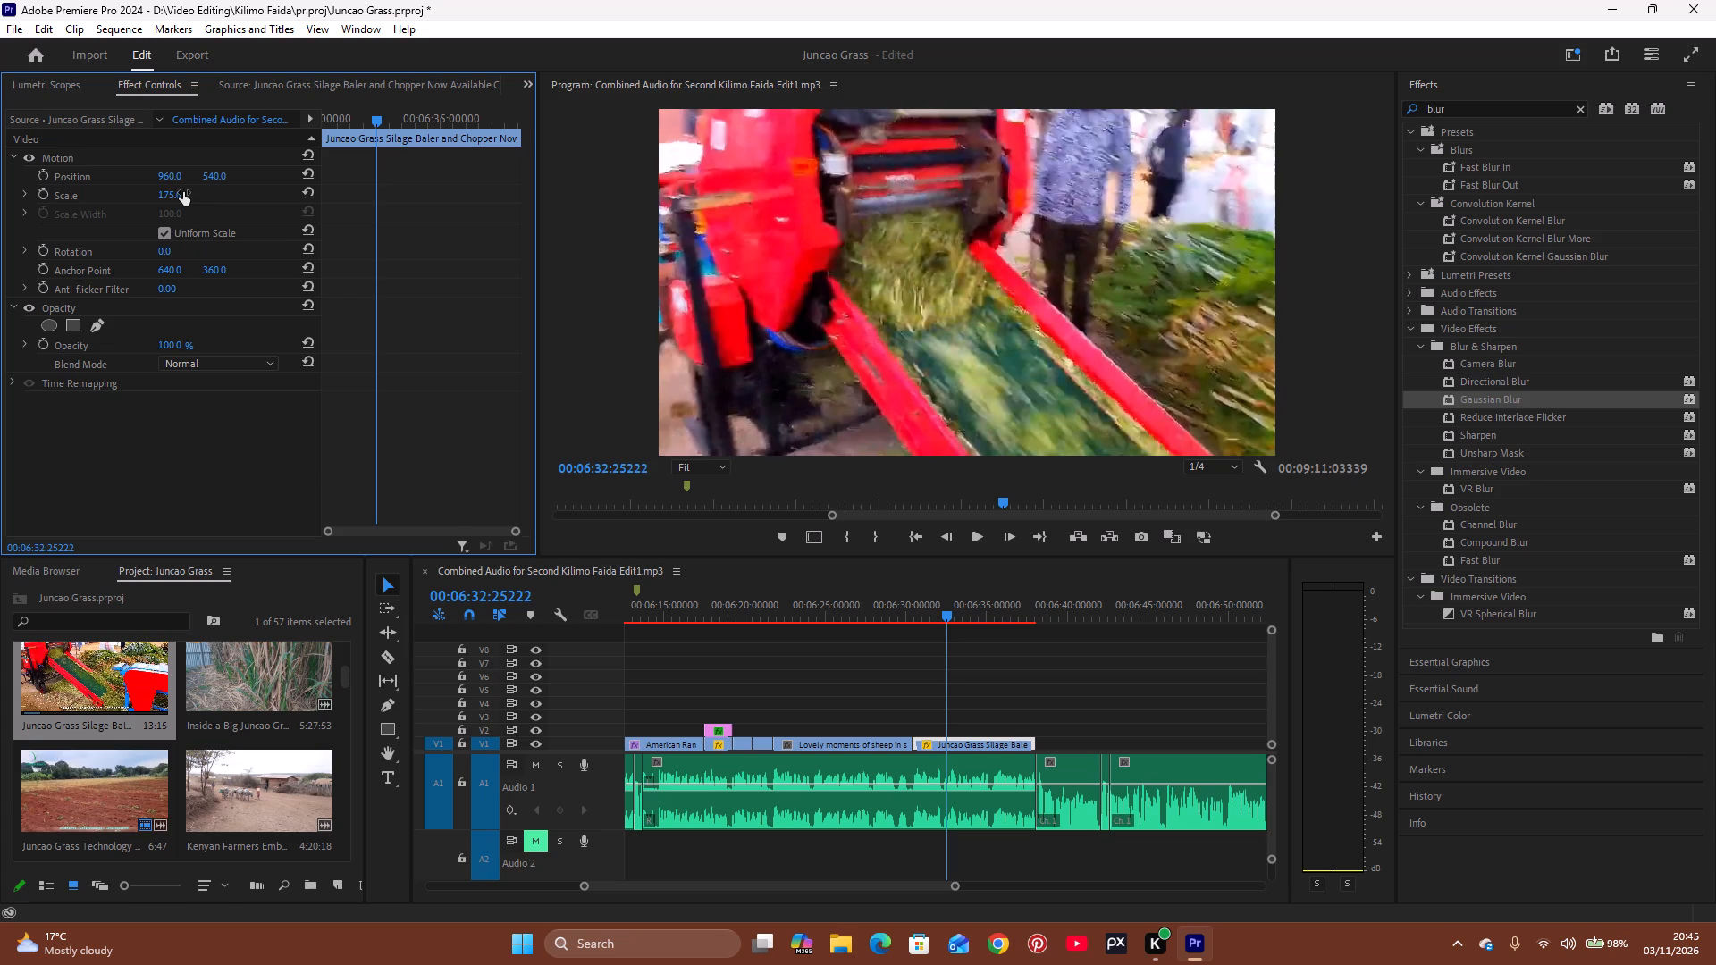
{"action": "left_click_drag", "start_coordinate": [183, 192], "coordinate": [187, 200]}
Play the enlarged silage baler clip up to 00:06:34:17310 to check its framing.
{"action": "key", "text": "space"}
{"action": "key", "text": "space"}
{"action": "key", "text": "space"}
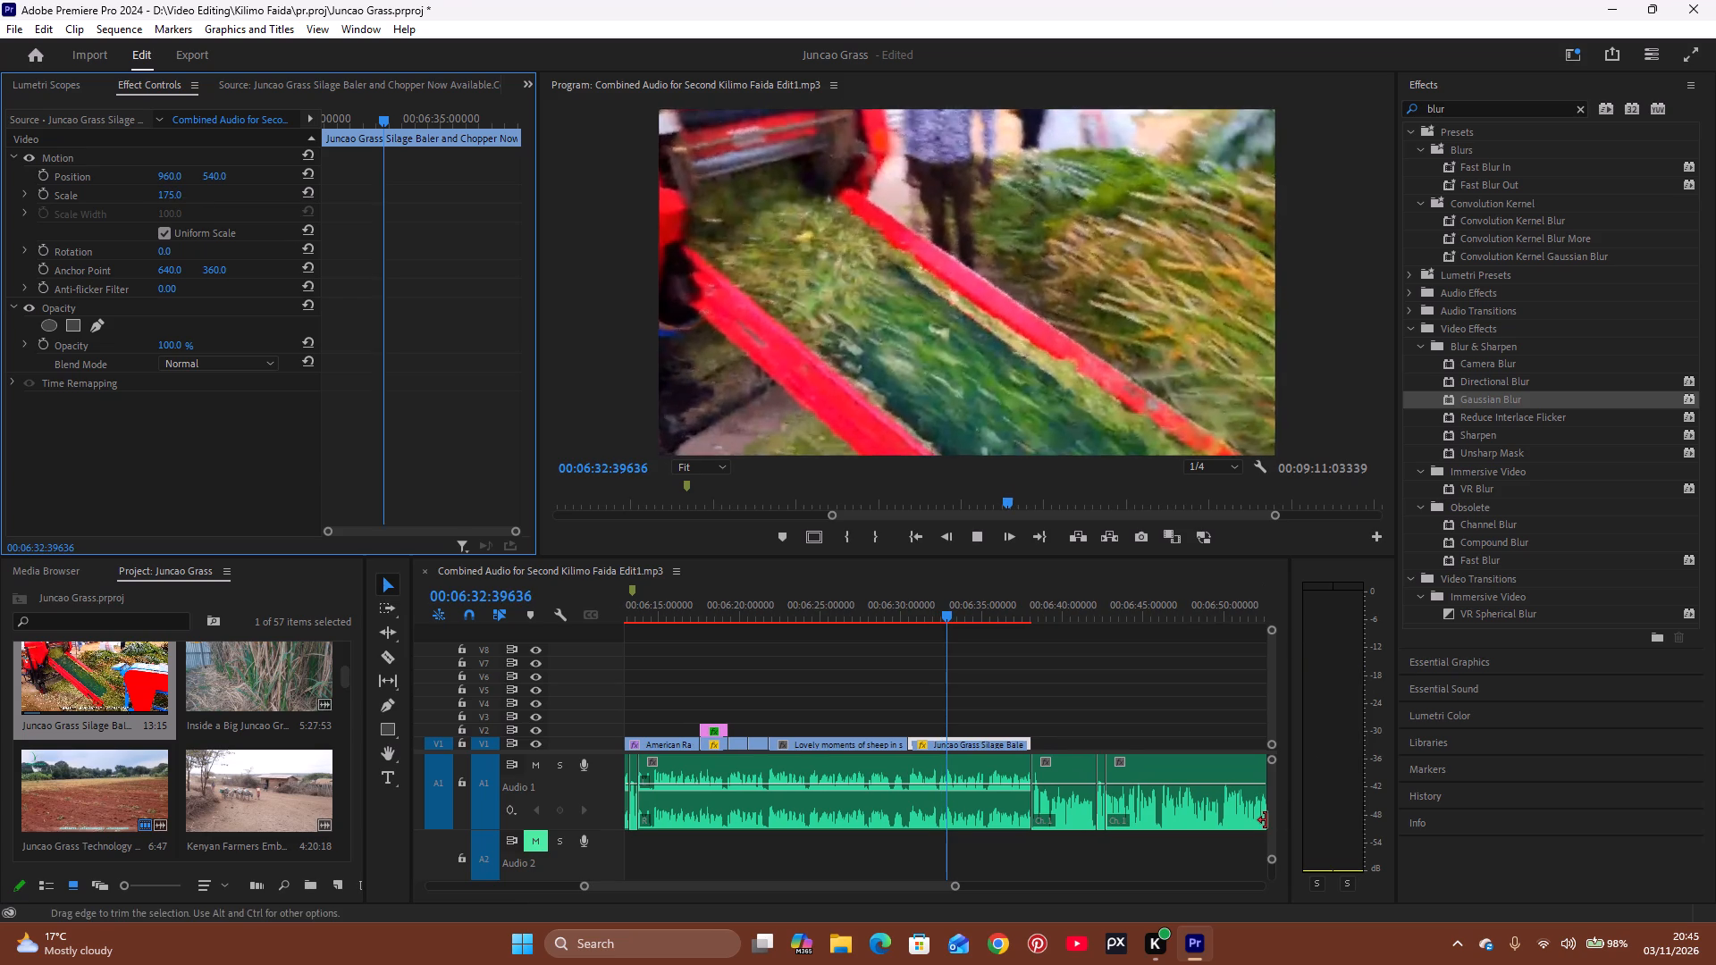
{"action": "key", "text": "space"}
{"action": "key", "text": "space"}
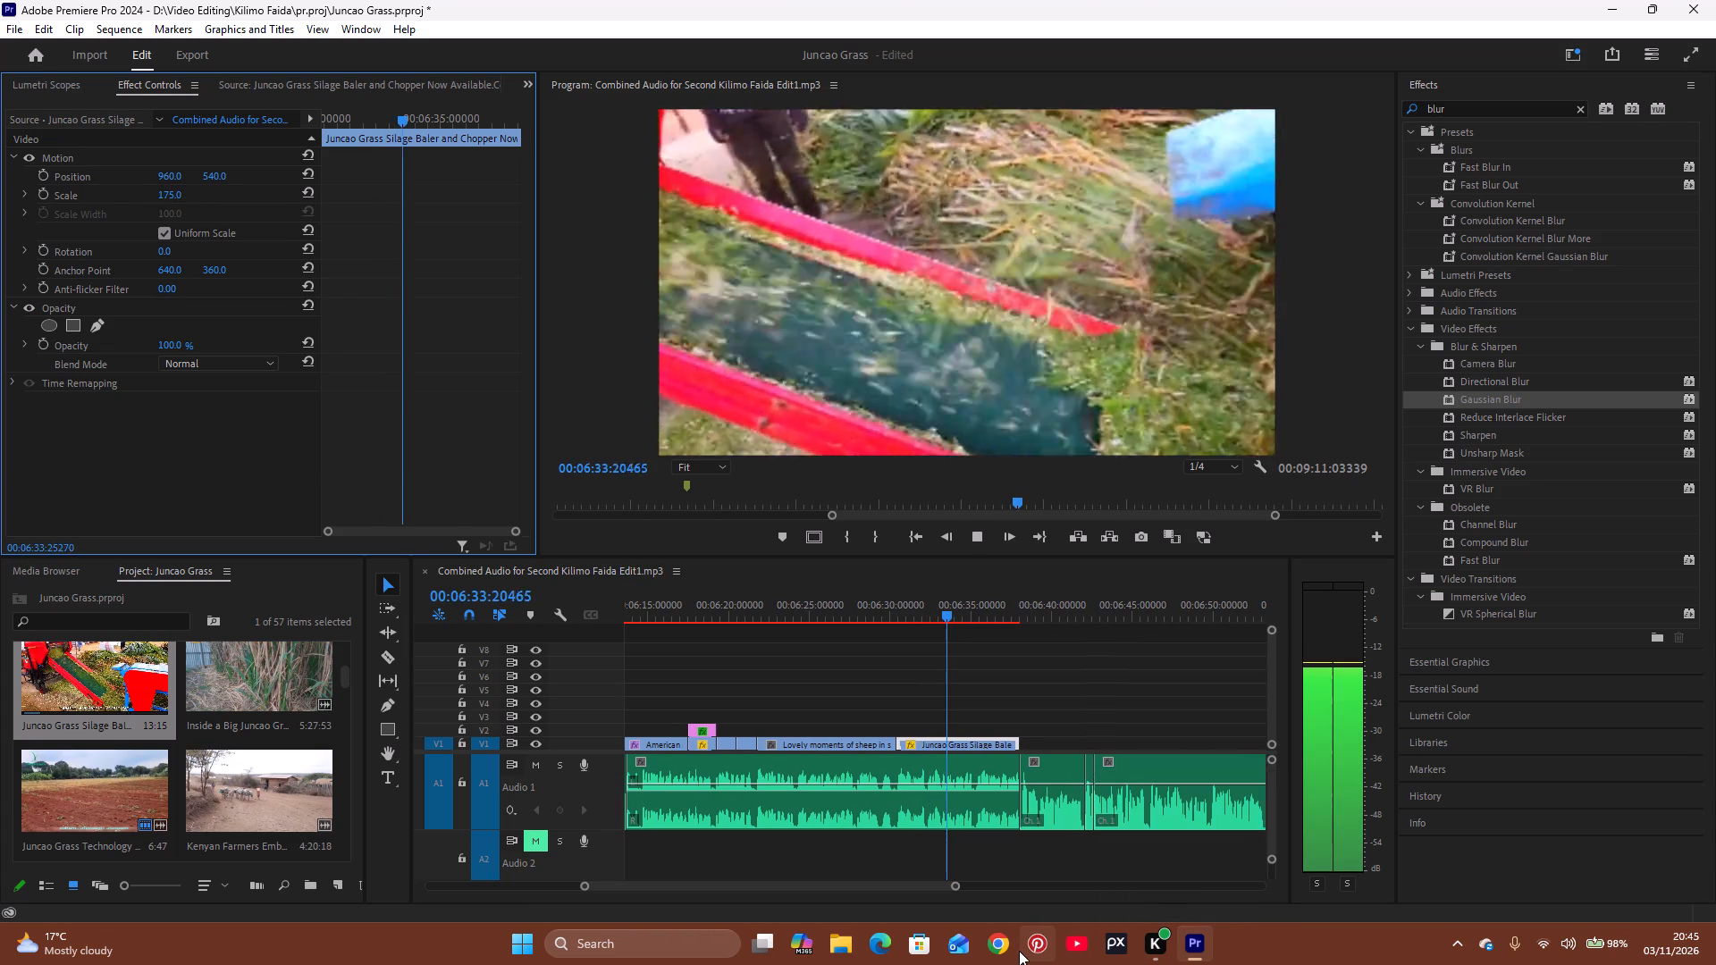
{"action": "key", "text": "space"}
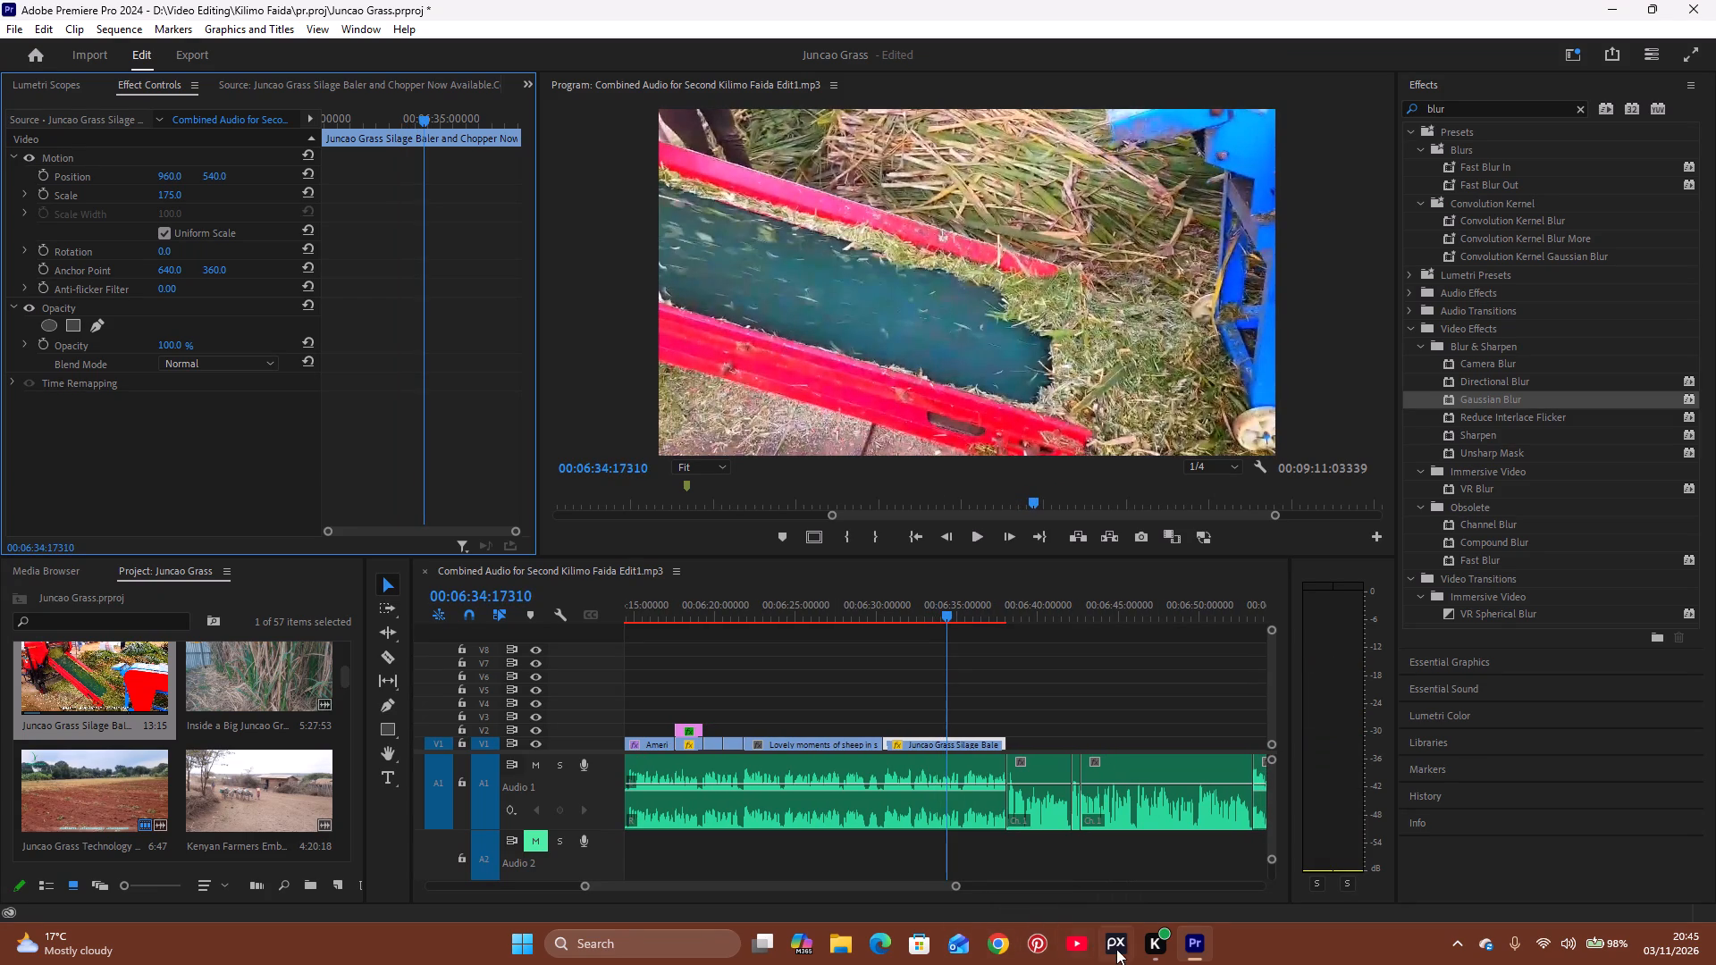